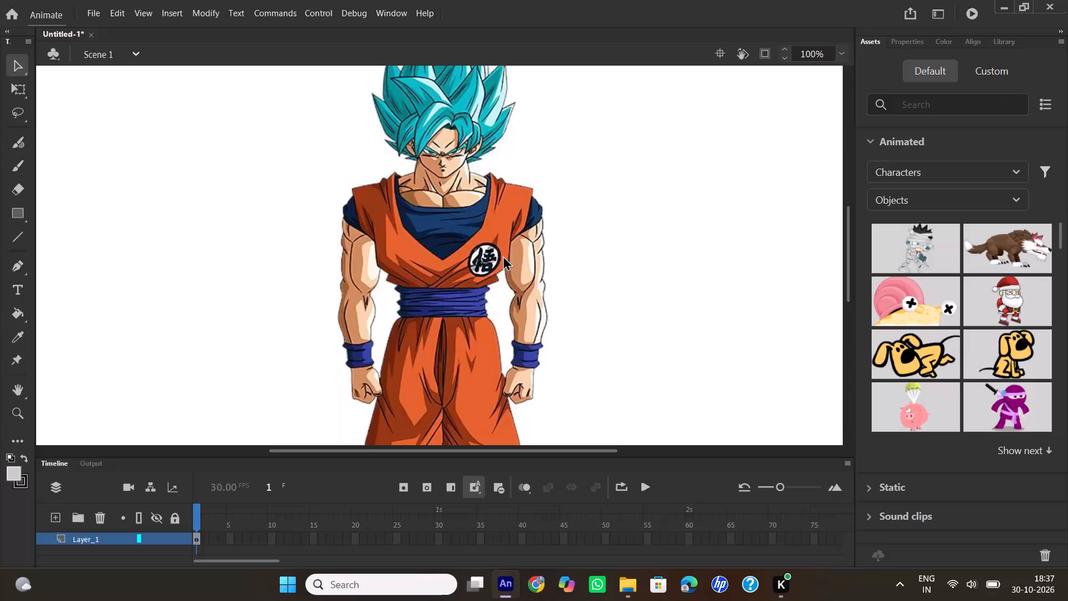
Scale the character image down proportionally with Free Transform and move it up toward the stage's top edge.
scroll(498, 208, "up", 1)
left_click(484, 219)
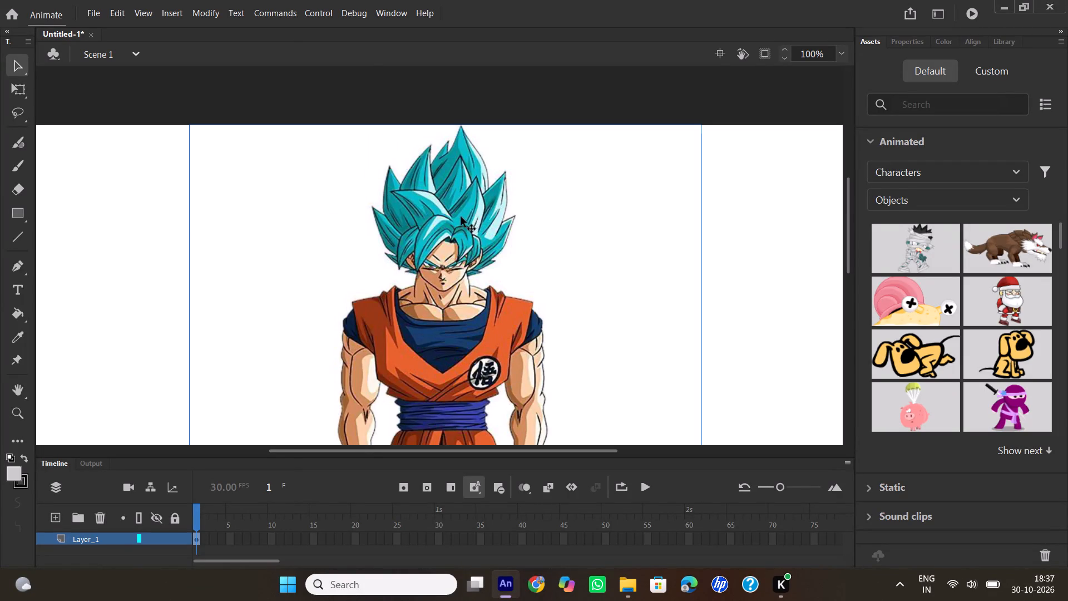
key("1")
left_click(31, 95)
left_click(15, 94)
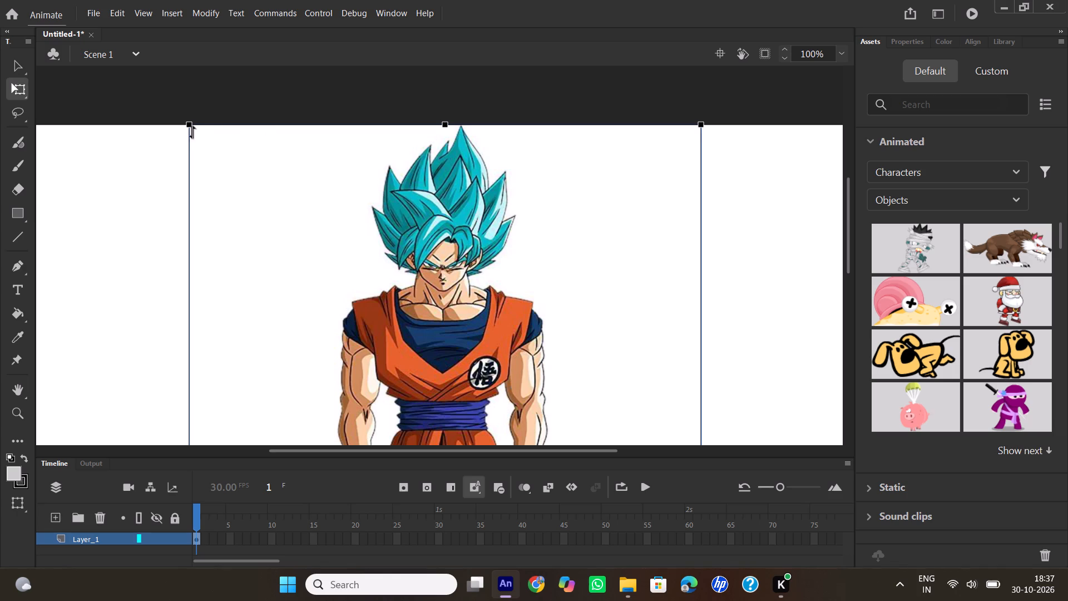
left_click_drag(190, 126, 274, 170, "shift")
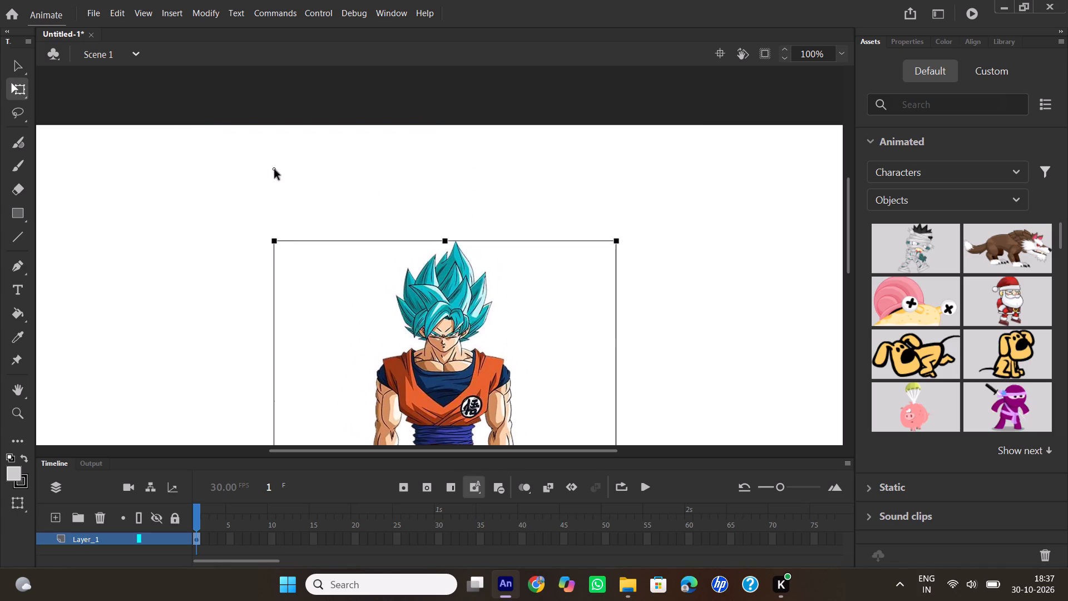
left_click_drag(481, 319, 469, 201)
Enlarge the character image slightly and shift it down so it fits just inside the stage's top and bottom edges.
scroll(720, 257, "down", 3)
scroll(718, 254, "up", 1)
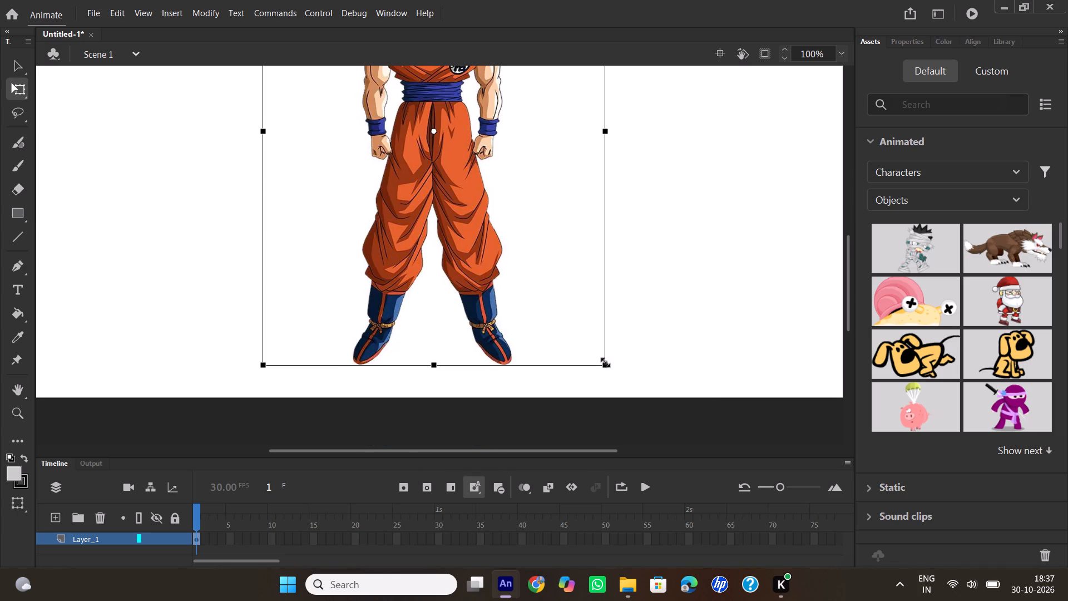
left_click_drag(606, 363, 644, 377, "shift")
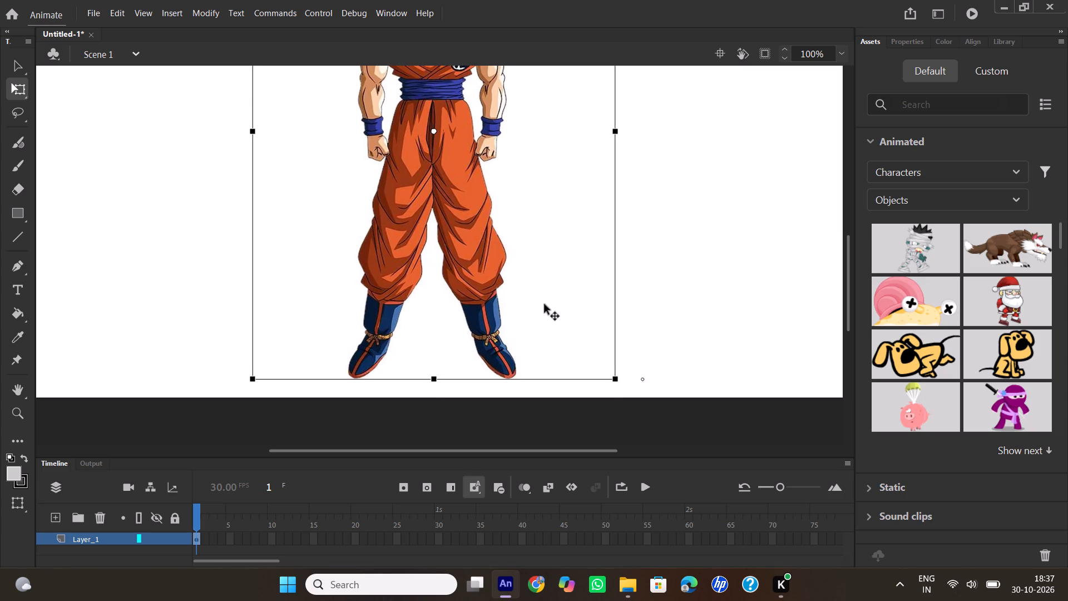
left_click_drag(545, 304, 545, 318)
scroll(584, 287, "up", 3)
scroll(584, 287, "down", 2)
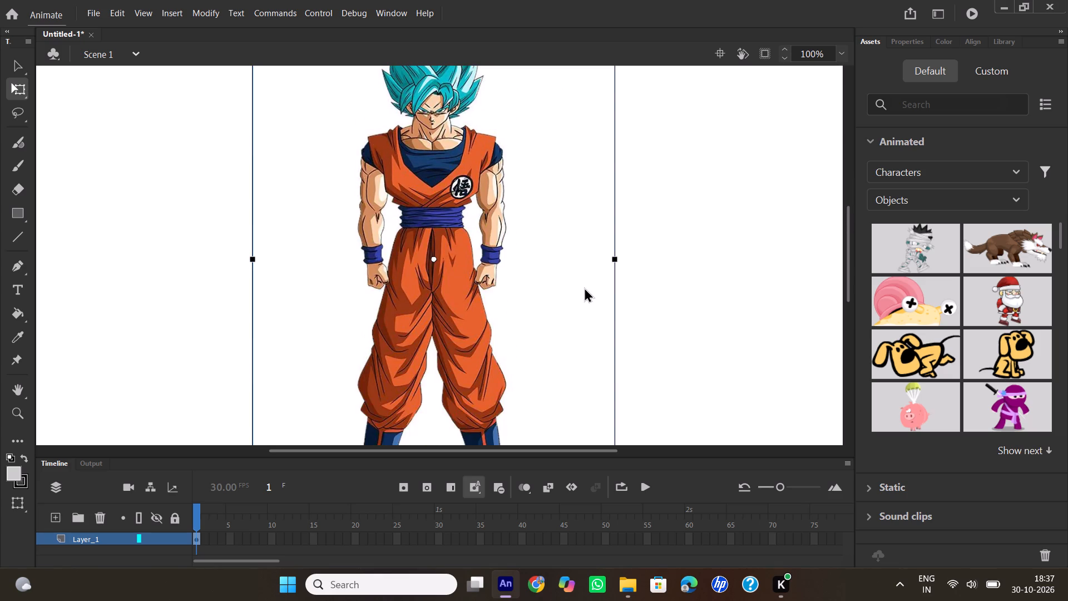
scroll(566, 300, "down", 1)
left_click_drag(558, 287, 560, 303)
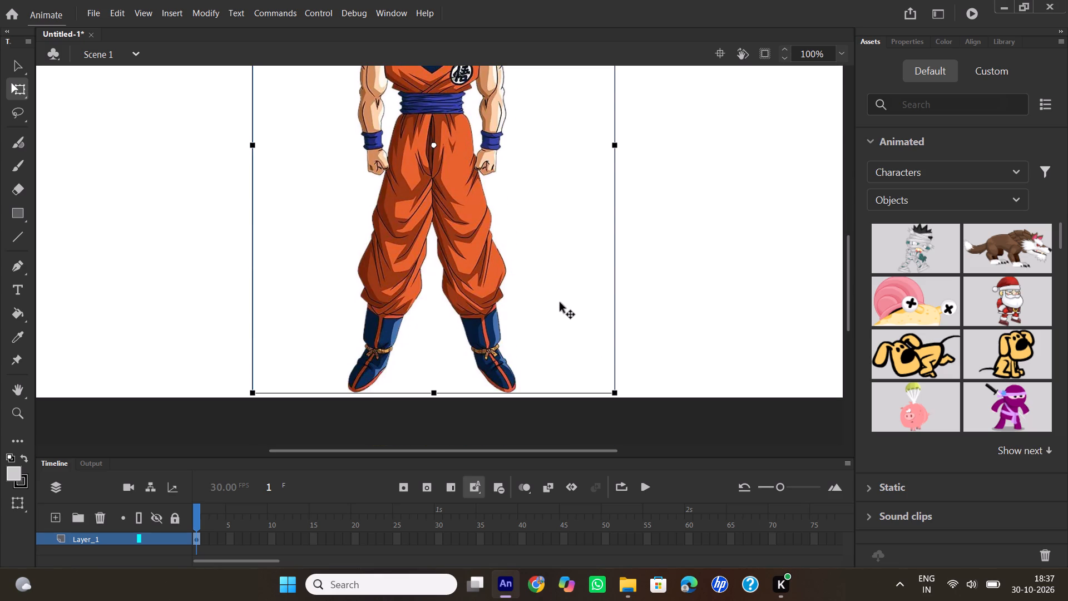
left_click_drag(560, 303, 561, 306)
left_click(557, 282)
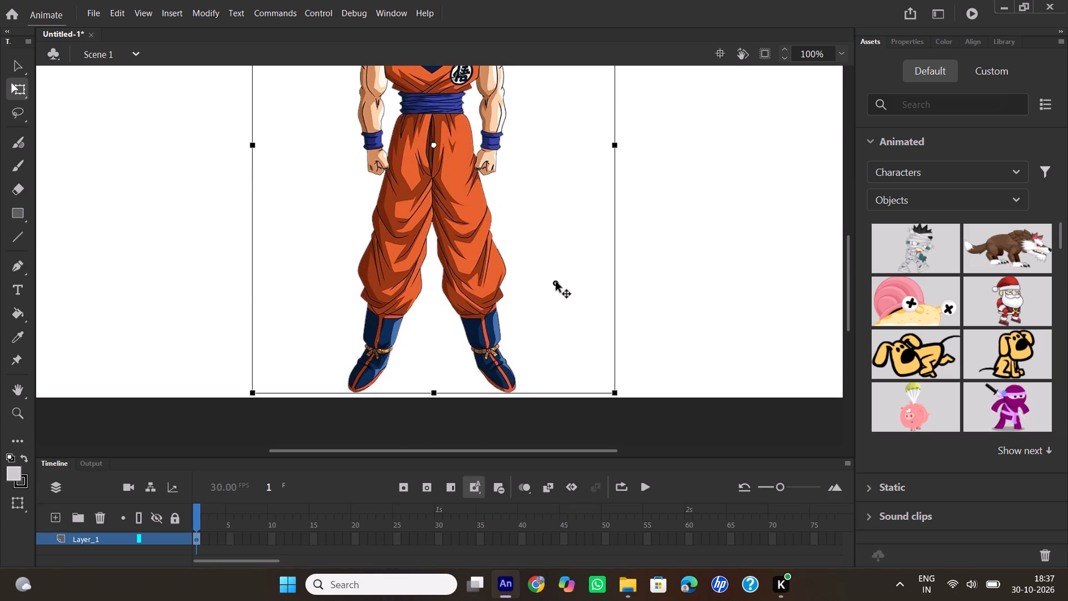
scroll(555, 287, "up", 2)
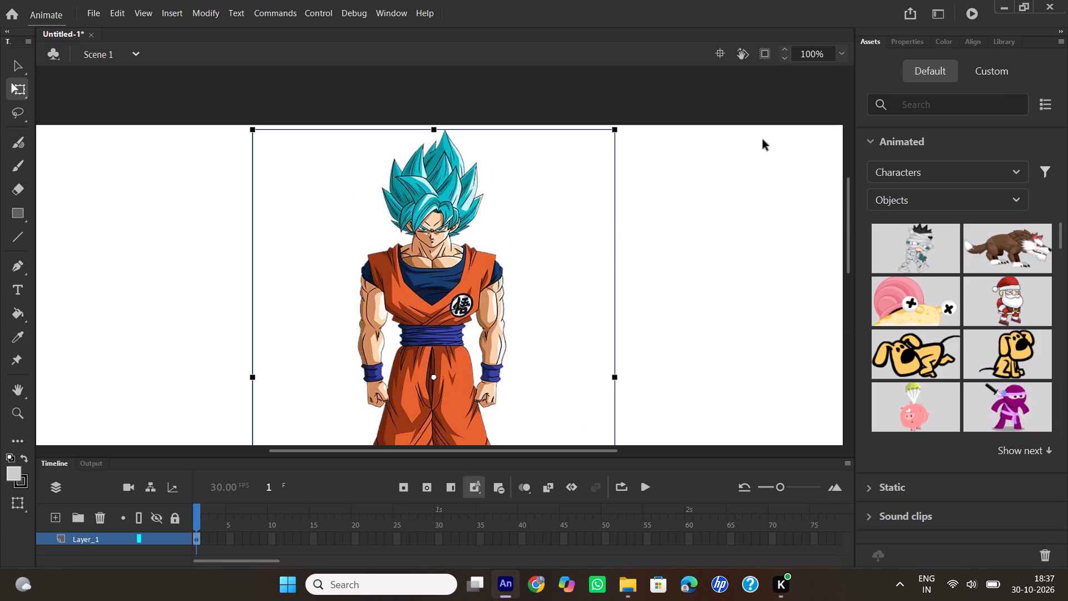
Magnify the stage to 300% and 400% and examine the character's artwork from the boots up to the hair.
left_click(18, 65)
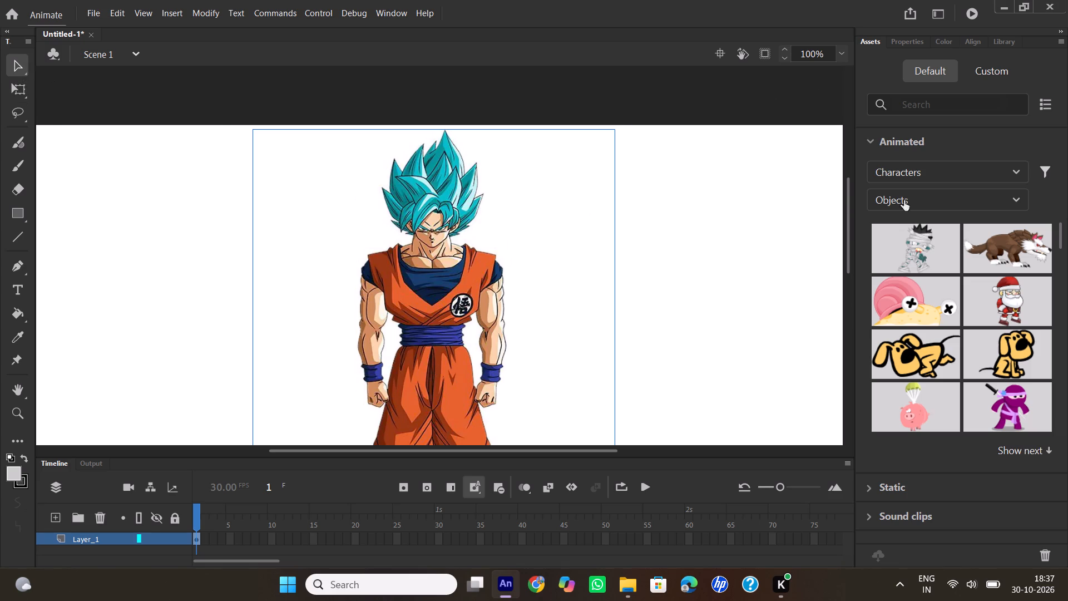
left_click(810, 50)
left_click(810, 50)
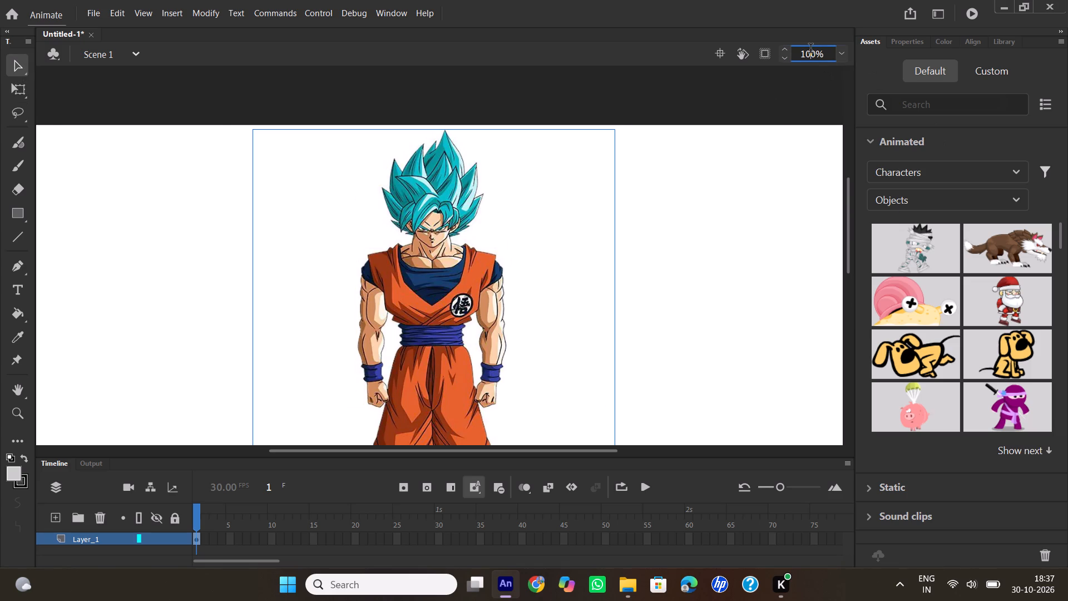
double_click(812, 57)
type("300")
key("Return")
scroll(605, 197, "up", 4)
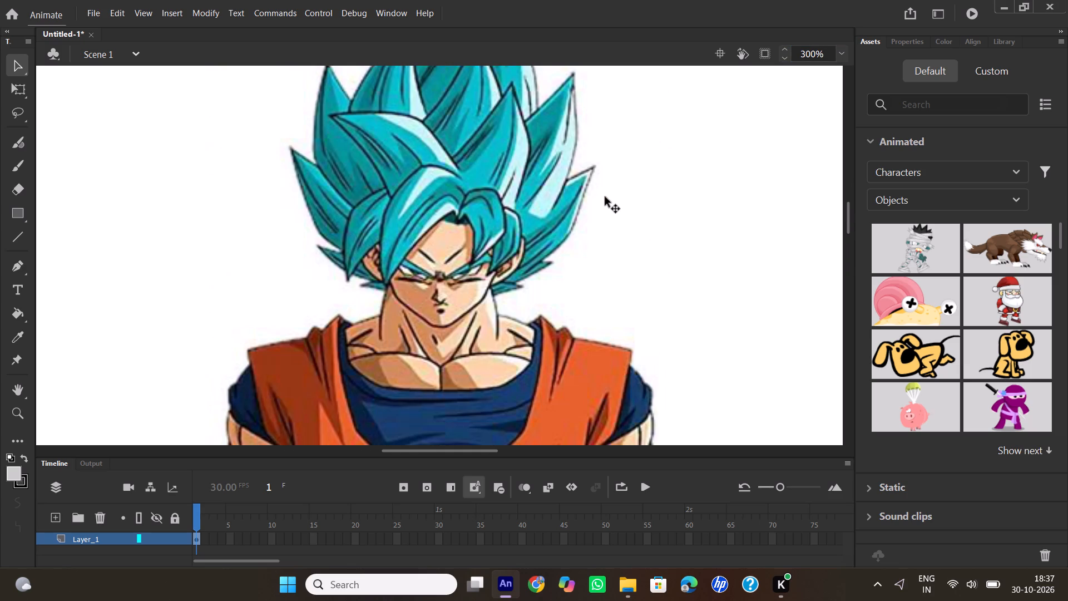
double_click(811, 57)
type("400")
key("Return")
scroll(482, 228, "down", 8)
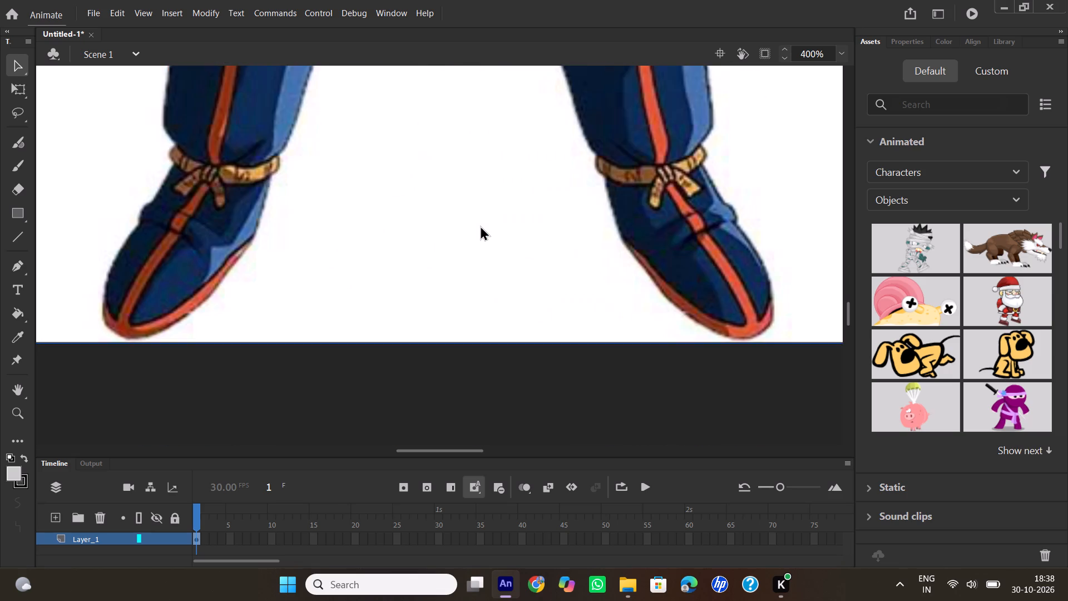
scroll(480, 225, "up", 13)
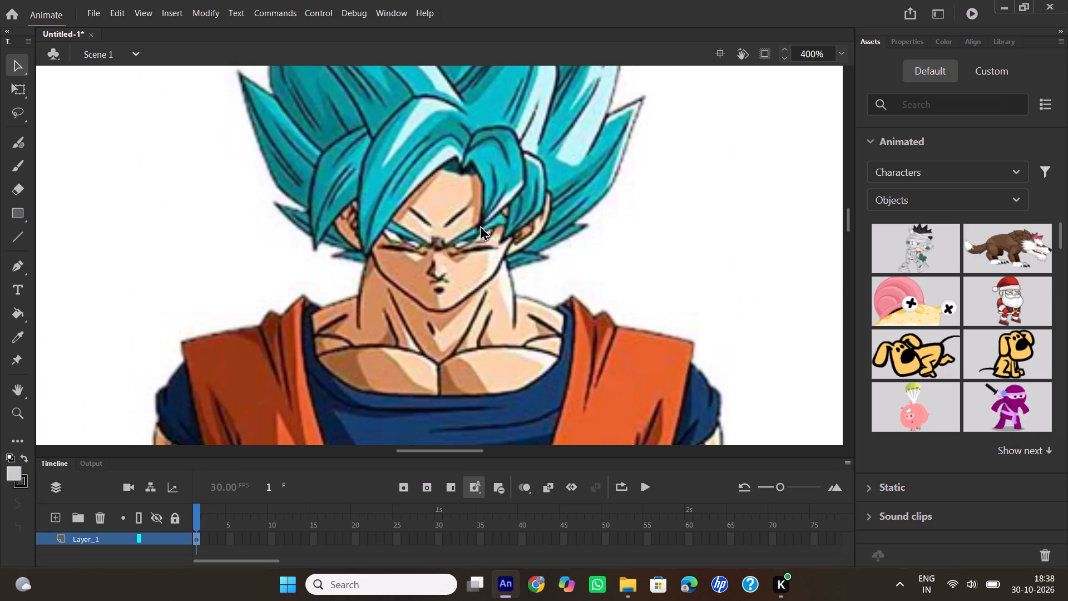
scroll(480, 225, "up", 2)
scroll(480, 225, "down", 1)
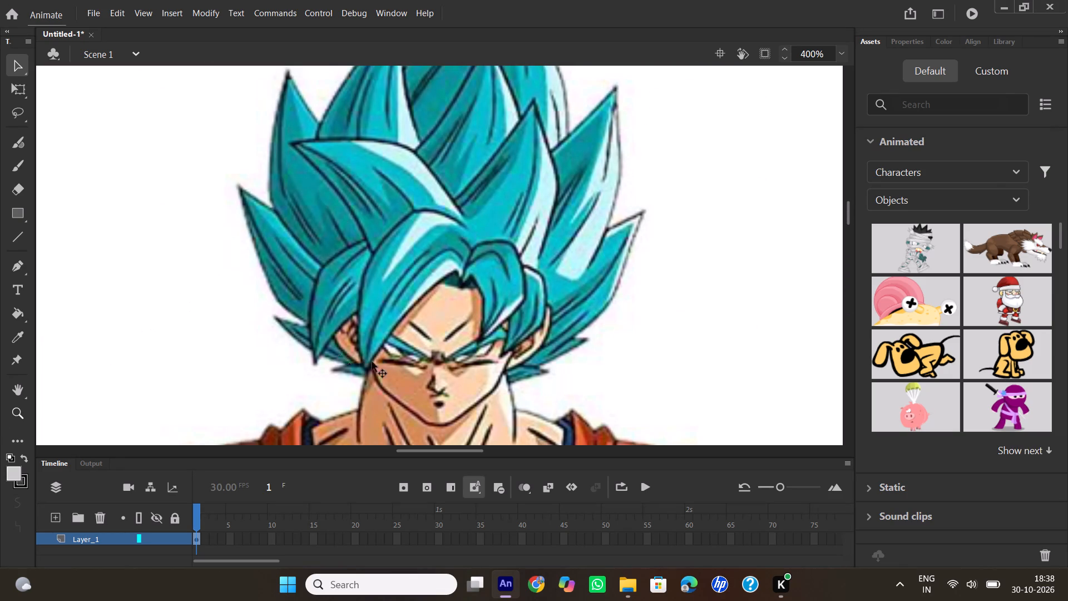
Start a Pen tool outline at the hair's base beside the neck, tracing the lowest spike below the character's left ear to its tip.
scroll(344, 334, "up", 1, "ctrl")
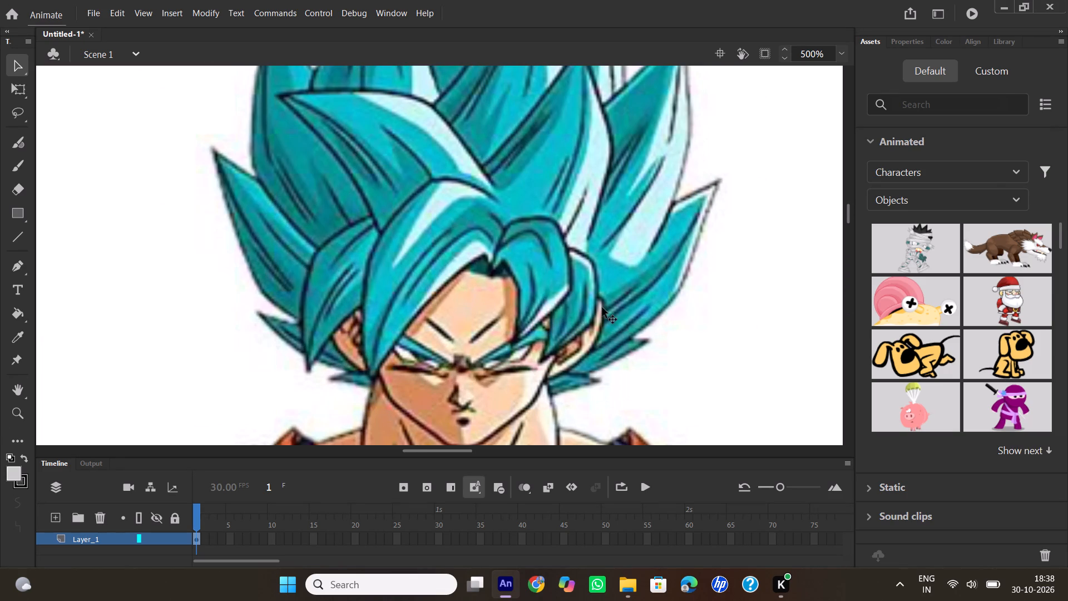
left_click(20, 265)
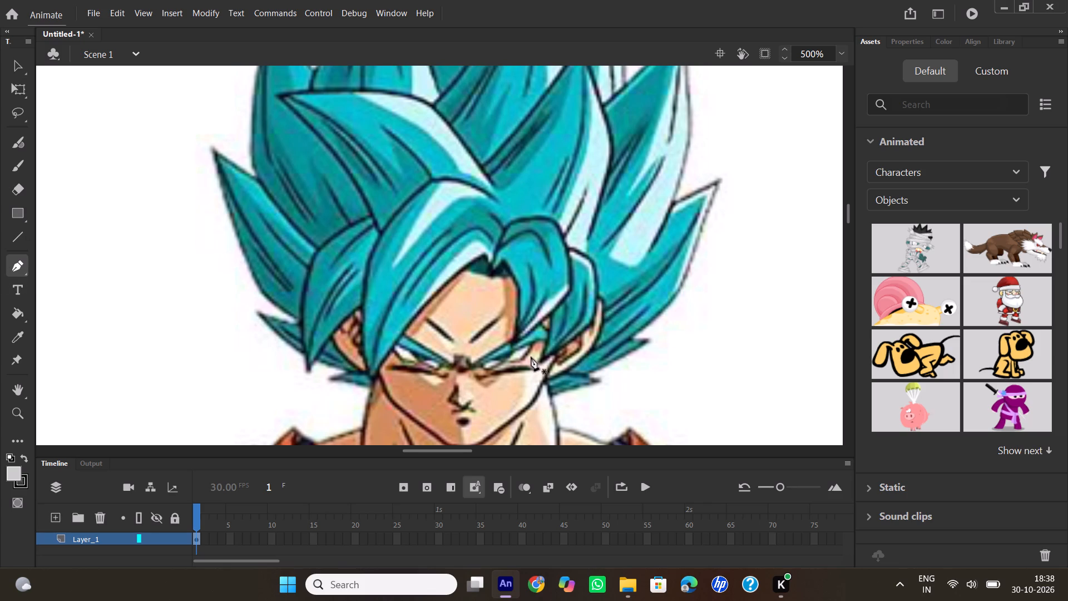
scroll(531, 357, "up", 2, "ctrl")
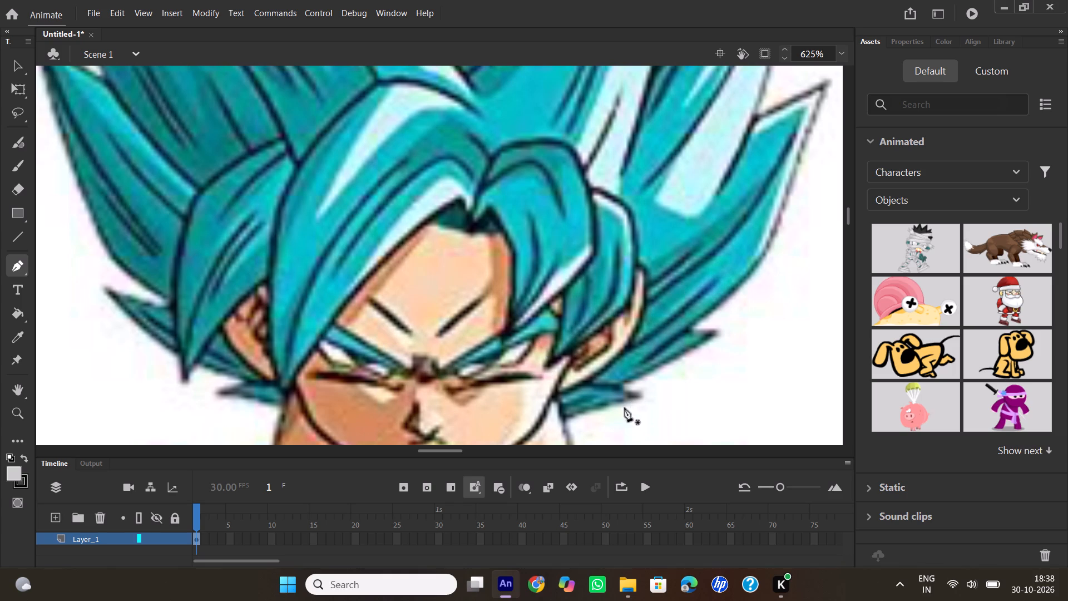
left_click(565, 419)
left_click_drag(640, 396, 647, 395)
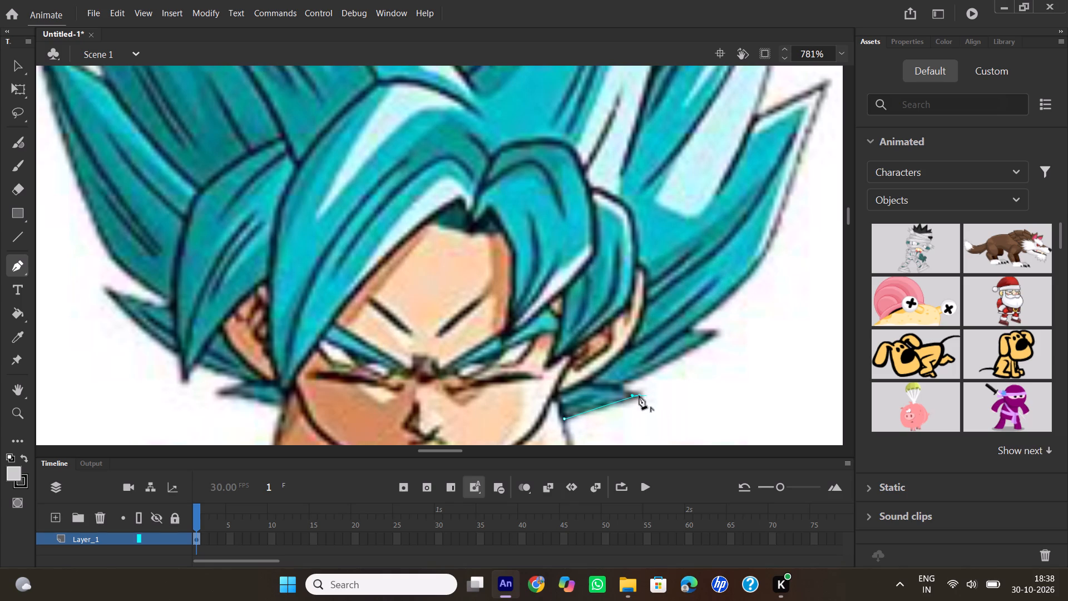
left_click(639, 396)
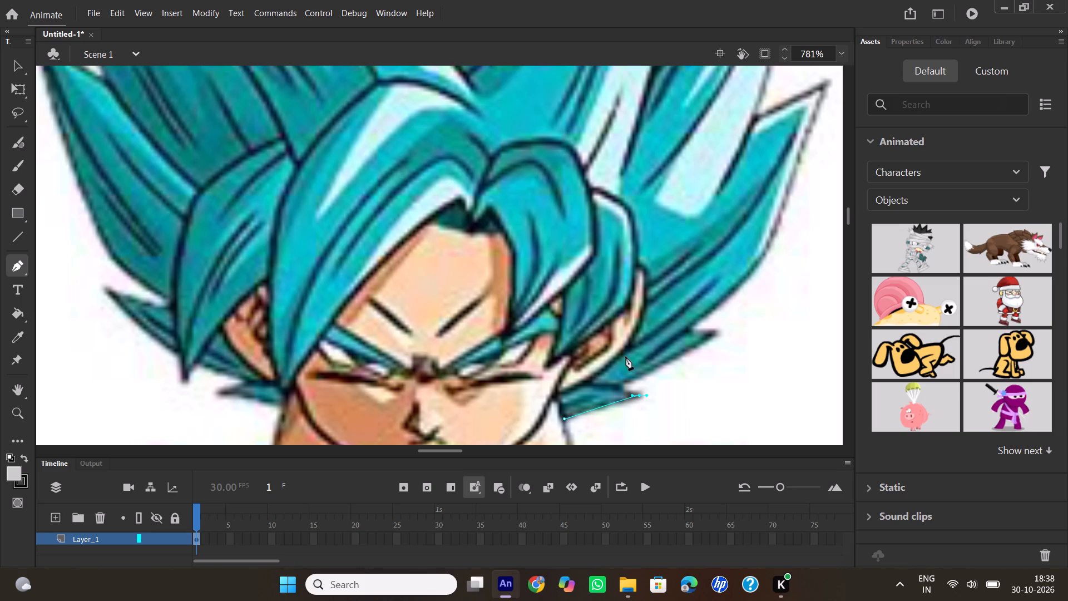
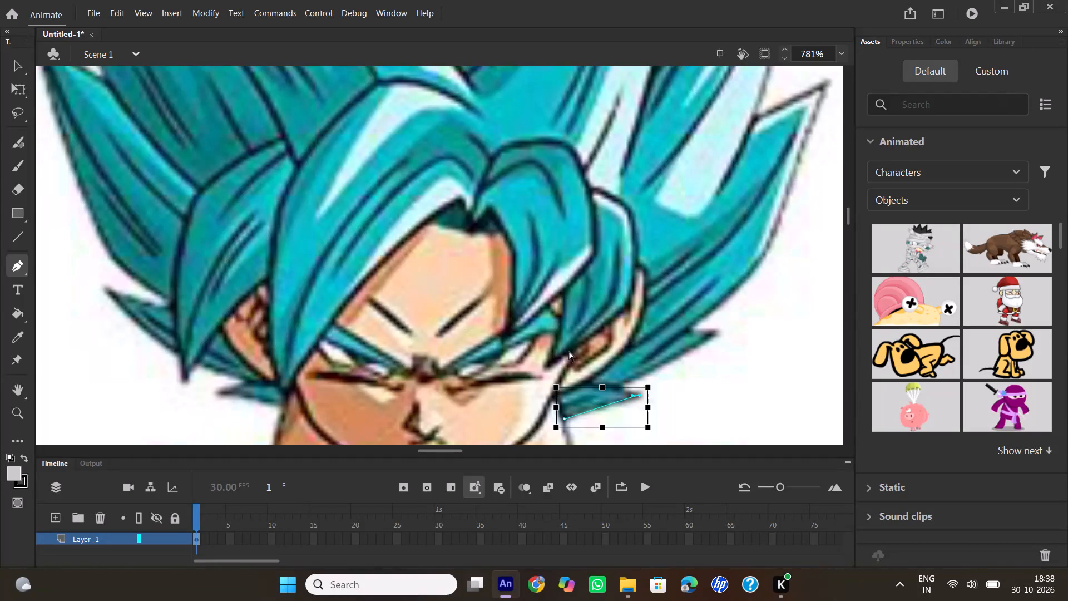
Undo the first outline and retrace the lowest hair spike below the character's left ear to its tip and back to the notch above.
key("ctrl+z")
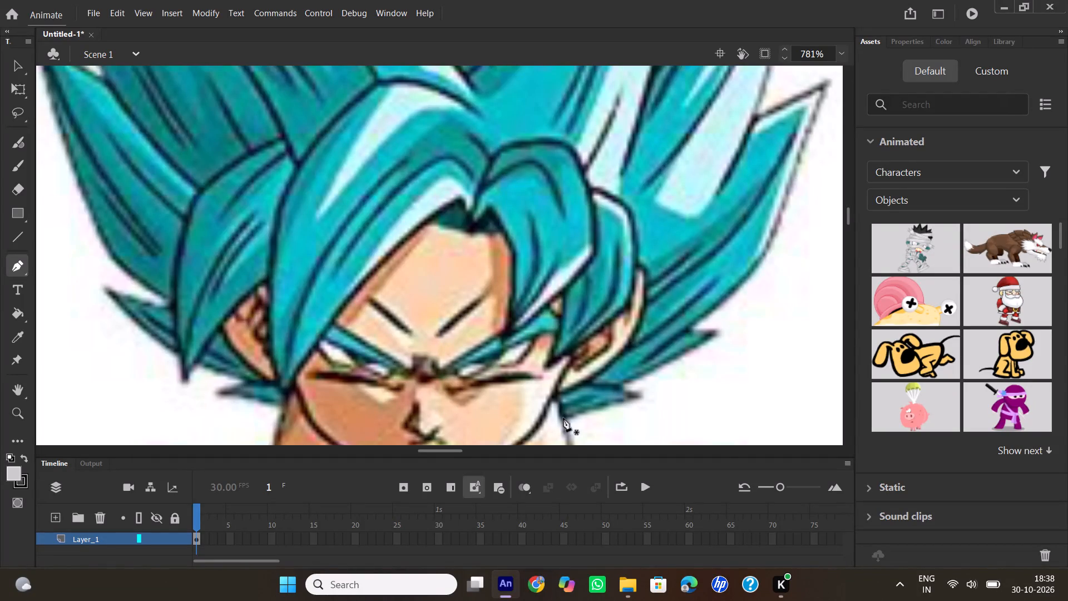
left_click(563, 422)
left_click_drag(641, 396, 659, 396)
left_click_drag(659, 396, 663, 391)
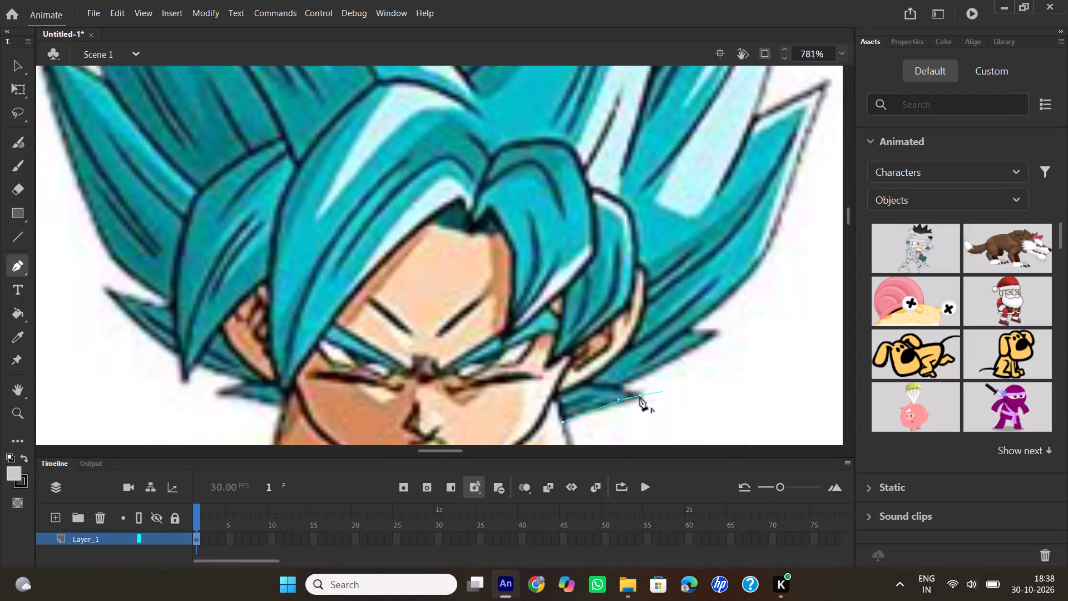
left_click(640, 397)
left_click_drag(619, 388, 610, 387)
left_click(619, 388)
Continue the Pen outline along the second small spike's lower edge to its tip and back to the notch under the large side spike.
left_click_drag(716, 333, 732, 316)
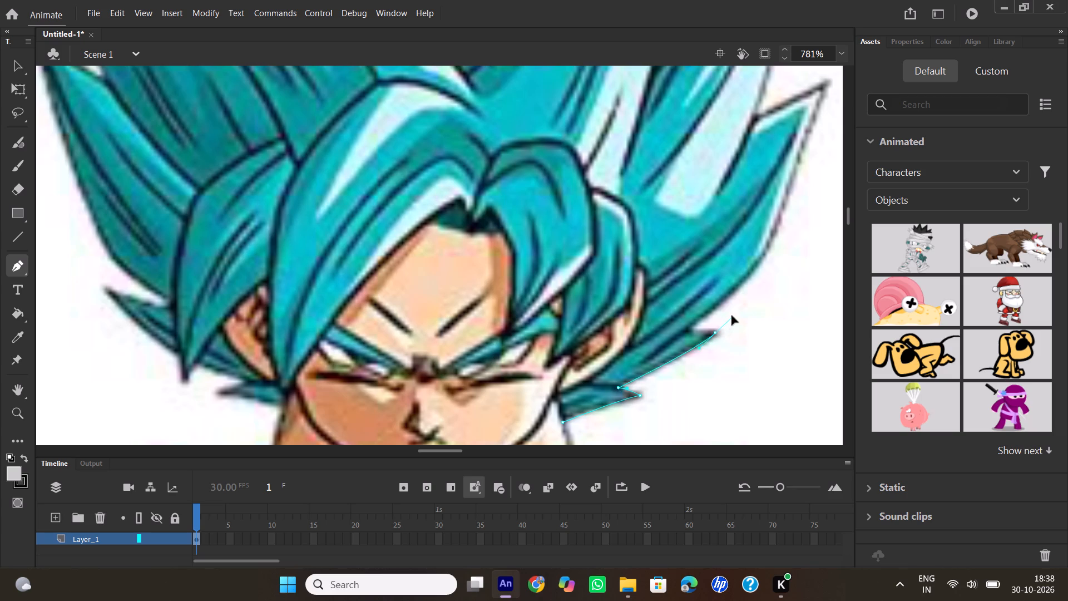
left_click_drag(732, 316, 734, 310)
left_click(716, 333)
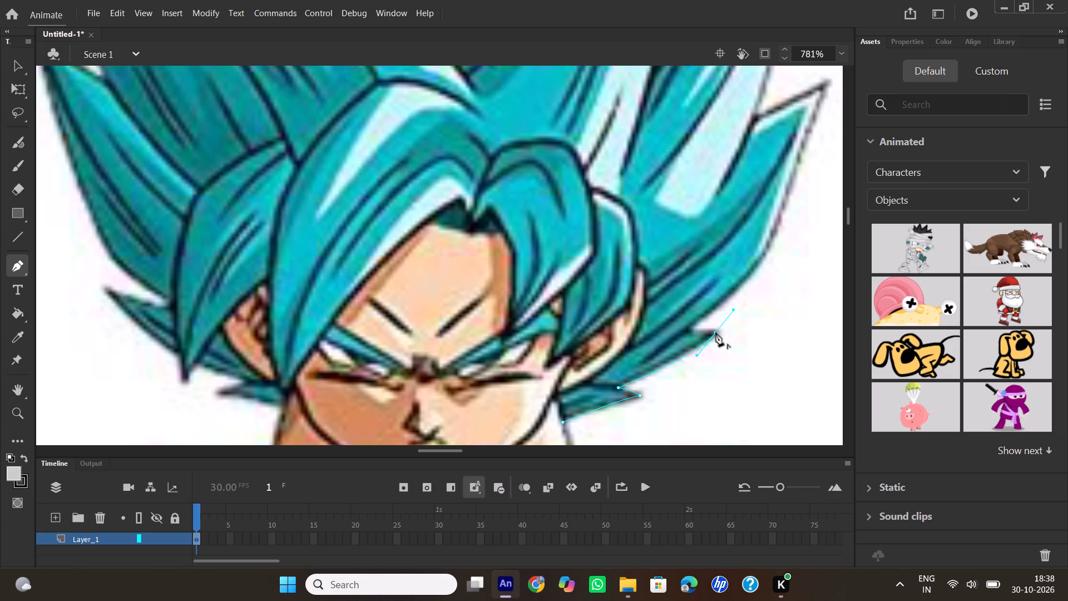
left_click(686, 331)
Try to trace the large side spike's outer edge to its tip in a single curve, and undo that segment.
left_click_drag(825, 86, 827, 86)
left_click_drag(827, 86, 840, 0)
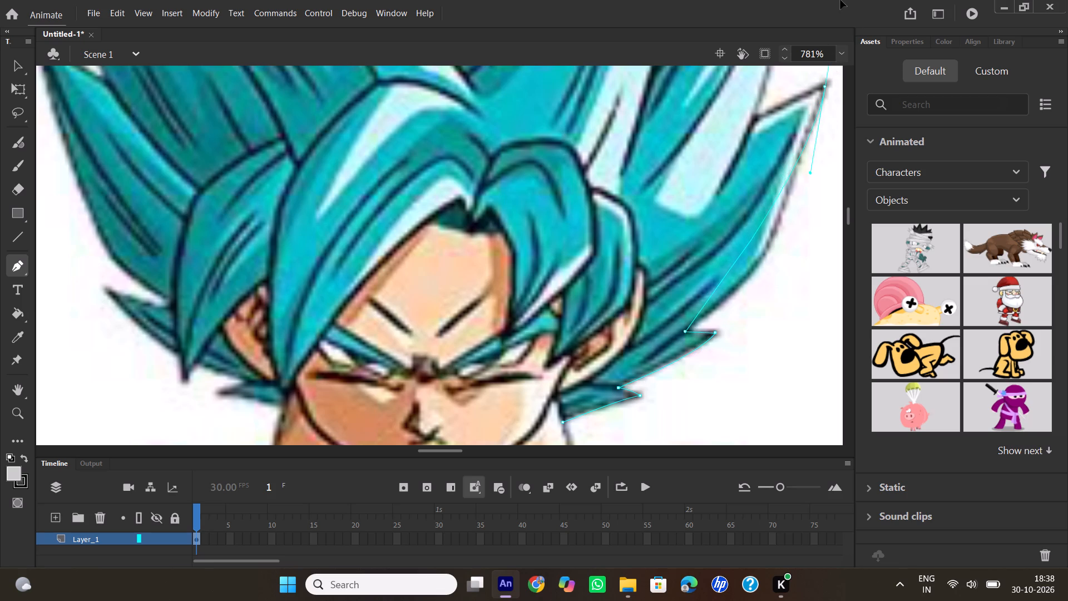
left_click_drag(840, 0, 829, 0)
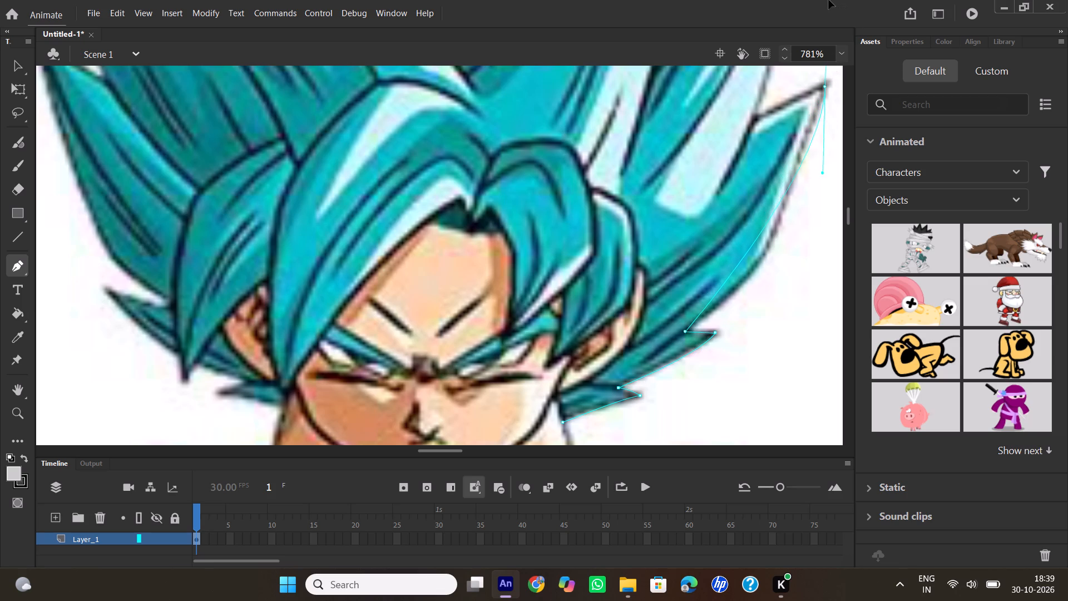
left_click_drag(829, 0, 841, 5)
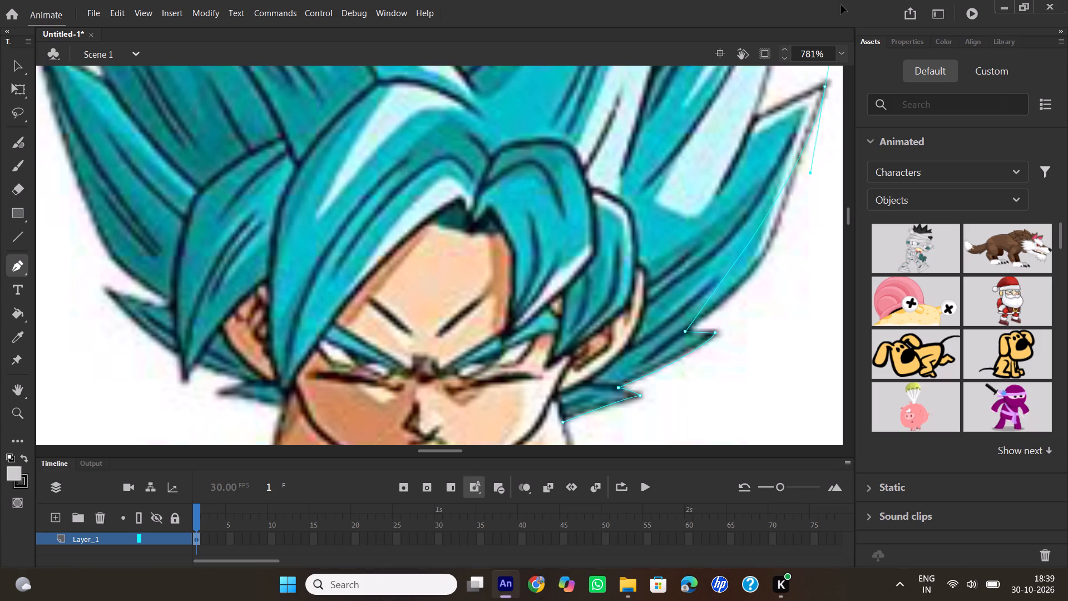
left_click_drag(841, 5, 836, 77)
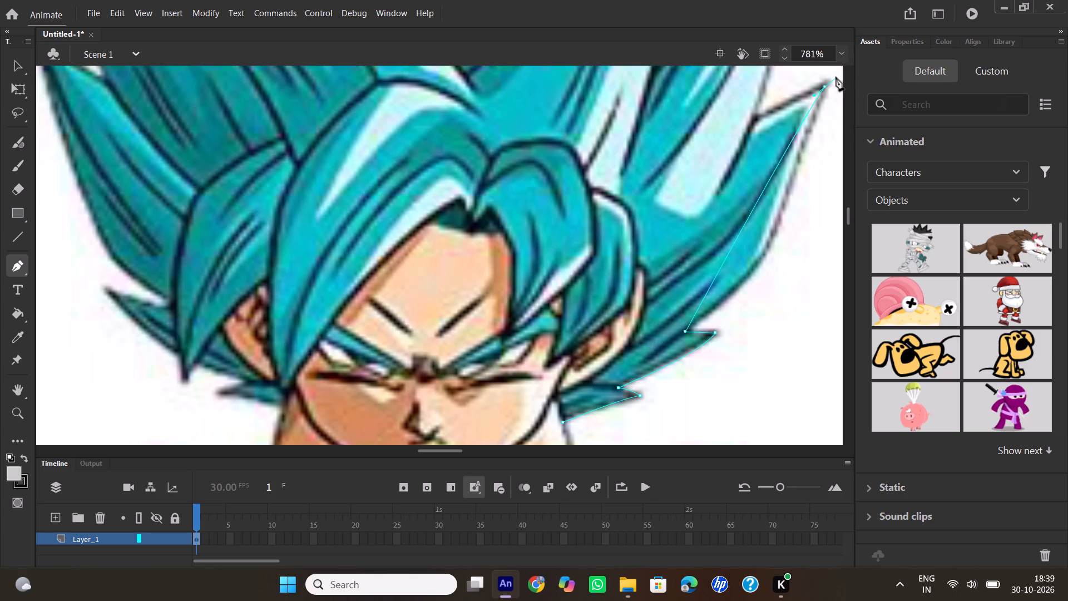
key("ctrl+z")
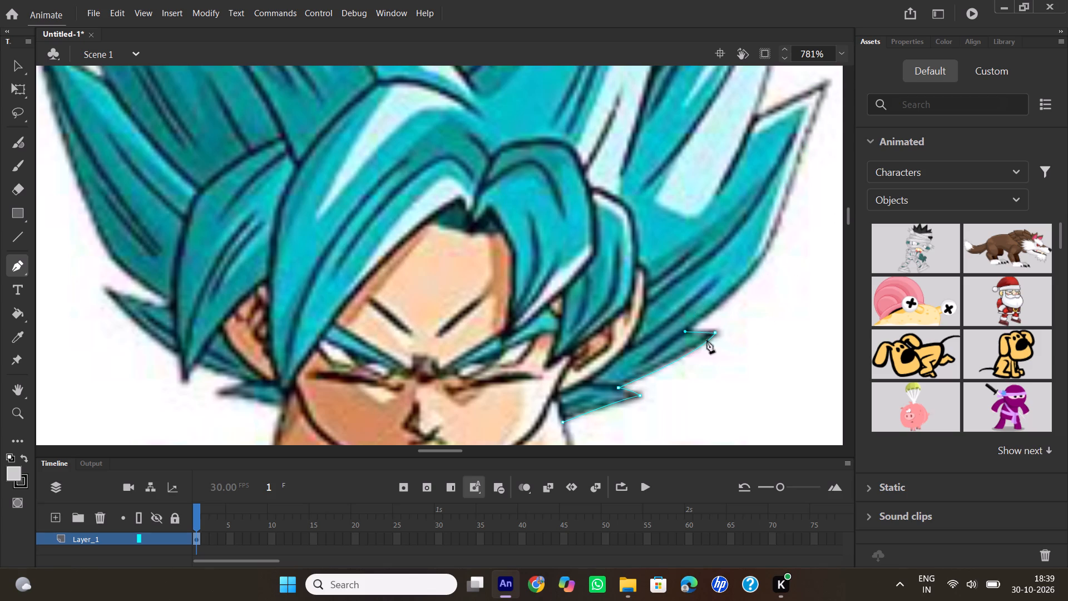
Redraw the second small spike's upper edge as a slight curve from its tip to the notch, ending in a corner point.
left_click(686, 332)
left_click(714, 336)
left_click_drag(687, 333, 673, 336)
left_click_drag(673, 336, 672, 337)
left_click(689, 333)
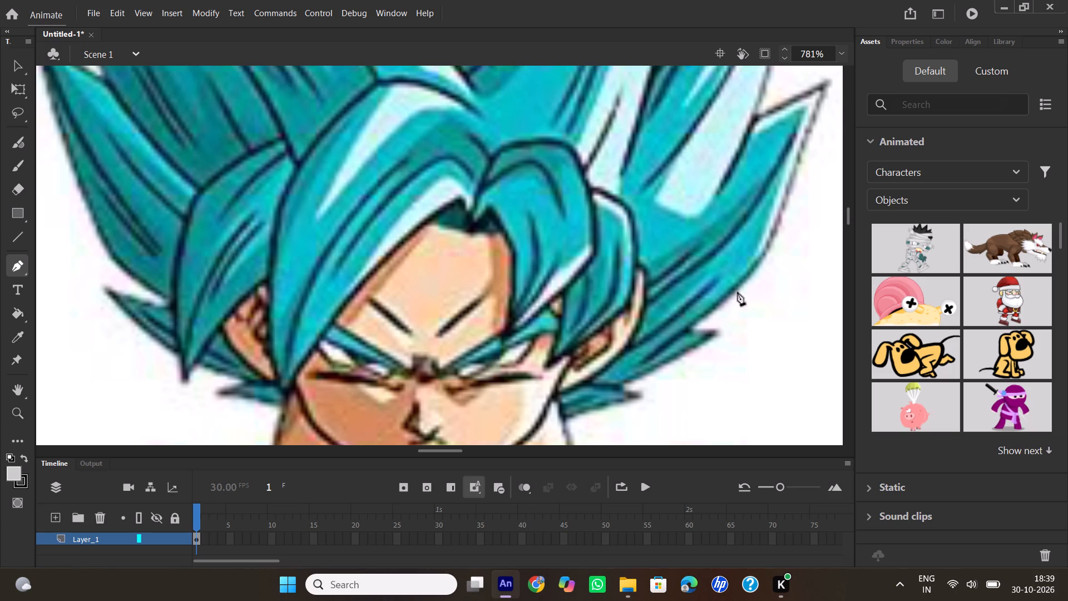
Trace the large side spike's outer edge in two curves up to its tip, with a straight segment back to the inner notch.
left_click_drag(772, 238, 785, 204)
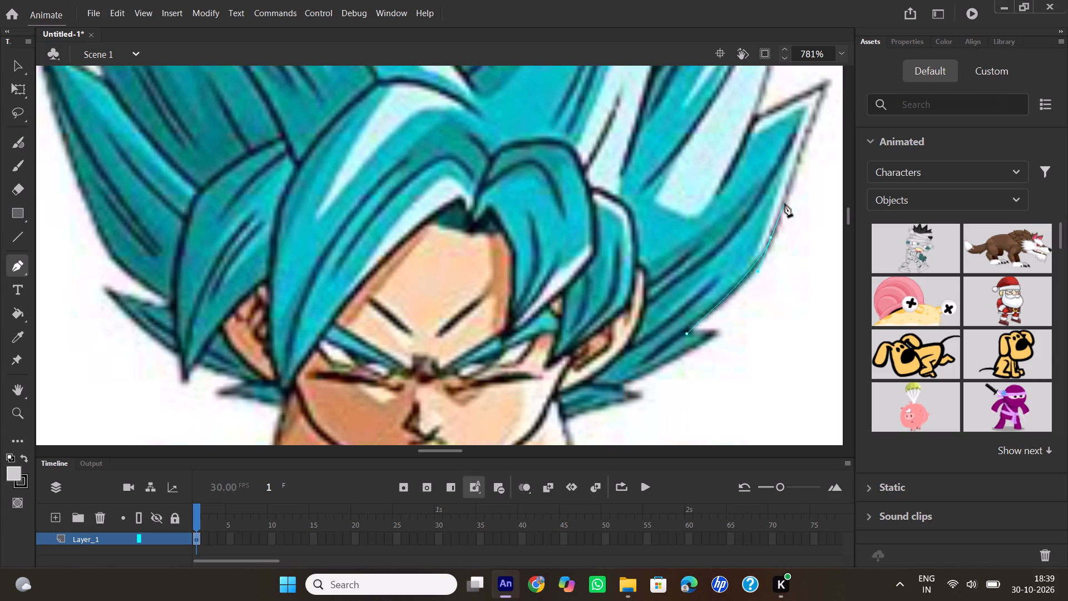
left_click(772, 240)
scroll(788, 190, "up", 1)
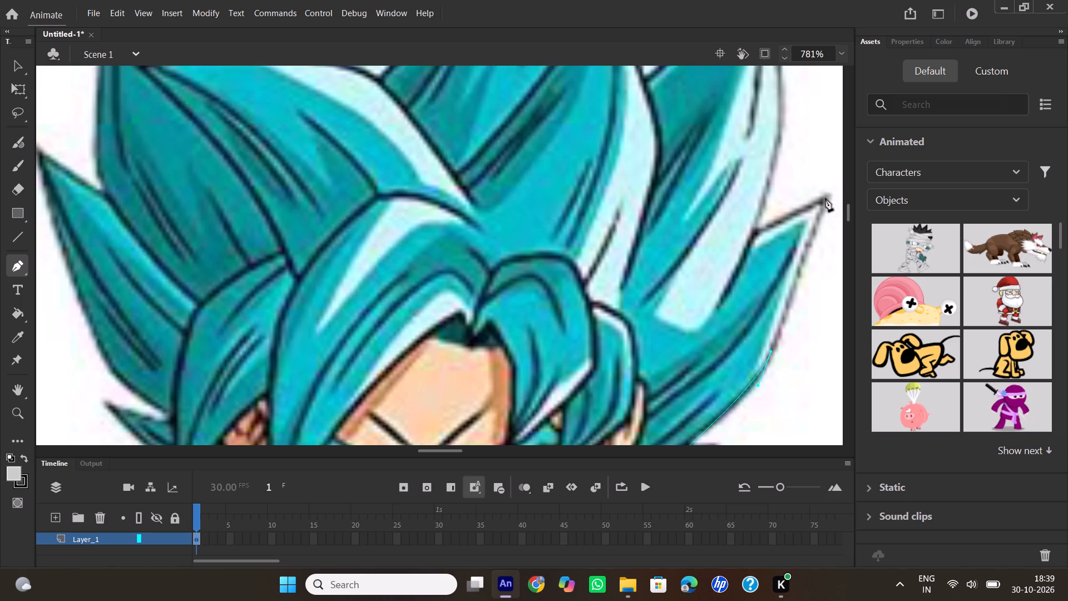
left_click_drag(825, 196, 825, 175)
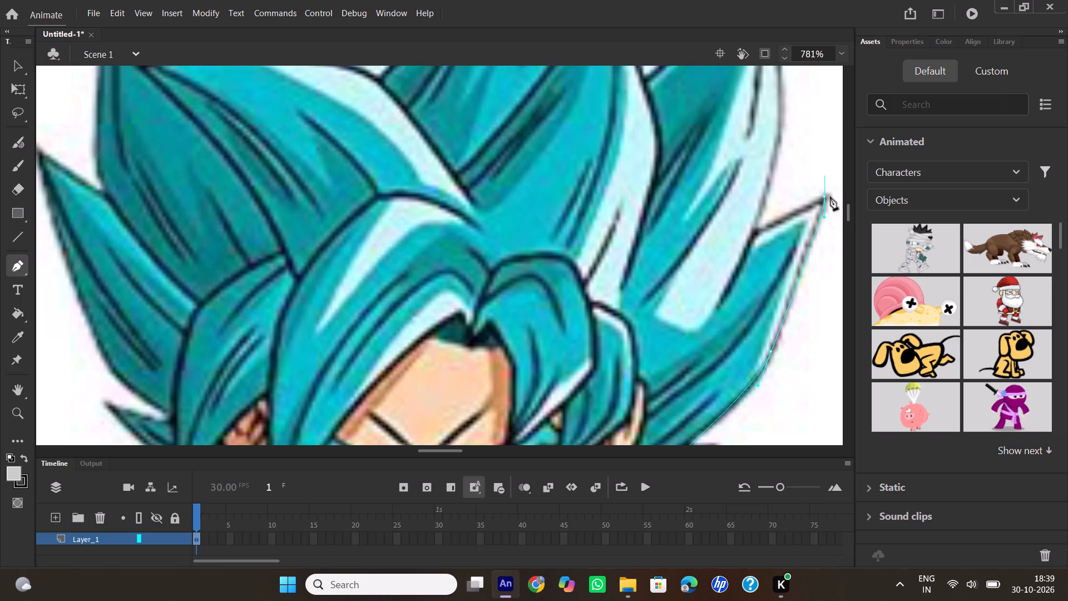
left_click(825, 199)
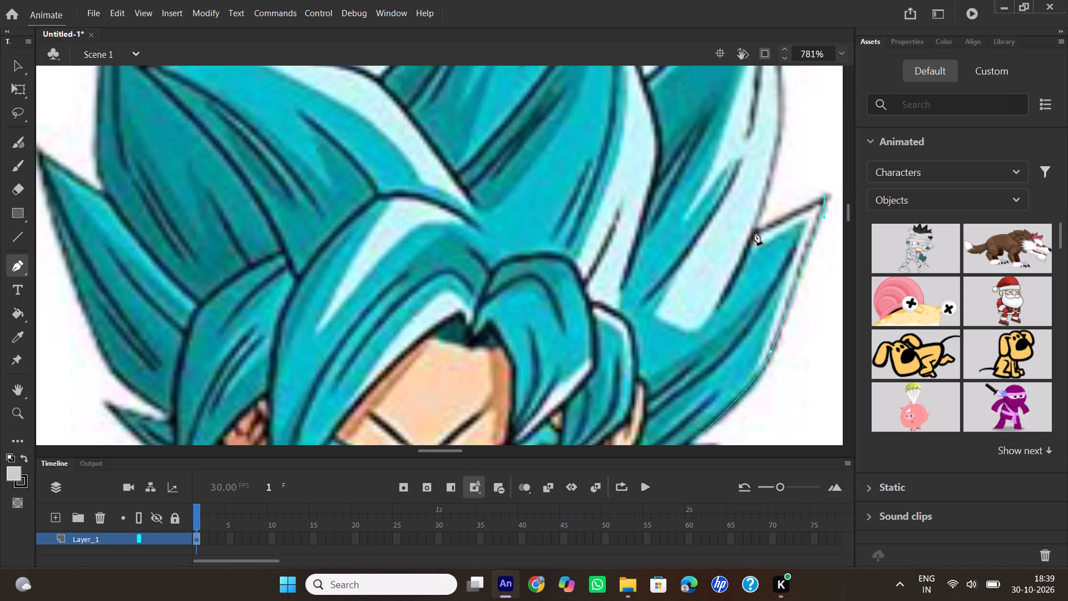
left_click(754, 231)
Trace the next spike up along its outer edge to the tip and down its inner edge to where it meets the tallest spike.
scroll(754, 231, "up", 1)
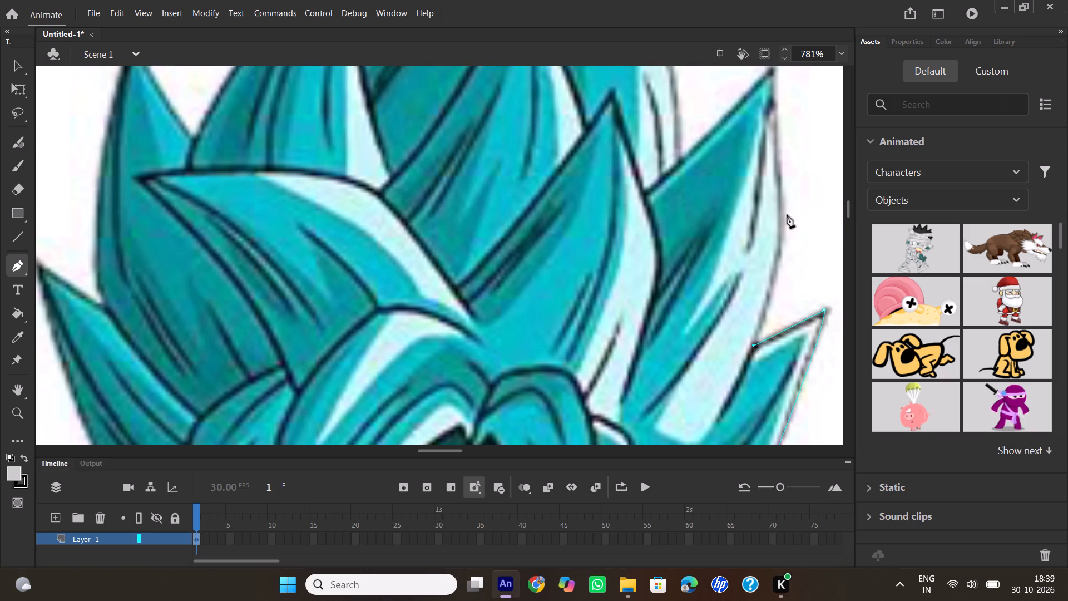
left_click_drag(782, 220, 777, 184)
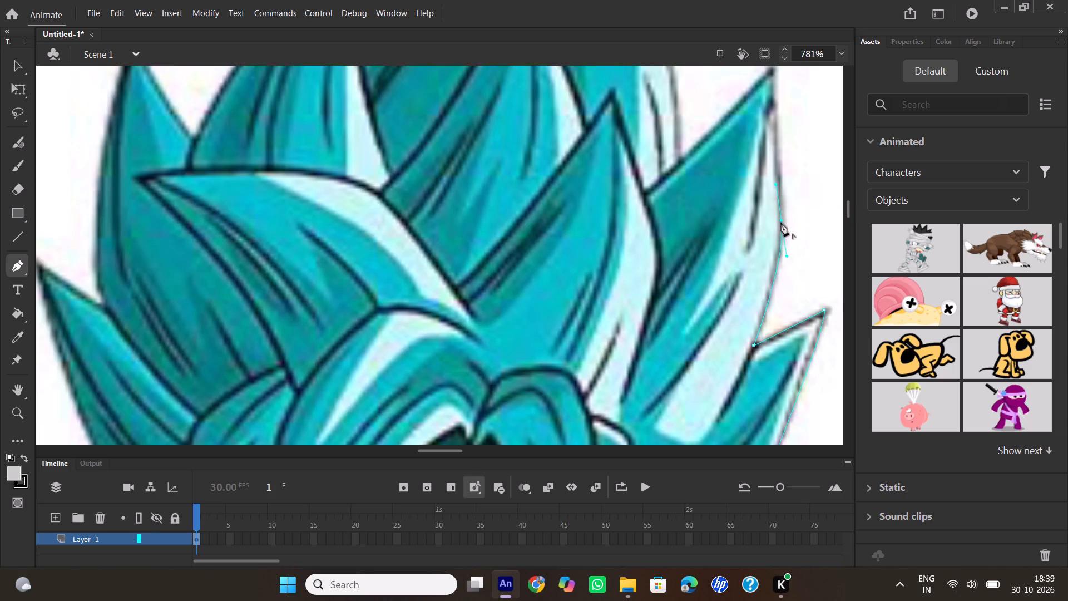
left_click(781, 223)
scroll(781, 223, "up", 1)
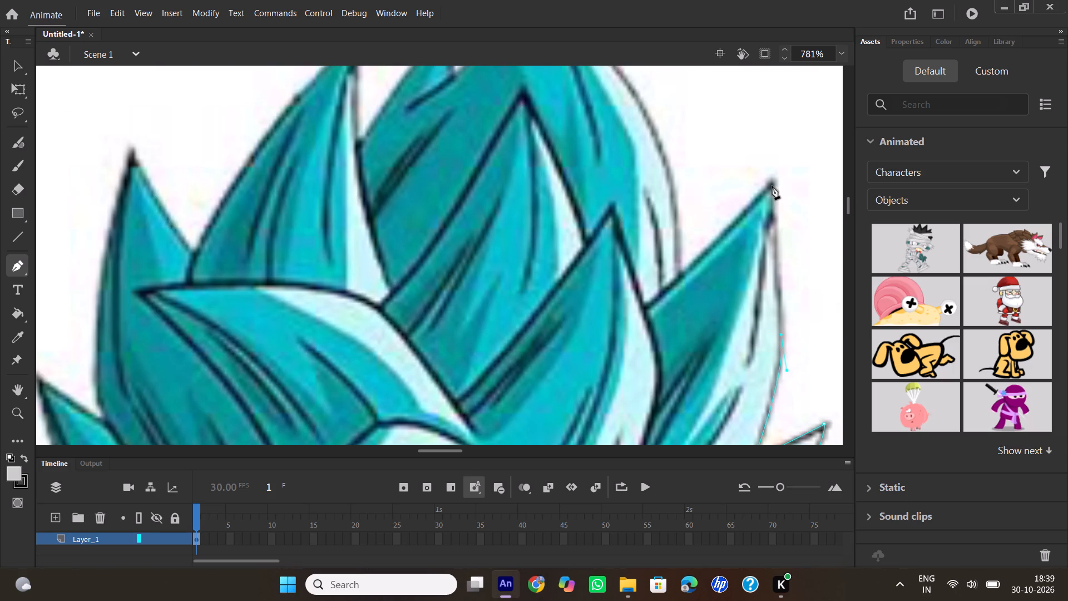
left_click(772, 186)
left_click(678, 277)
Trace the tallest central spike's outer edge on the character's left side with curved segments up to the hair's topmost tip.
scroll(678, 277, "up", 1)
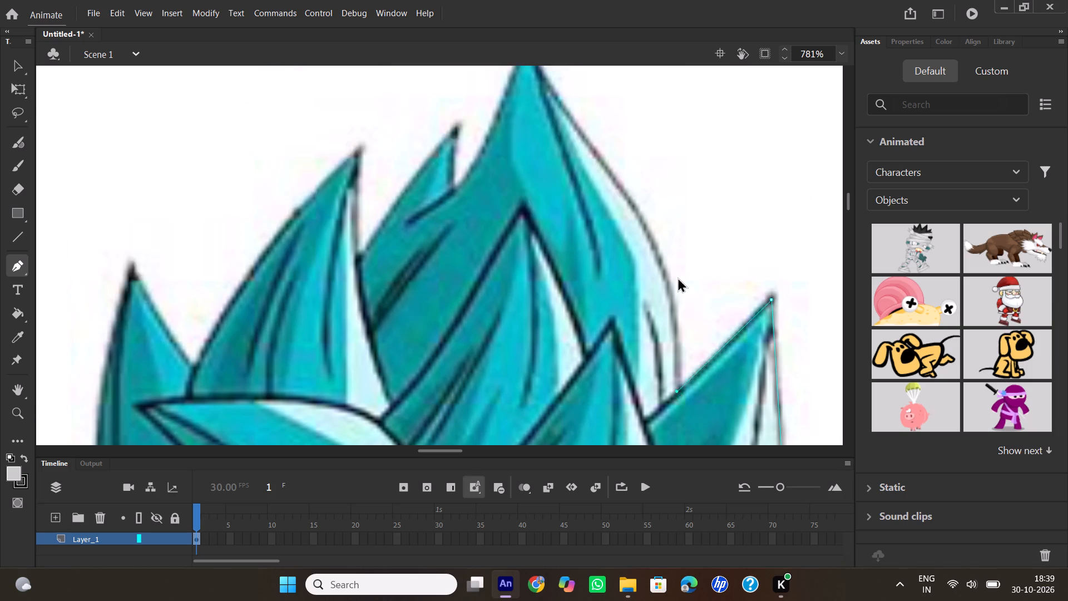
scroll(678, 277, "up", 1)
scroll(677, 285, "down", 1)
left_click_drag(655, 243, 631, 190)
left_click(656, 244)
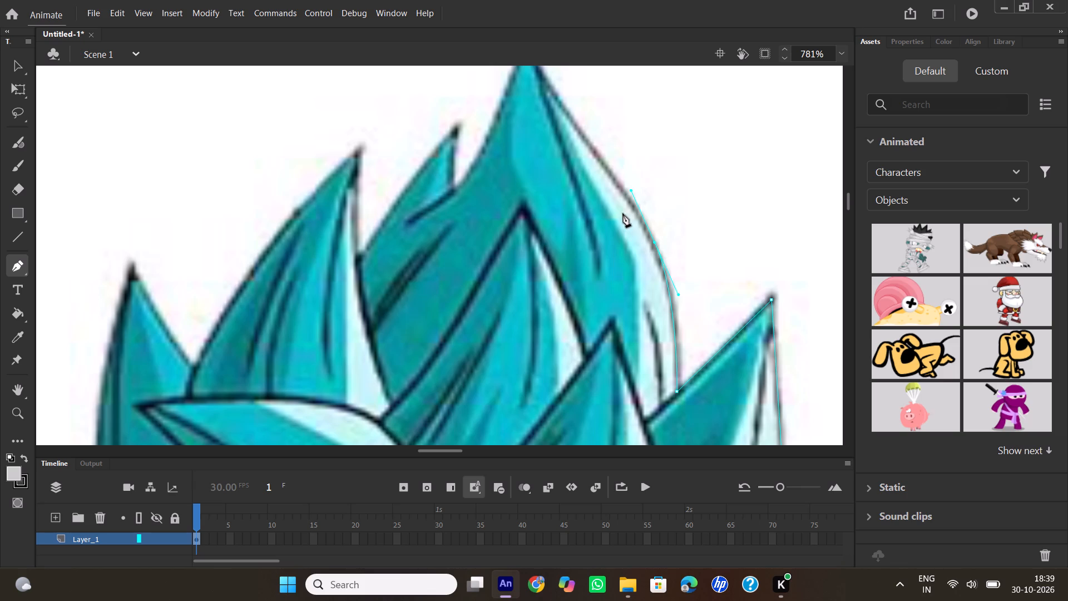
scroll(621, 209, "up", 1)
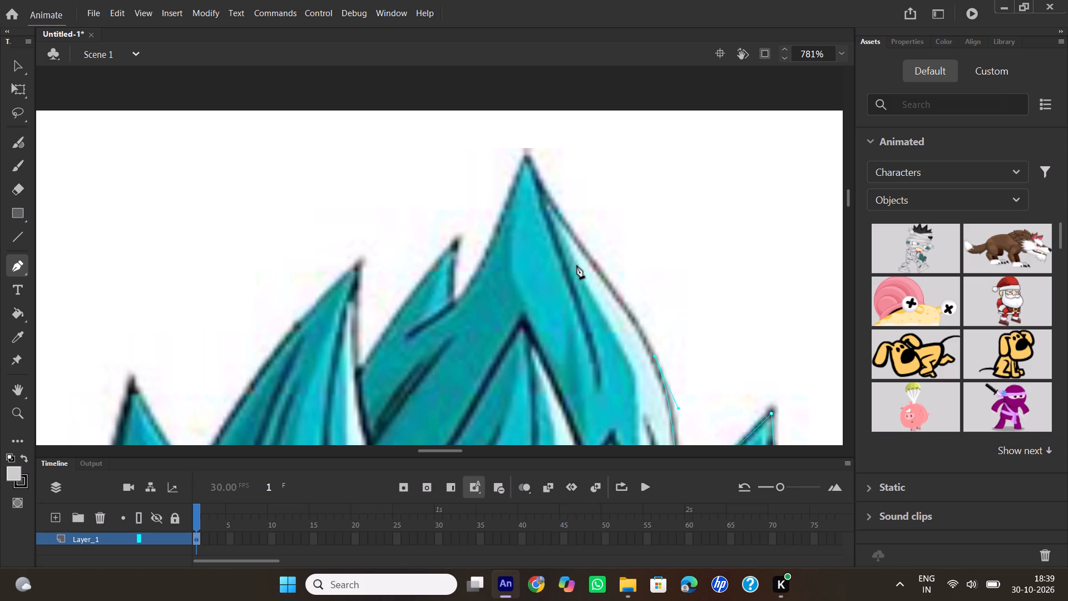
left_click_drag(594, 261, 564, 225)
left_click_drag(564, 225, 563, 225)
left_click(592, 263)
left_click_drag(527, 157, 526, 146)
left_click(527, 156)
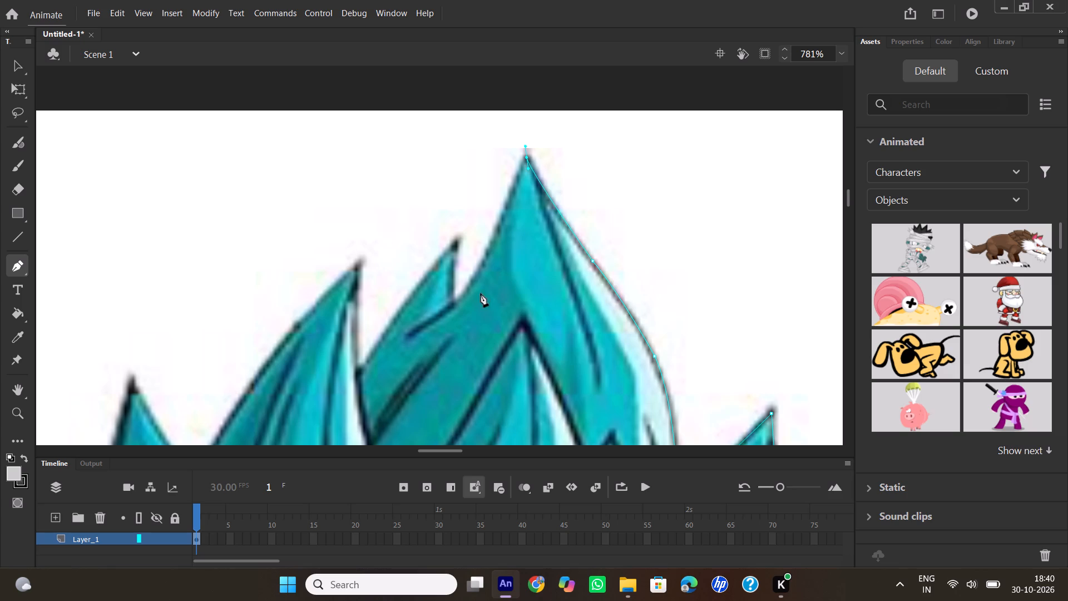
Trace the tallest spike's edge on the character's right side, curving from the topmost tip down to a corner at the short spike's notch.
left_click_drag(454, 302, 443, 309)
left_click_drag(443, 309, 431, 313)
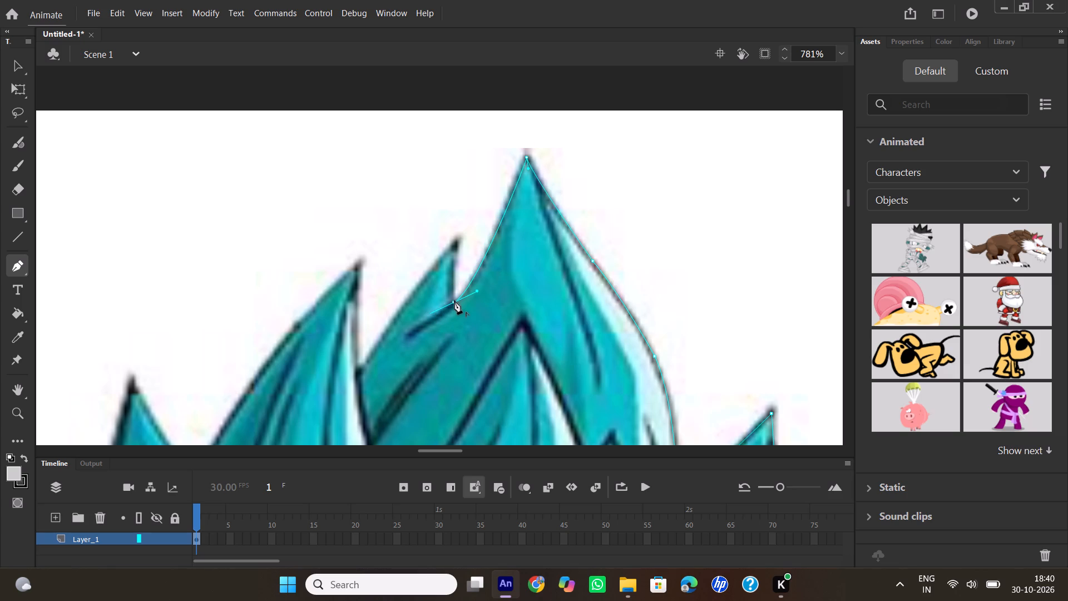
left_click(453, 301)
Trace the short spike beside the tallest one, curving up to its tip and down its outer edge to a corner at the next notch.
left_click_drag(456, 237, 466, 219)
left_click_drag(466, 219, 463, 212)
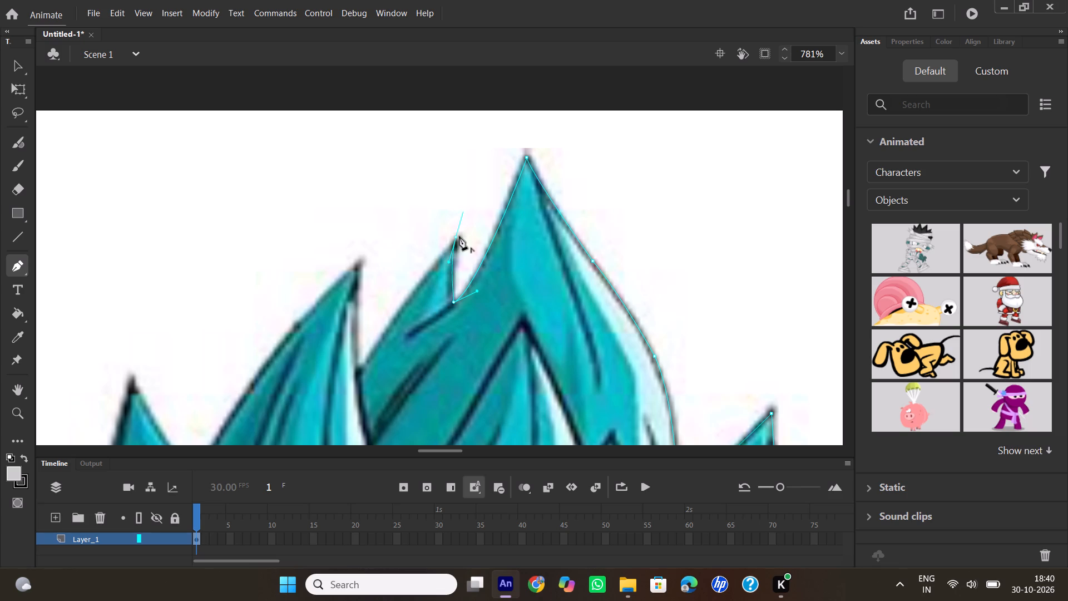
left_click(457, 239)
left_click_drag(360, 367, 358, 380)
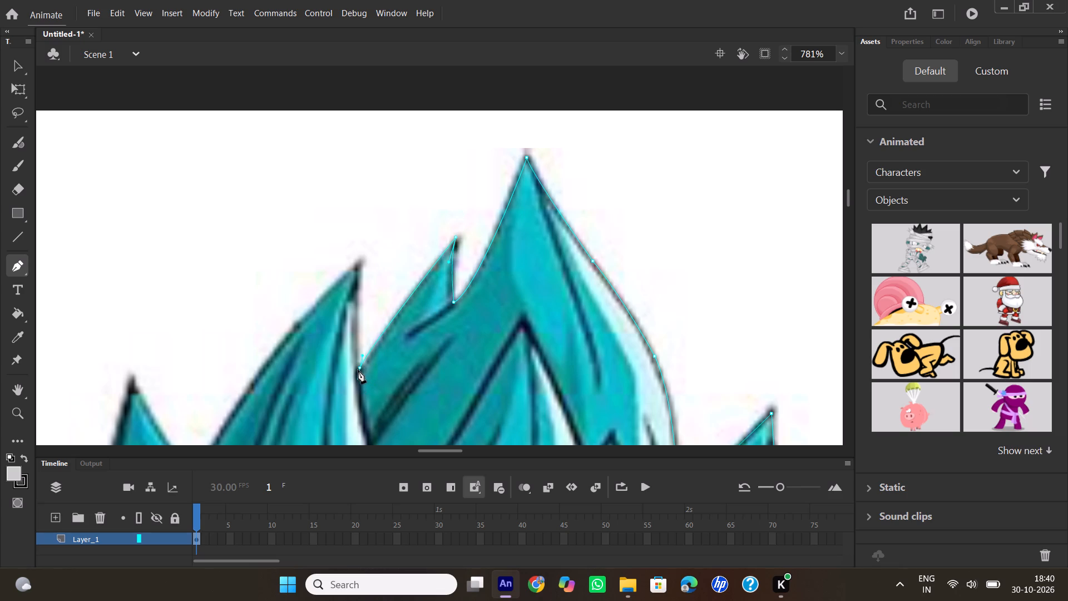
left_click(358, 370)
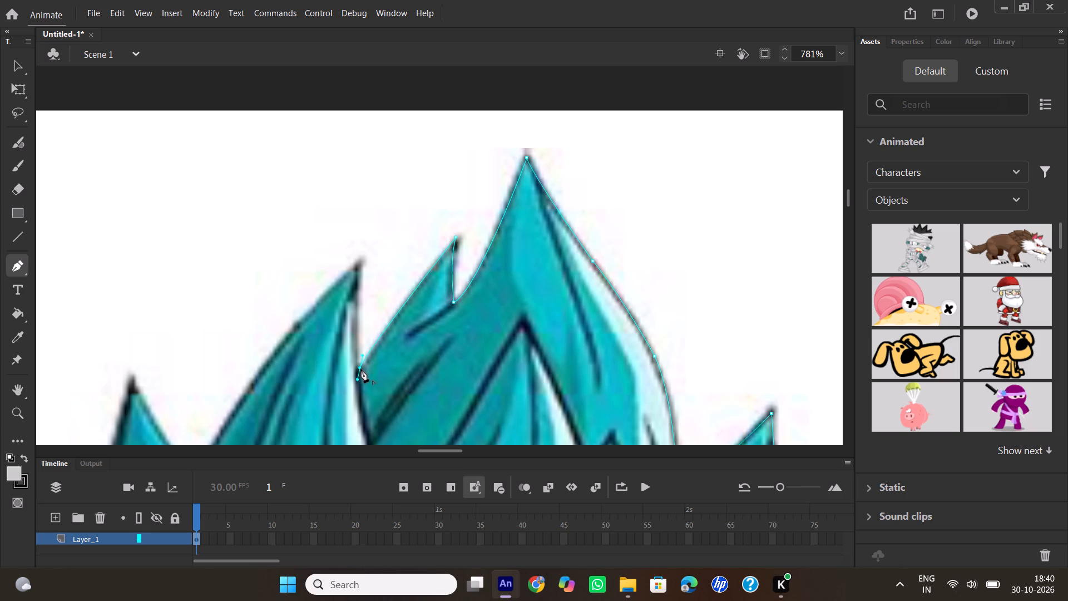
left_click(361, 370)
Trace the next large spike up its inner edge to the tip and down its long curved outer edge to a corner at the notch.
left_click_drag(362, 260, 369, 233)
left_click(363, 262)
scroll(338, 277, "down", 1)
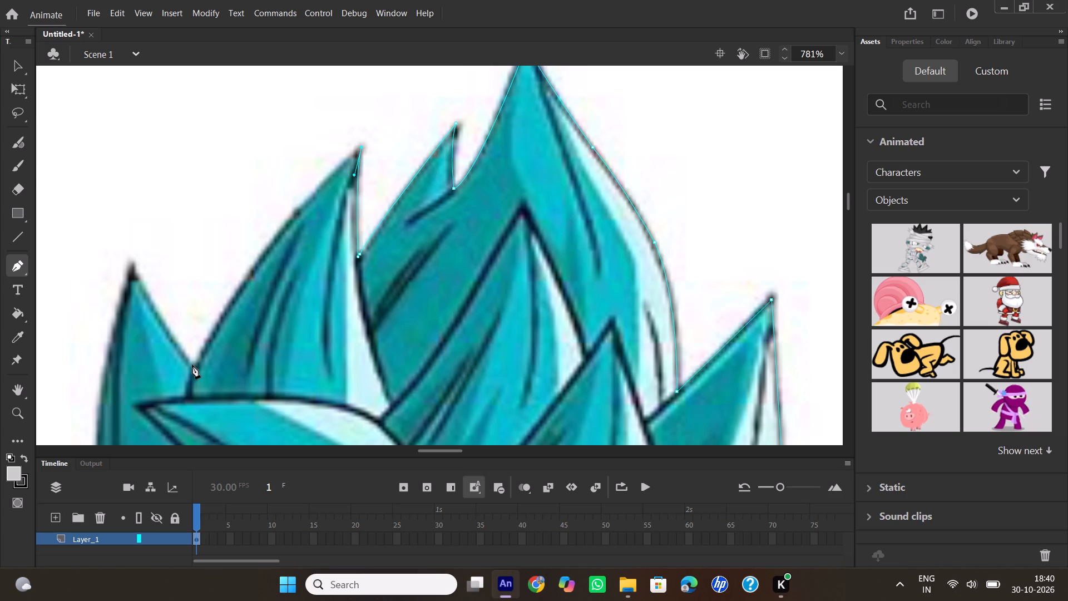
left_click_drag(192, 365, 150, 452)
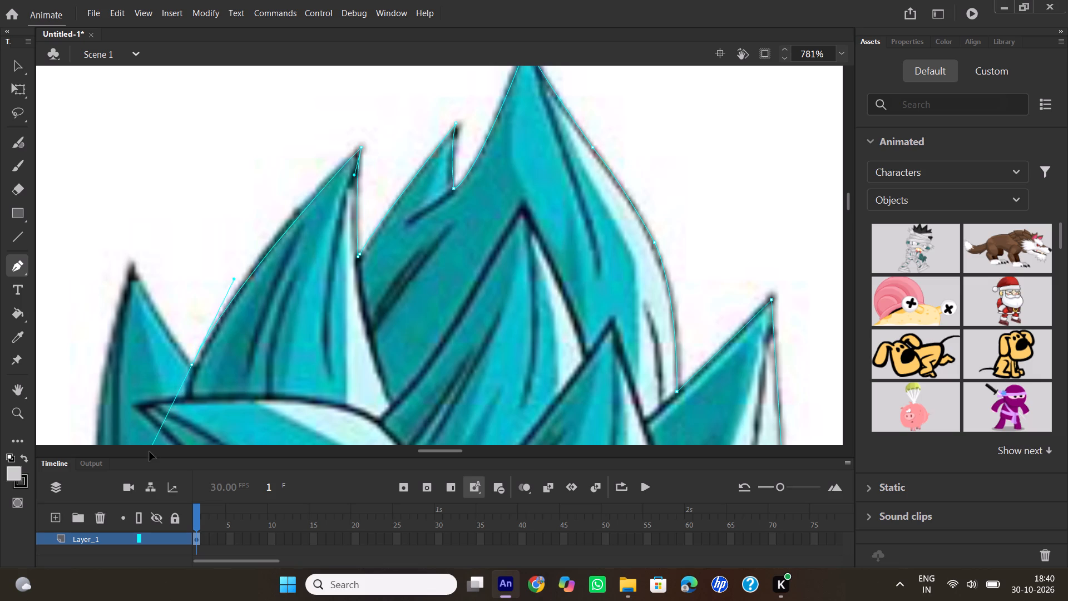
left_click_drag(150, 452, 149, 456)
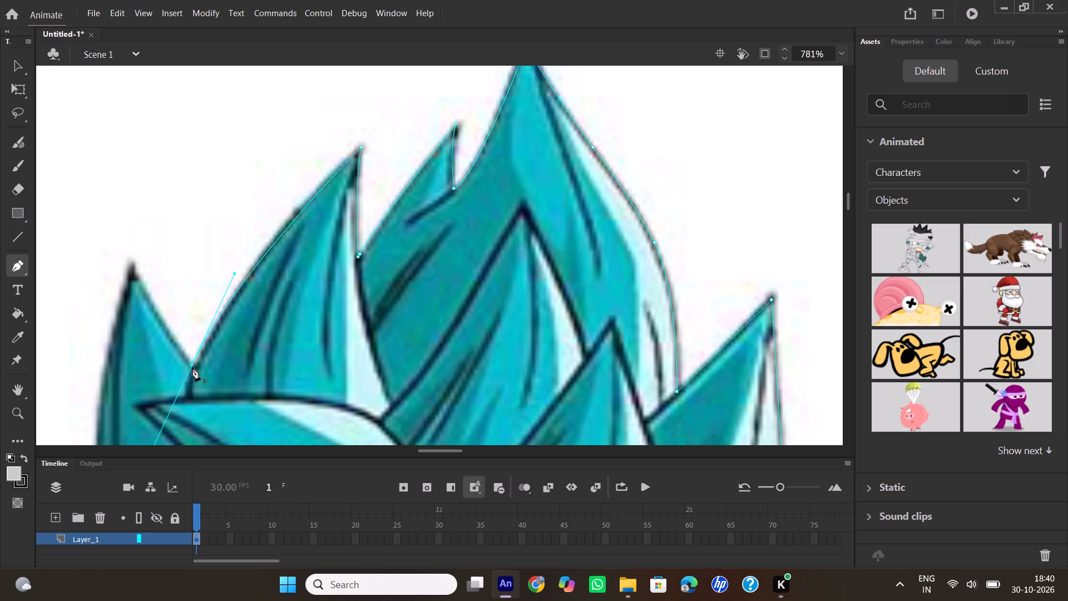
left_click(192, 365)
Trace the following spike on the character's right side up to its tip and down its bowed outer edge to a corner at the side-spike notch.
left_click_drag(133, 263, 136, 242)
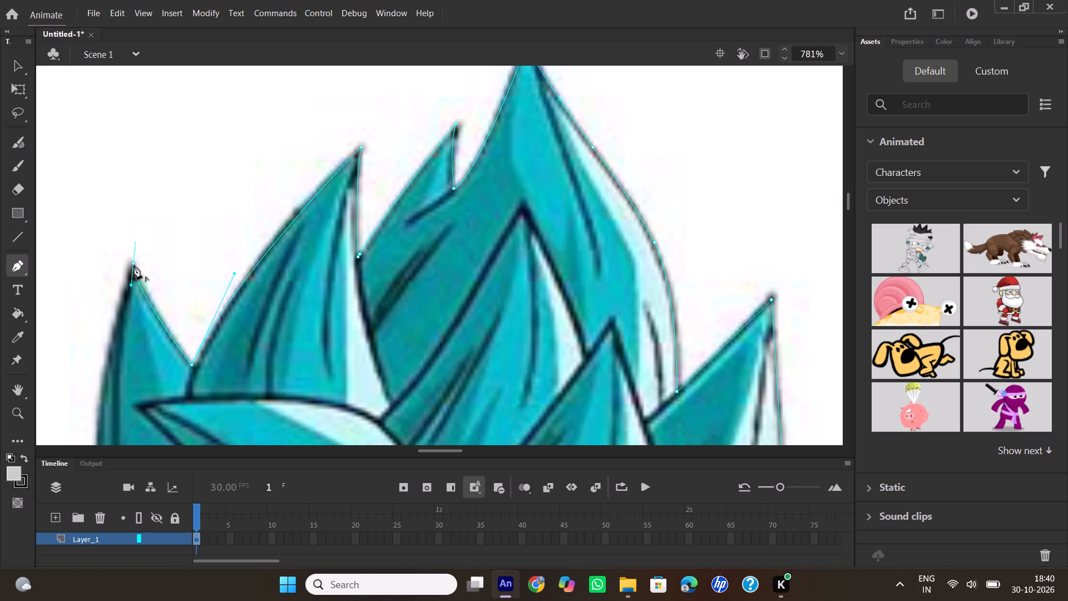
left_click(134, 265)
scroll(157, 270, "down", 1)
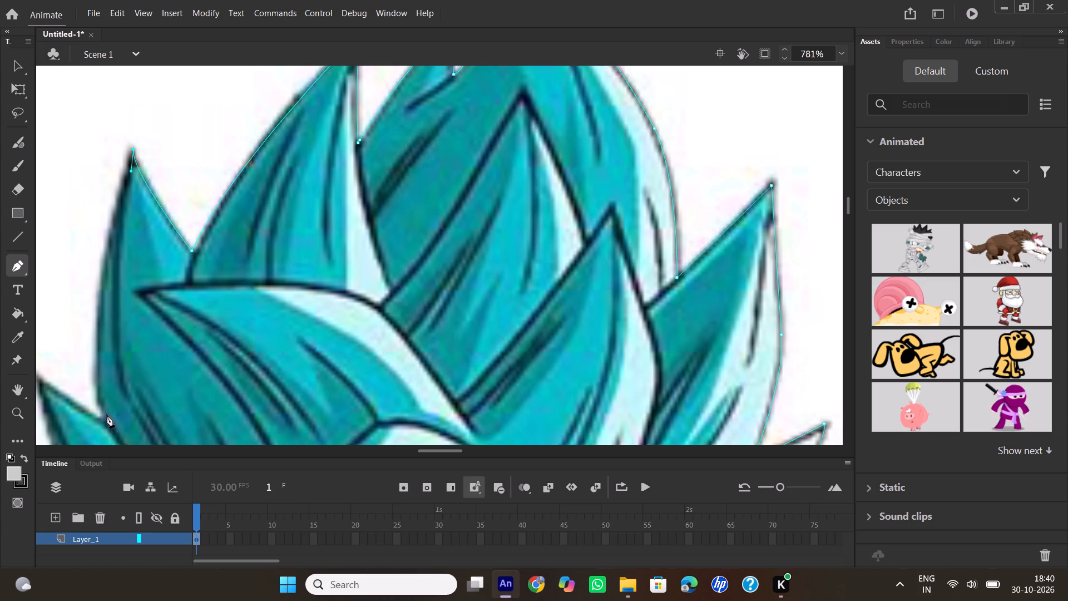
left_click_drag(102, 417, 121, 508)
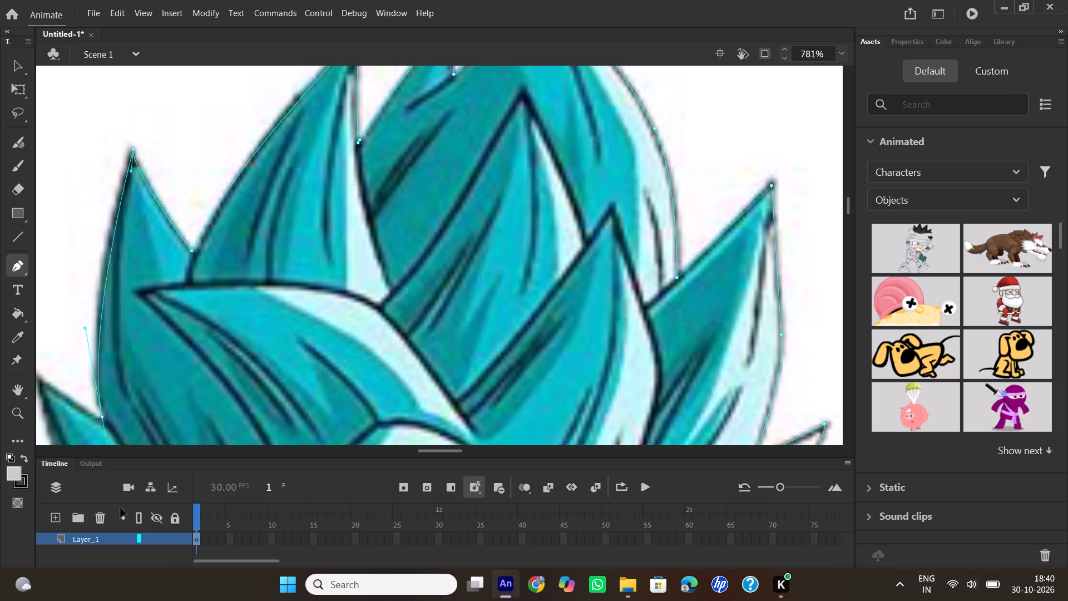
left_click_drag(121, 508, 132, 515)
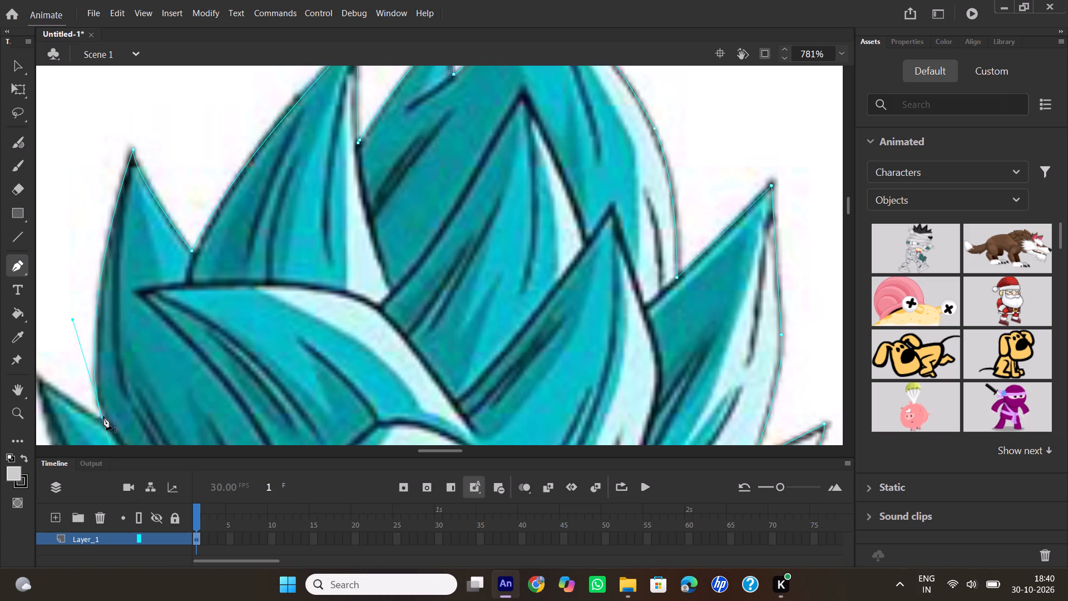
left_click(103, 416)
Trace the outermost side spike on the character's right to its tip and down its lower edge in two curves to a corner above the small spike.
scroll(118, 384, "down", 1)
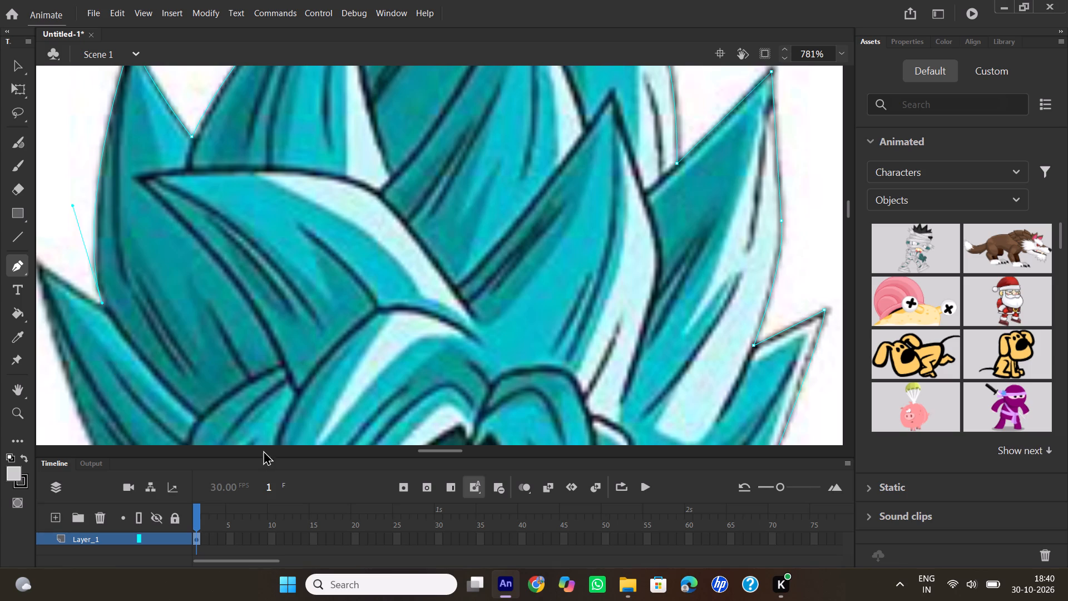
left_click_drag(428, 451, 425, 443)
left_click_drag(96, 259, 86, 244)
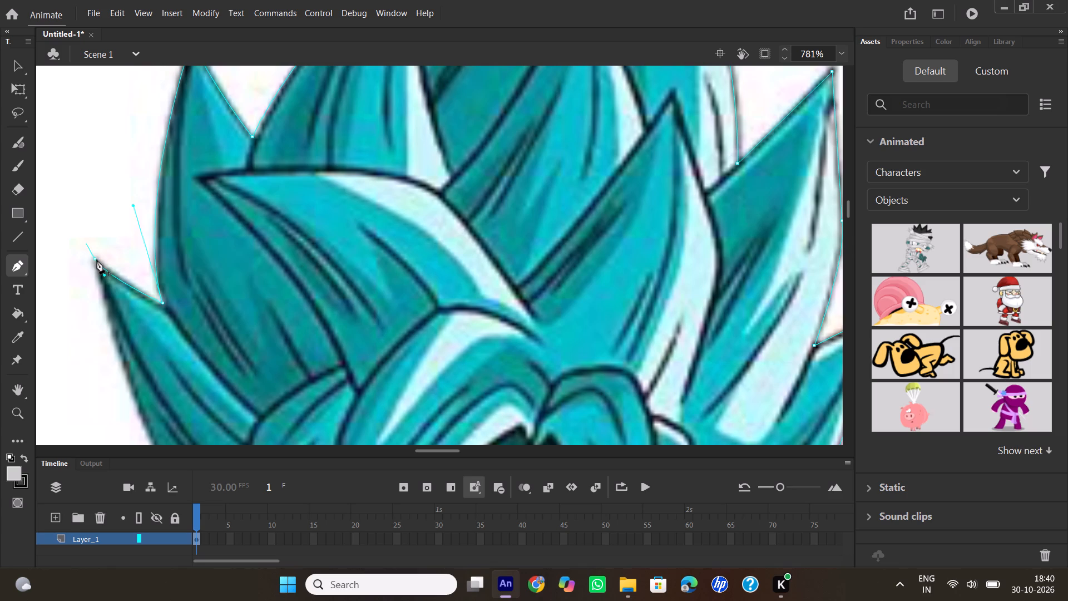
left_click(97, 260)
scroll(128, 346, "down", 1)
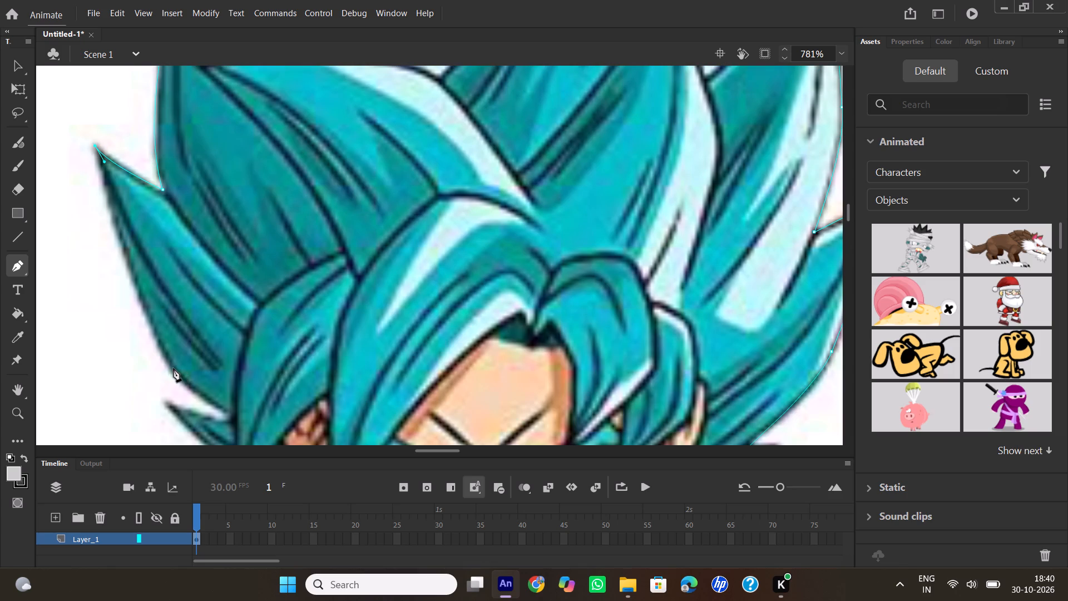
left_click_drag(172, 368, 203, 410)
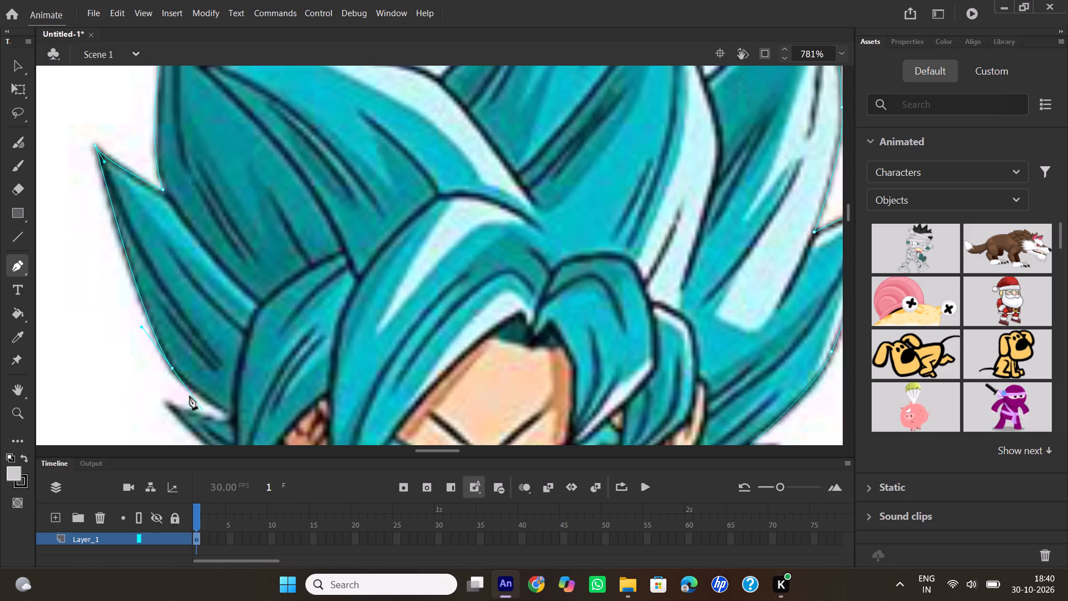
left_click(173, 369)
left_click_drag(231, 418, 243, 425)
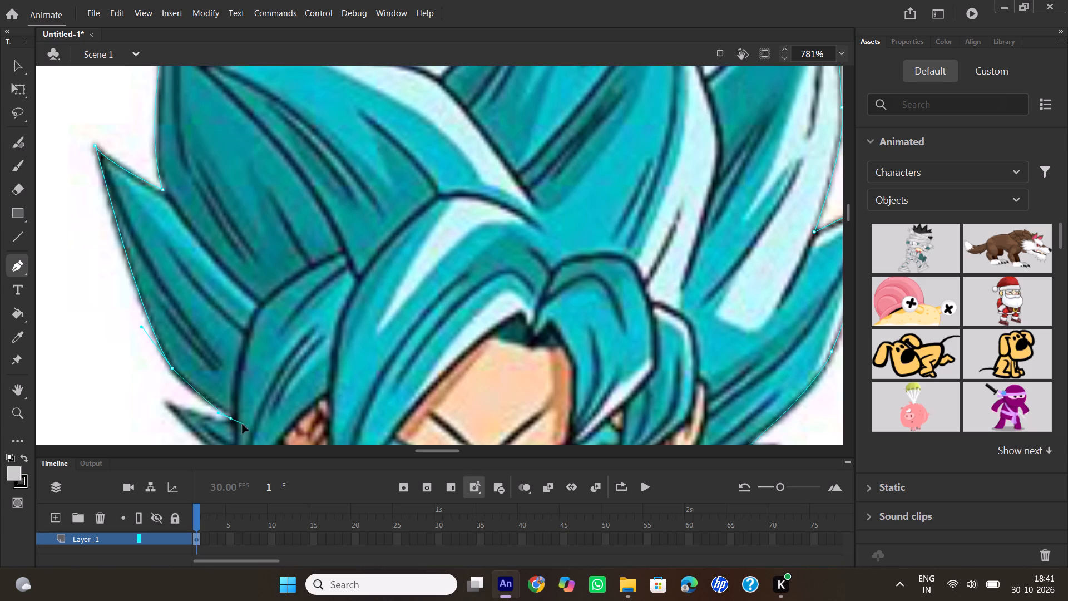
left_click_drag(243, 425, 242, 425)
left_click(231, 417)
Trace the small spike beside the ear out to its tip and back along its lower edge to a corner at the hanging lock.
scroll(231, 417, "down", 1)
left_click_drag(167, 288, 158, 284)
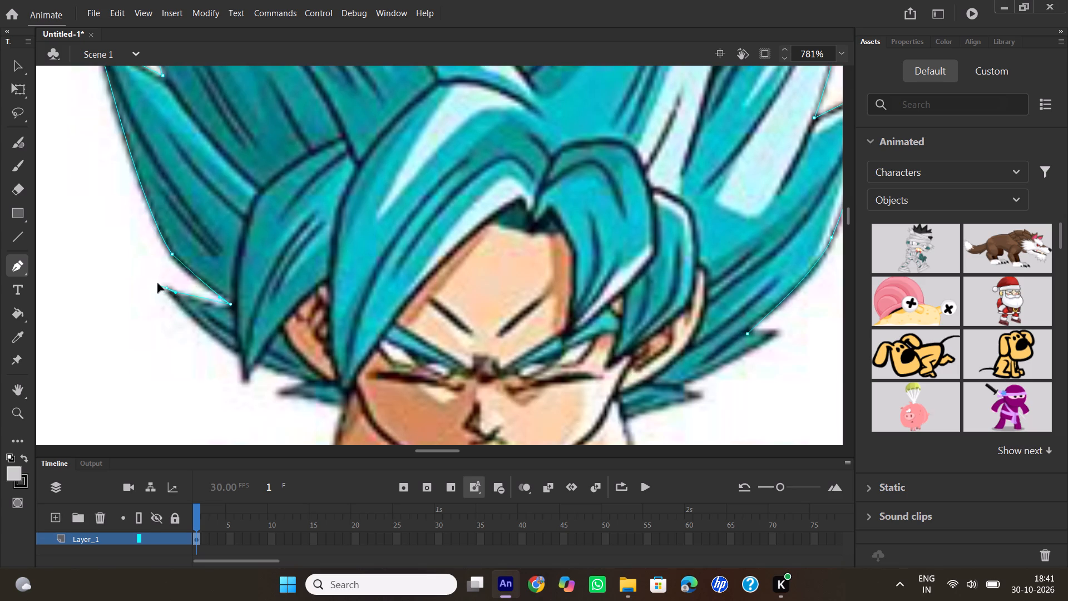
left_click_drag(158, 284, 155, 282)
left_click(166, 290)
left_click_drag(239, 354, 257, 365)
left_click_drag(257, 365, 260, 365)
left_click(238, 354)
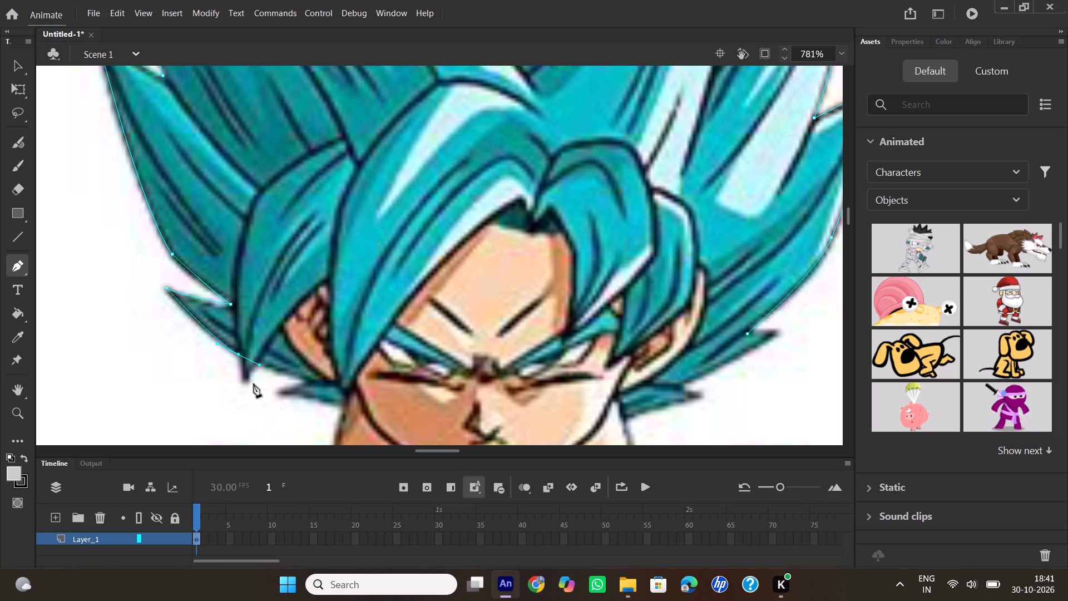
Trace the hanging lock's pointed tip with straight segments, continuing with a slight curve along the lower hair edge to the lowest spike's notch.
left_click(244, 381)
left_click(256, 365)
left_click_drag(307, 381, 323, 382)
left_click_drag(323, 382, 324, 384)
left_click(307, 381)
Trace the lowest spike straight out to its tip, curve its lower edge back to the jaw, and add a point where hair meets cheek.
left_click(278, 393)
left_click_drag(344, 405, 356, 409)
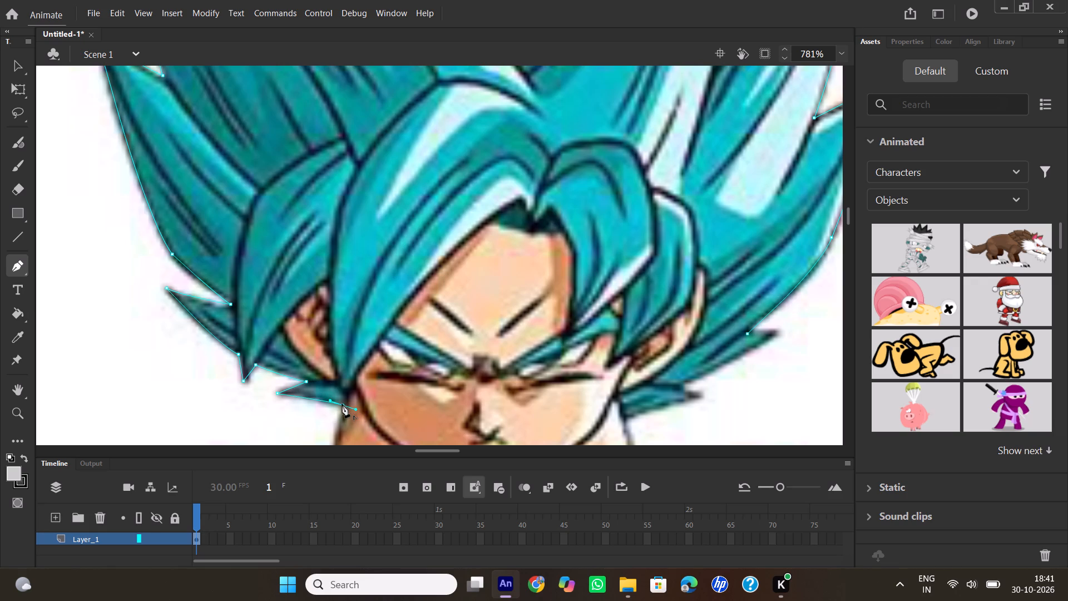
left_click(342, 404)
left_click(349, 393)
Trace the large fringe lock's inner edge in a curve up to the parting, across its notch and round to the opposite forehead edge.
left_click_drag(522, 200, 527, 196)
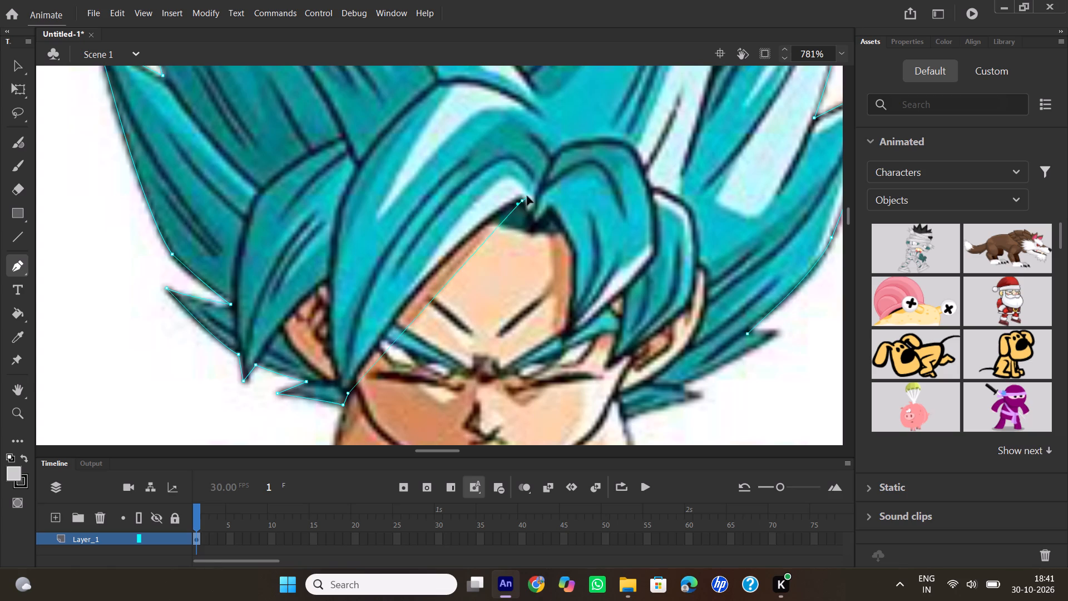
left_click_drag(527, 196, 612, 162)
left_click(522, 201)
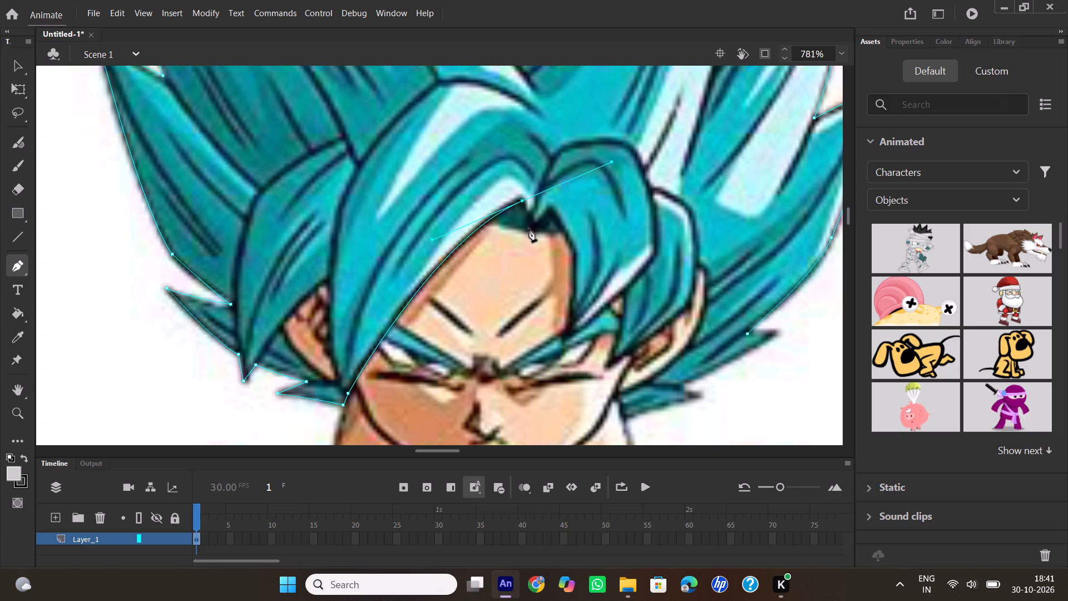
left_click(531, 230)
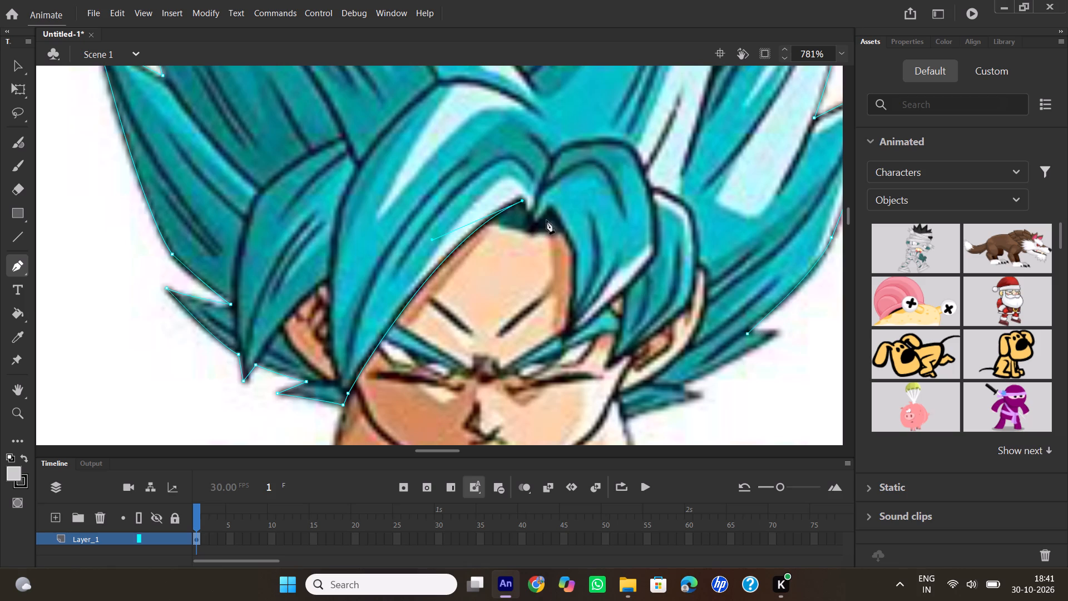
left_click(551, 213)
left_click_drag(573, 250, 575, 263)
left_click(574, 250)
Trace the two pointed fringe locks over the character's left eye, with sharp corners at both tips and the notch between them.
left_click_drag(563, 341, 548, 364)
left_click(564, 338)
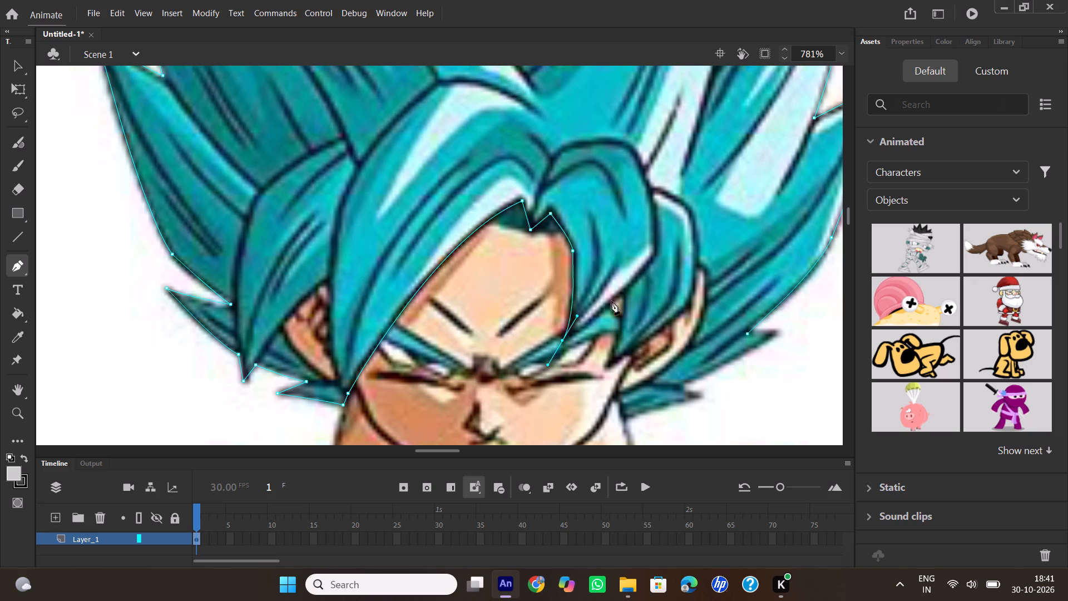
left_click_drag(627, 292, 641, 275)
left_click_drag(641, 275, 649, 274)
left_click(626, 291)
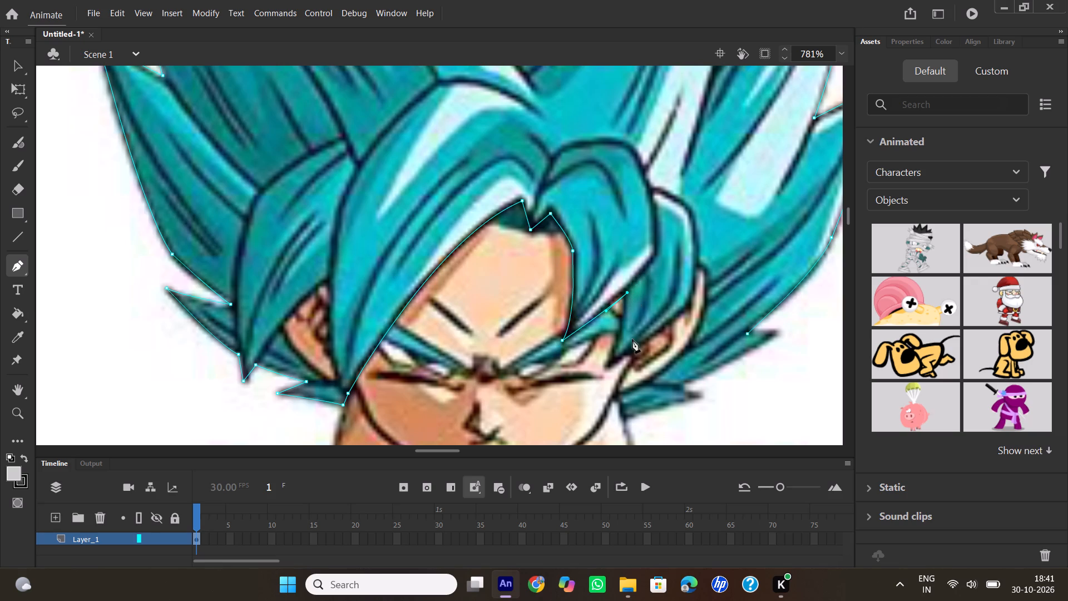
left_click_drag(607, 364, 595, 375)
left_click_drag(595, 375, 596, 375)
left_click(607, 366)
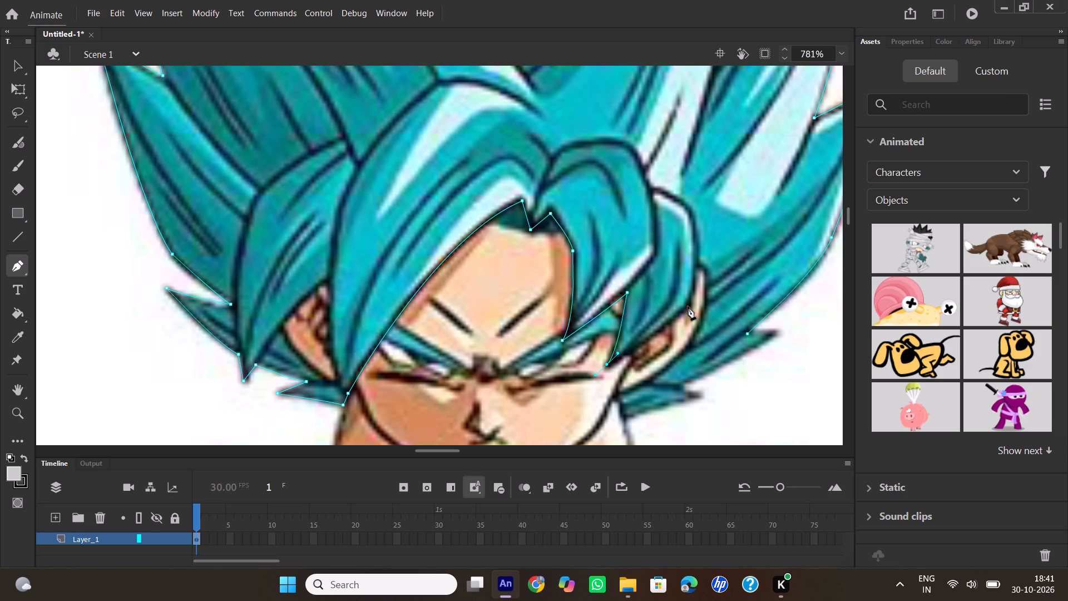
Trace the side lock's lower edge from its tip and up to the top of the character's left ear in two curves.
left_click_drag(688, 307, 695, 295)
left_click_drag(695, 295, 697, 290)
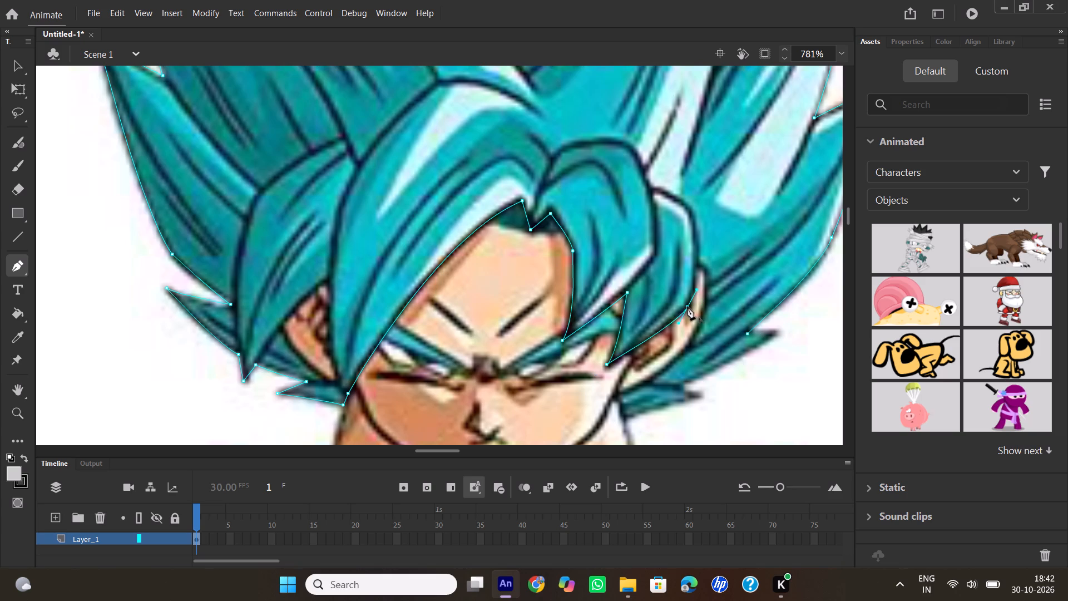
left_click(688, 307)
left_click_drag(695, 267, 697, 247)
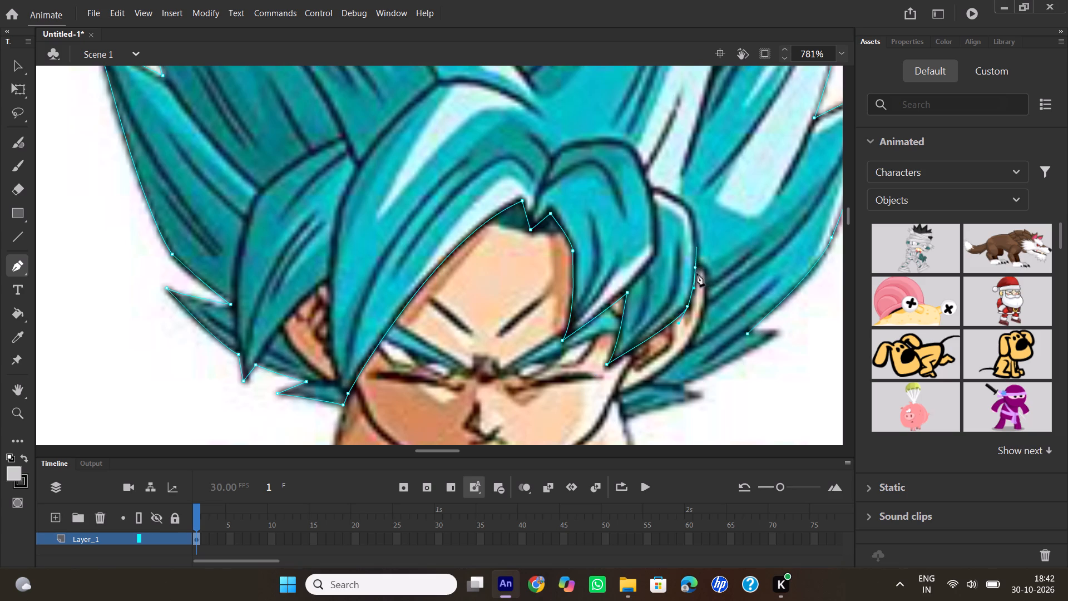
left_click(695, 269)
Trace the hair edge around the back of the left ear down to the jaw, and add a corner at the lowest spike's base.
left_click_drag(704, 270, 706, 276)
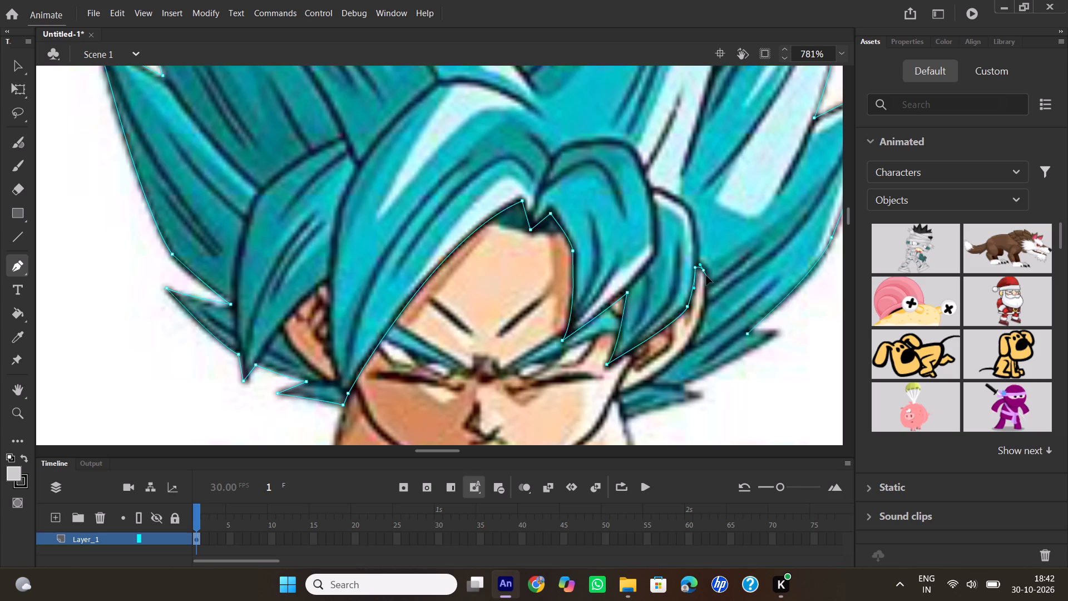
left_click_drag(706, 276, 711, 280)
left_click(704, 270)
left_click_drag(705, 312, 704, 312)
left_click_drag(704, 312, 698, 330)
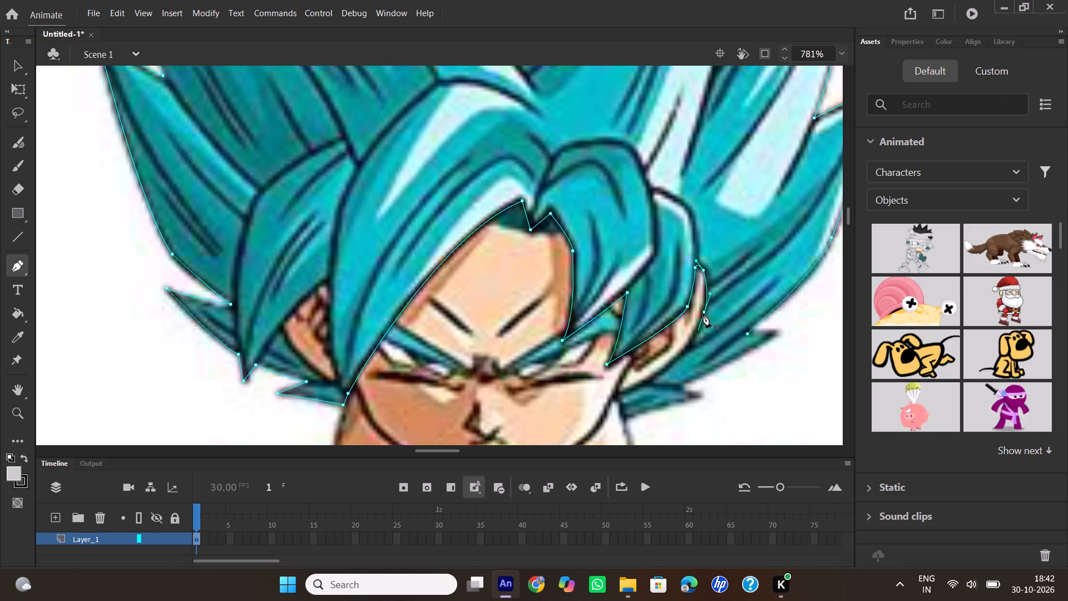
left_click(704, 313)
left_click_drag(686, 347, 671, 368)
left_click(688, 348)
left_click_drag(616, 397, 592, 405)
left_click(615, 397)
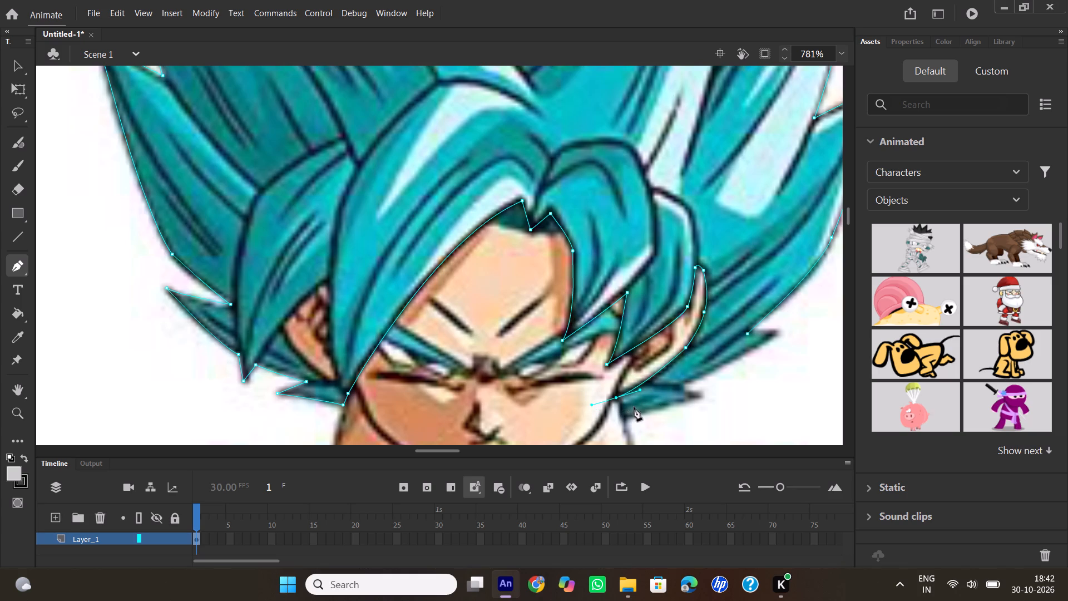
left_click(625, 424)
Add a new layer above Layer_1 and lock Layer_1.
scroll(673, 417, "down", 1)
scroll(672, 414, "up", 1)
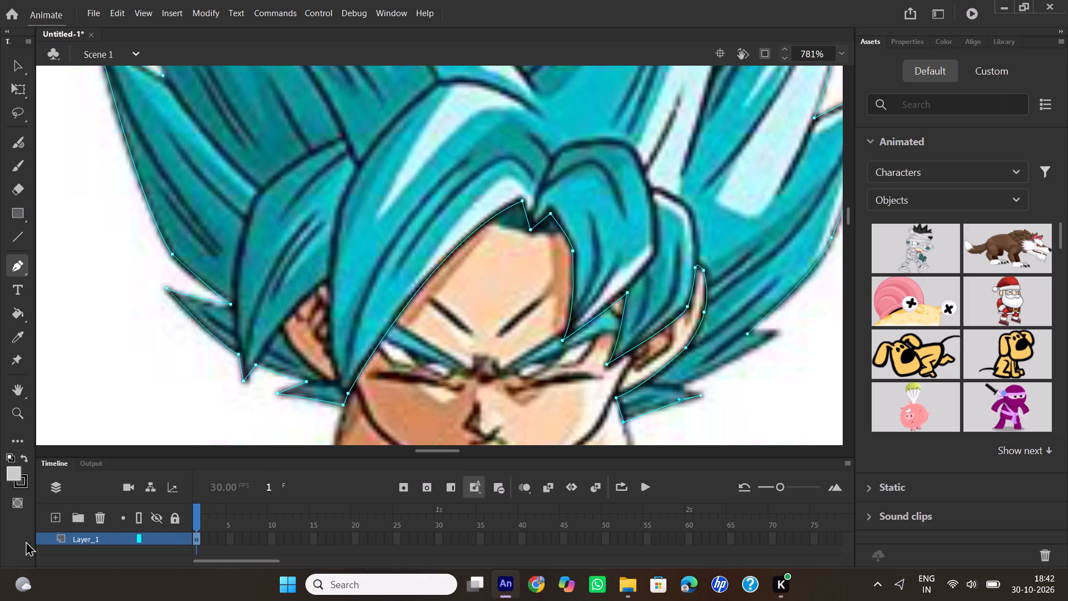
left_click(53, 514)
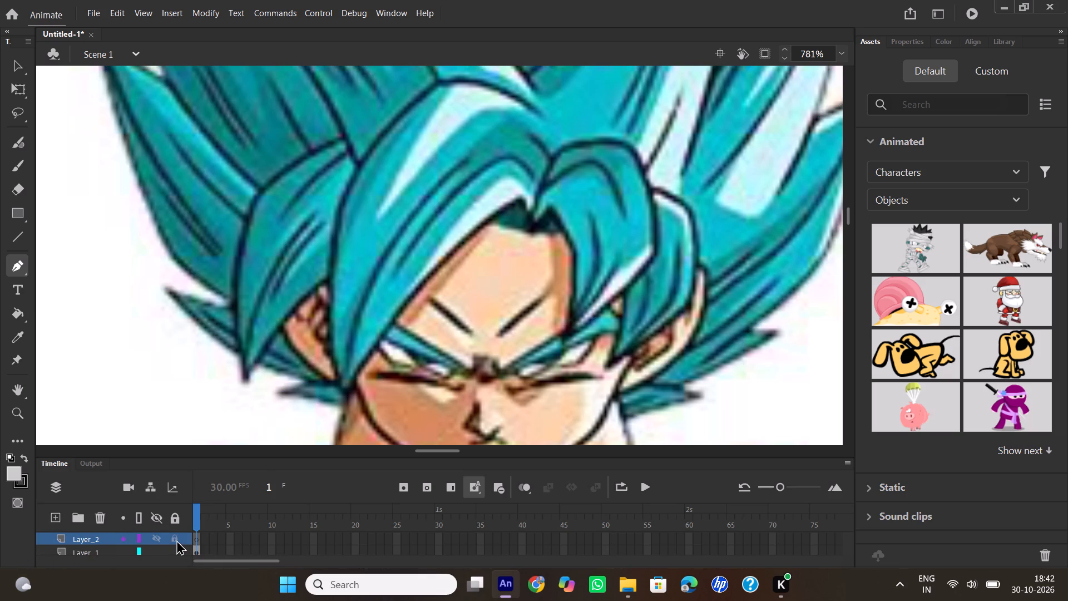
left_click(175, 556)
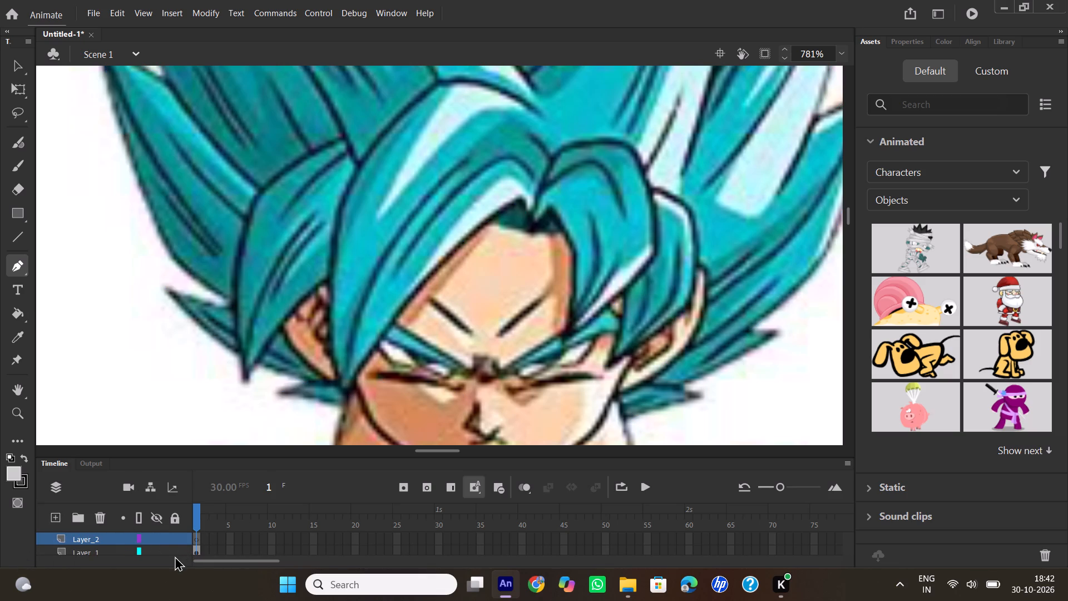
left_click(175, 553)
On Layer_2, draw a slightly curved Pen segment along the top of the forehead beneath the parting, ending in a corner point.
scroll(565, 236, "down", 2)
scroll(563, 237, "up", 1)
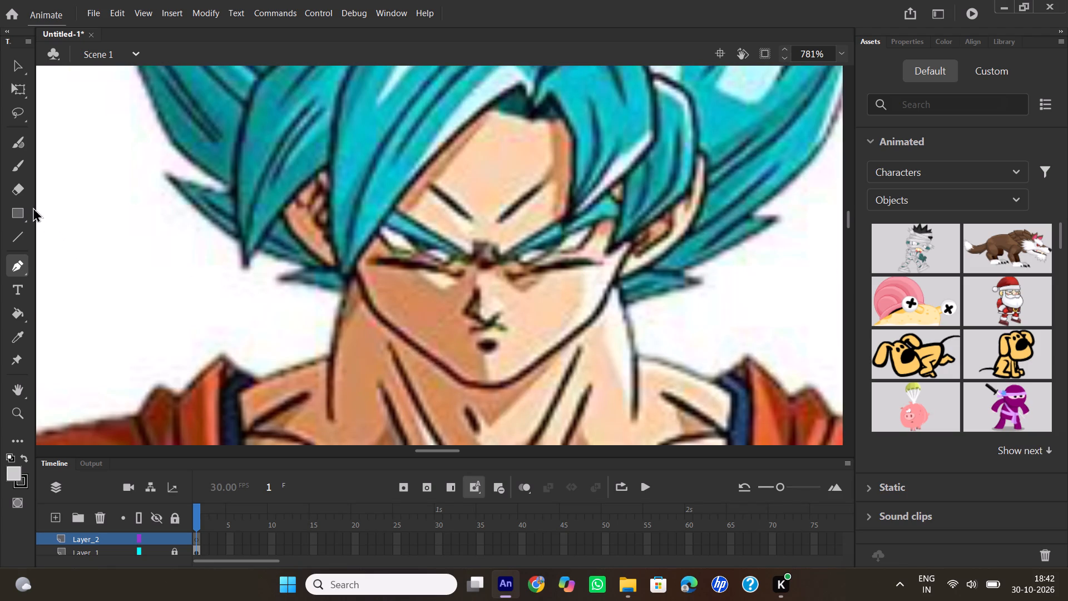
left_click(18, 268)
scroll(277, 277, "down", 2)
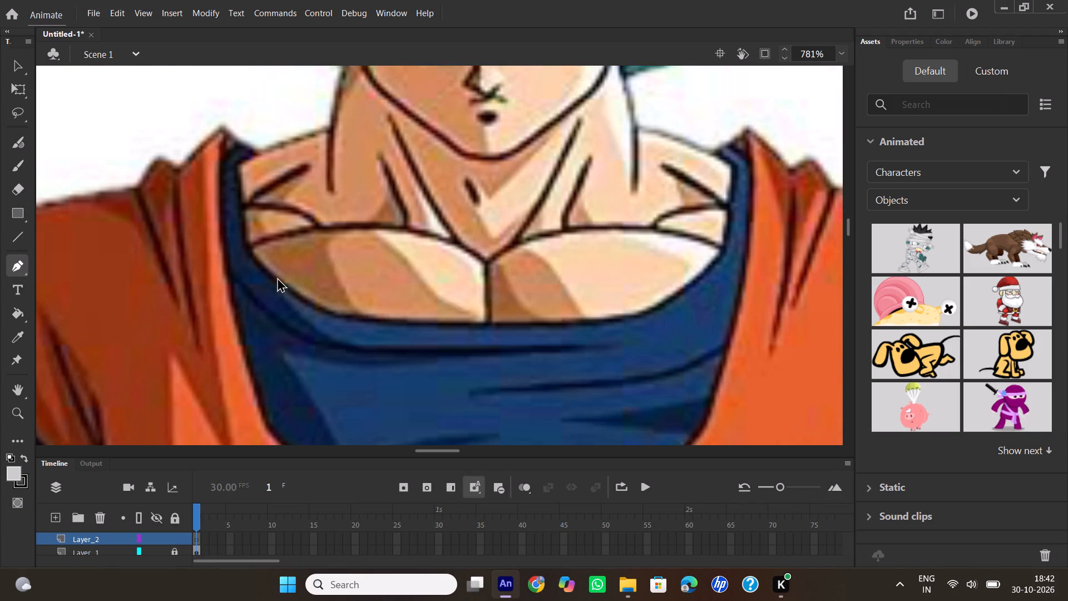
scroll(277, 277, "up", 1)
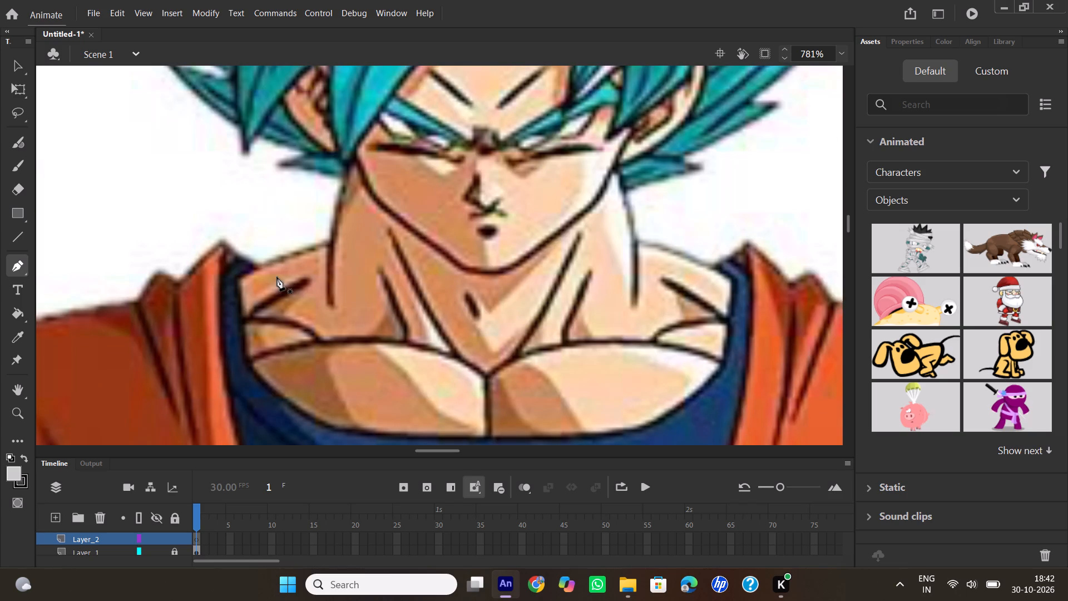
scroll(277, 277, "down", 2)
scroll(277, 277, "up", 1)
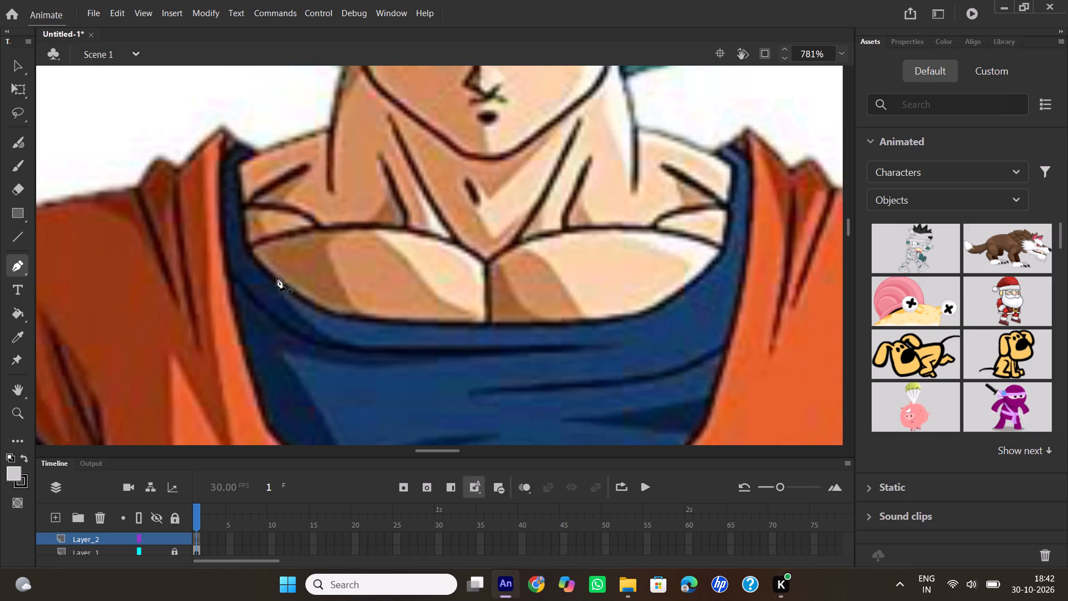
scroll(277, 277, "up", 2)
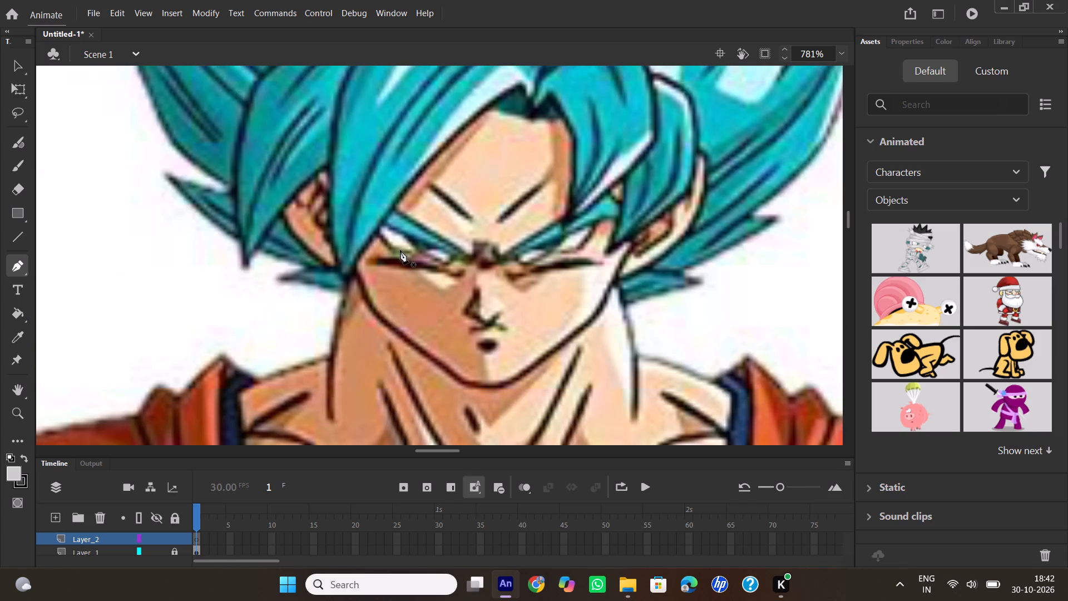
left_click(484, 109)
left_click_drag(564, 118, 581, 109)
left_click_drag(581, 109, 583, 112)
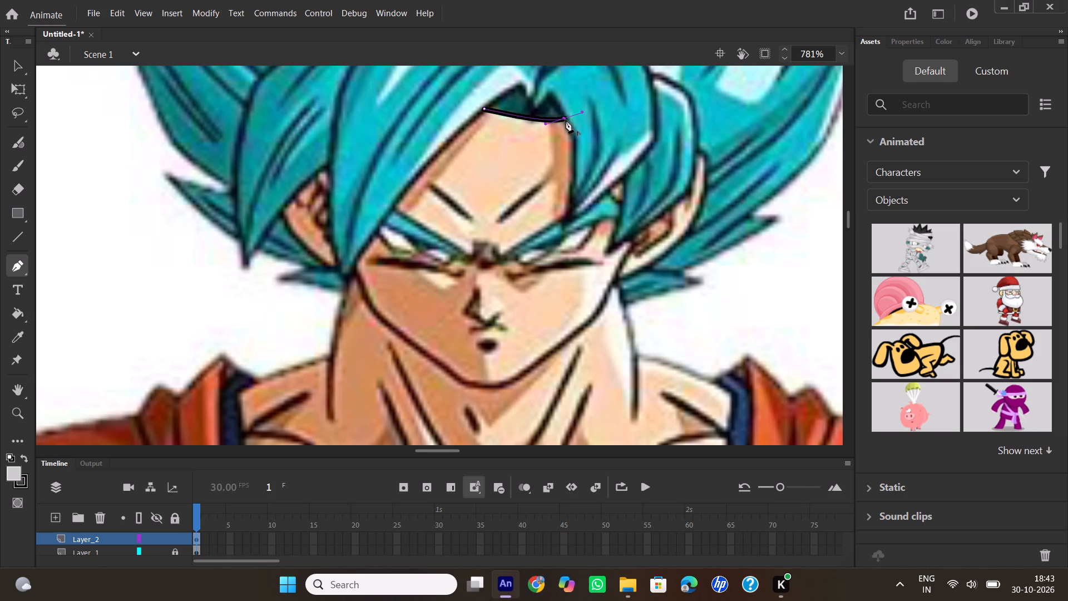
left_click(566, 120)
left_click(565, 118)
left_click(565, 118)
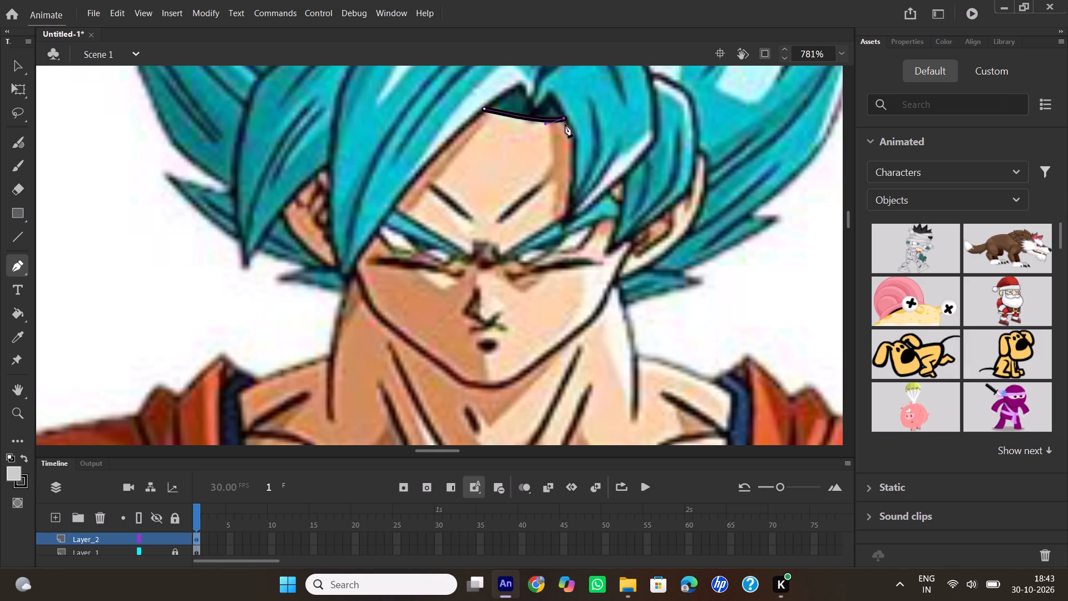
double_click(565, 117)
Start a new Pen path on Layer_2 at the jaw below the character's left ear and trace the lowest hair spike to its upper notch.
left_click(616, 281)
left_click_drag(625, 308, 623, 318)
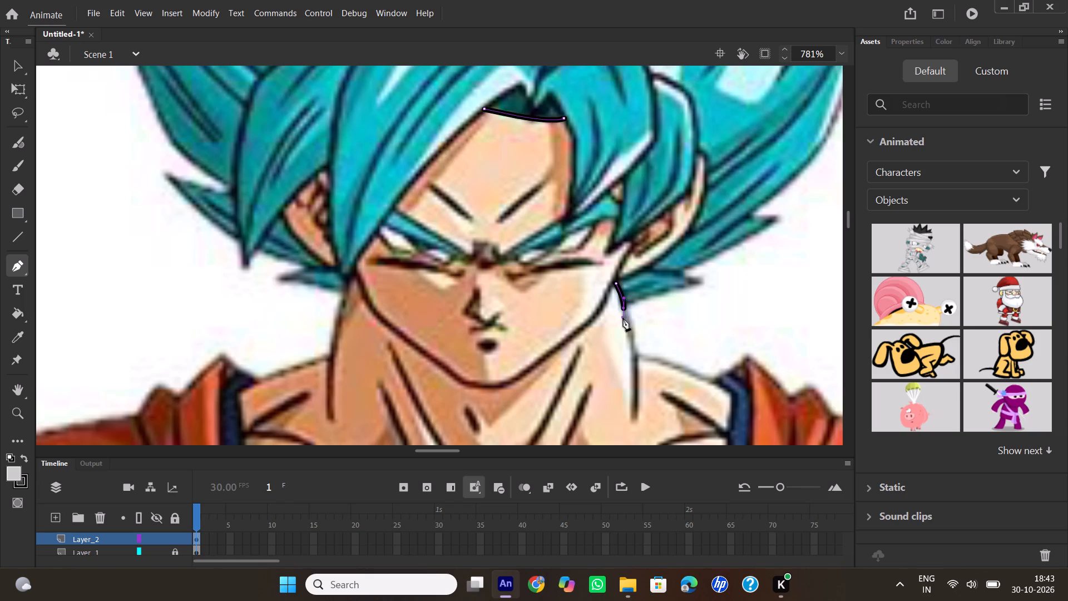
left_click(625, 308)
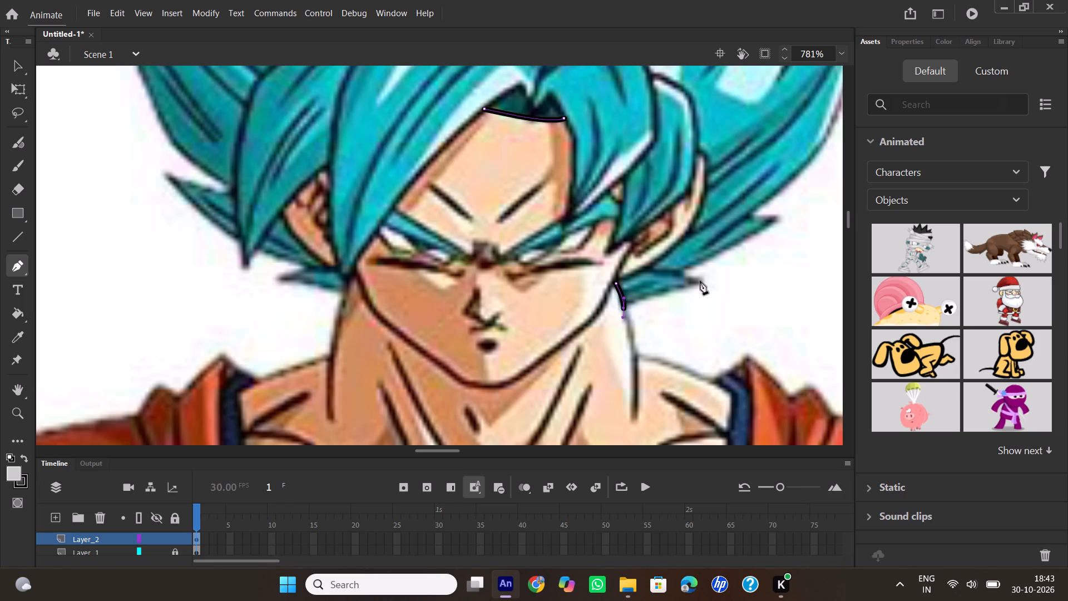
left_click(700, 281)
left_click_drag(677, 273, 666, 273)
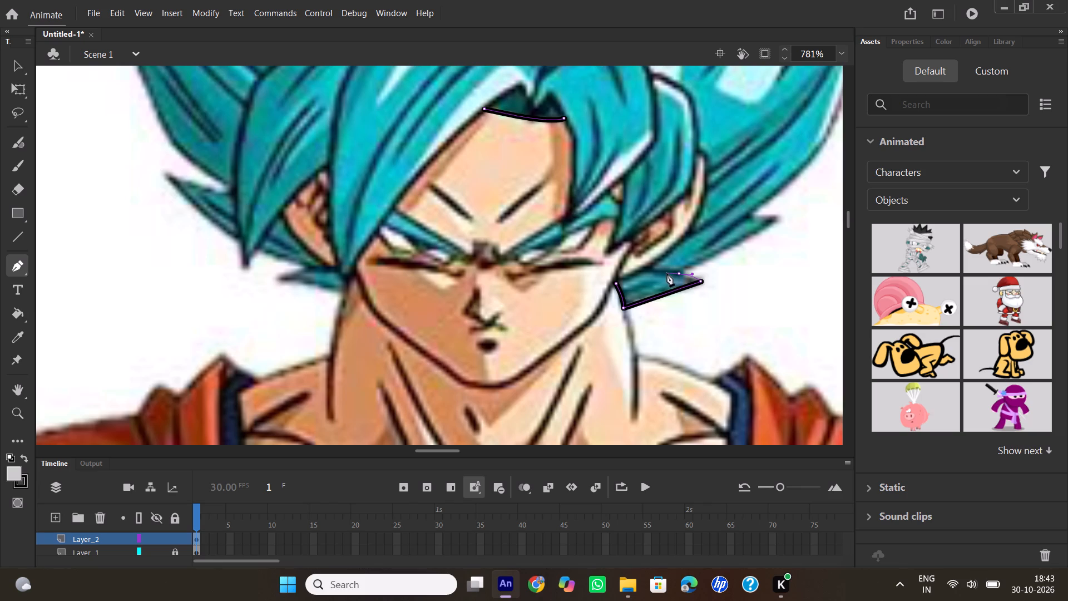
left_click(679, 273)
Continue the path around the next spike up, curving along its lower edge to a corner at the tip and back to its inner notch.
left_click_drag(779, 219, 785, 210)
left_click_drag(785, 210, 799, 195)
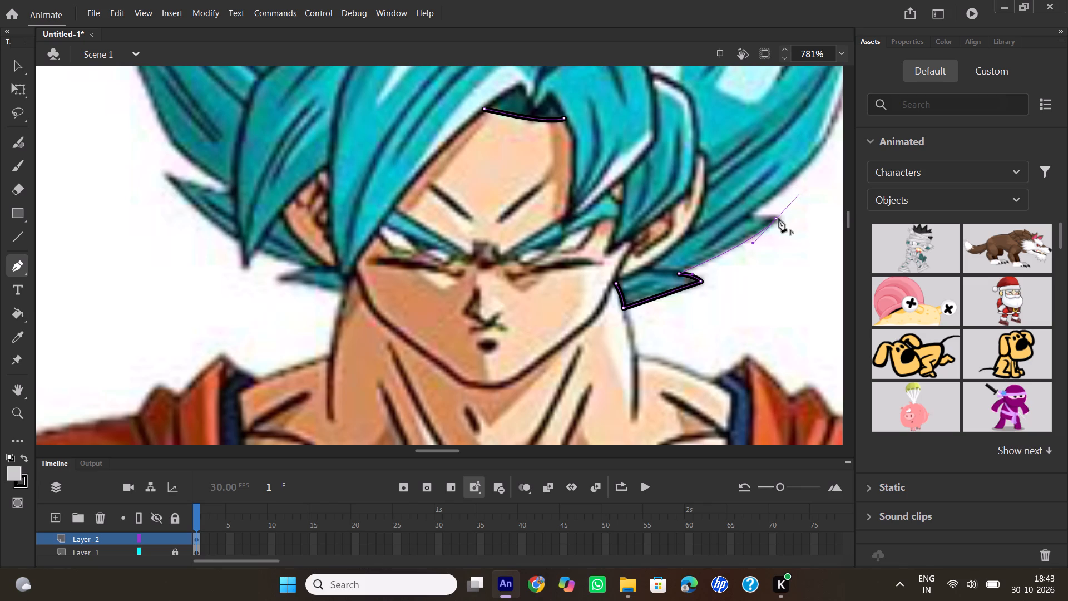
left_click(776, 220)
left_click(750, 216)
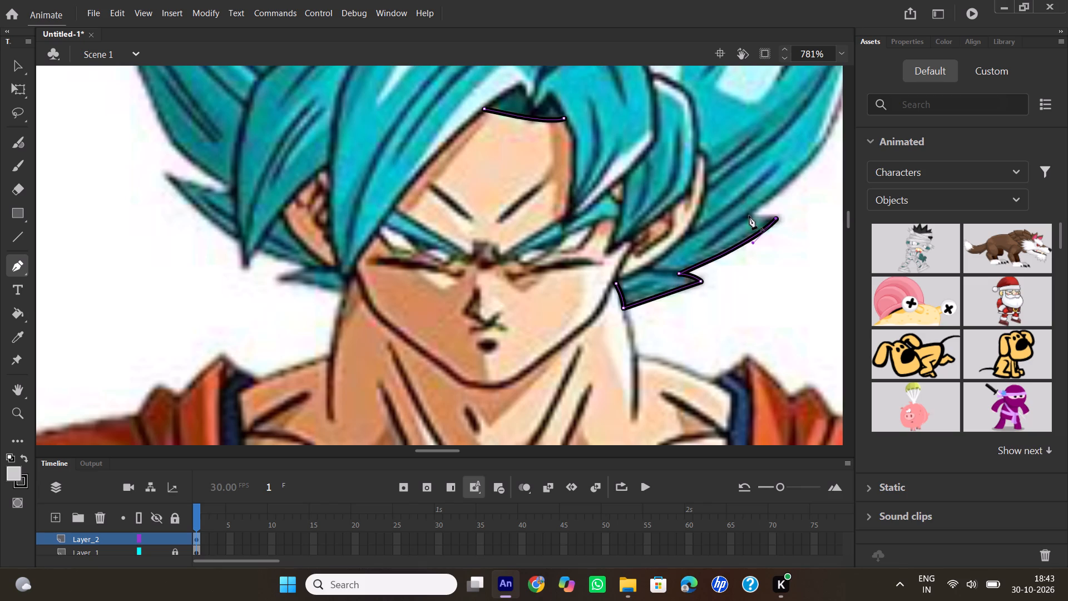
Trace the large side spike's outer edge in two curves to a corner at its tip, and add a straight segment to its inner notch.
scroll(739, 218, "up", 1)
left_click_drag(434, 452, 448, 451)
left_click_drag(582, 240, 586, 233)
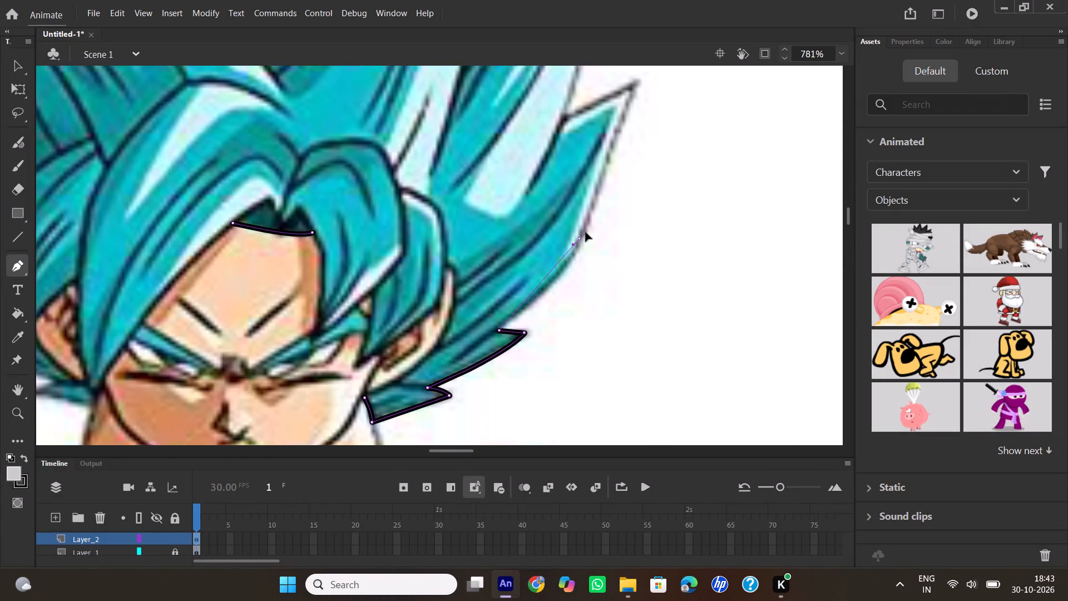
left_click_drag(586, 233, 595, 195)
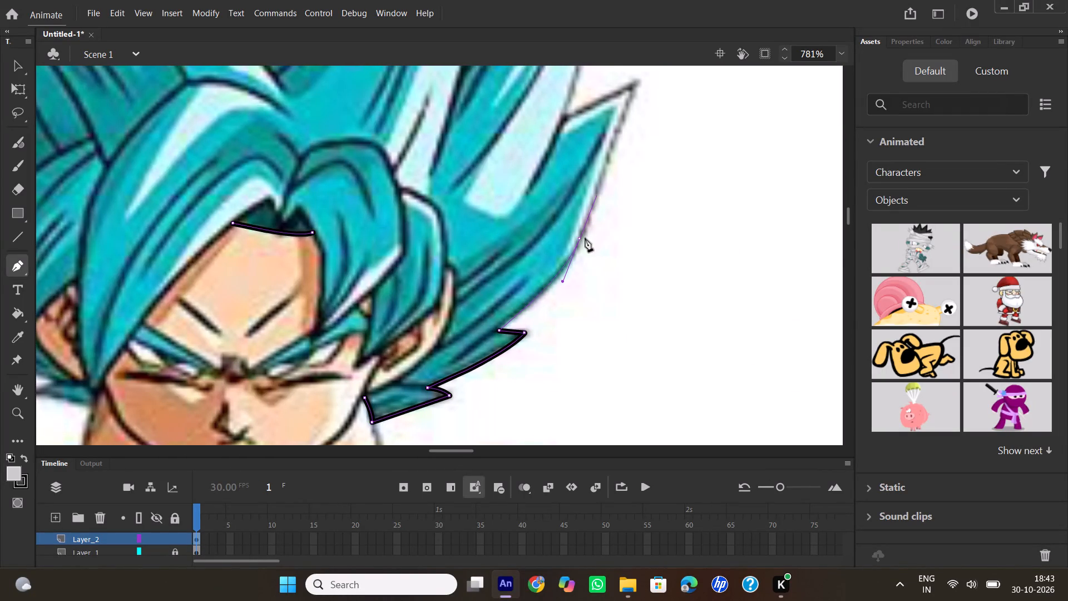
left_click(580, 241)
scroll(610, 213, "up", 1)
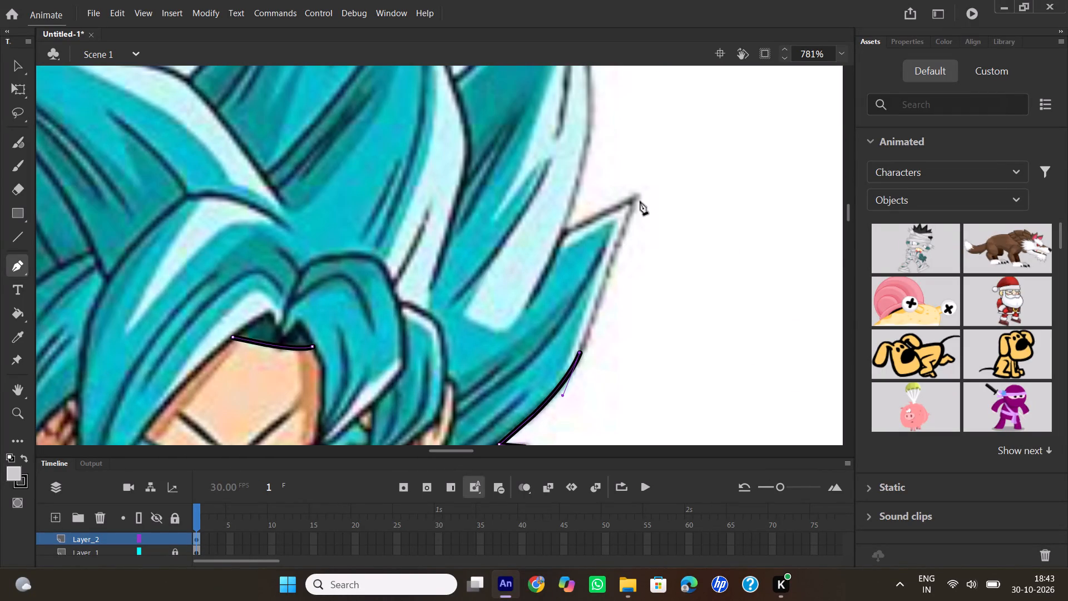
left_click_drag(636, 198, 641, 156)
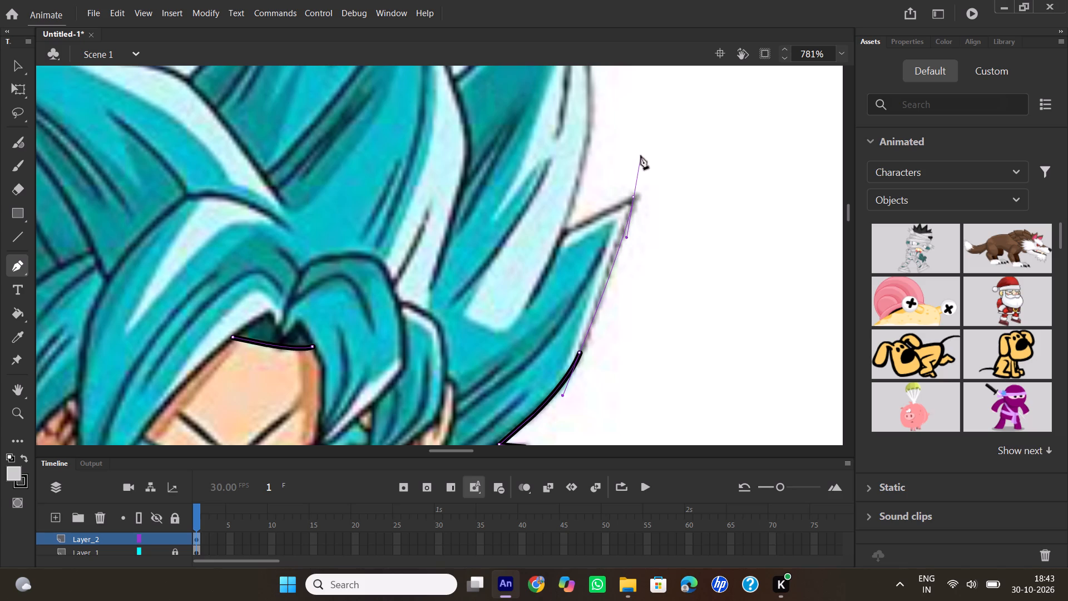
left_click(635, 199)
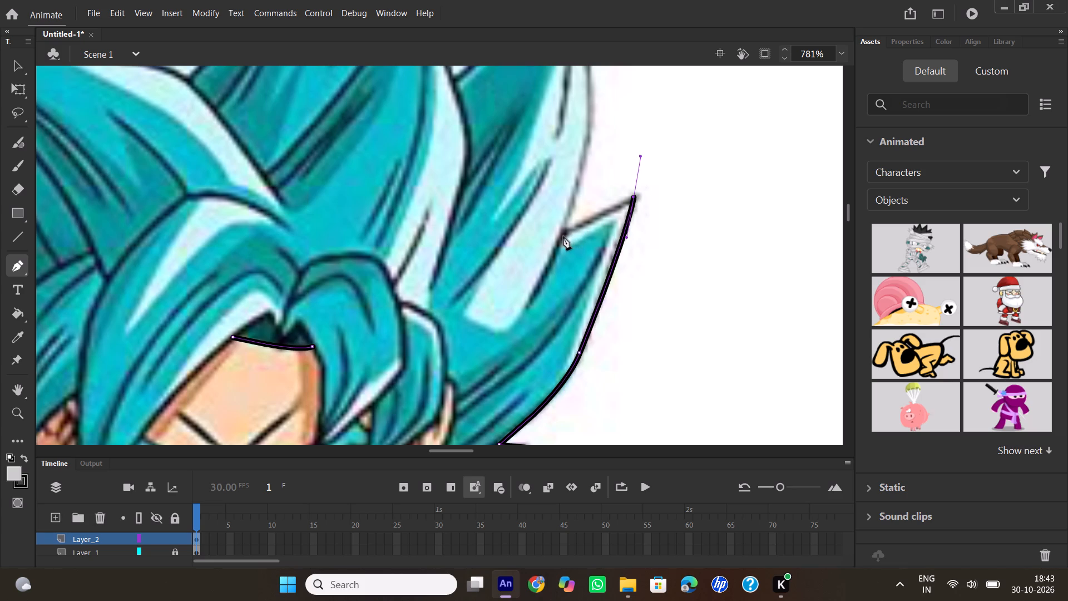
left_click(563, 234)
Trace the next spike above with a bulging outer curve to a corner at its tip and a curve down to the tallest spike's base.
scroll(563, 229, "up", 1)
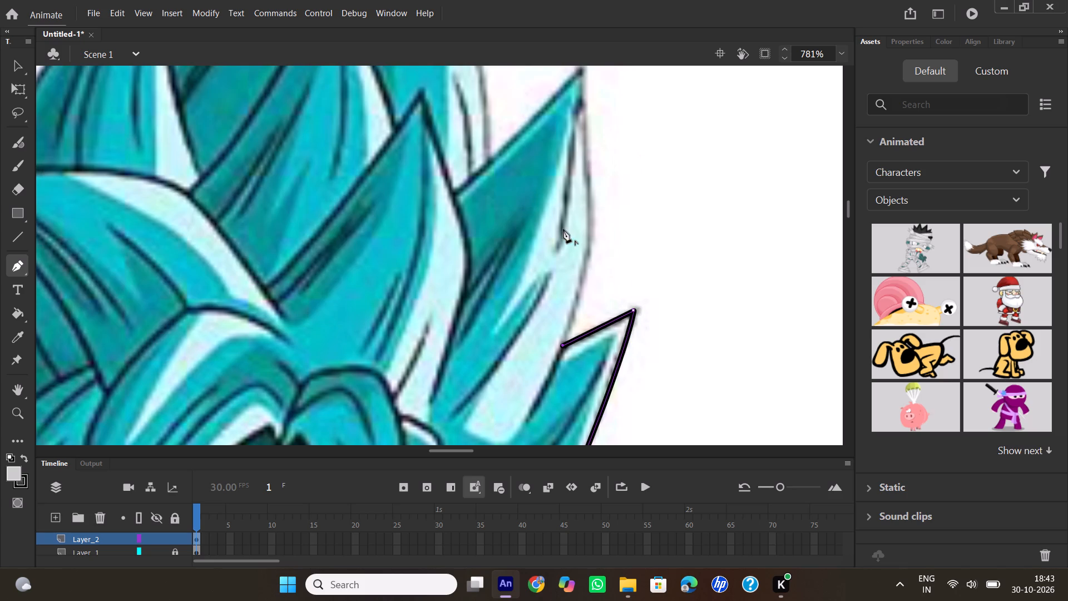
scroll(573, 87, "up", 1)
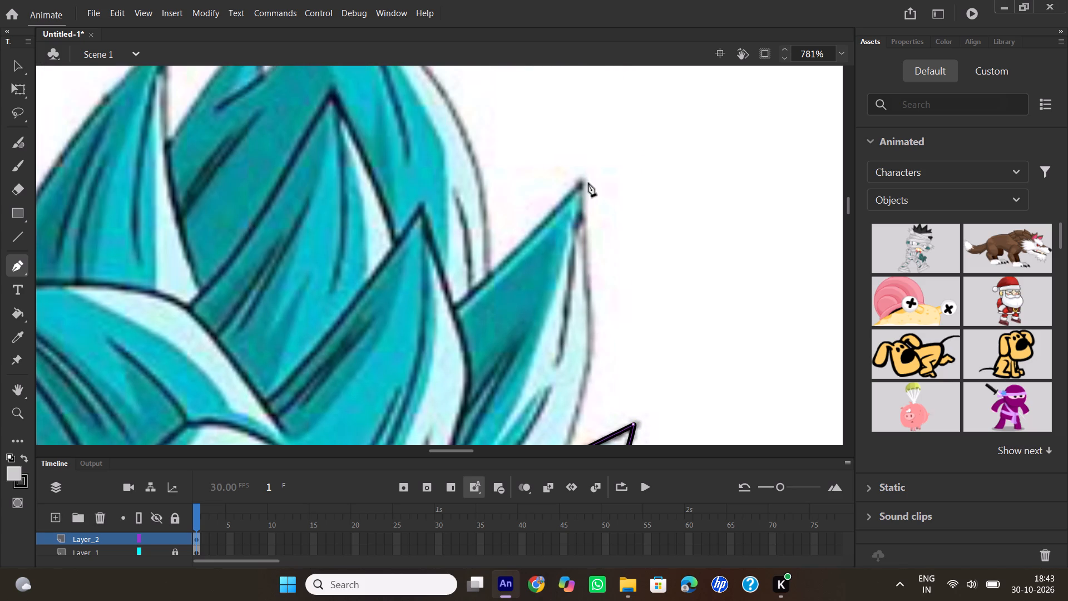
scroll(589, 183, "down", 1)
left_click_drag(581, 71, 575, 66)
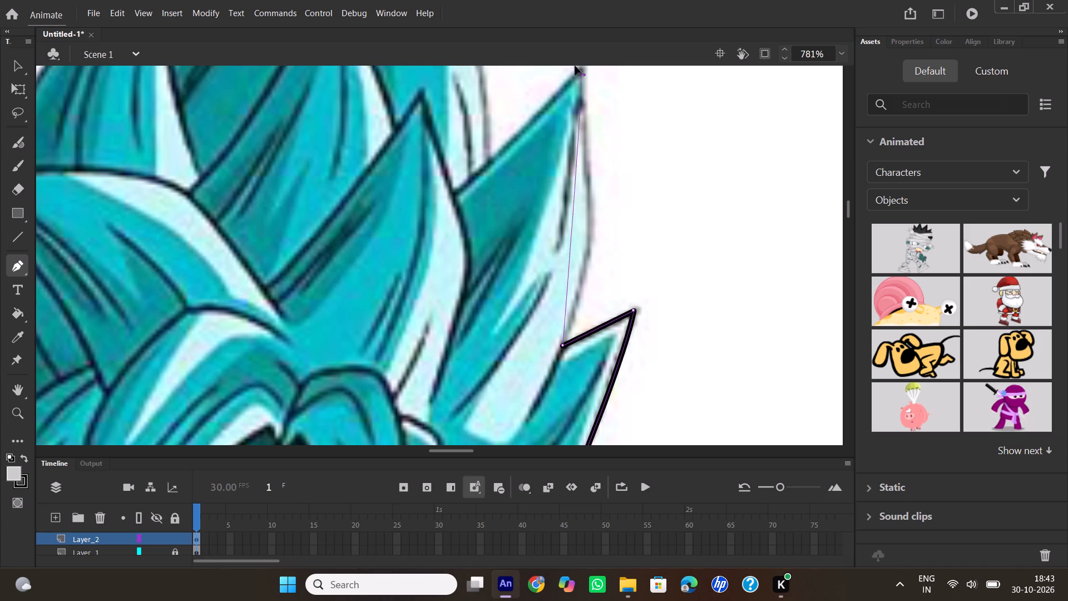
left_click_drag(575, 66, 580, 0)
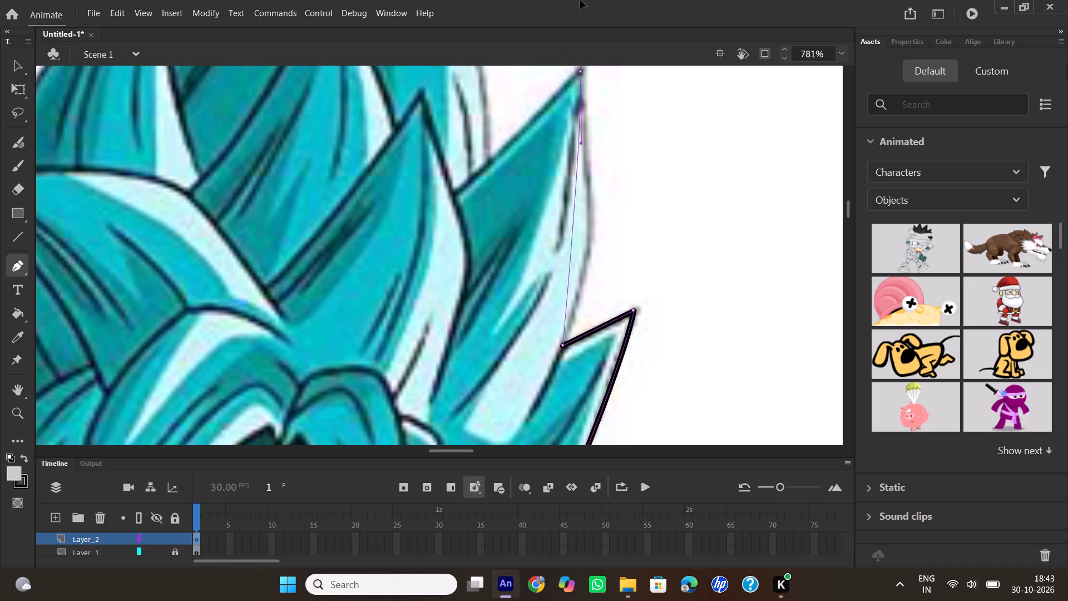
left_click_drag(580, 0, 545, 0)
scroll(691, 332, "up", 1)
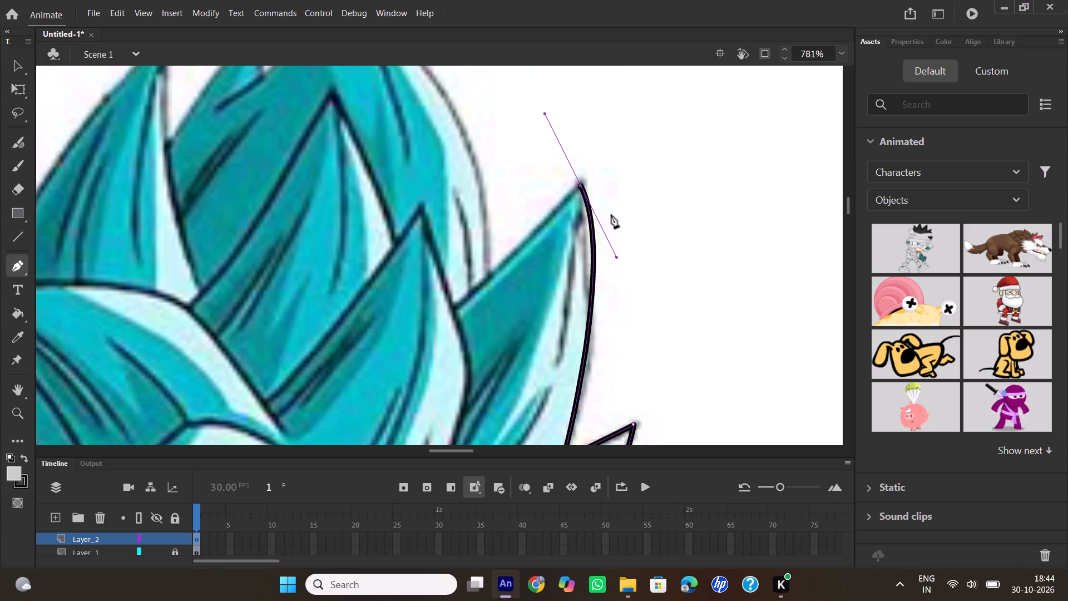
left_click(578, 188)
left_click(579, 187)
left_click_drag(489, 272, 468, 282)
left_click(488, 273)
Trace the tallest hair spike, two curves up its outer edge to the peak and one down the other side to a corner notch.
scroll(485, 347, "up", 1)
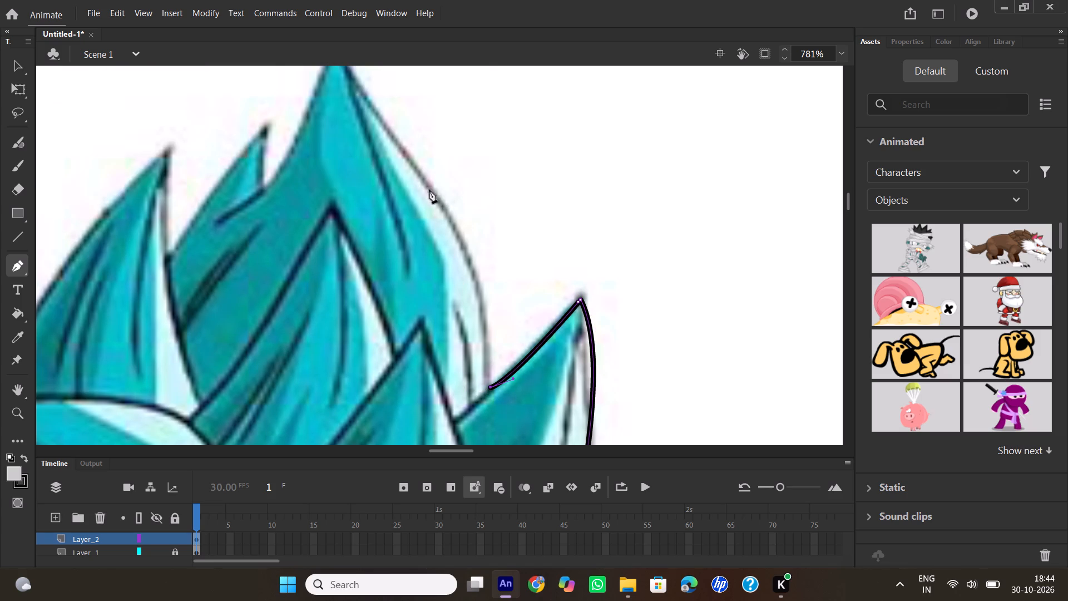
left_click_drag(423, 181, 365, 125)
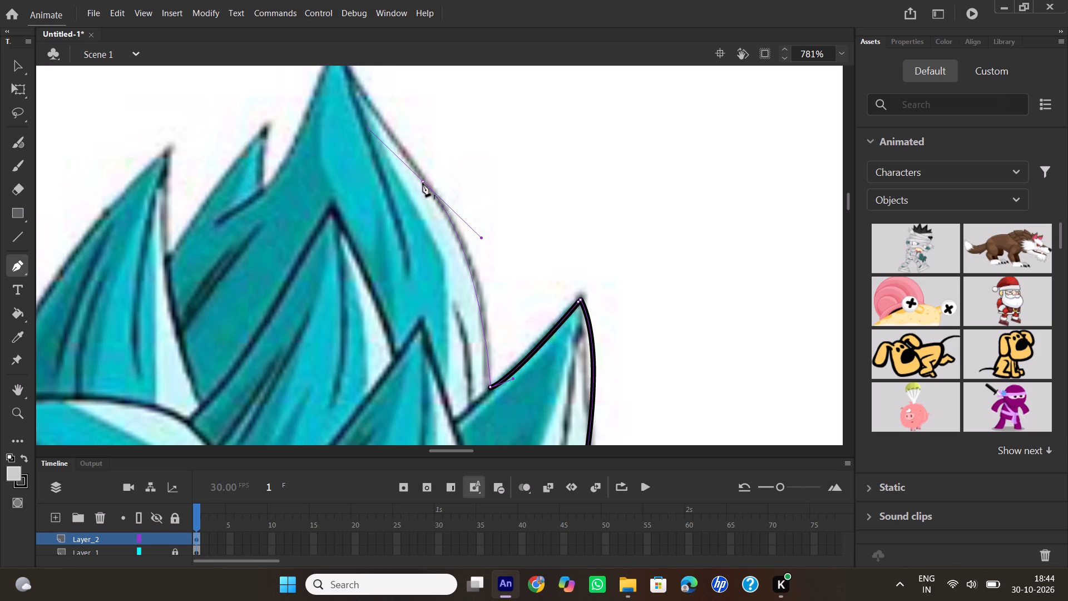
left_click(423, 183)
scroll(407, 147, "up", 1)
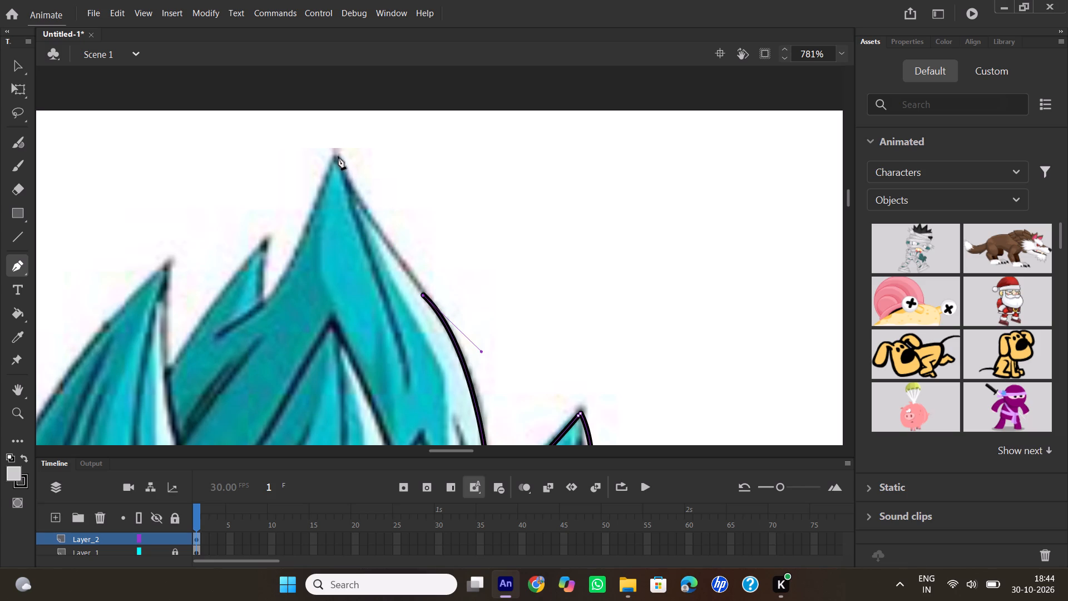
left_click_drag(337, 152, 332, 135)
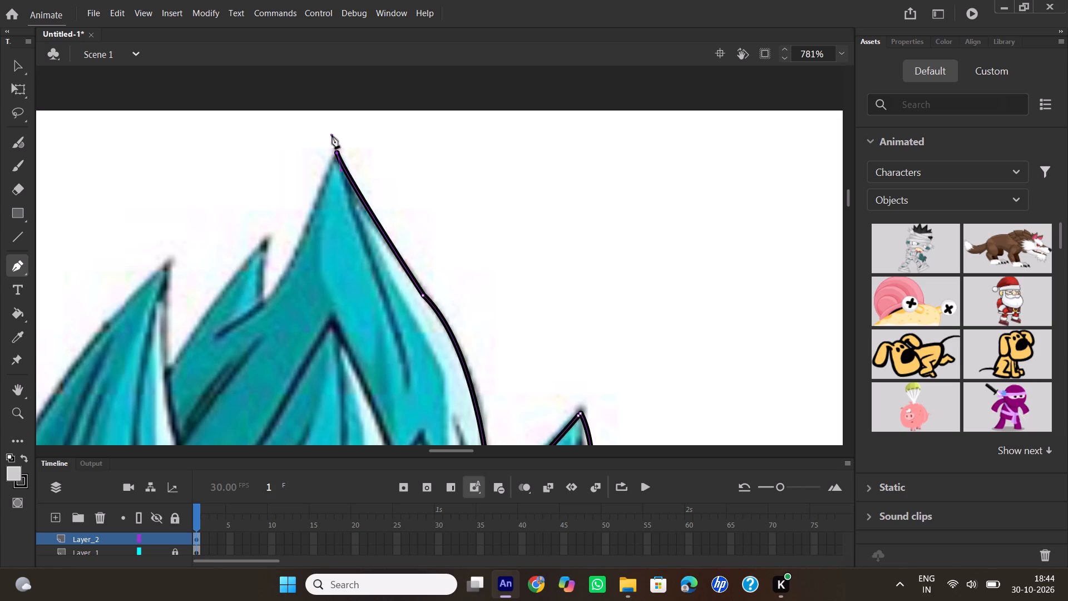
left_click(337, 152)
left_click_drag(458, 452, 449, 449)
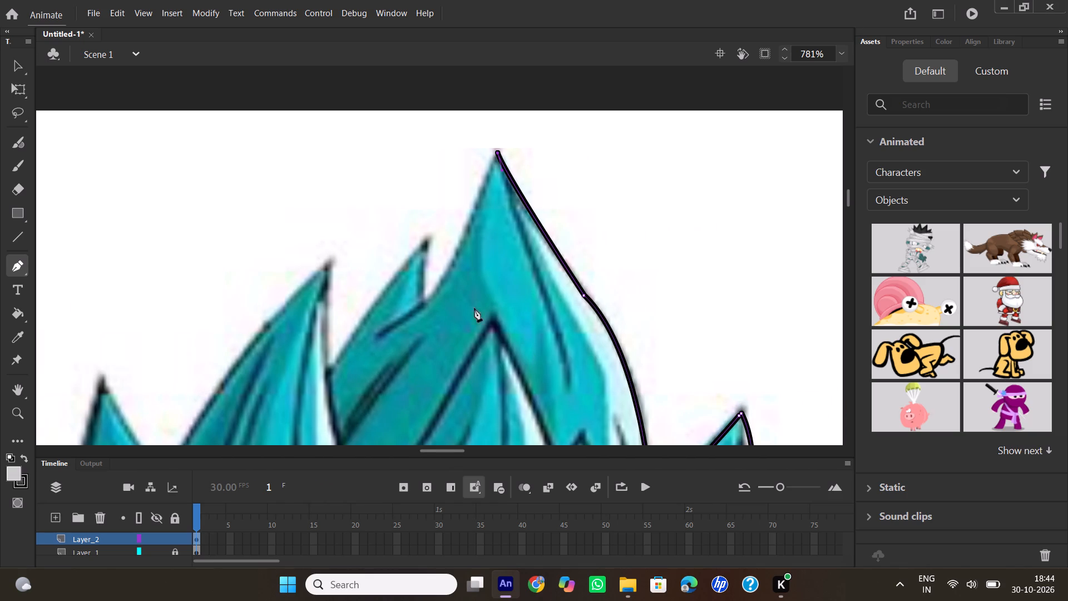
left_click_drag(424, 299, 399, 328)
left_click_drag(399, 328, 398, 328)
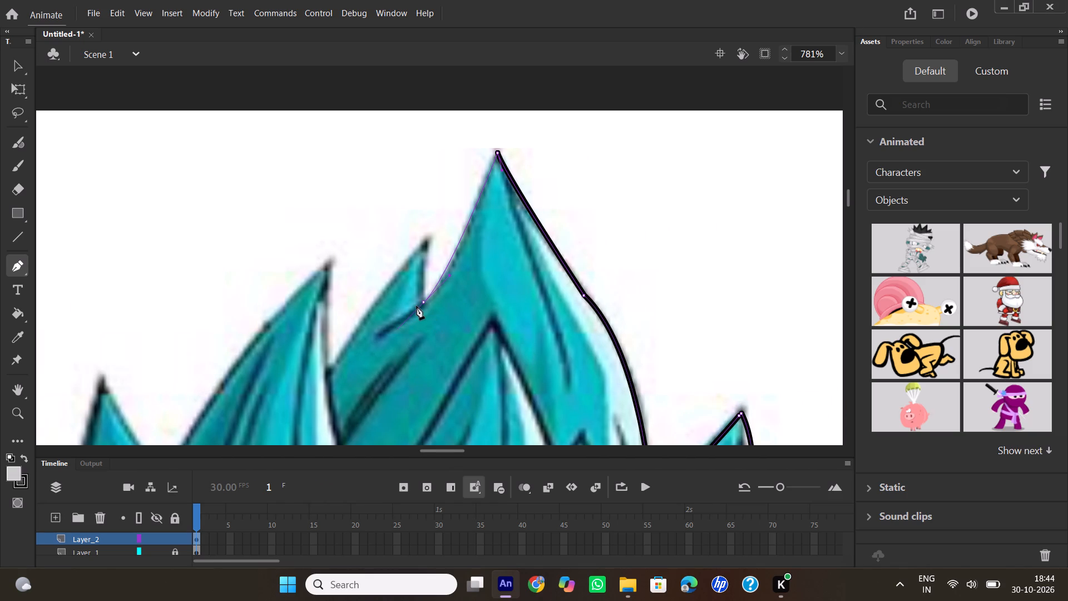
left_click(423, 304)
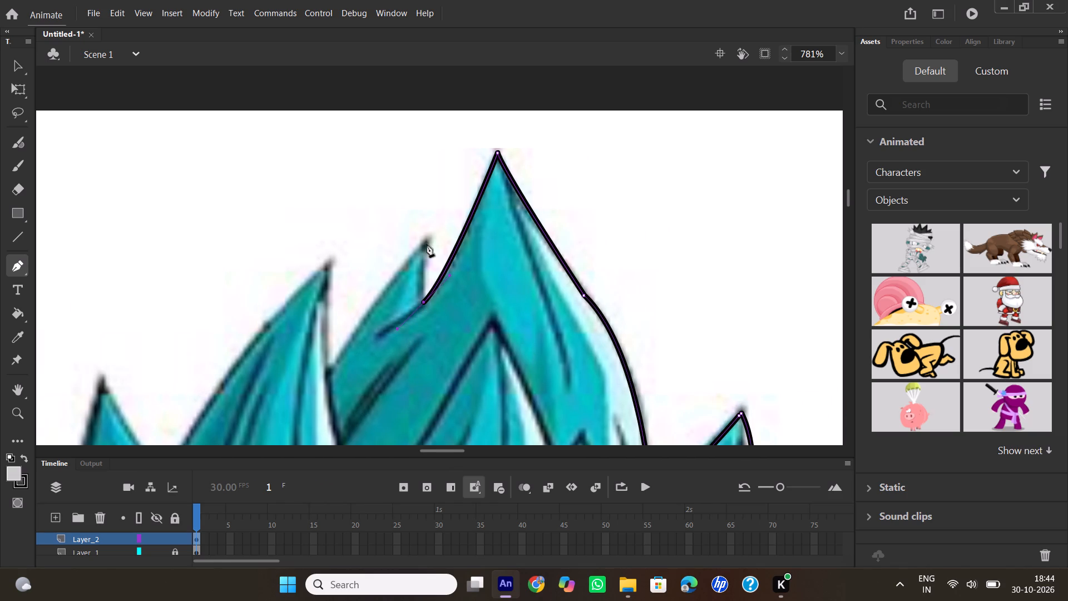
Trace the small spike beside the tallest one up to a corner at its tip and down its long edge to a corner notch.
left_click_drag(427, 244, 428, 231)
left_click(425, 242)
left_click_drag(330, 368, 309, 395)
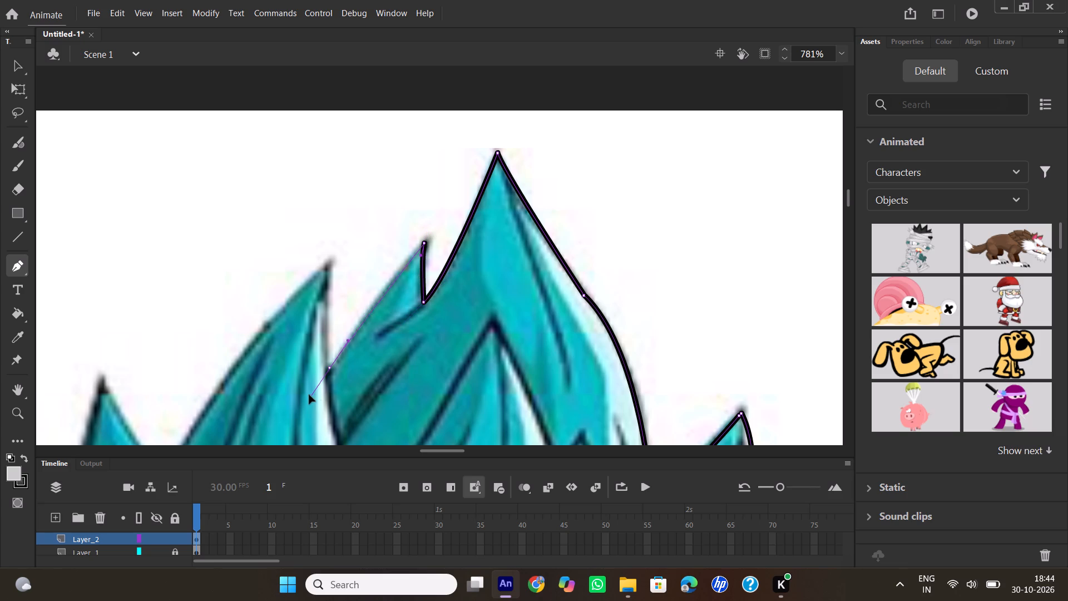
left_click_drag(309, 395, 308, 400)
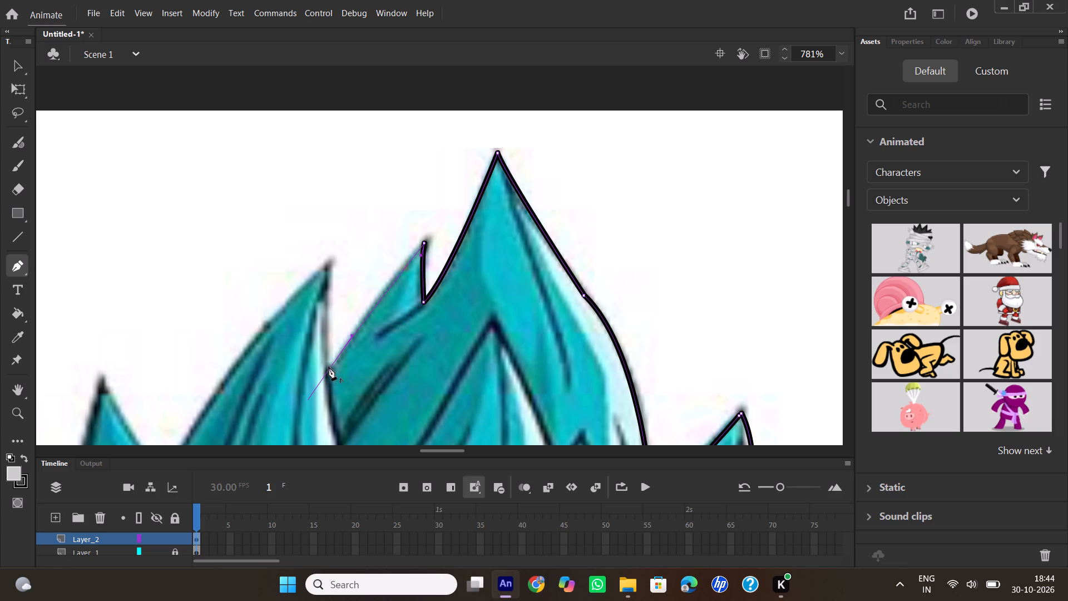
left_click(329, 367)
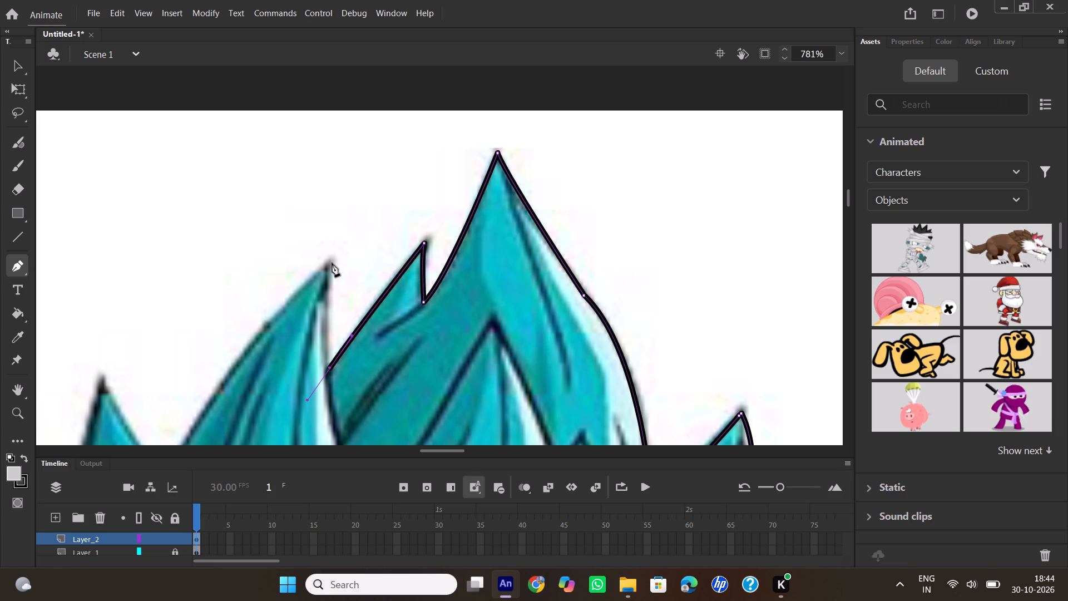
Trace the next large spike with a curve up to a corner at its tip and a curve down its outer edge to a corner notch.
left_click_drag(332, 263, 339, 225)
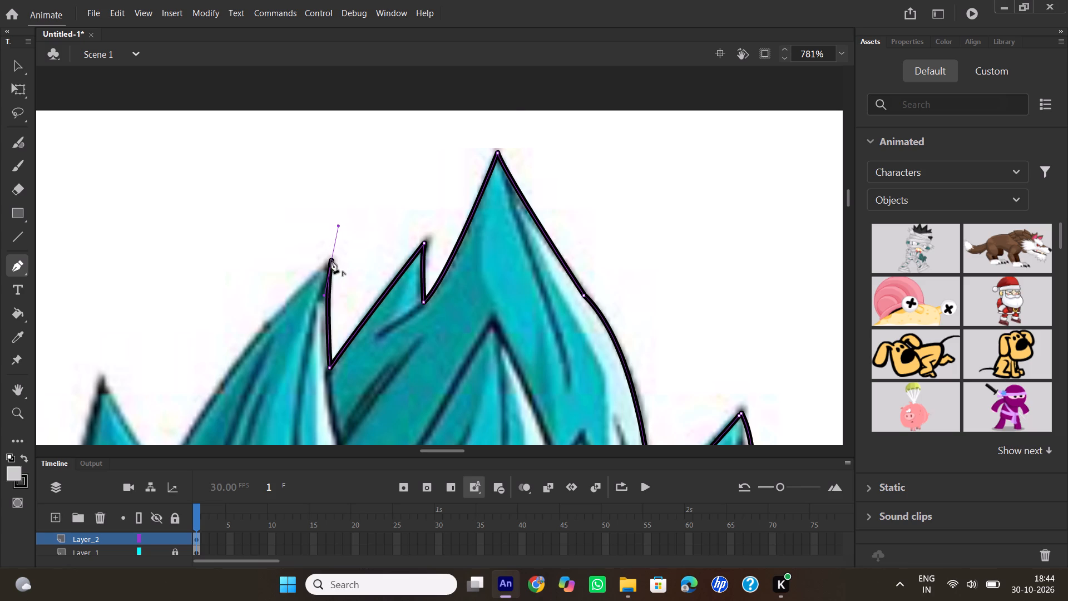
left_click(331, 260)
scroll(261, 328, "down", 1)
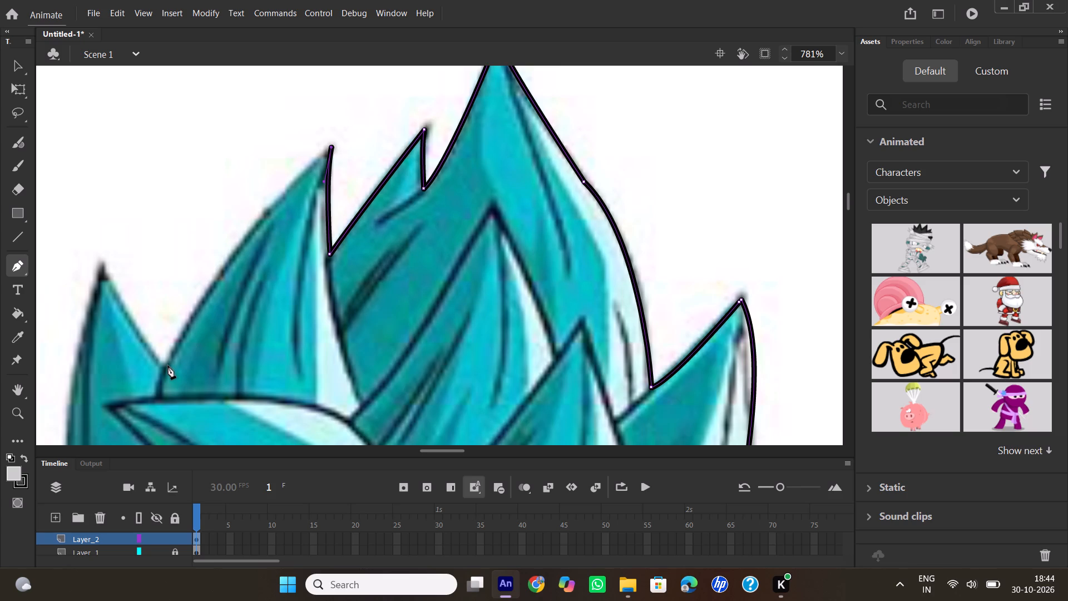
left_click_drag(167, 365, 134, 454)
left_click(168, 367)
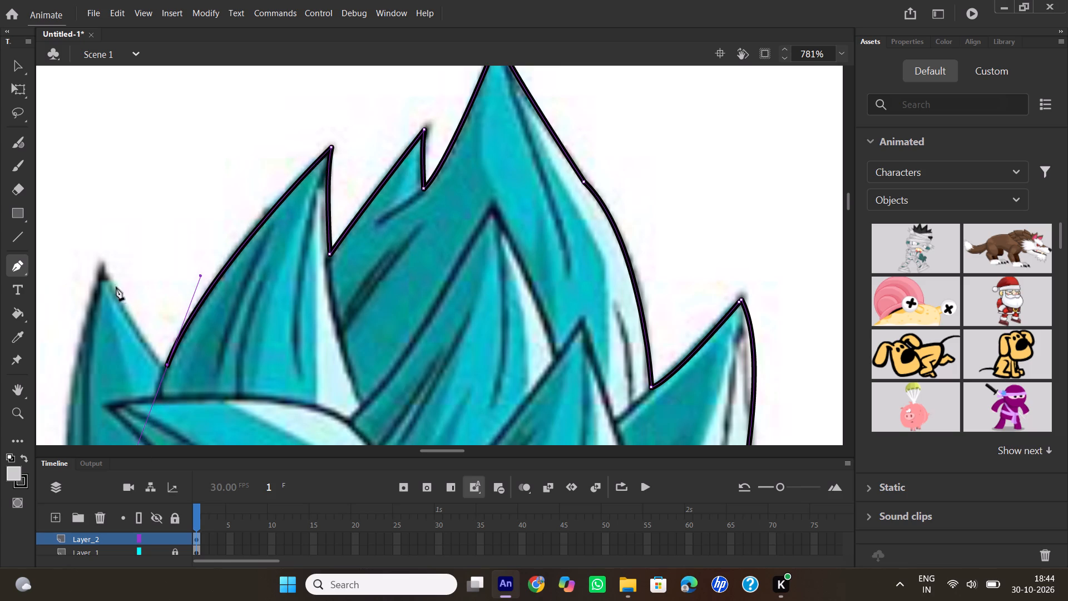
Trace the upper-left side spike with a curve up to a corner at its tip and a bulging outer curve down to a corner notch.
left_click_drag(104, 267, 102, 245)
left_click(106, 267)
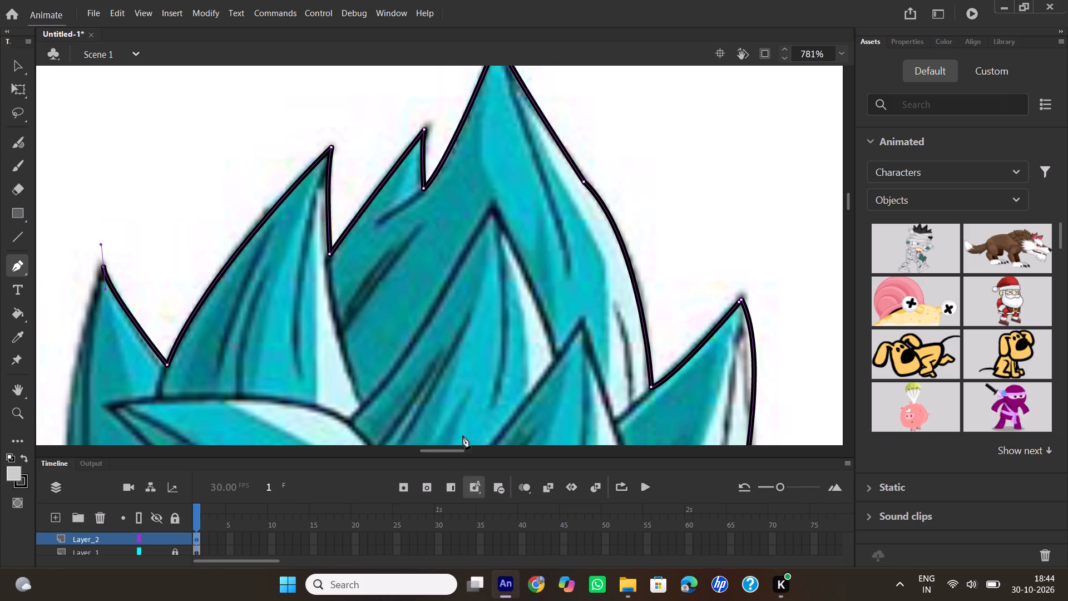
left_click_drag(437, 450, 426, 450)
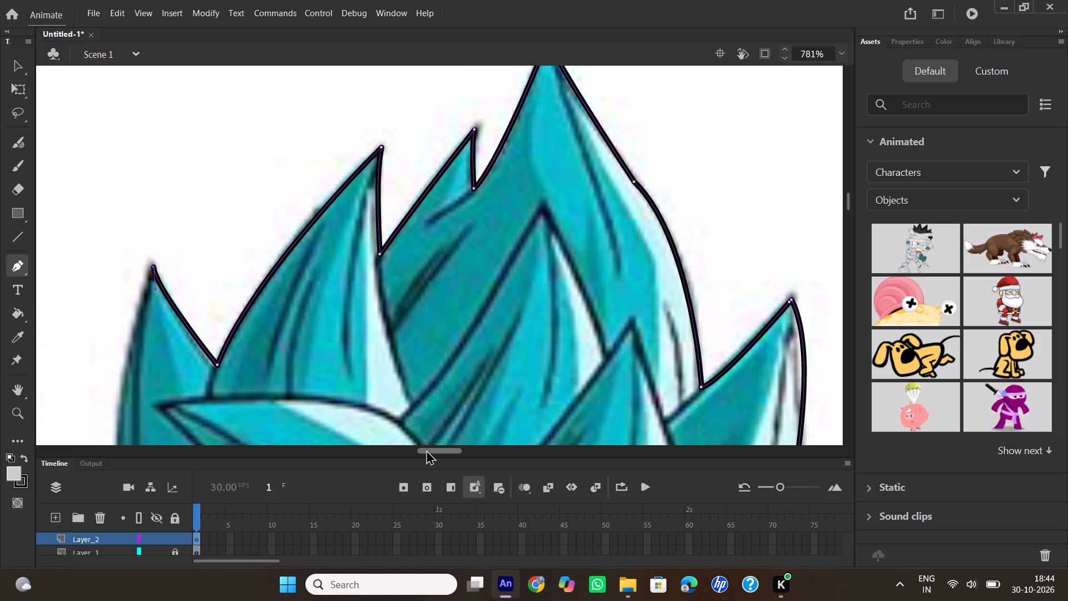
left_click_drag(426, 450, 427, 450)
scroll(357, 358, "down", 1)
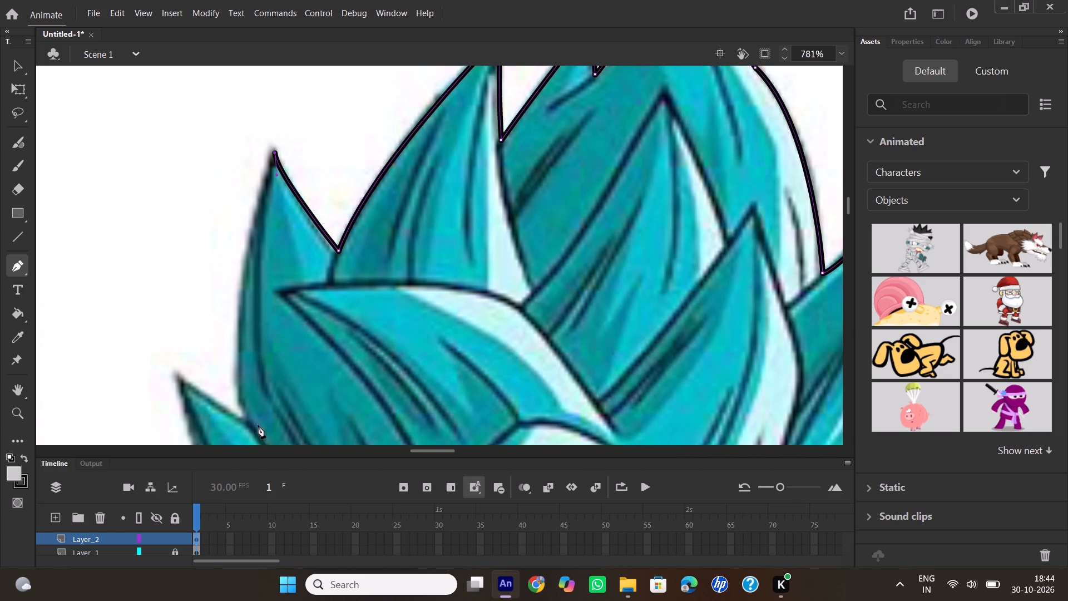
left_click_drag(245, 415, 271, 473)
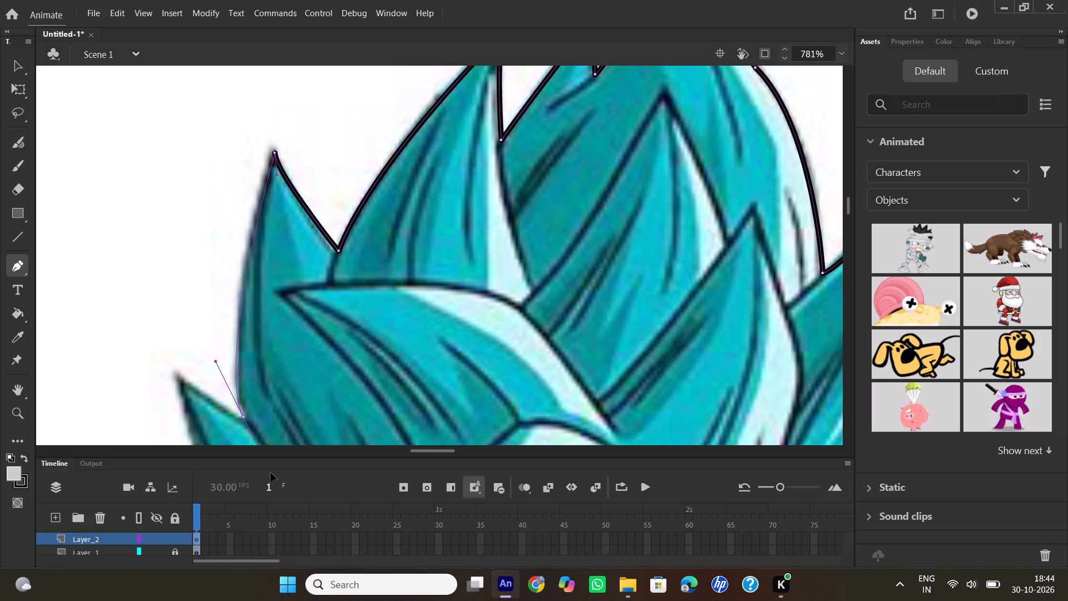
left_click_drag(271, 473, 271, 474)
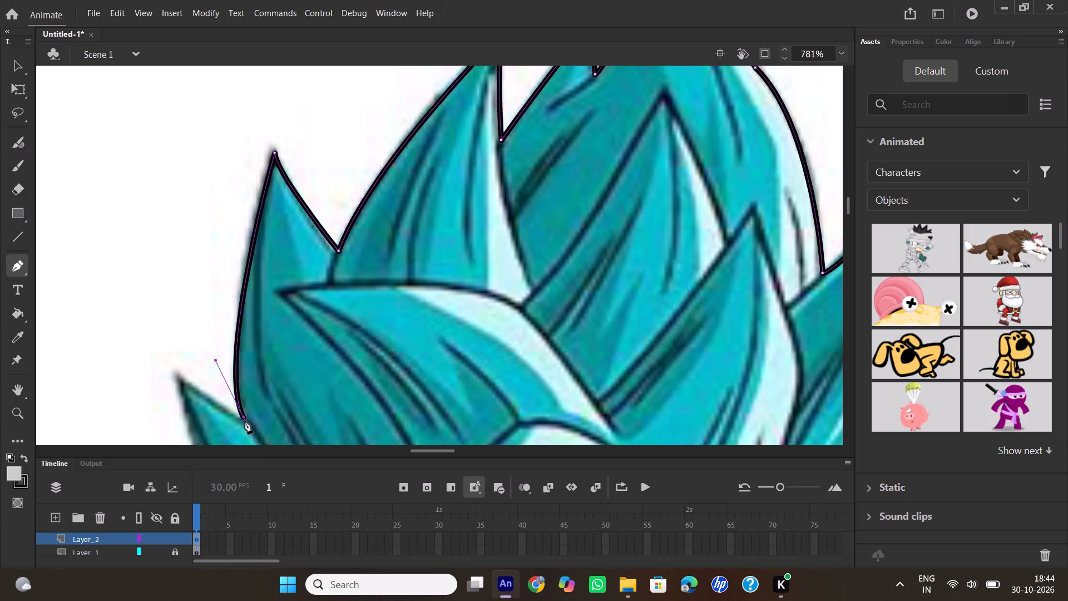
left_click(245, 420)
Trace the lower side spike to a corner at its tip, then two curves down its outer edge to the notch beside the front lock.
scroll(288, 380, "down", 1)
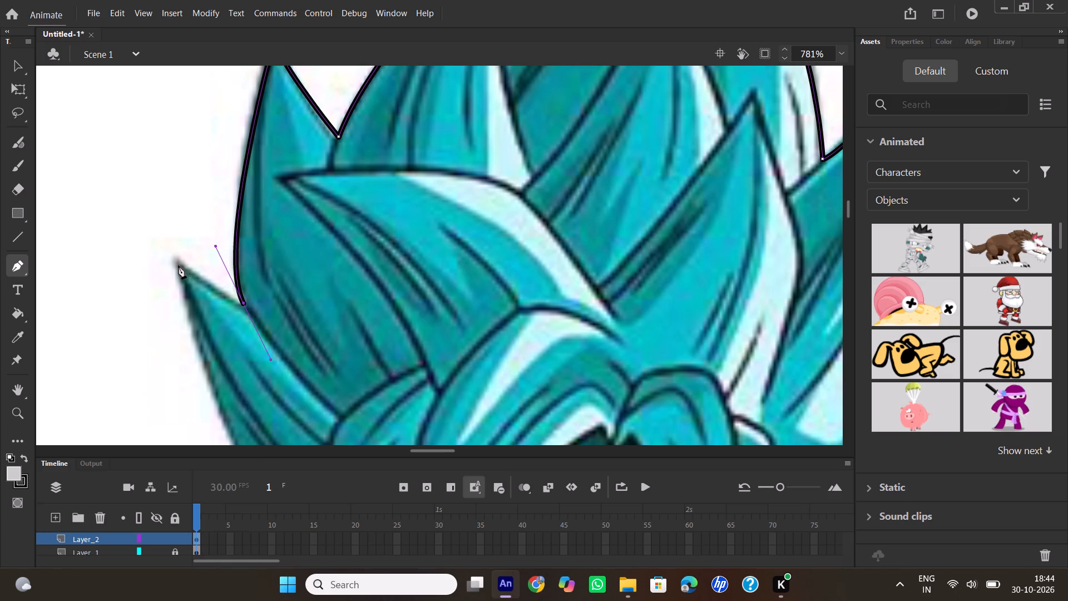
left_click_drag(173, 259, 163, 240)
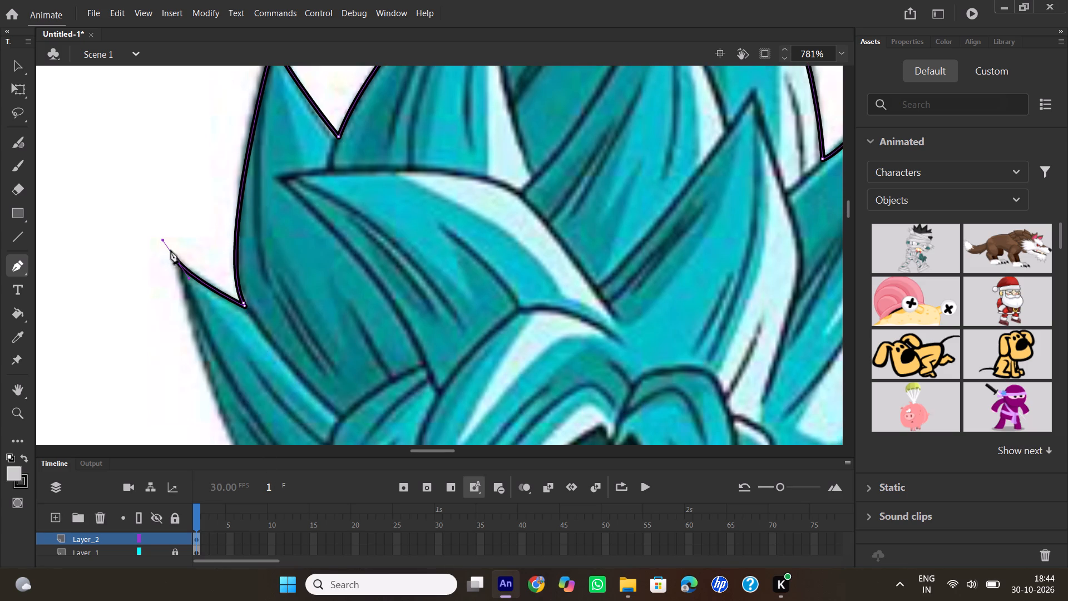
left_click(176, 258)
scroll(192, 313, "down", 1)
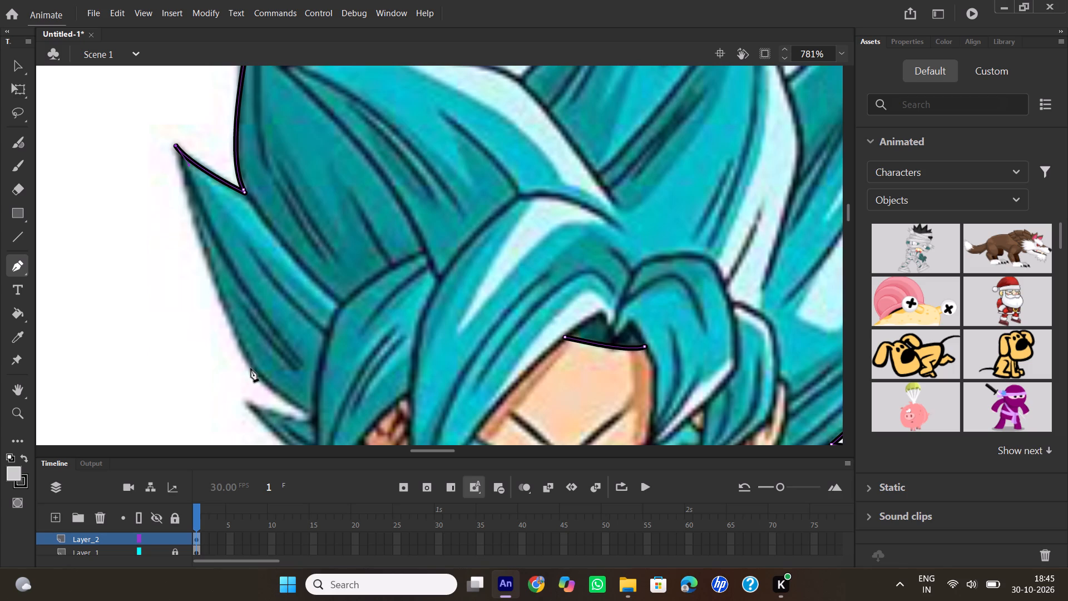
left_click_drag(251, 367, 274, 406)
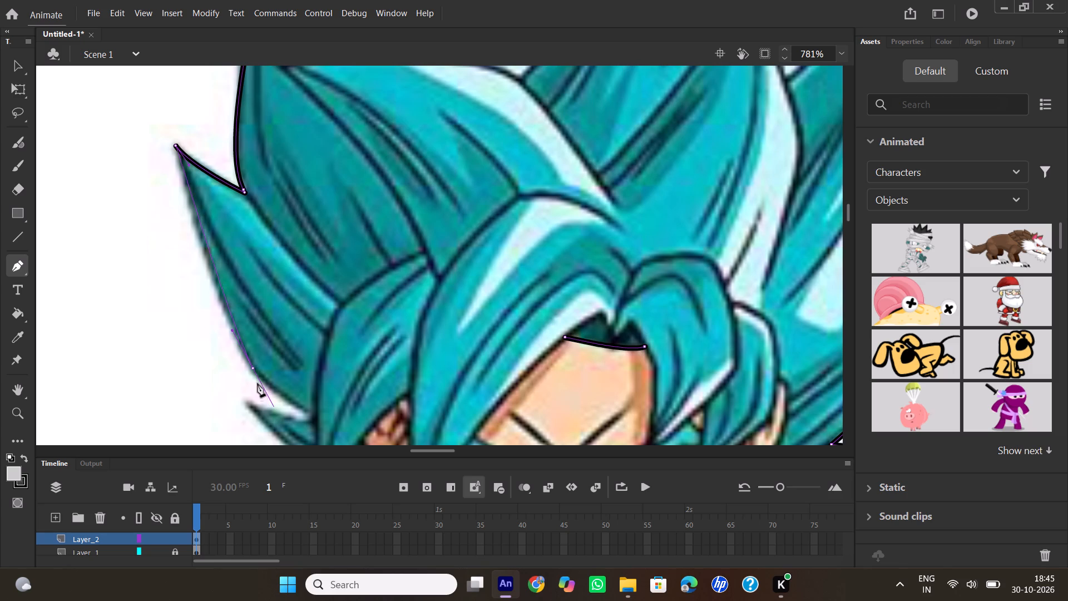
left_click(253, 368)
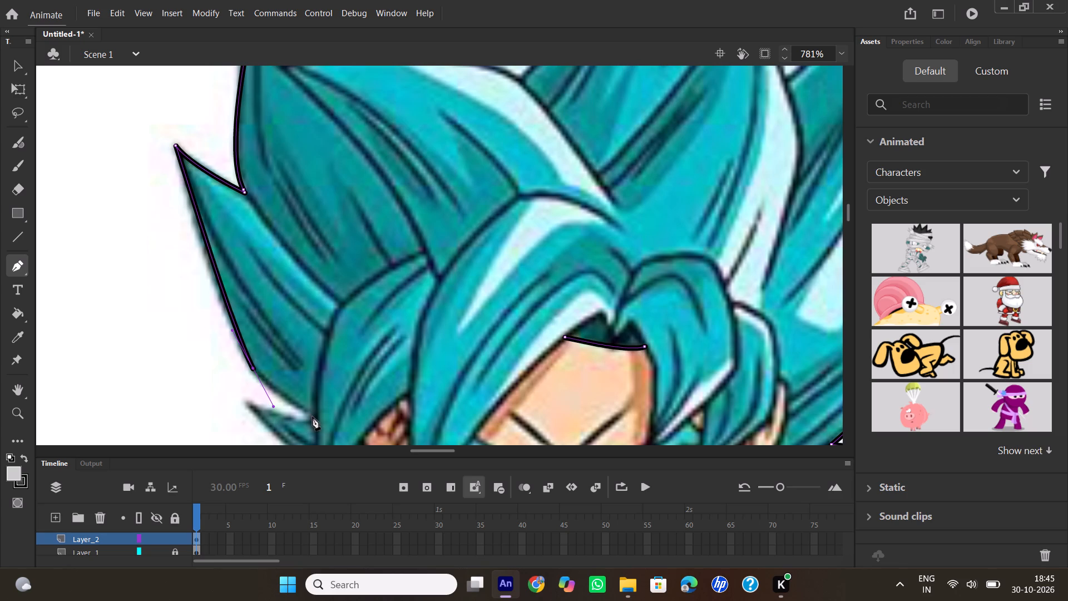
left_click_drag(313, 417, 329, 424)
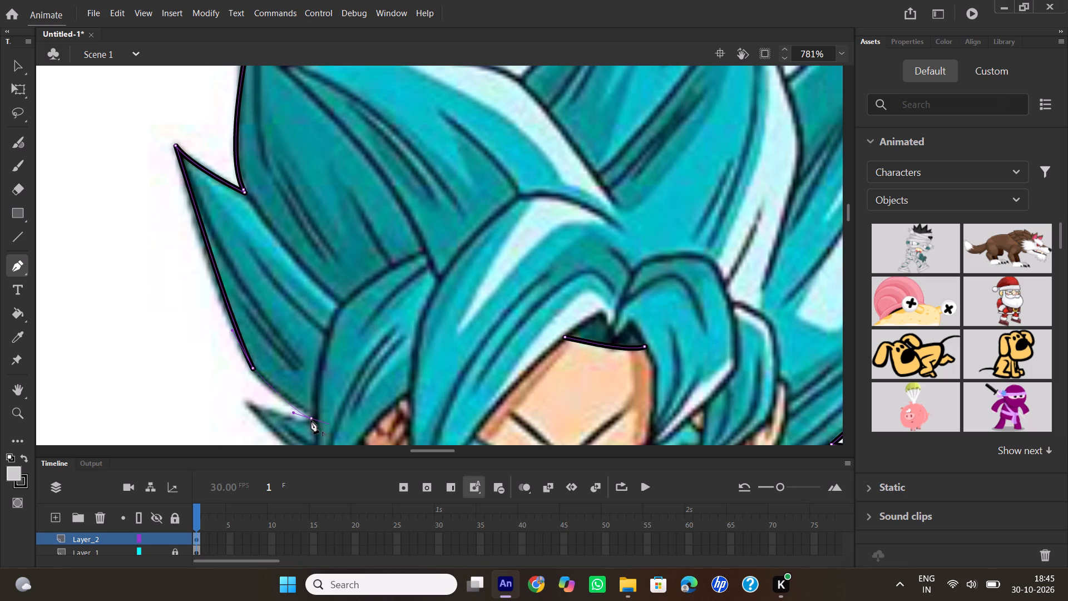
left_click(311, 420)
Trace the small spike beside the front lock, tip and lower edge, and add a straight segment down to the front lock's tip.
scroll(338, 354, "down", 2)
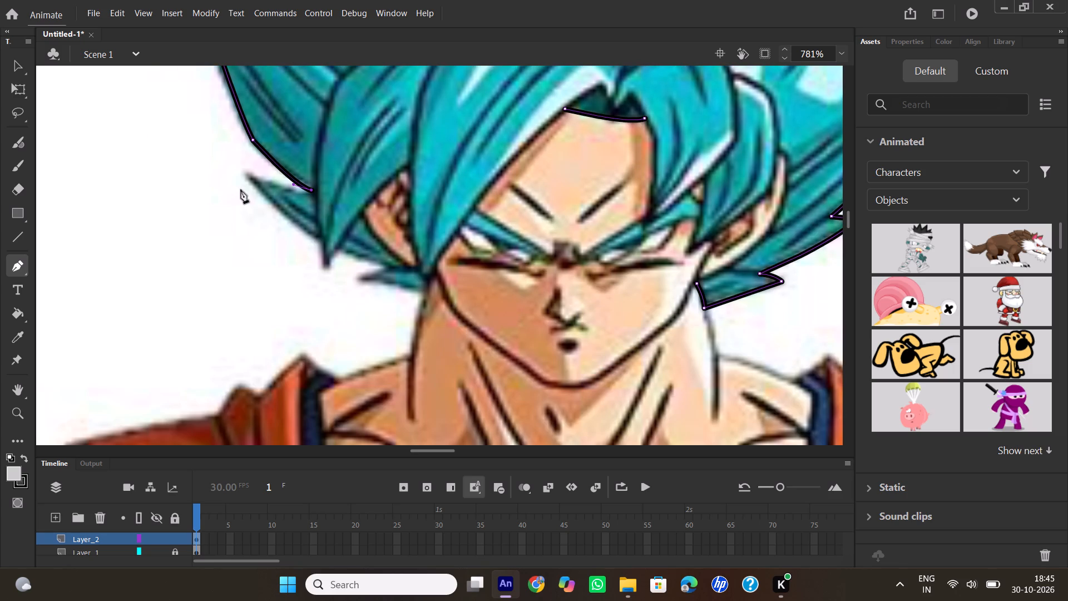
left_click_drag(250, 178, 238, 166)
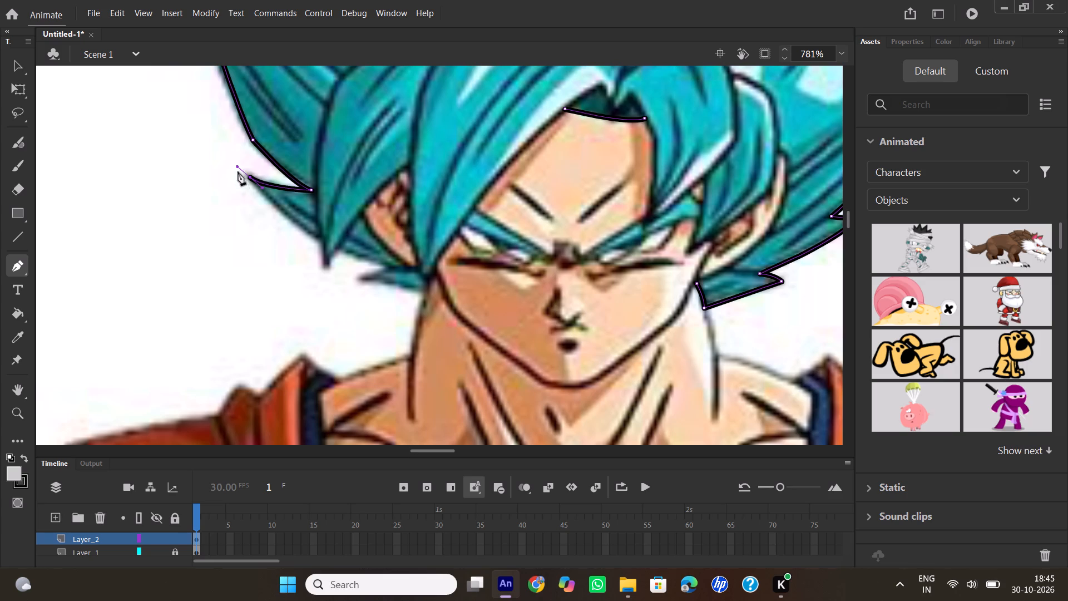
left_click(250, 178)
left_click_drag(315, 240, 338, 247)
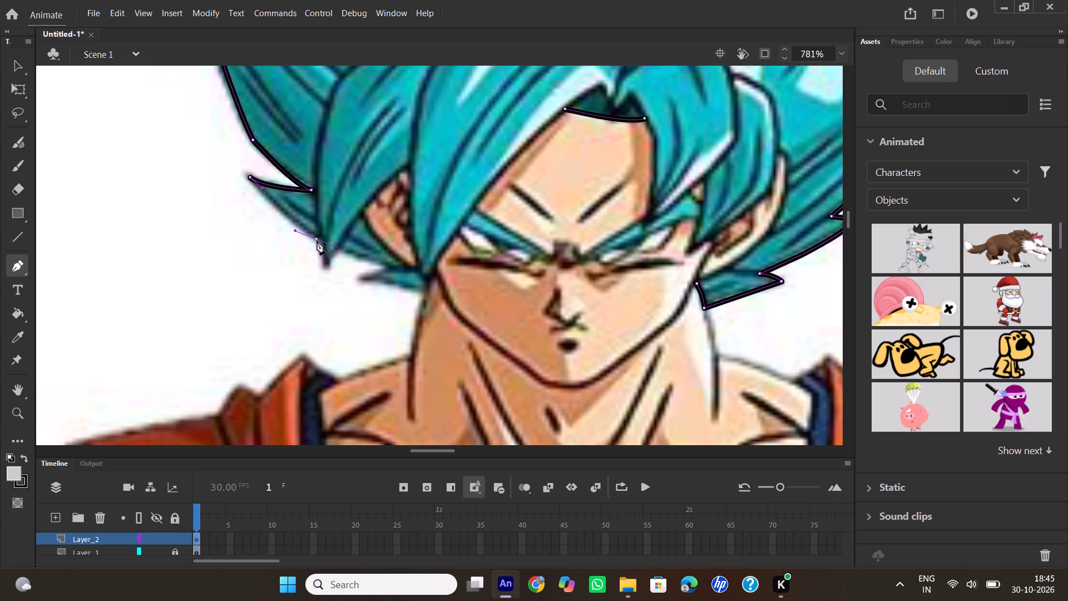
left_click(317, 241)
left_click(327, 268)
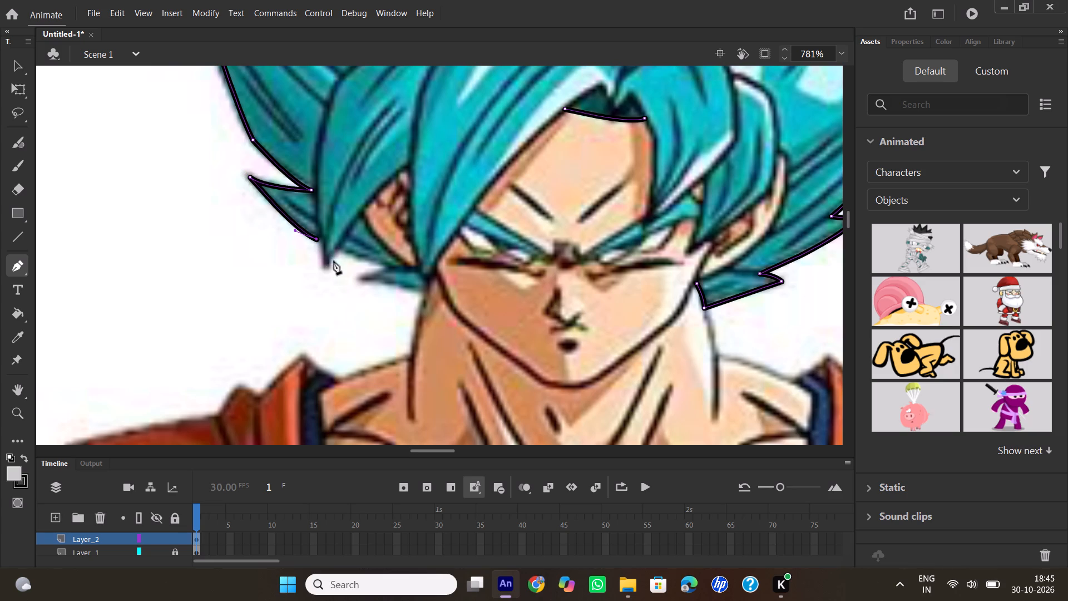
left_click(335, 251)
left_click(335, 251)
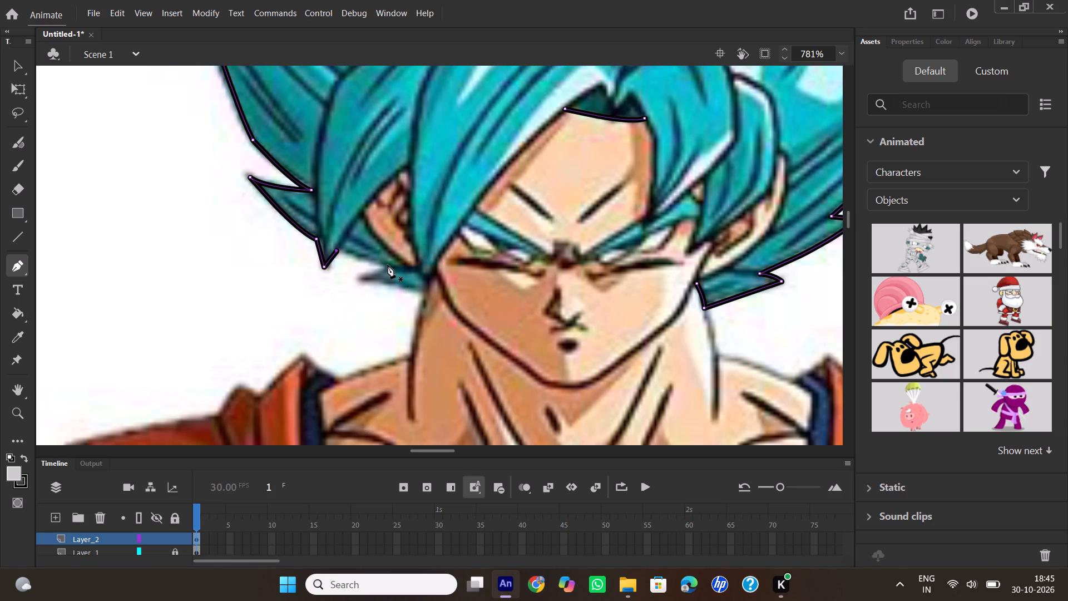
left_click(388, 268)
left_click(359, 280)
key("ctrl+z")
Resume the outline at the front lock's tip with a short straight segment up and a curve below the ear to a corner notch.
left_click(326, 266)
left_click(338, 247)
left_click_drag(384, 264, 397, 265)
left_click(384, 268)
Trace the small bottom spike with a straight segment to its tip, a curve to the neck and a short straight segment up to the jaw.
left_click(361, 281)
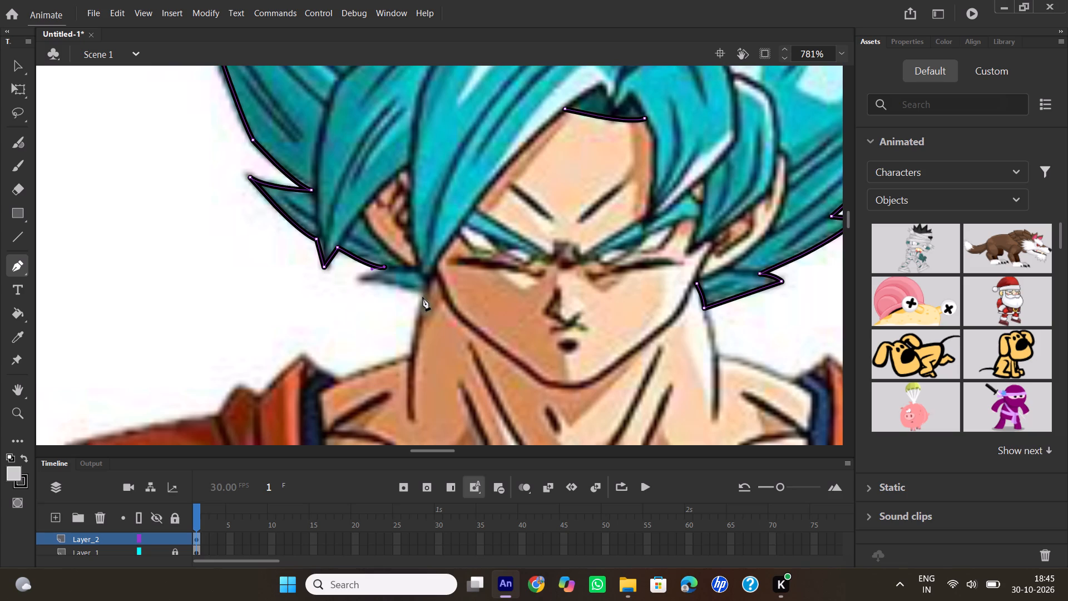
left_click_drag(423, 297, 443, 309)
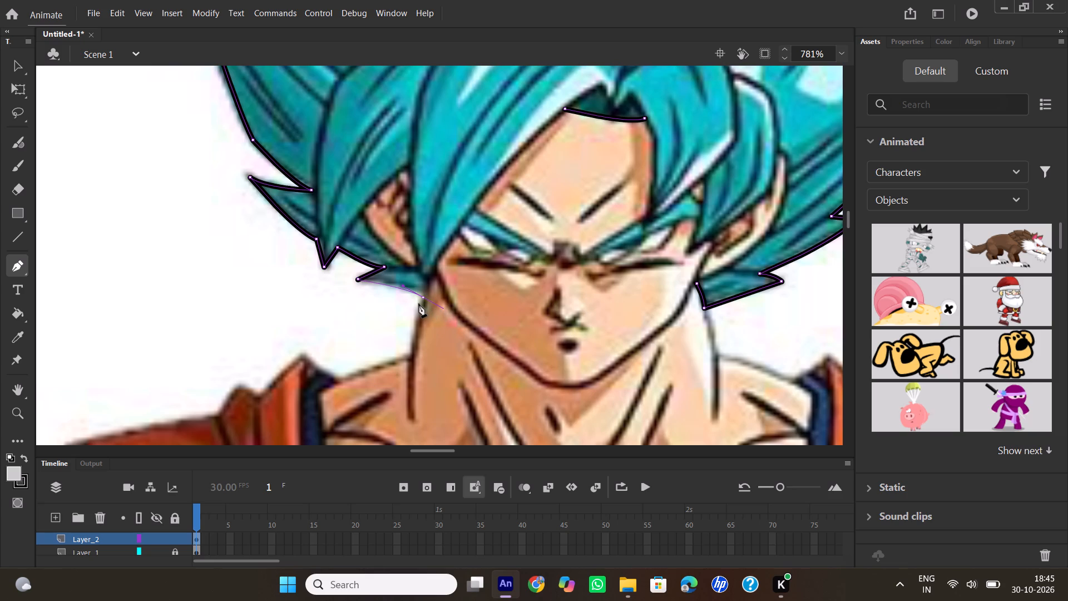
left_click(423, 298)
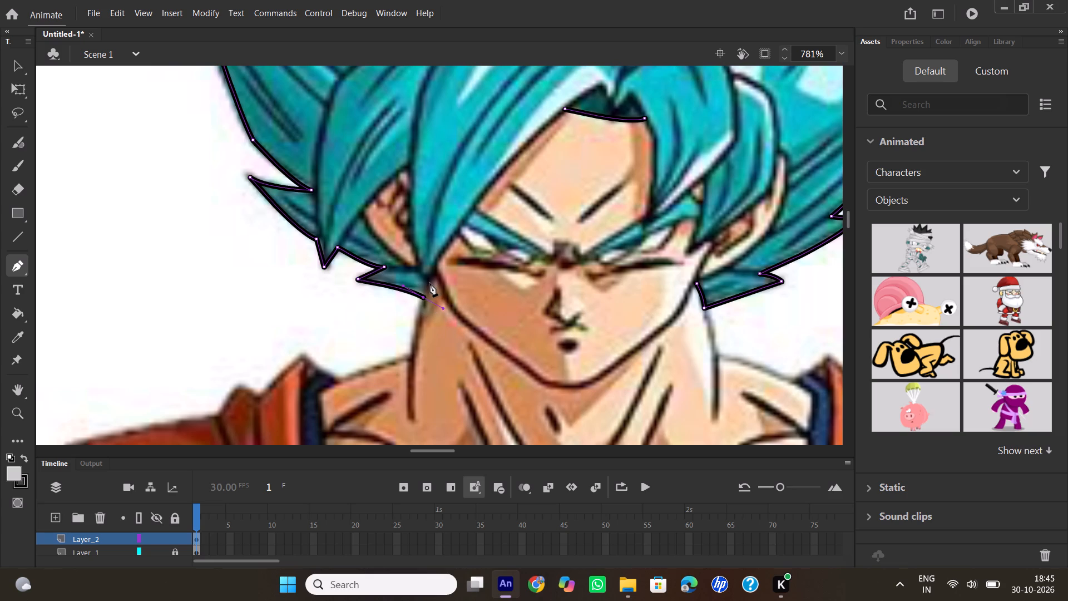
left_click(429, 282)
Trace the hair's edge around the ear in two curves, with a corner at the ear's outermost point and another at its top.
left_click_drag(364, 213, 357, 179)
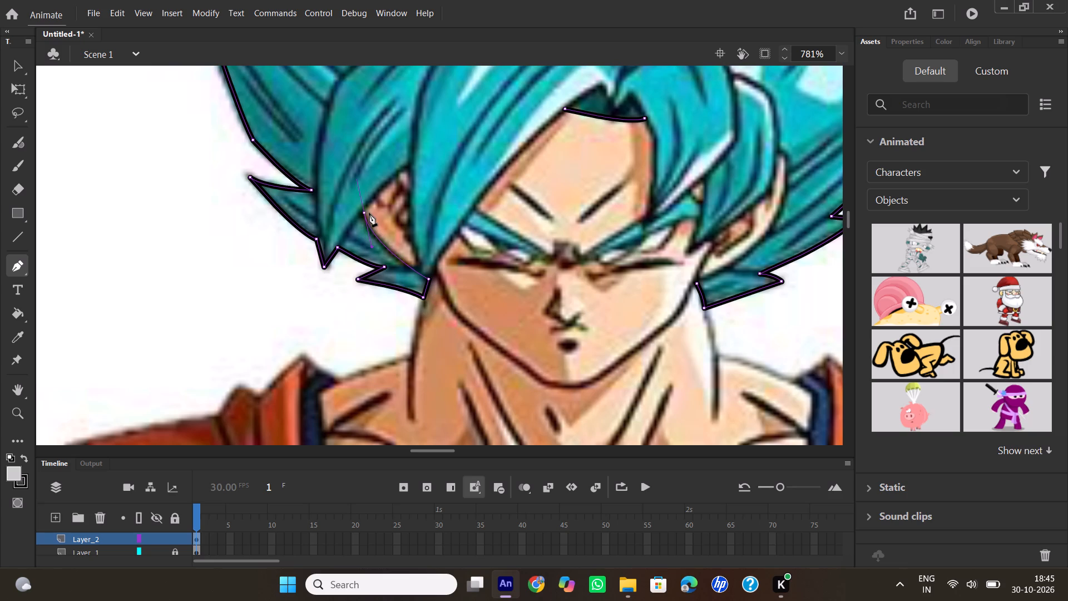
left_click(364, 214)
left_click_drag(406, 168, 410, 166)
left_click_drag(410, 166, 423, 159)
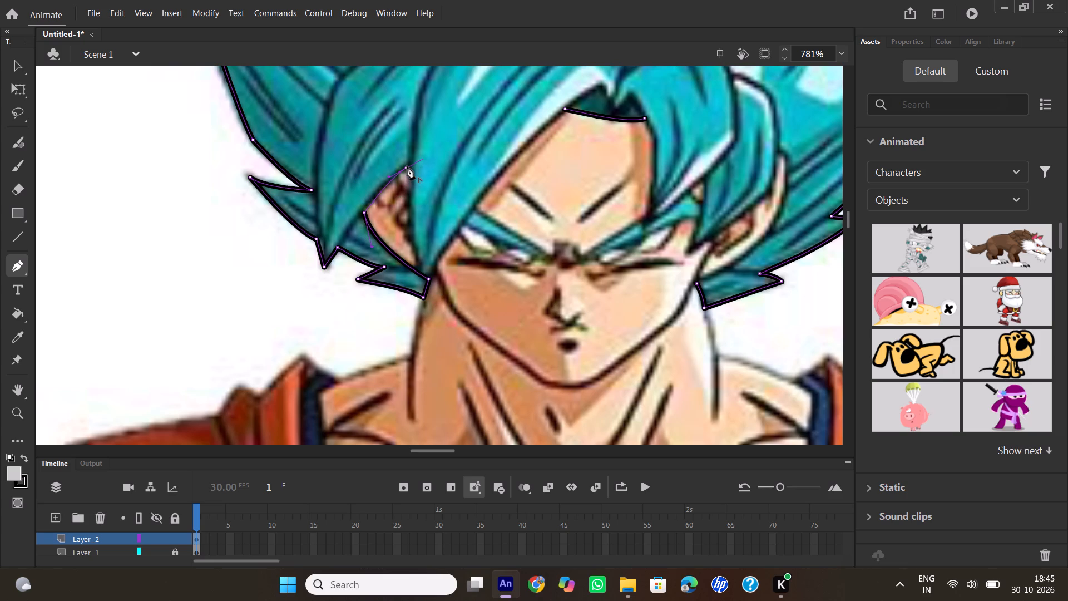
left_click(407, 166)
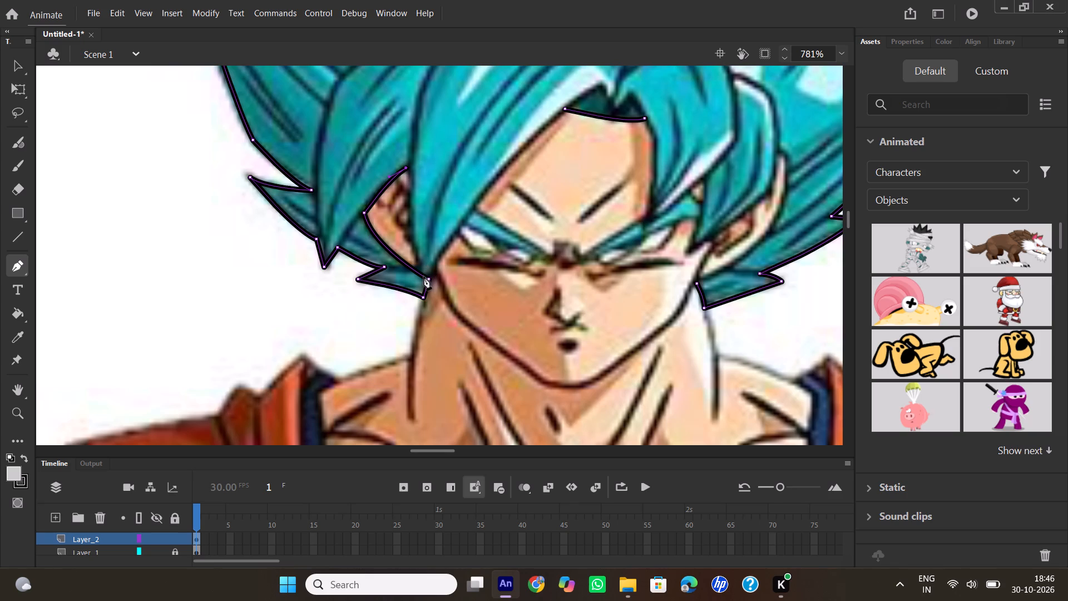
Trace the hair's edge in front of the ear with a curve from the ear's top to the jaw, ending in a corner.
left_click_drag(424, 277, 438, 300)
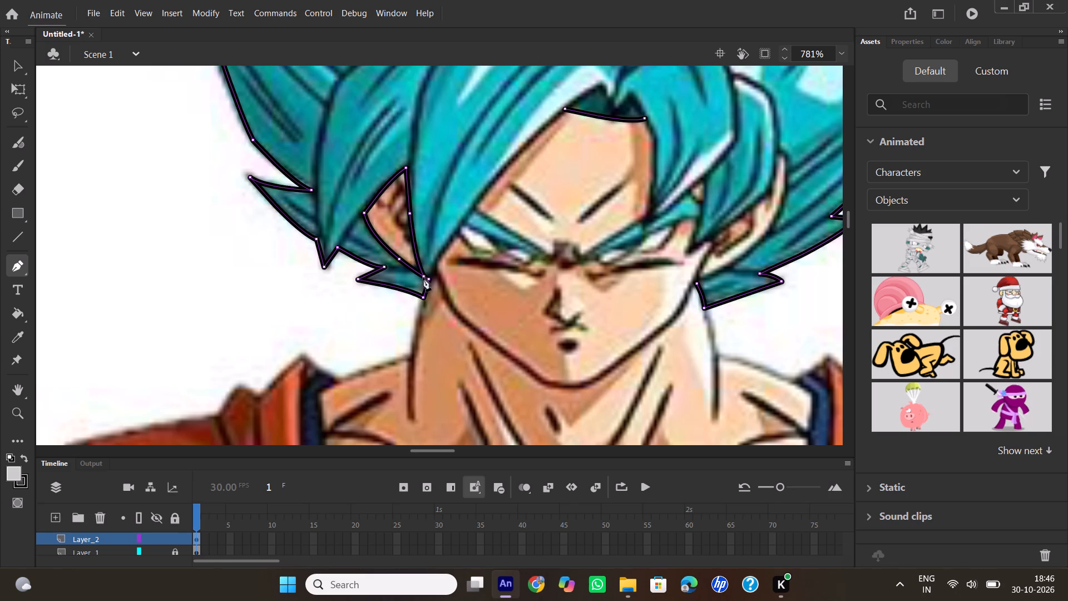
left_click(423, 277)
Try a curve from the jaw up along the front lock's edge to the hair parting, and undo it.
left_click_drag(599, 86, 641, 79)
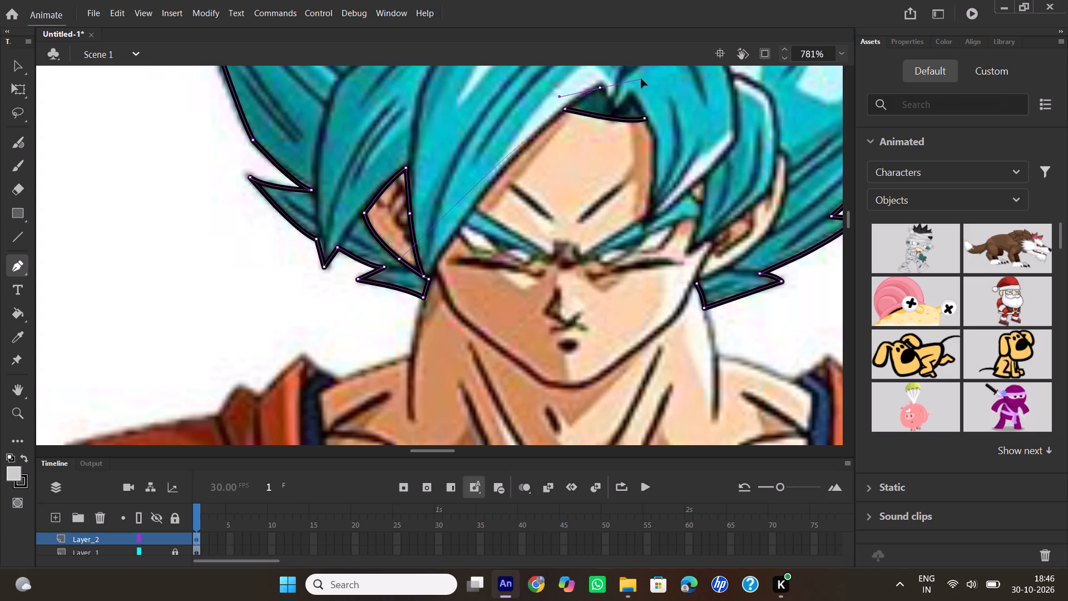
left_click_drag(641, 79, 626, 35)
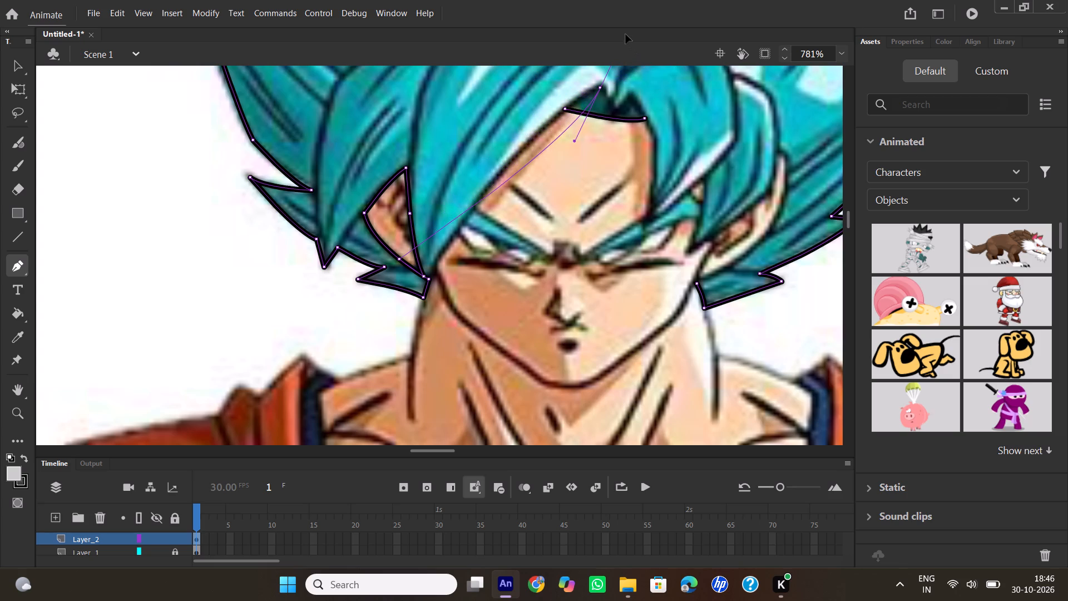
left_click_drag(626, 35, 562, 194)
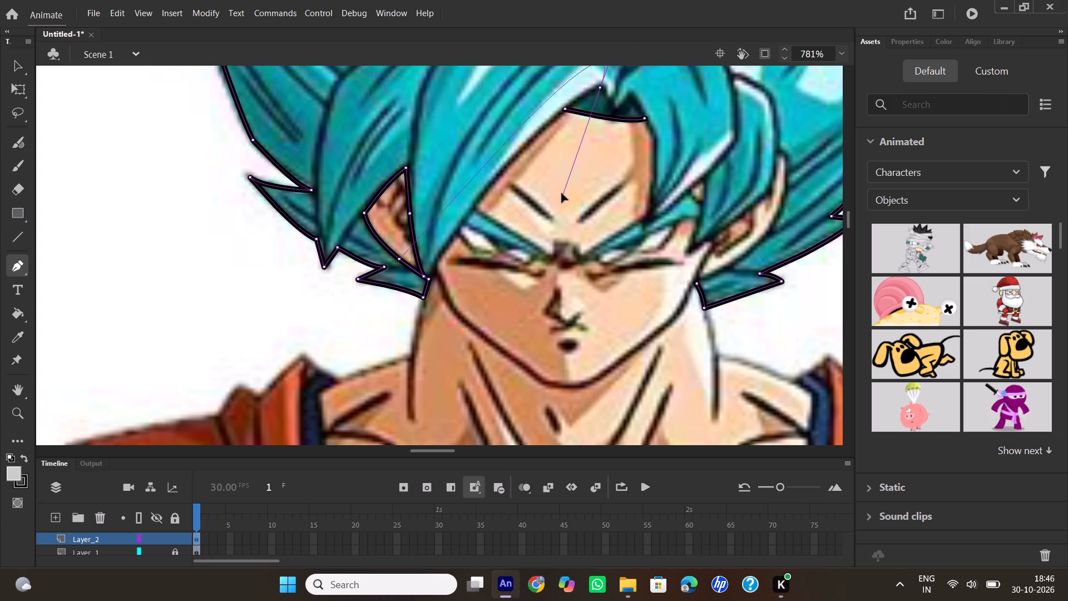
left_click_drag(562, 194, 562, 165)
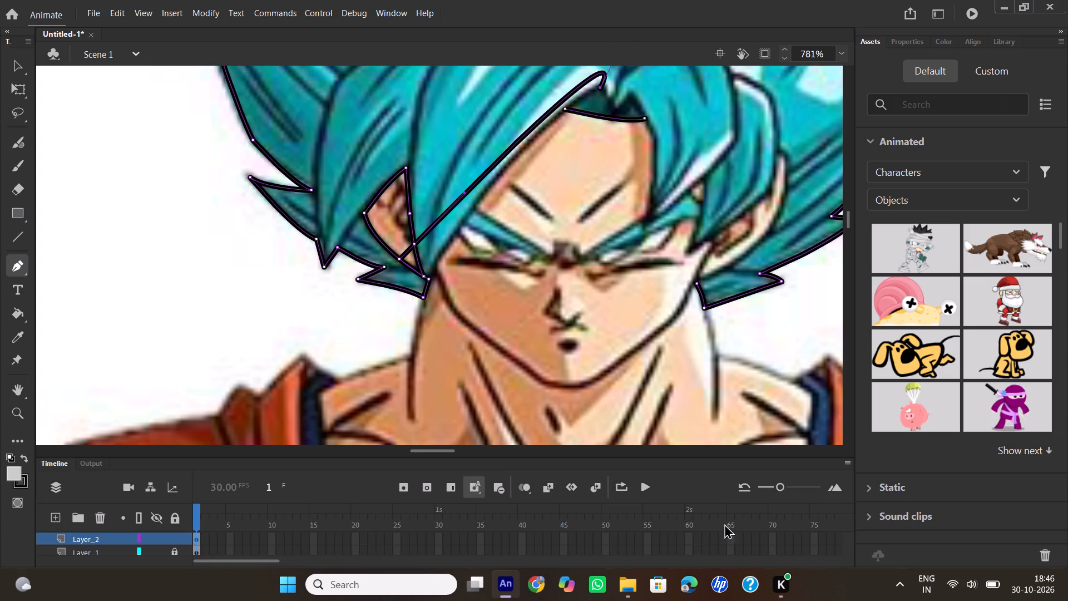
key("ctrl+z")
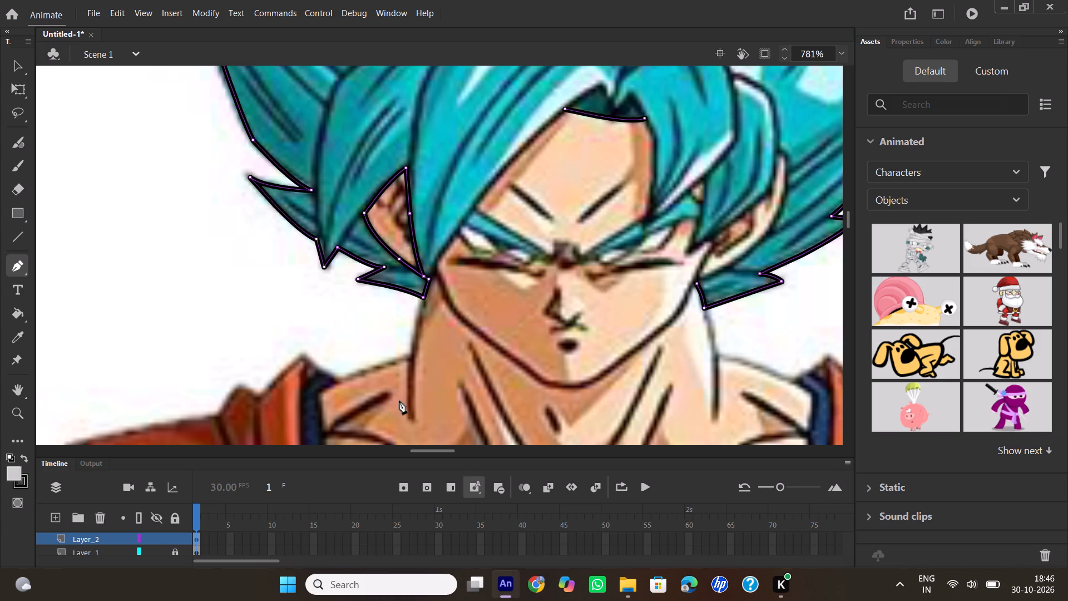
Cut the back hair's outline from Layer_2.
left_click(424, 278)
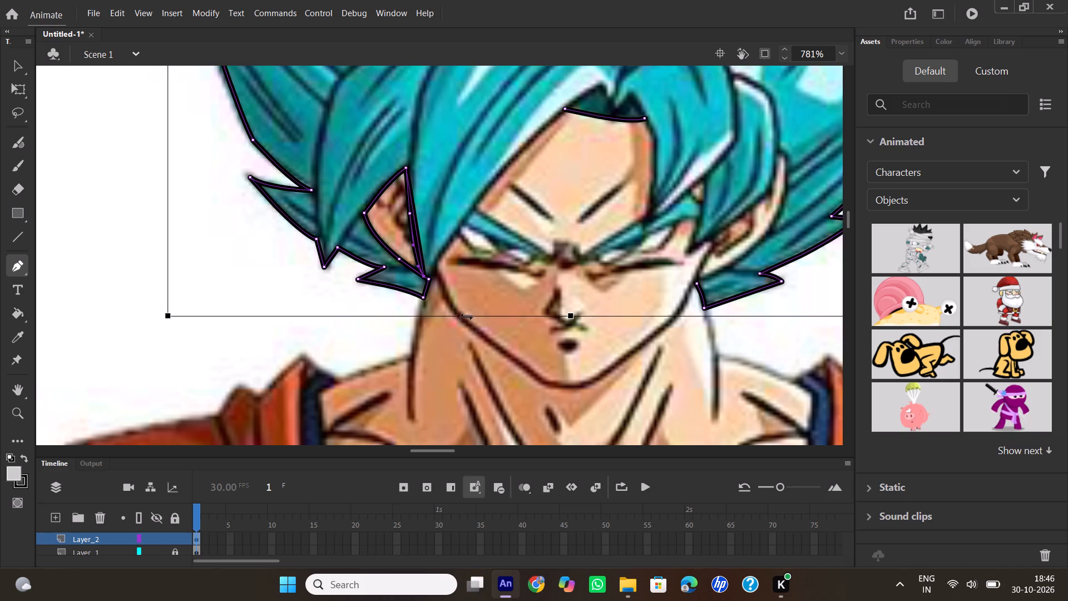
key("ctrl+x")
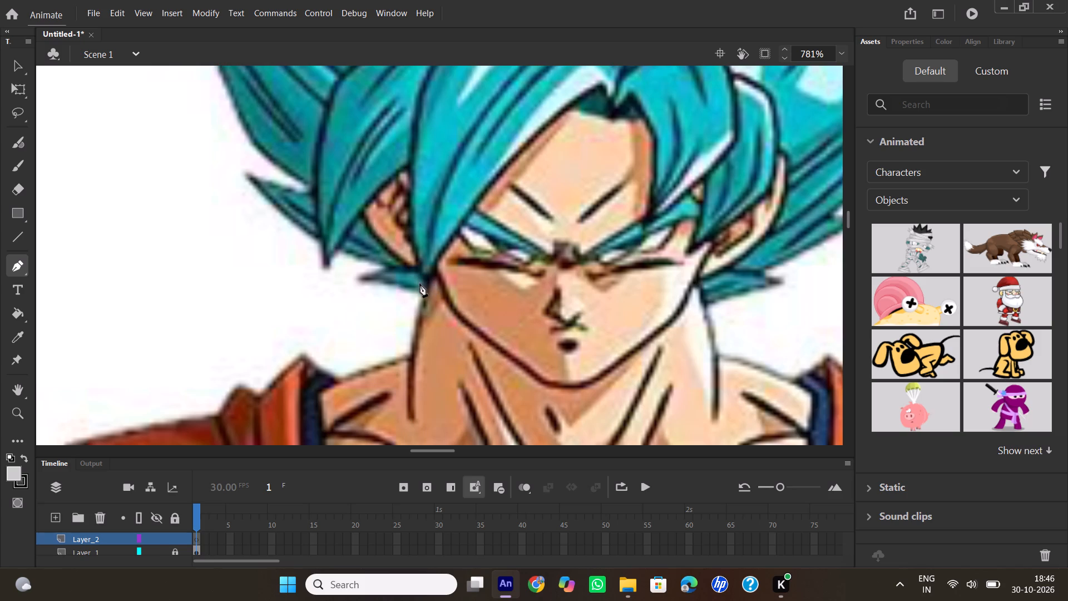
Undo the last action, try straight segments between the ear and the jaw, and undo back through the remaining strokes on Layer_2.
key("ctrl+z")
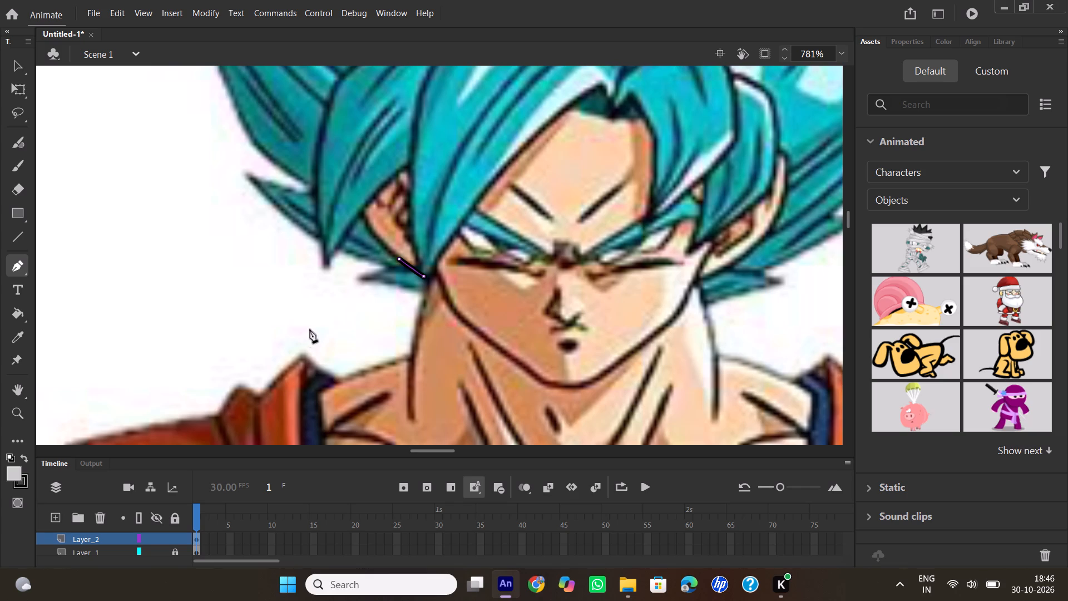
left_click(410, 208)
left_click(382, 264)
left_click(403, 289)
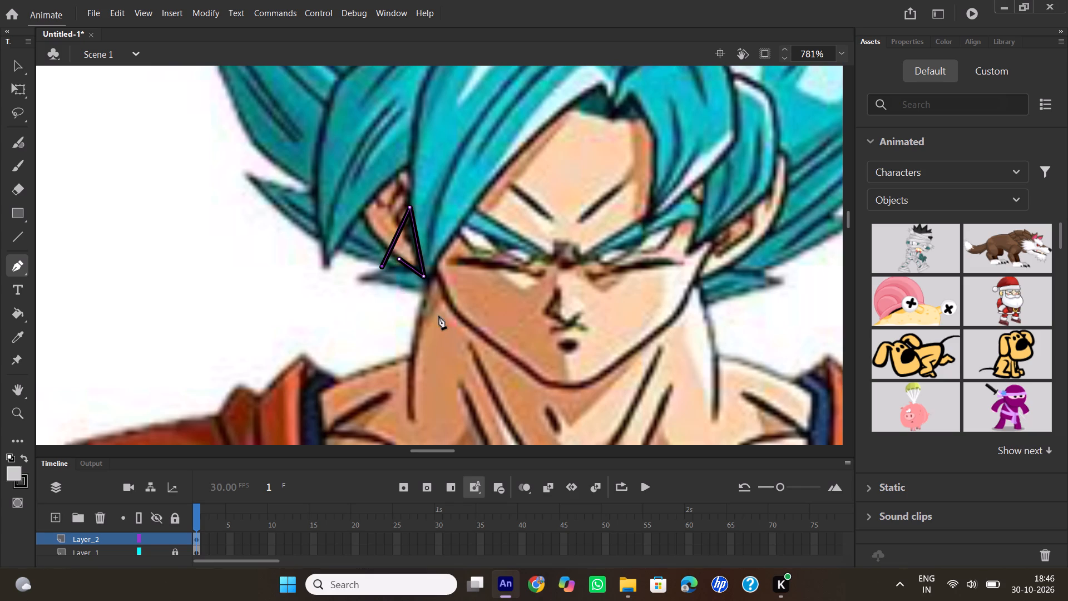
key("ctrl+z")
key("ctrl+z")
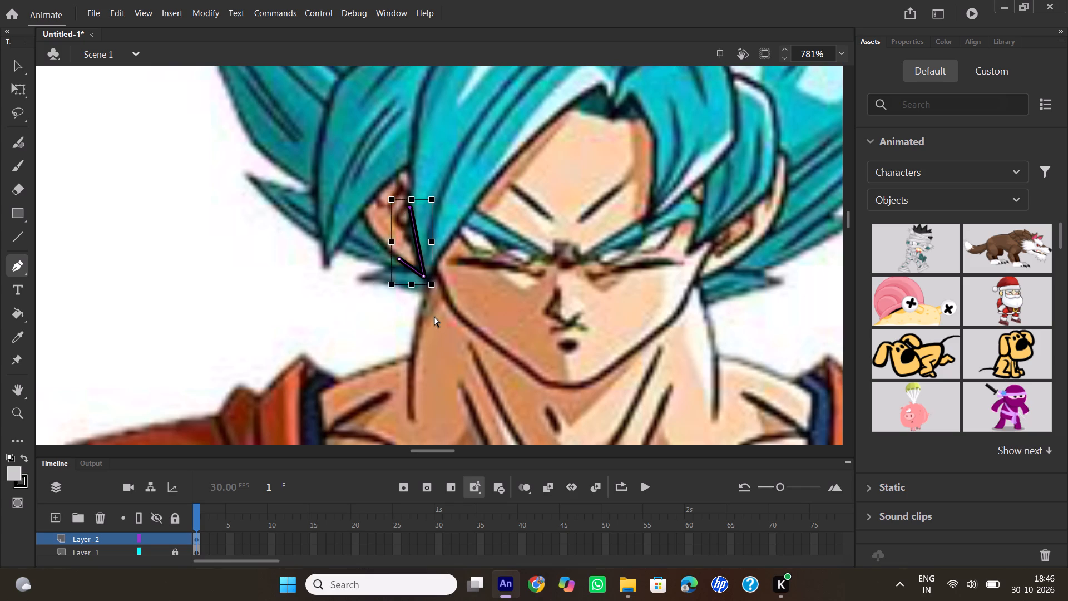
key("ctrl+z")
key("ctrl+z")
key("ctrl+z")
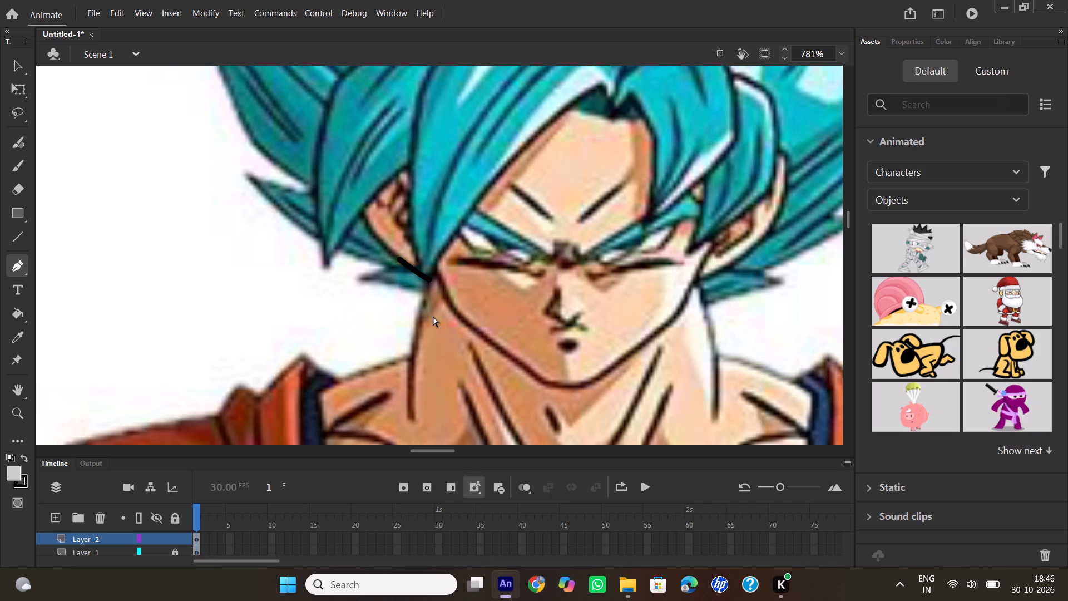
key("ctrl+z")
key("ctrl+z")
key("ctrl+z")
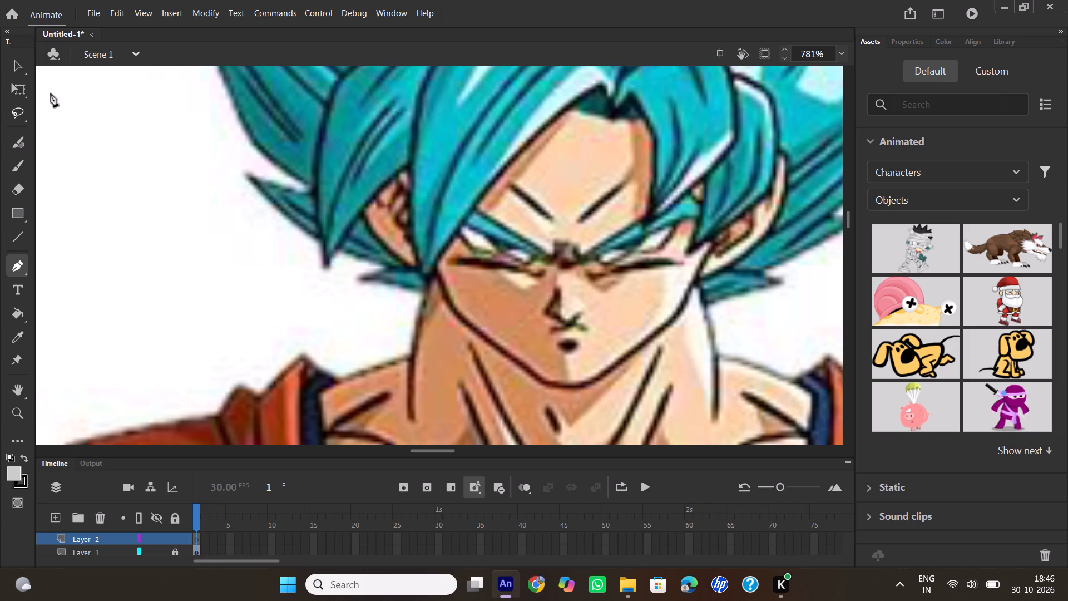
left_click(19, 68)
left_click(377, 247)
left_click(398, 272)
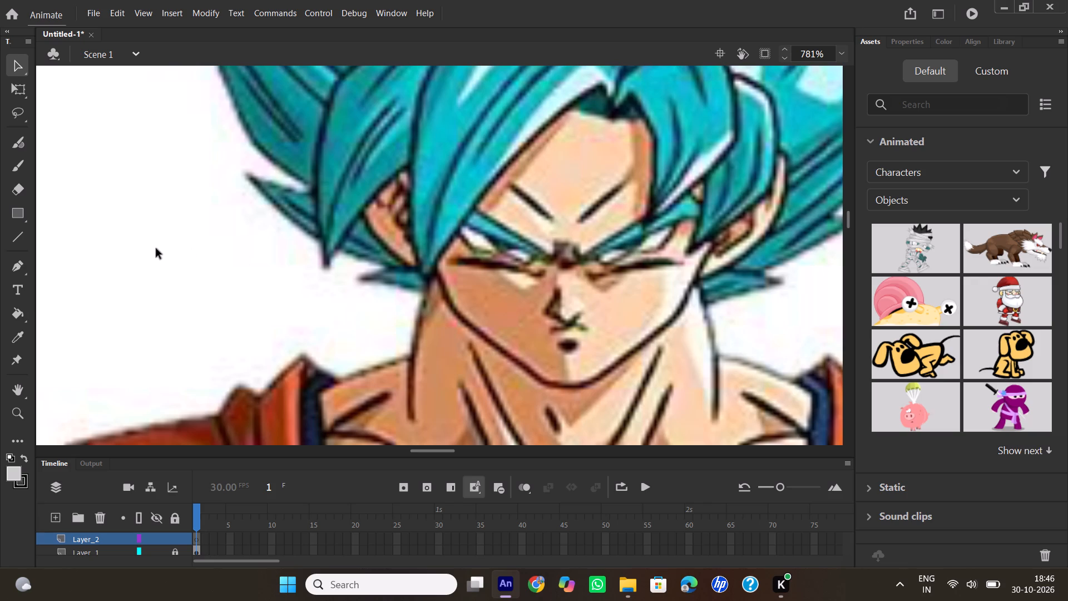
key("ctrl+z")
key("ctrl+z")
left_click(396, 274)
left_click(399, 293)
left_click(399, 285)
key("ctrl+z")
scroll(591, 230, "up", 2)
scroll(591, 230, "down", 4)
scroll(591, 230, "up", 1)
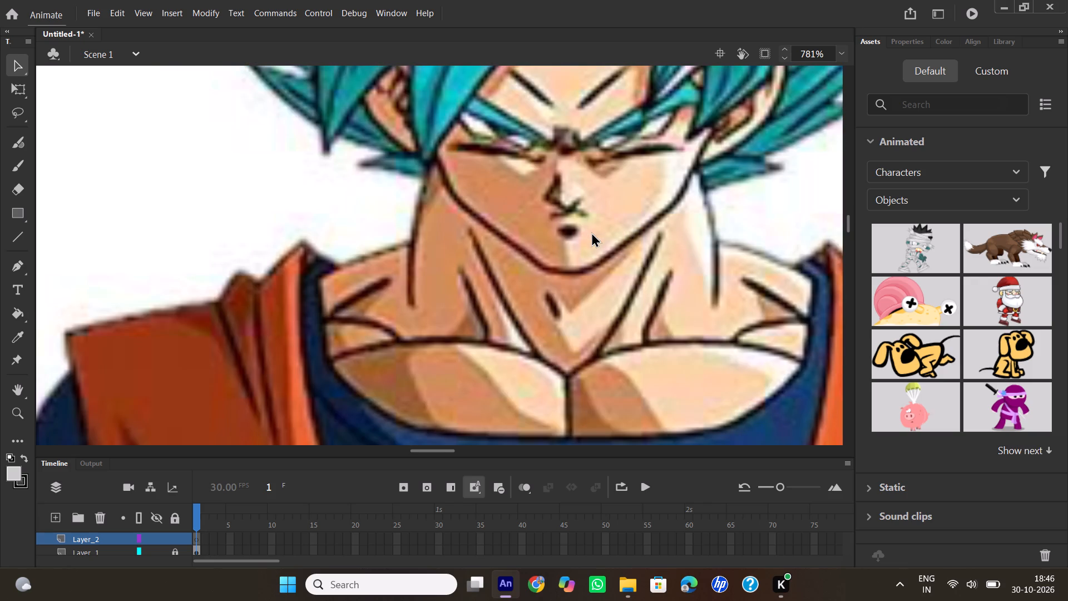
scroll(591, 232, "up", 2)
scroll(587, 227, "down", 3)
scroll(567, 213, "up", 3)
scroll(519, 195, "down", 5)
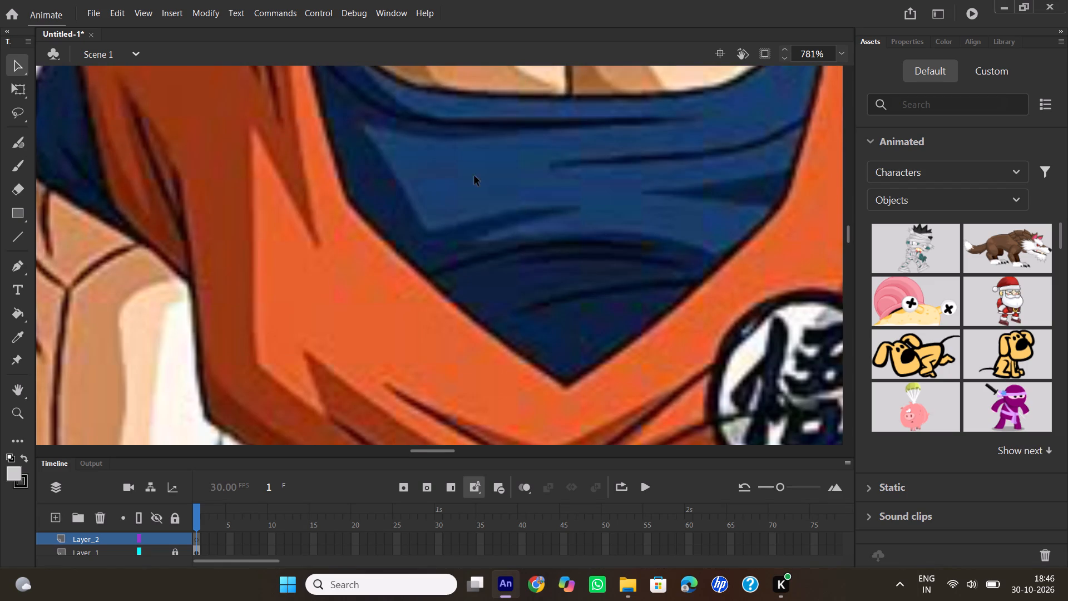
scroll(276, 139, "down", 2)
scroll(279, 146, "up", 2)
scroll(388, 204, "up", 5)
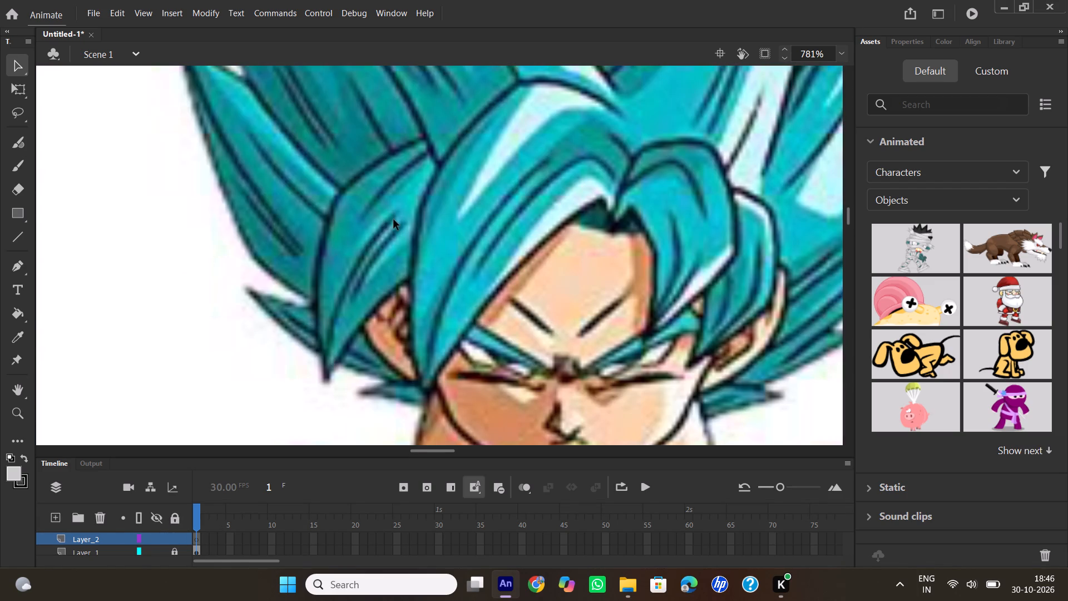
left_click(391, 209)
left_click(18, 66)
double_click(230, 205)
With the Pen tool, trace the trousers' waistline below the blue belt on Layer_2 from hip to hip, ending in a corner.
left_click(23, 267)
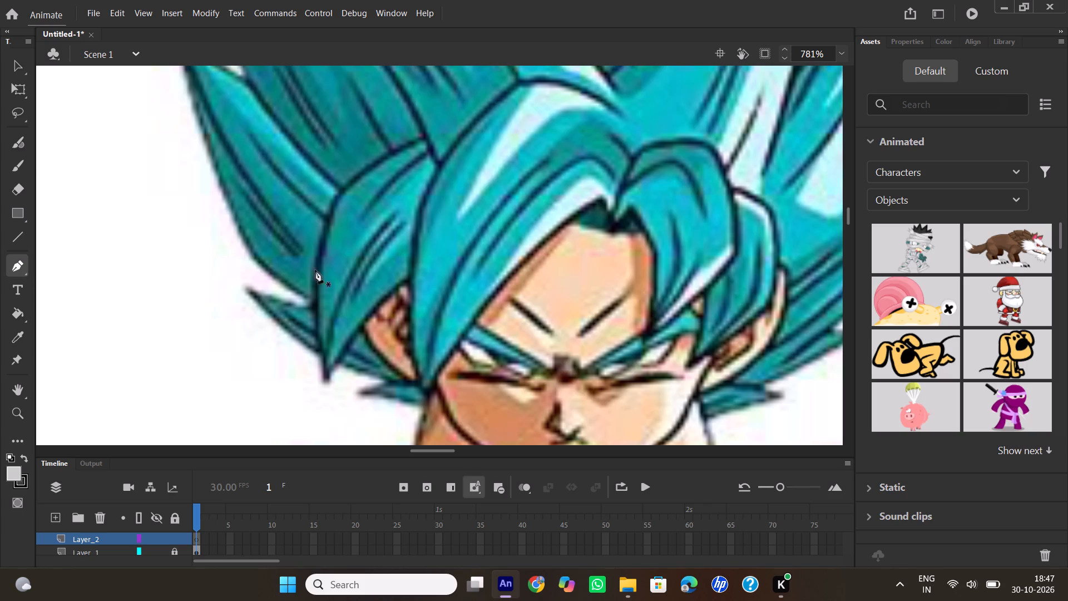
scroll(397, 314, "down", 3)
scroll(399, 302, "up", 1)
scroll(560, 213, "down", 1, "ctrl")
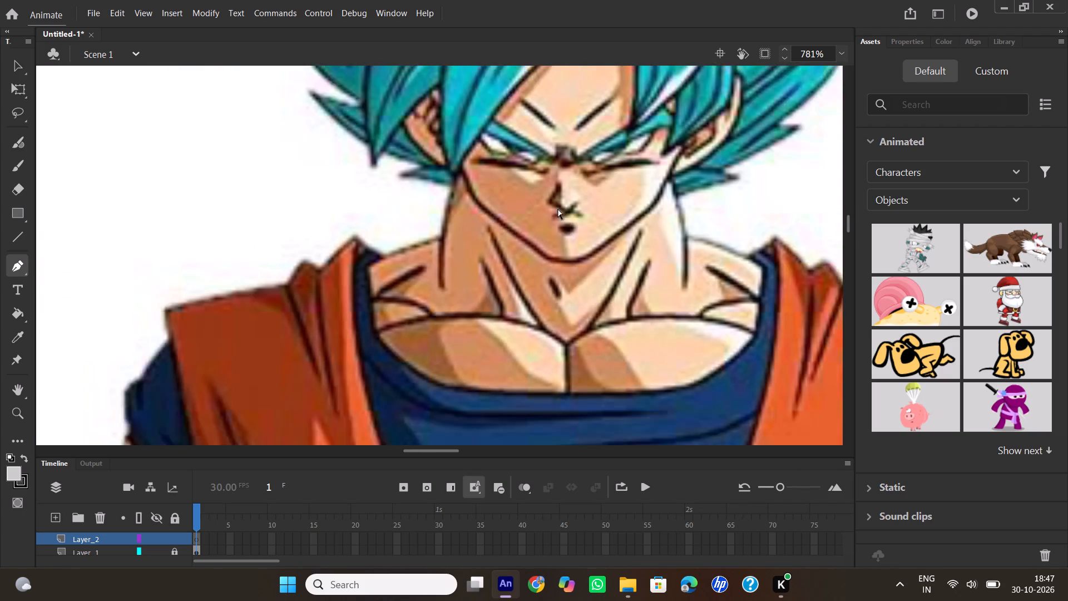
scroll(558, 209, "down", 1, "ctrl")
left_click(431, 451)
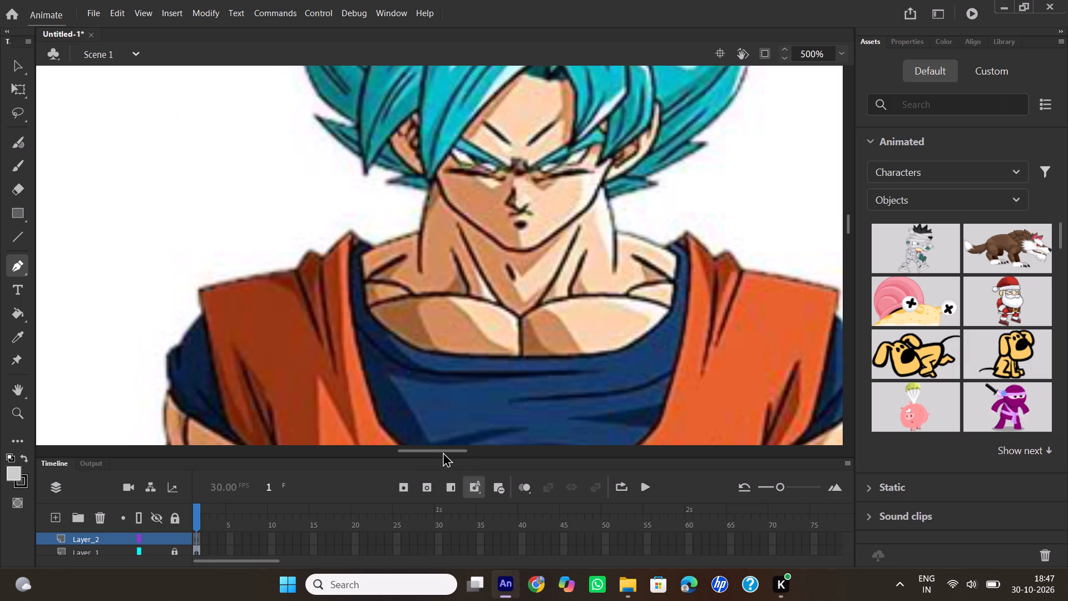
left_click_drag(443, 452, 449, 451)
scroll(486, 288, "down", 5)
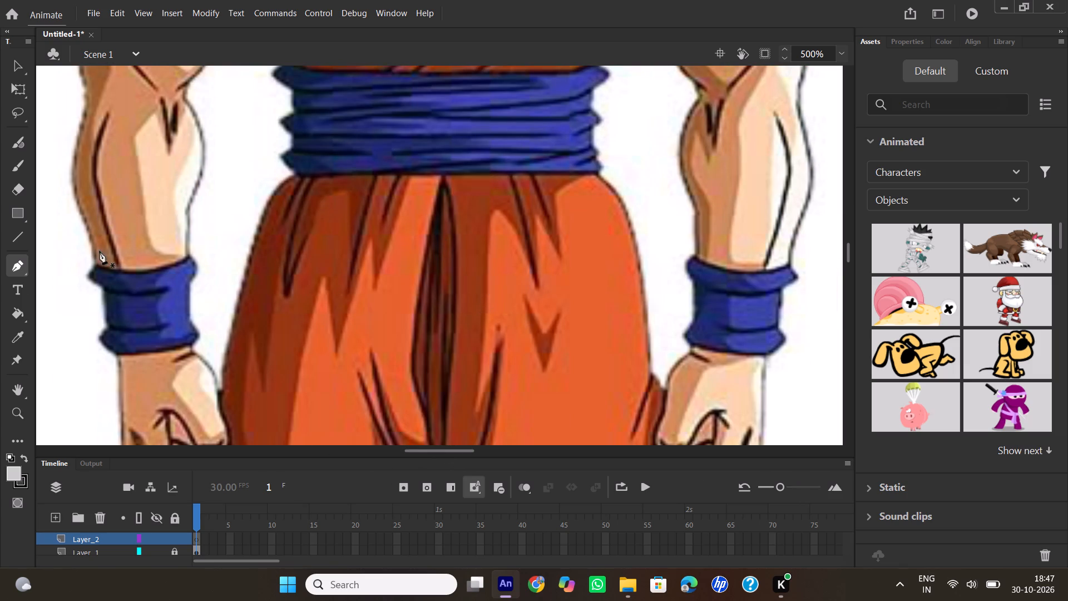
left_click(15, 271)
left_click(296, 179)
left_click_drag(597, 174, 624, 178)
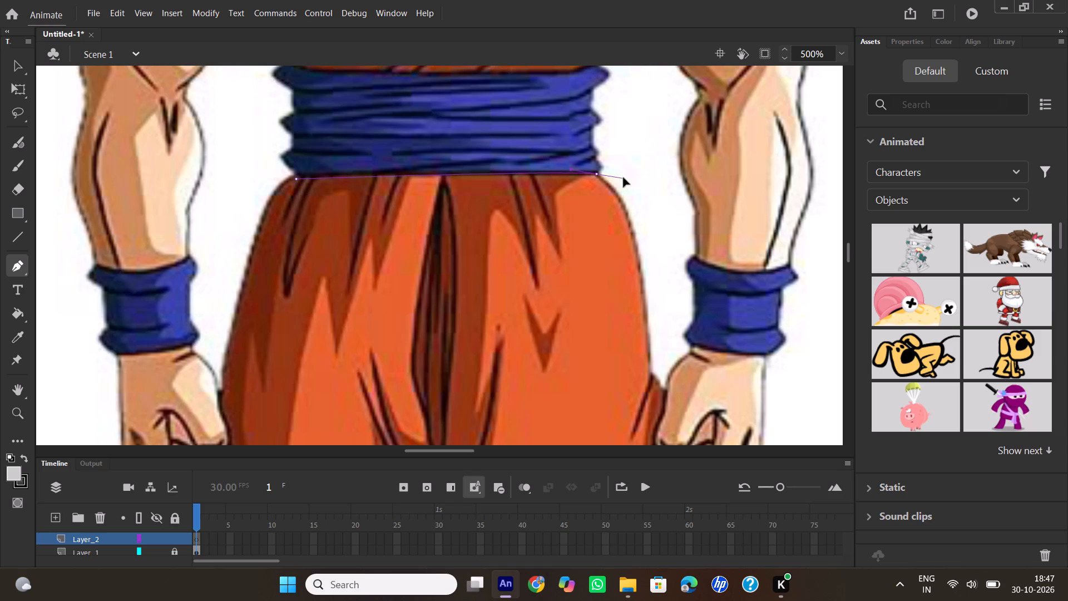
left_click_drag(624, 178, 649, 178)
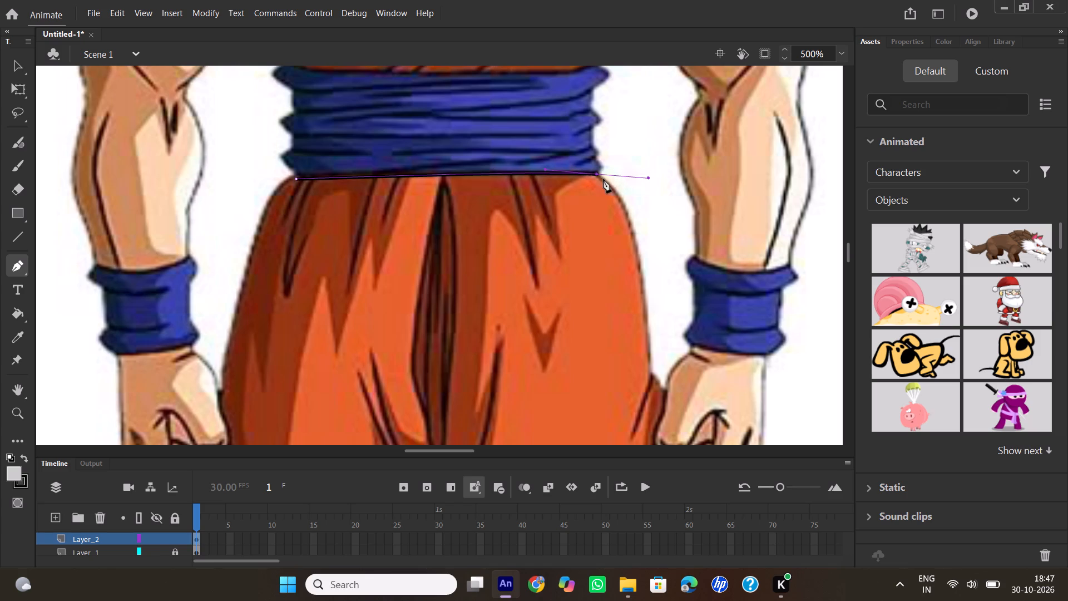
left_click(597, 175)
Continue the trousers' outline on Layer_2 from the right-hand hip down the outer edge to the notch beside the fist.
left_click_drag(636, 237, 638, 256)
left_click_drag(638, 256, 646, 274)
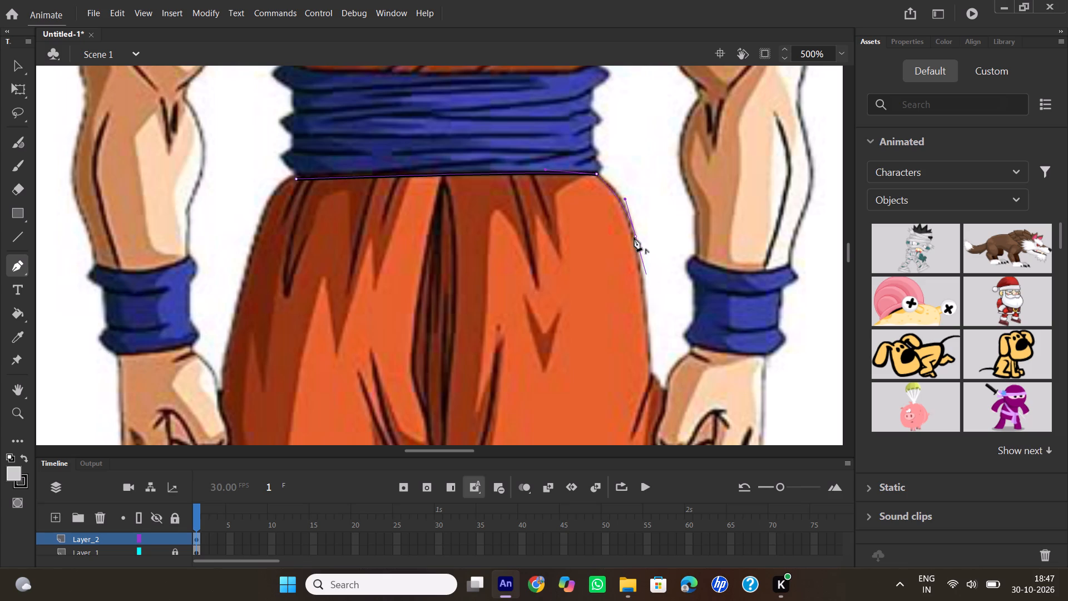
left_click(634, 238)
left_click_drag(652, 375, 652, 383)
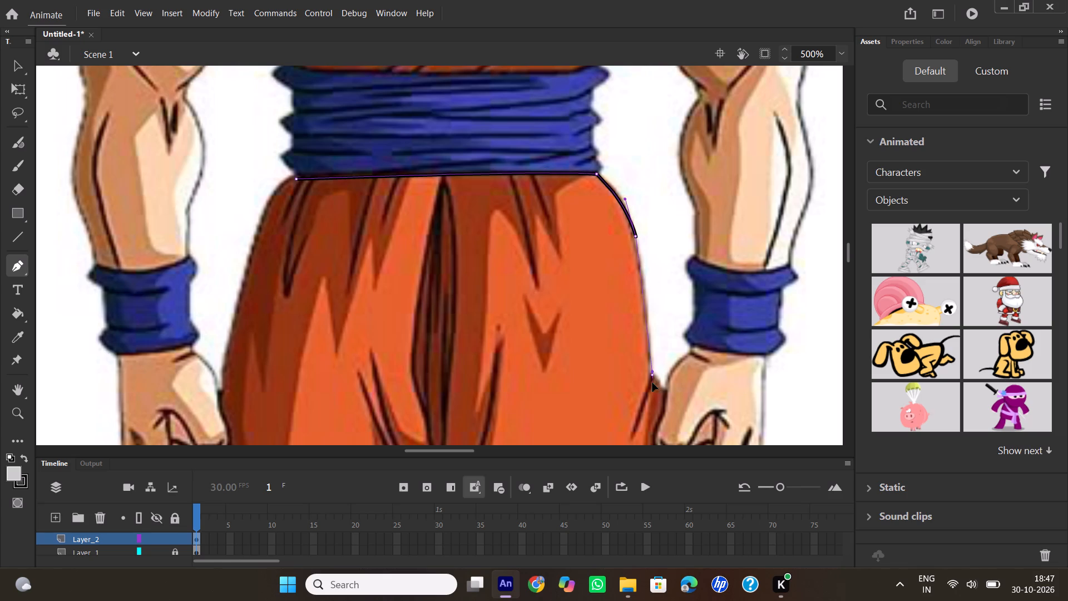
left_click_drag(652, 383, 652, 408)
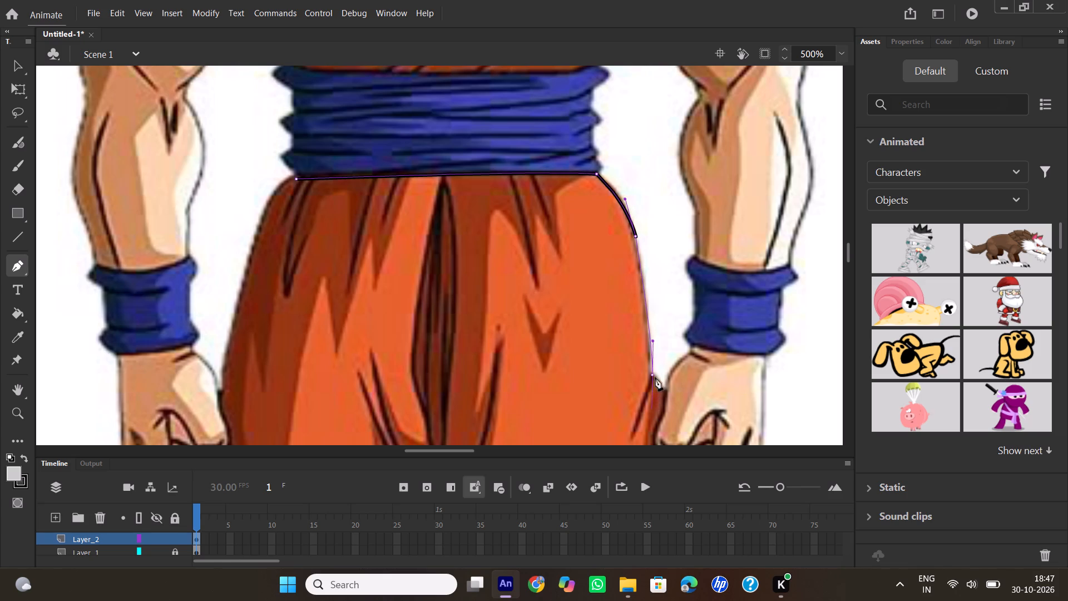
left_click(653, 376)
Trace the small trouser bulge beside the right-hand fist and curve the outline around to just beneath the fist, ending in a corner.
left_click_drag(666, 394, 673, 411)
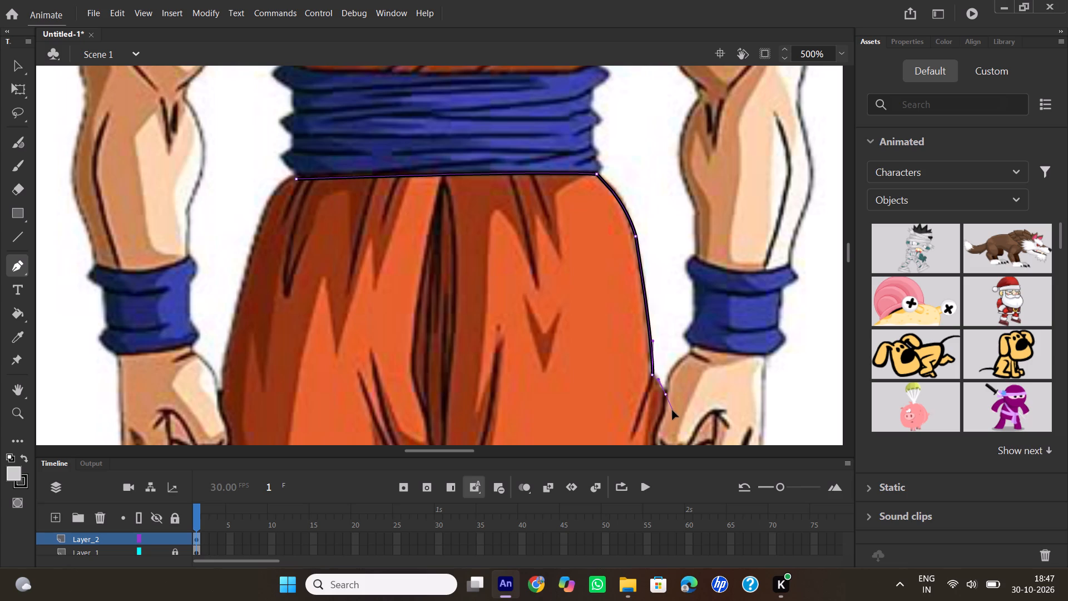
left_click_drag(673, 411, 673, 416)
left_click(665, 395)
scroll(671, 396, "down", 1)
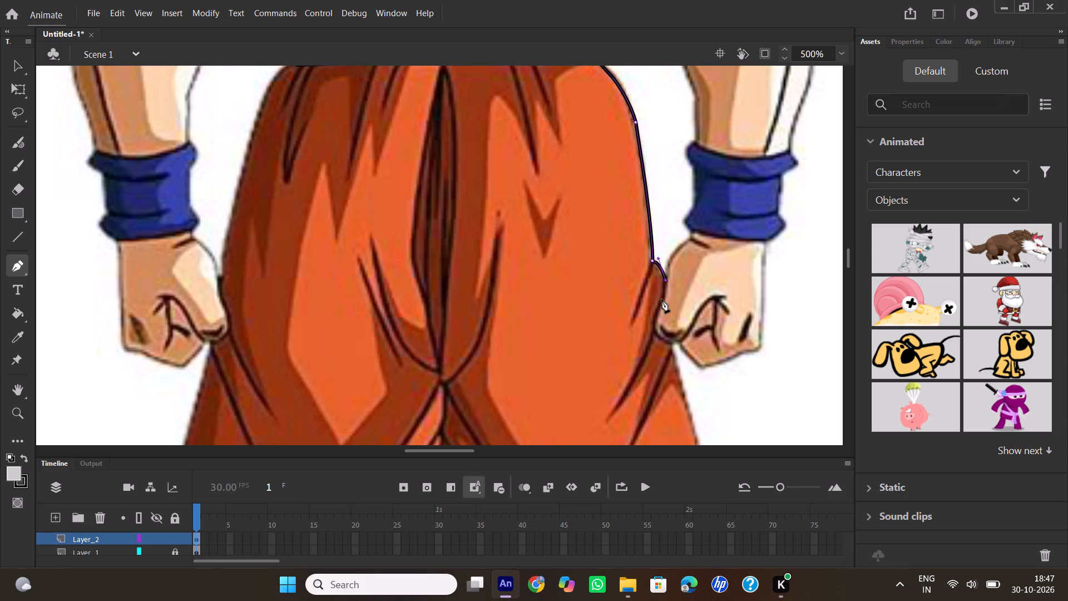
left_click_drag(664, 300, 662, 306)
left_click(664, 300)
left_click_drag(675, 348, 707, 351)
left_click(676, 351)
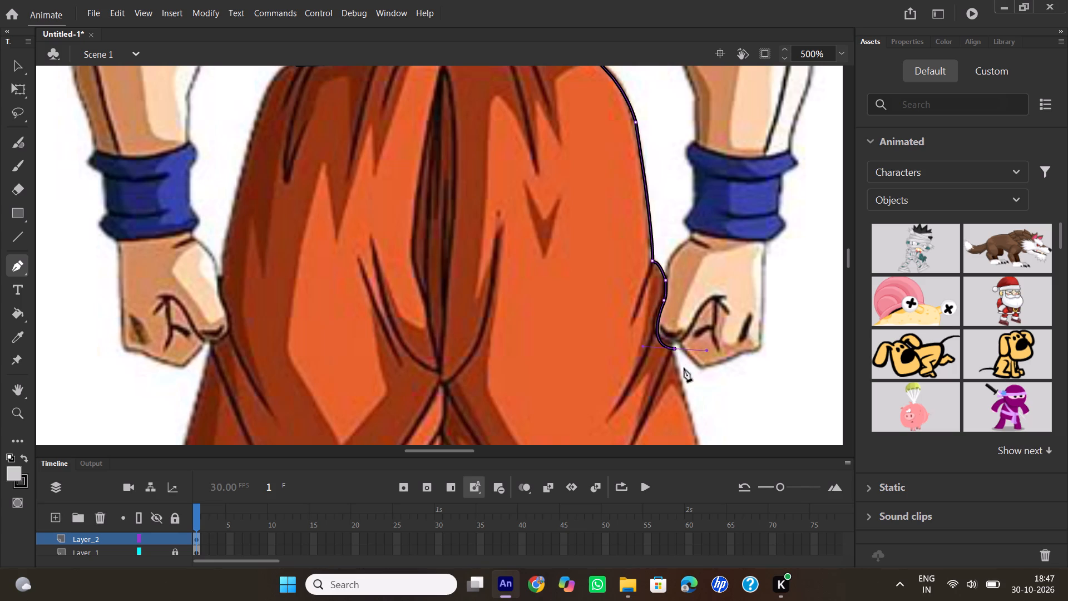
Extend the outline straight down the outer thigh and around the two bulging folds at the knee of the right-hand leg.
scroll(684, 368, "down", 1)
scroll(674, 316, "down", 1)
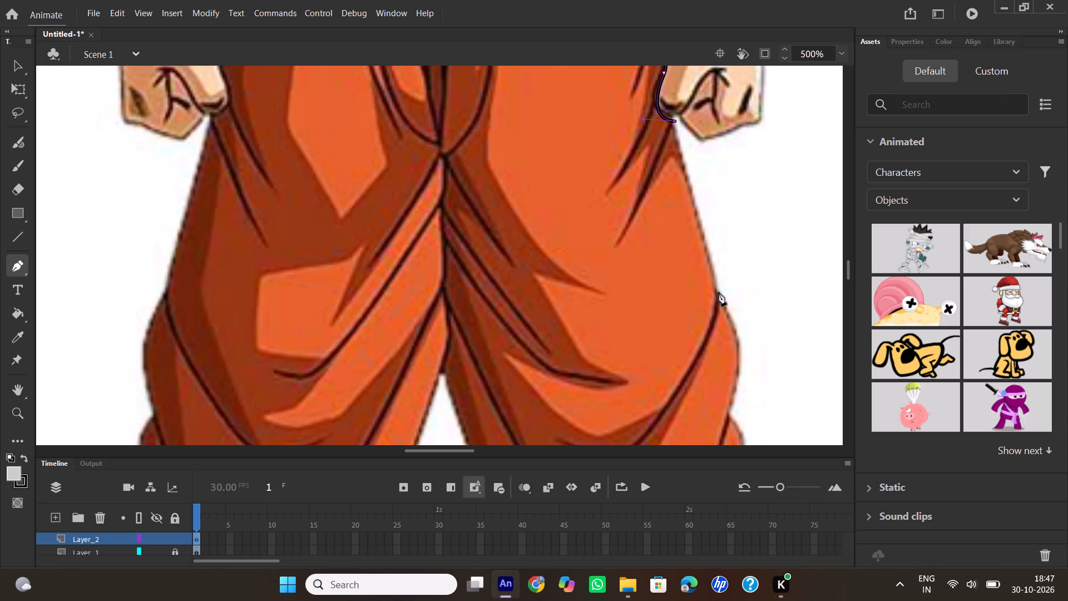
left_click(717, 292)
scroll(739, 391, "down", 2)
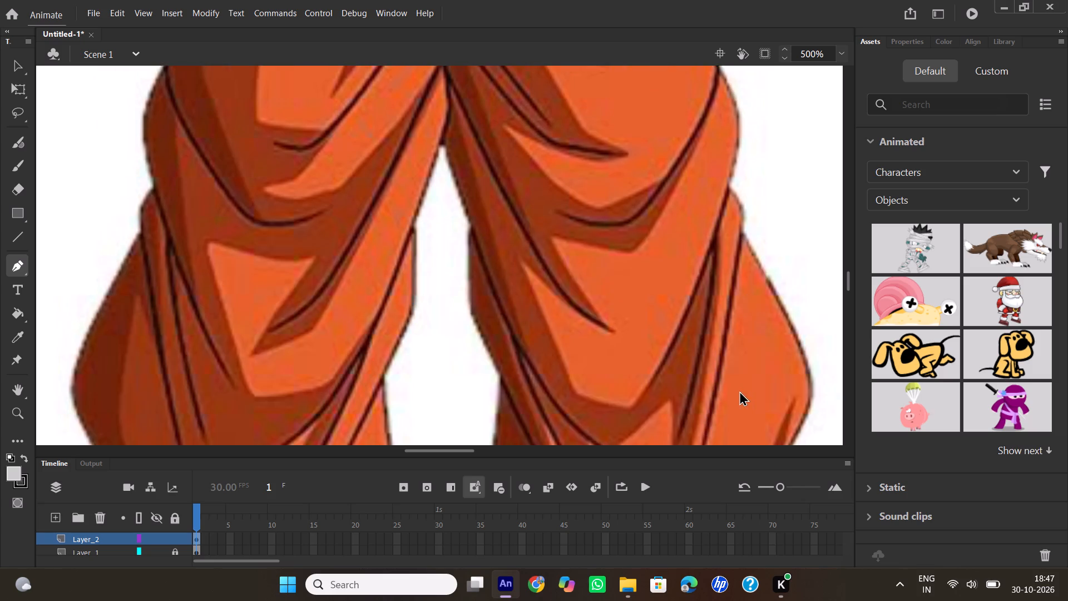
scroll(734, 351, "up", 1)
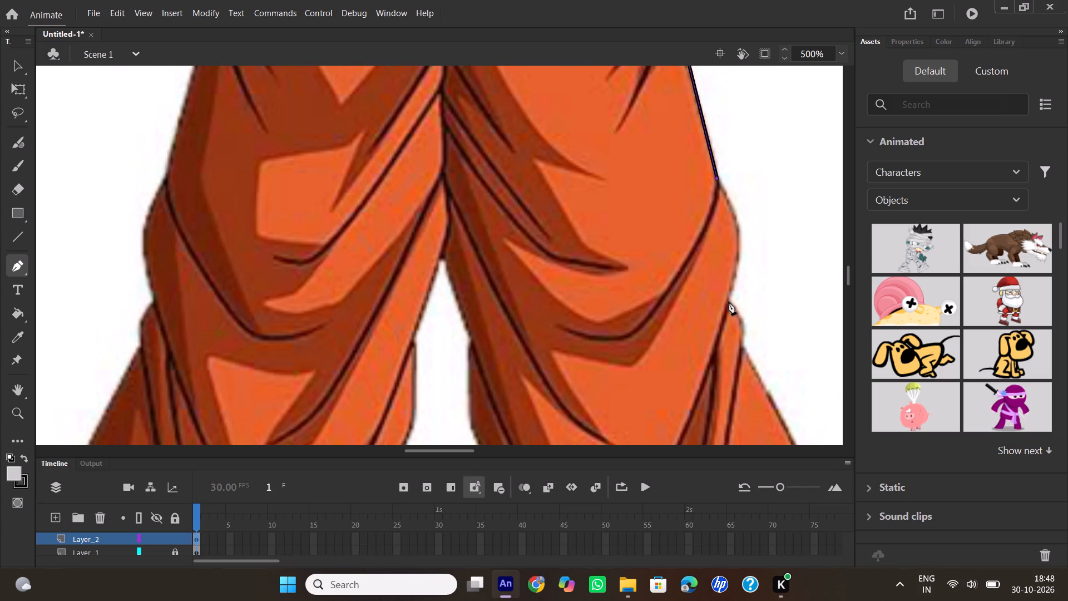
left_click_drag(729, 302, 702, 387)
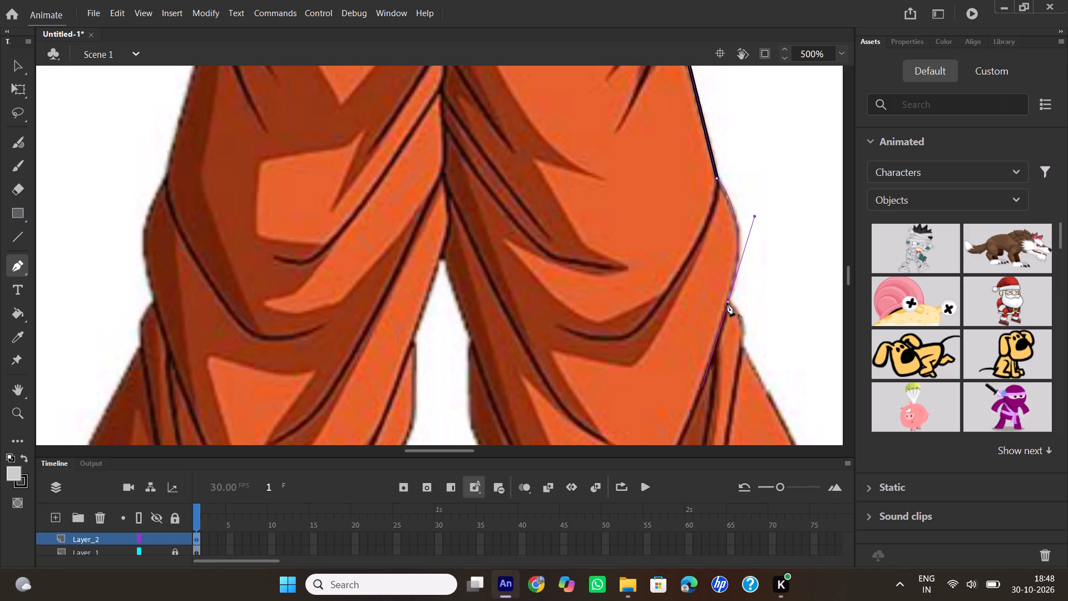
left_click(727, 303)
left_click_drag(744, 348, 734, 382)
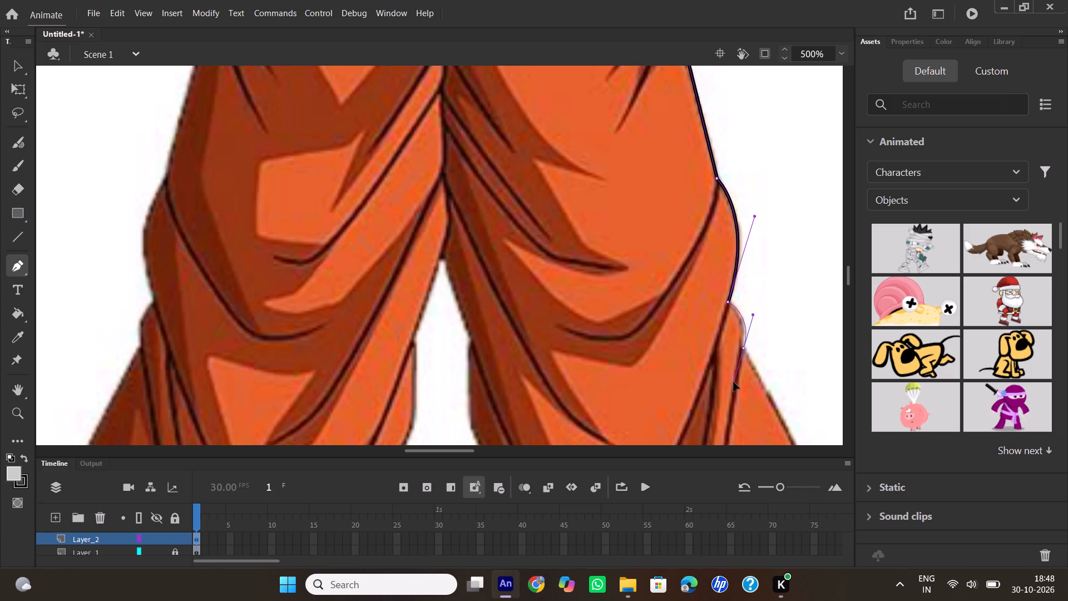
left_click_drag(734, 382, 744, 391)
left_click(745, 350)
Trace the wide outer bulge of the right-hand lower leg down to the notch above the gathered cuff.
scroll(800, 338, "down", 1)
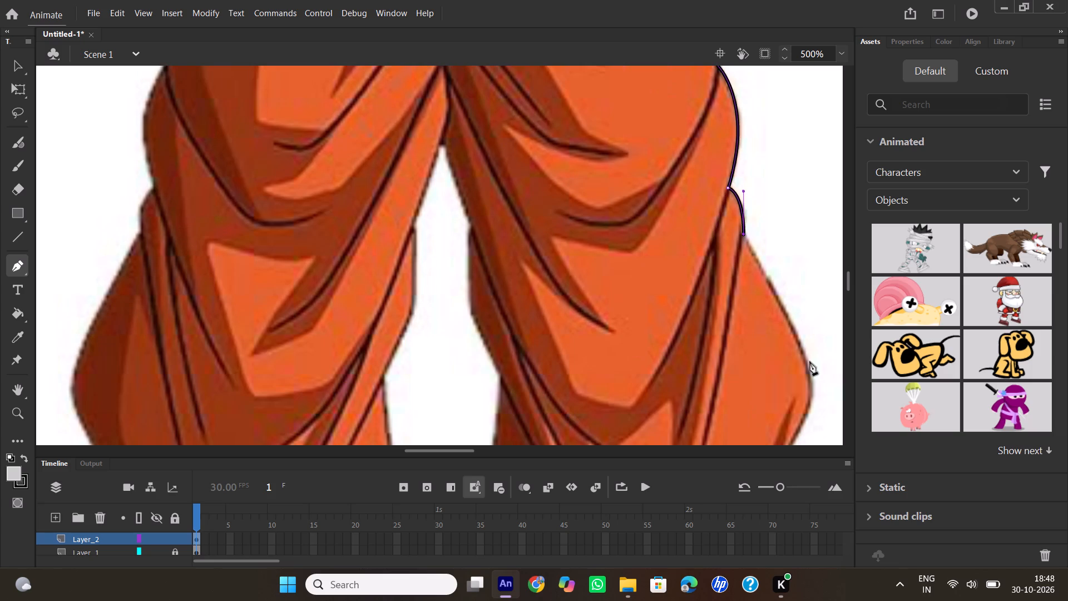
left_click(801, 351)
scroll(817, 402, "down", 1)
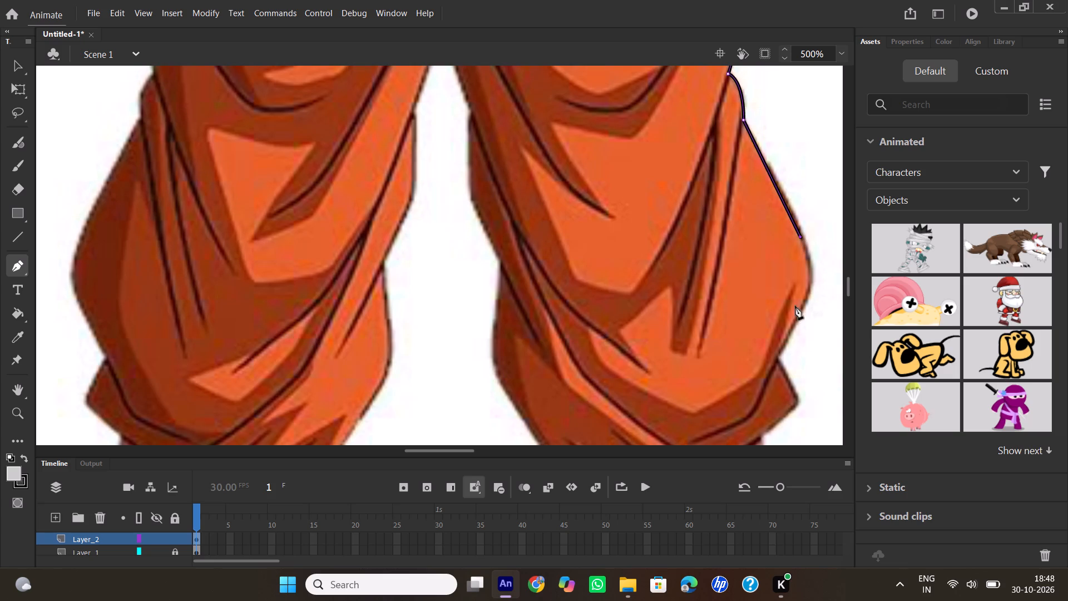
left_click_drag(796, 324, 768, 381)
left_click_drag(768, 381, 767, 381)
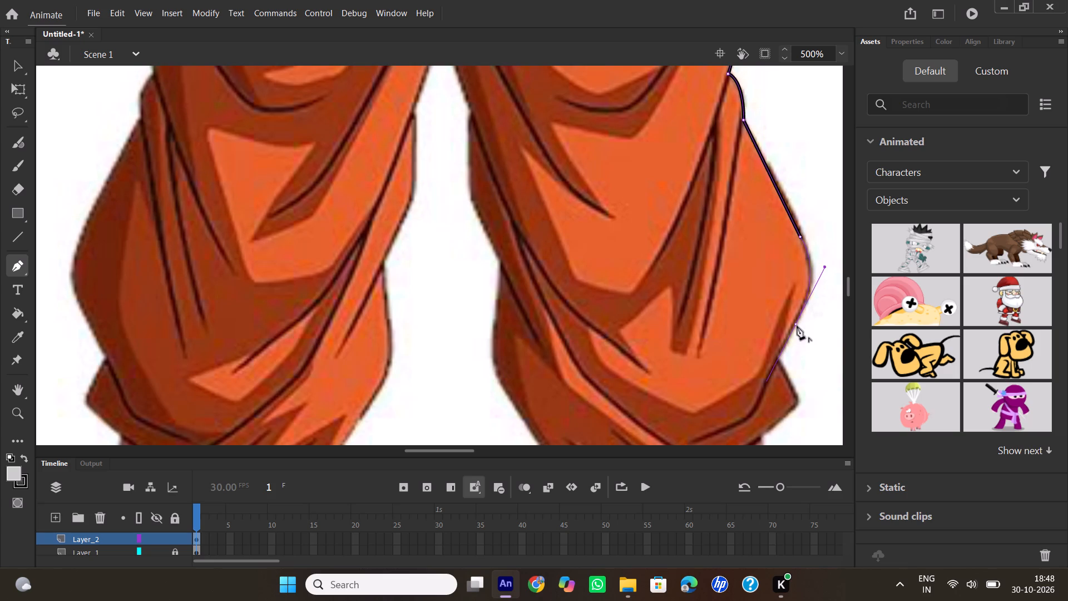
left_click(797, 326)
left_click(779, 357)
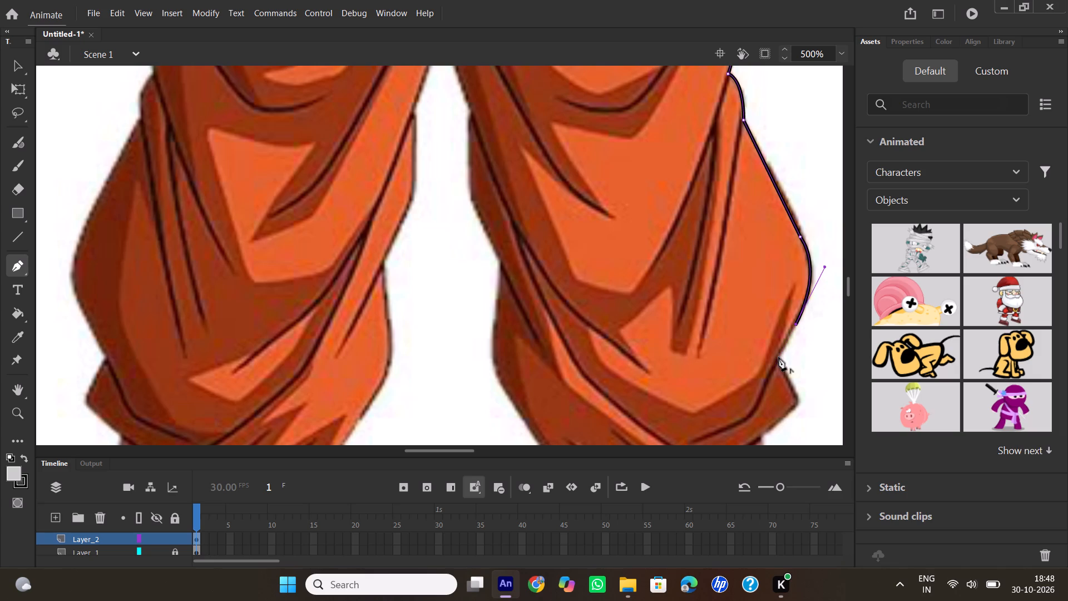
Outline the right-hand leg's pointed cuff fold and follow the hem above the blue boot to its inner corner.
scroll(788, 360, "down", 1)
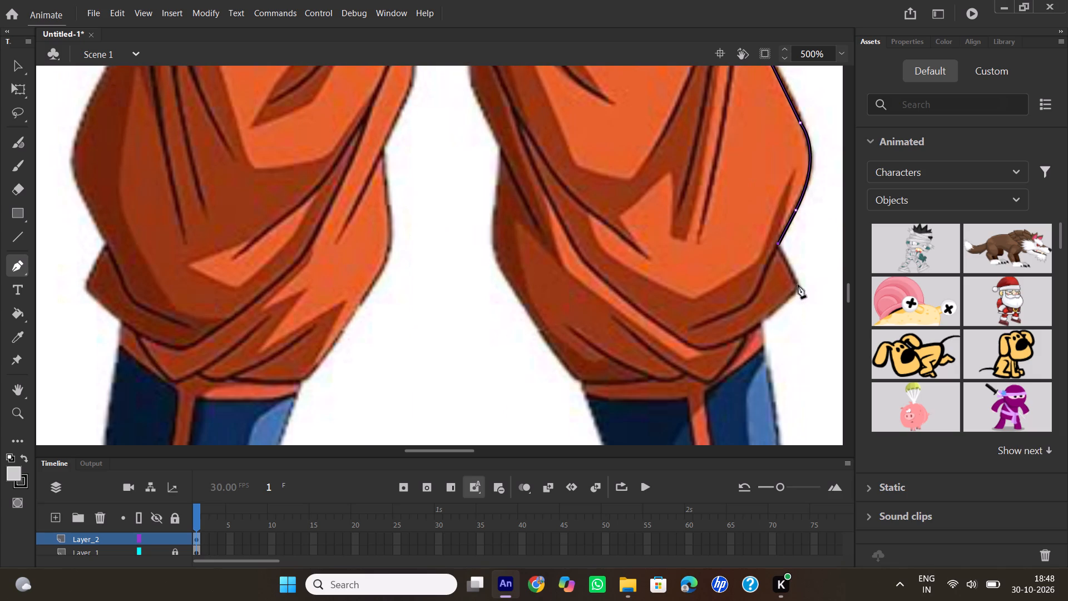
left_click(798, 285)
left_click_drag(759, 323, 753, 326)
left_click_drag(753, 326, 740, 331)
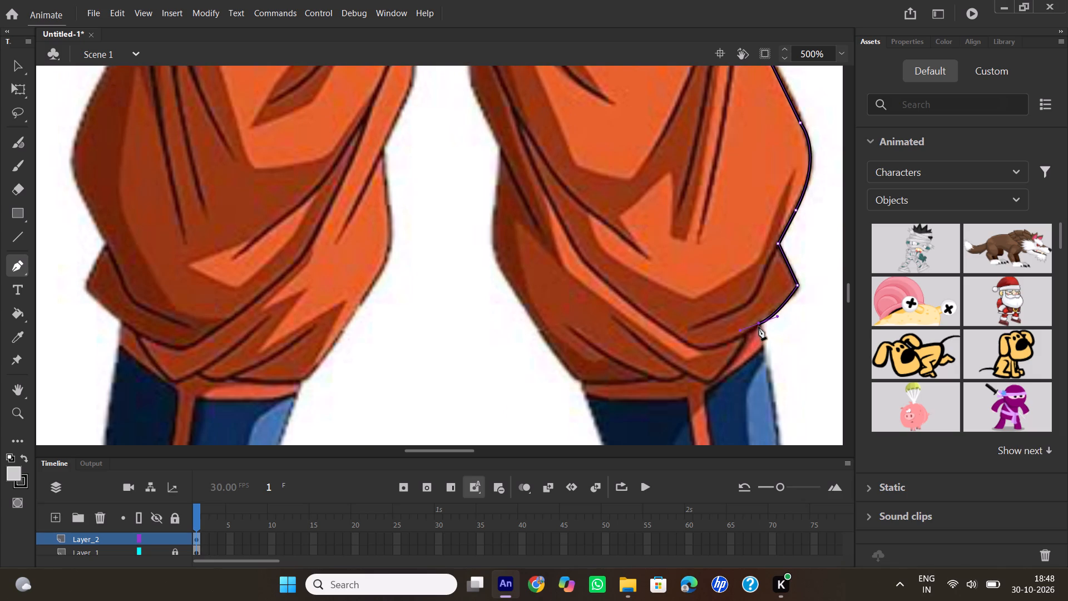
left_click(758, 324)
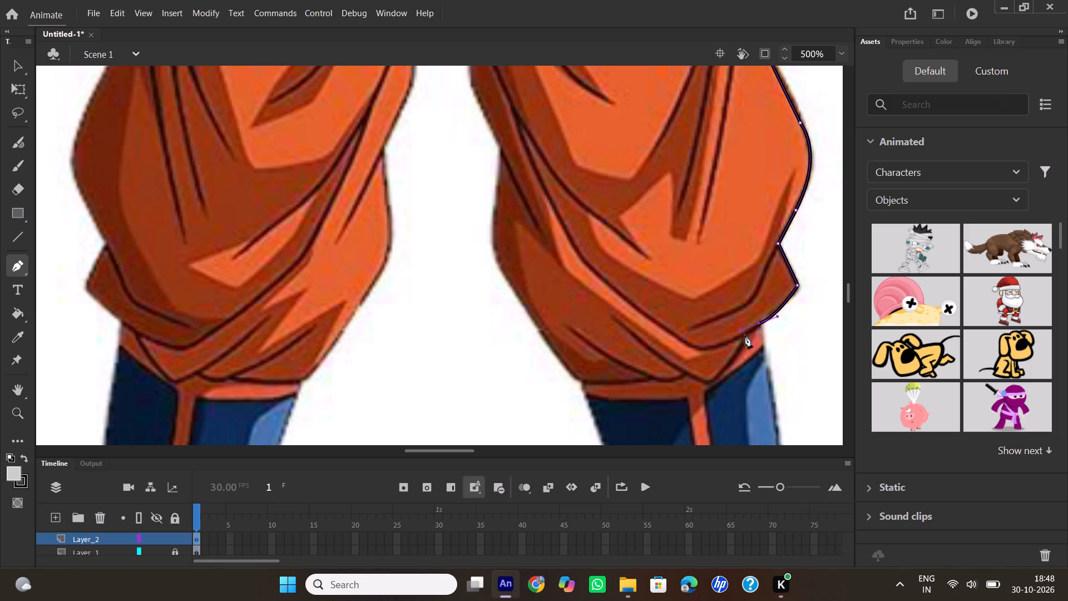
left_click(745, 335)
left_click(710, 383)
left_click_drag(686, 373, 671, 364)
left_click(687, 374)
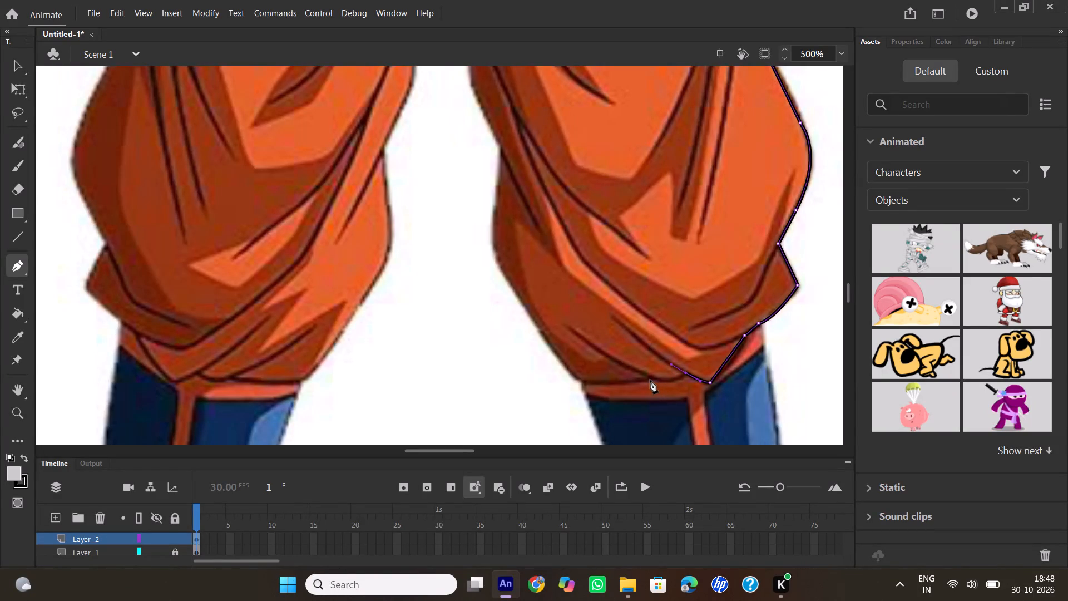
left_click_drag(654, 379, 632, 372)
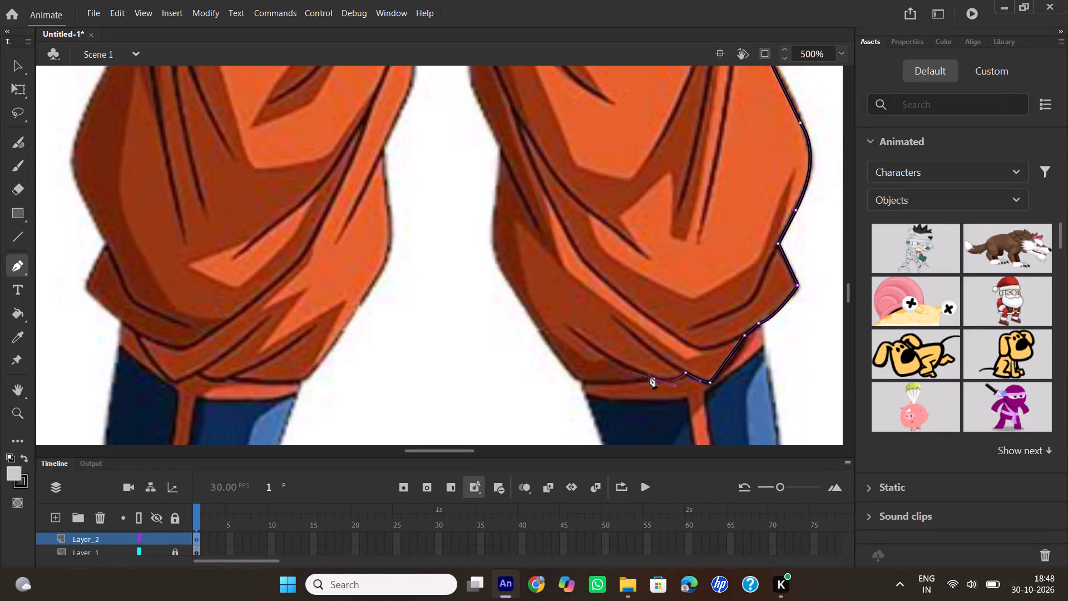
left_click(652, 378)
left_click(582, 381)
Trace the inner edge of the right-hand lower leg from the hem corner up around the bulge to the notch, ending in a corner.
left_click_drag(496, 255, 501, 233)
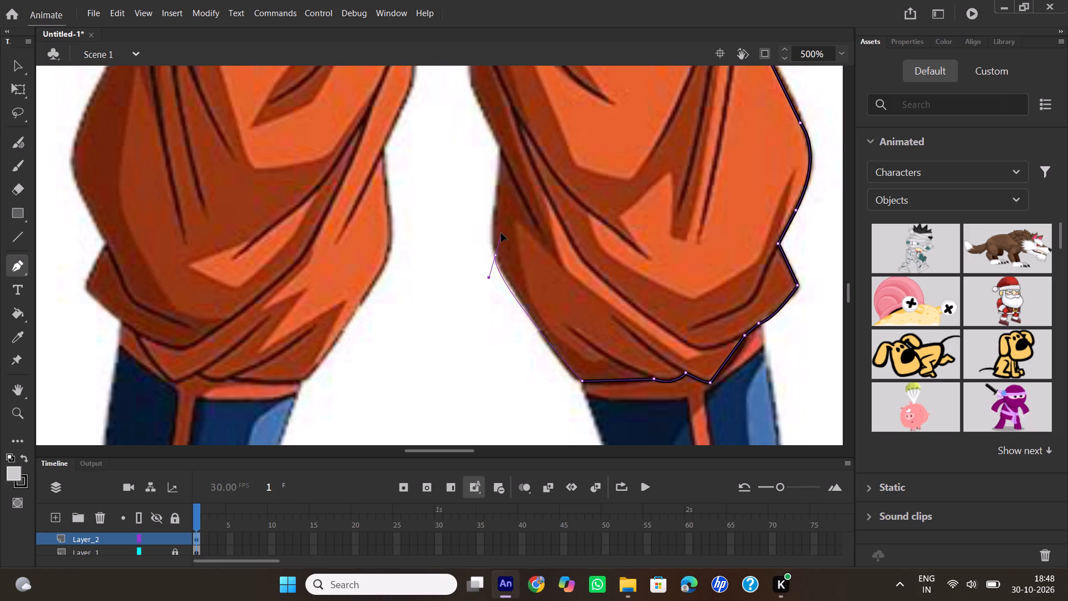
left_click_drag(501, 233, 494, 232)
left_click(496, 257)
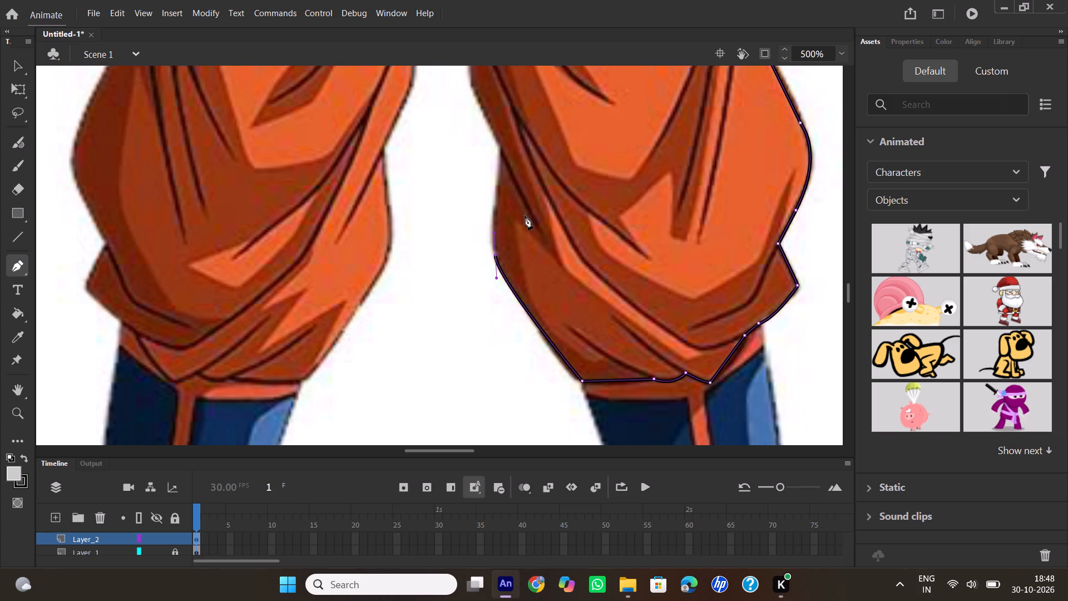
scroll(526, 215, "up", 1)
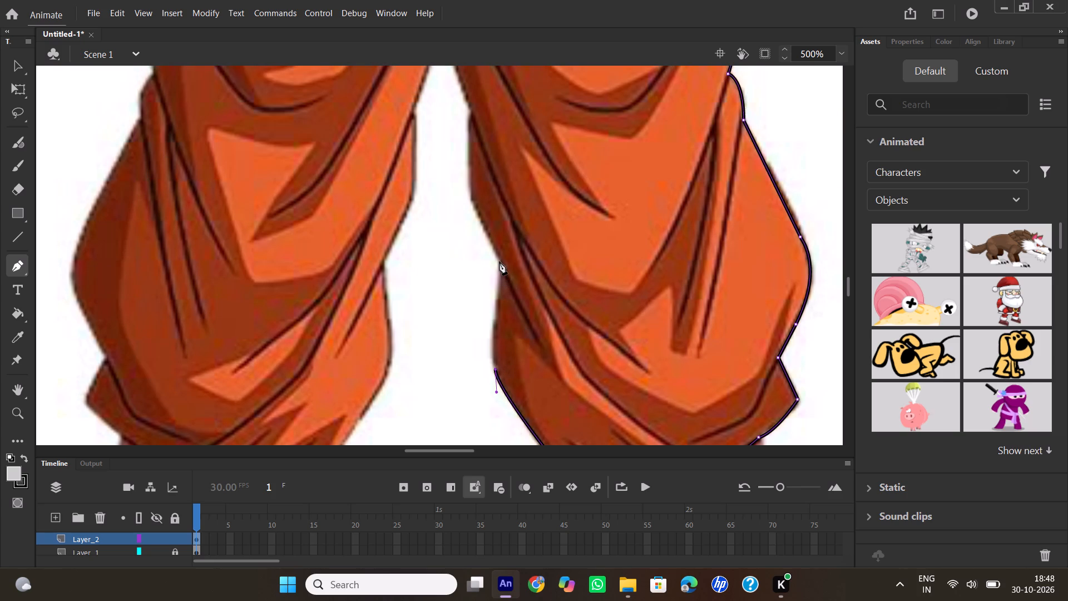
left_click_drag(500, 262, 503, 244)
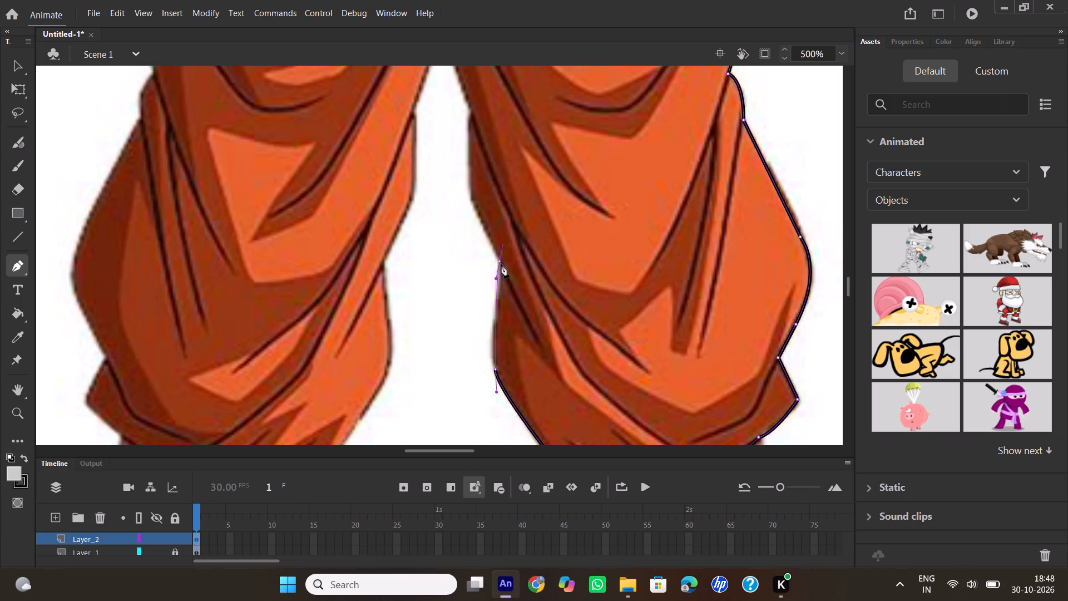
left_click(500, 264)
Continue the outline up the inner knee fold and straight along the inner thigh of the right-hand leg to the crotch point.
scroll(478, 200, "up", 1)
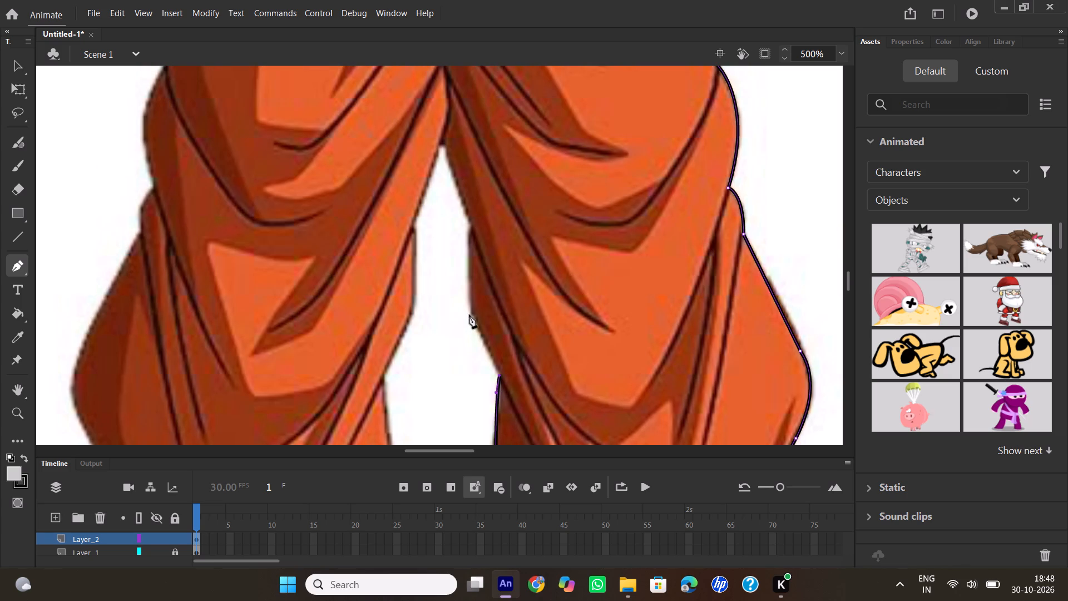
left_click(472, 312)
left_click_drag(472, 227, 485, 210)
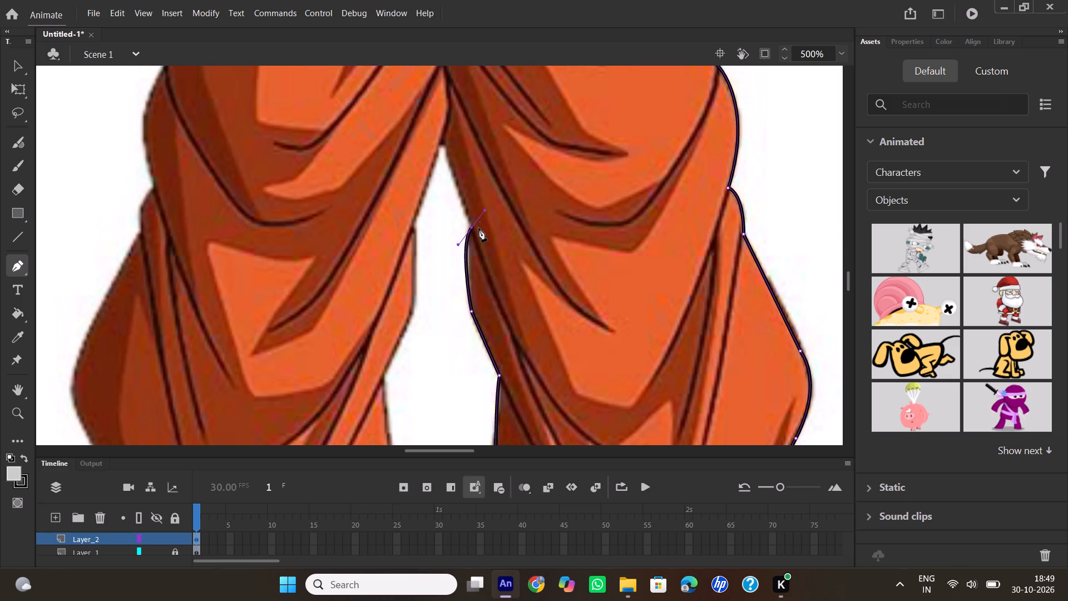
left_click(473, 229)
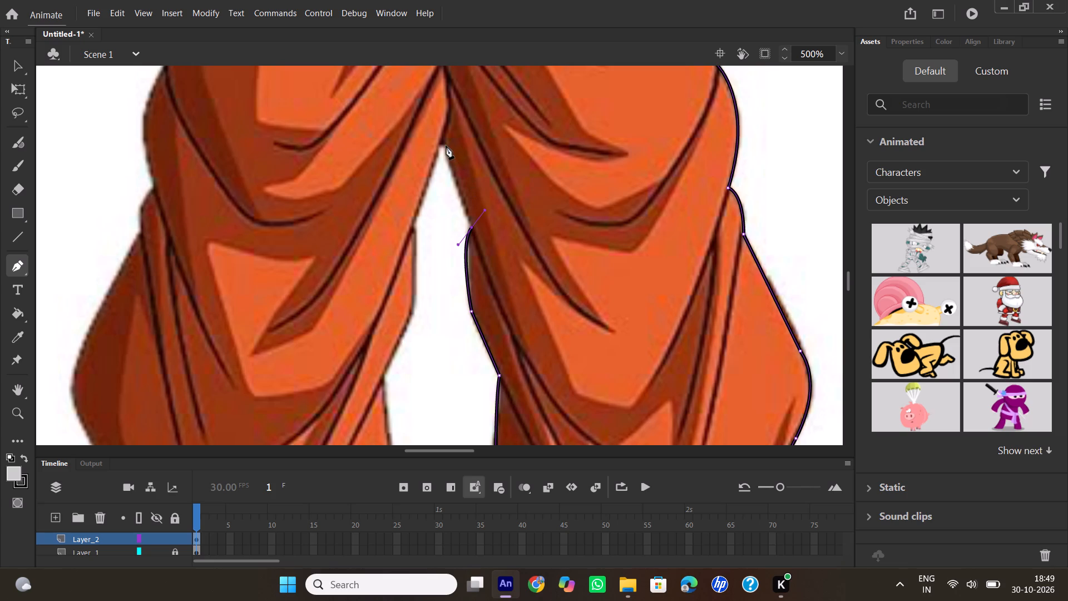
left_click(444, 145)
scroll(452, 214, "up", 1)
scroll(452, 214, "down", 2)
scroll(443, 180, "up", 1)
left_click(445, 144)
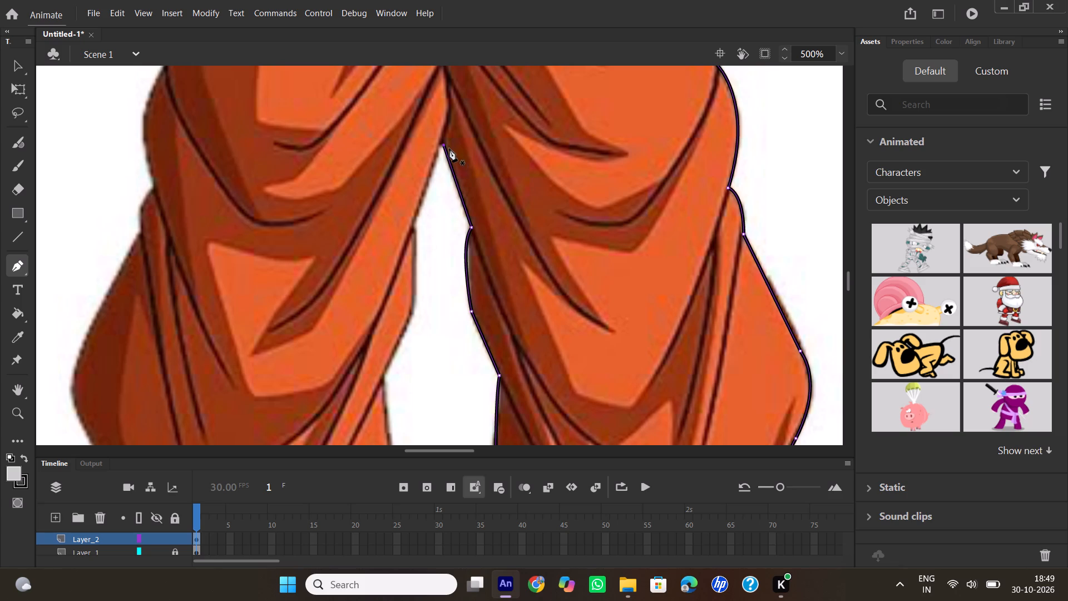
left_click(468, 231)
left_click_drag(441, 141, 440, 136)
left_click(441, 143)
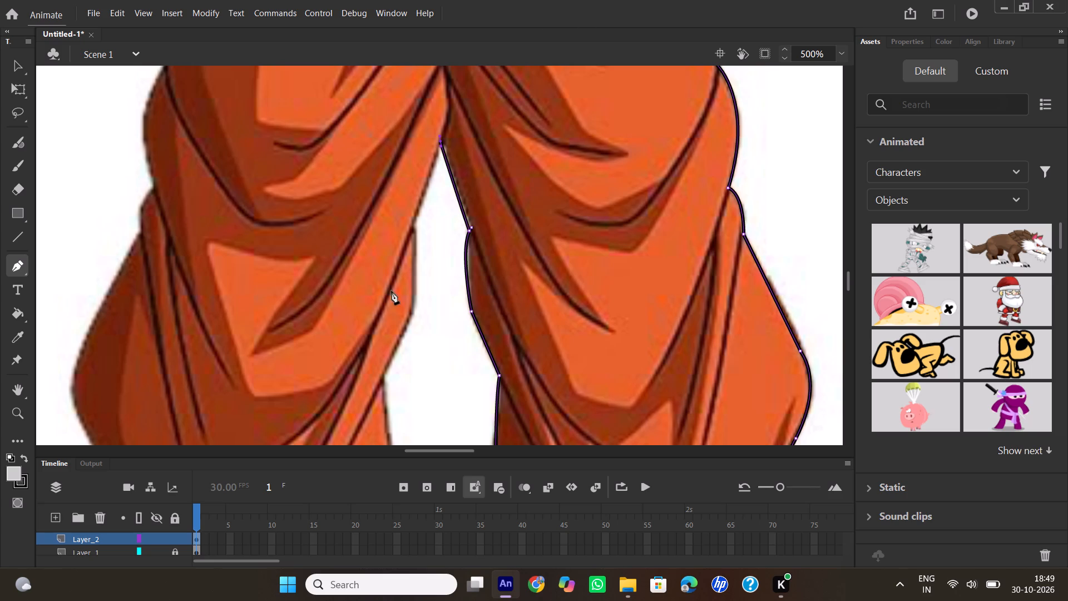
Trace down the inner thigh of the left-hand leg and around the knee fold to the notch below it.
left_click(412, 229)
scroll(422, 241, "down", 1)
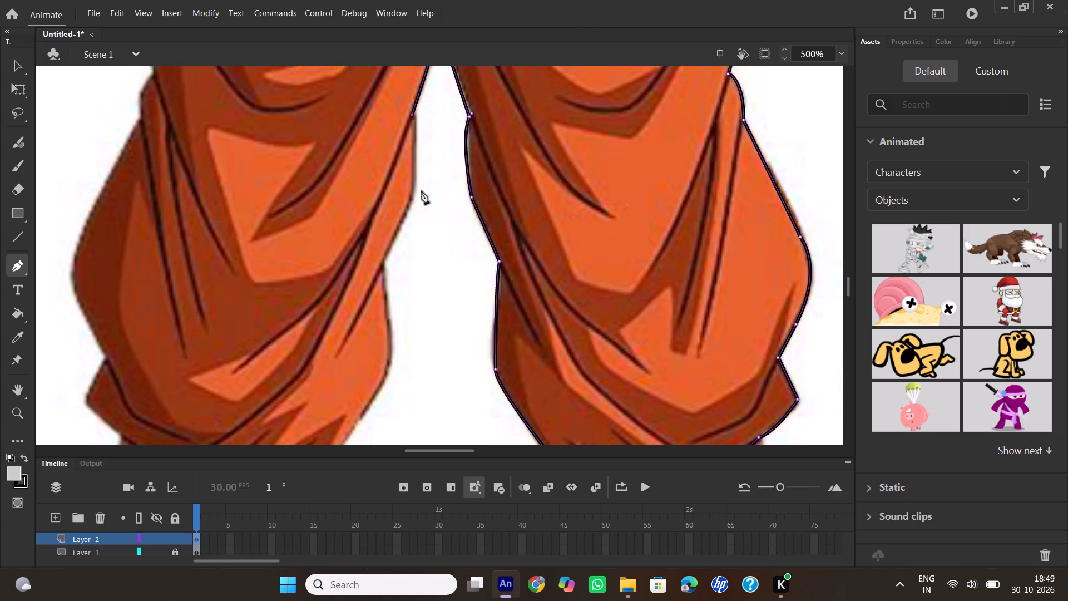
left_click_drag(383, 262, 375, 268)
left_click_drag(375, 268, 348, 309)
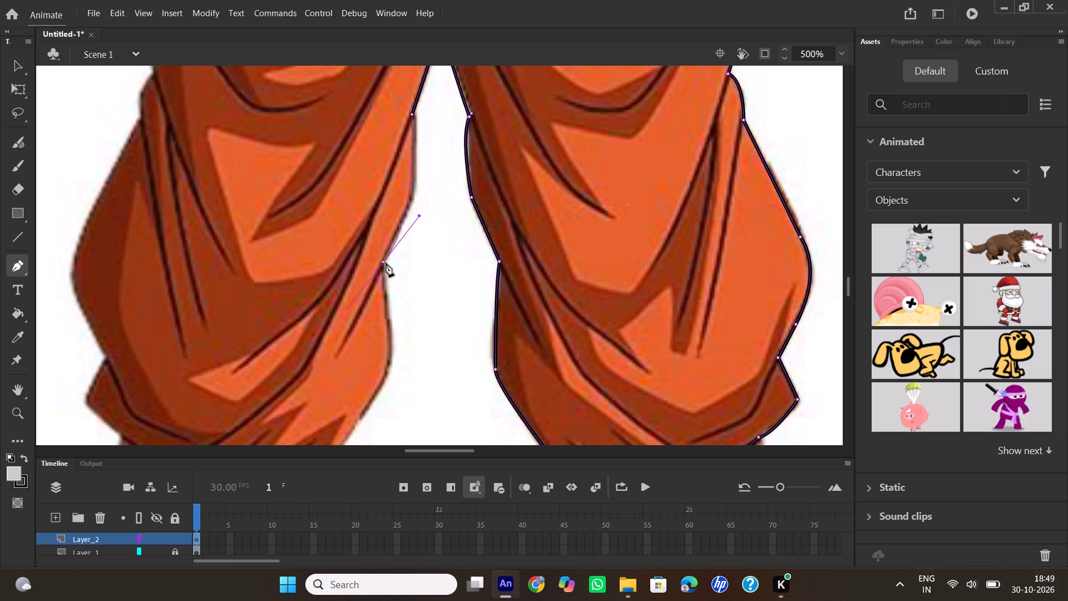
left_click(383, 263)
Outline the inner bulge of the left-hand lower leg down to the hem corner above the blue boot.
scroll(400, 283, "down", 1)
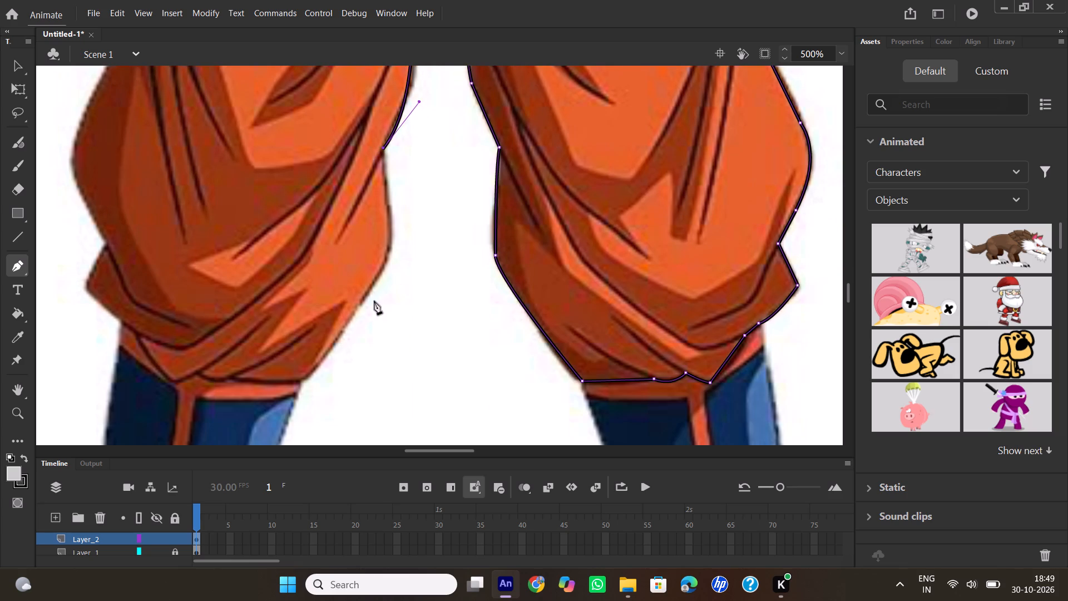
left_click_drag(362, 302, 323, 344)
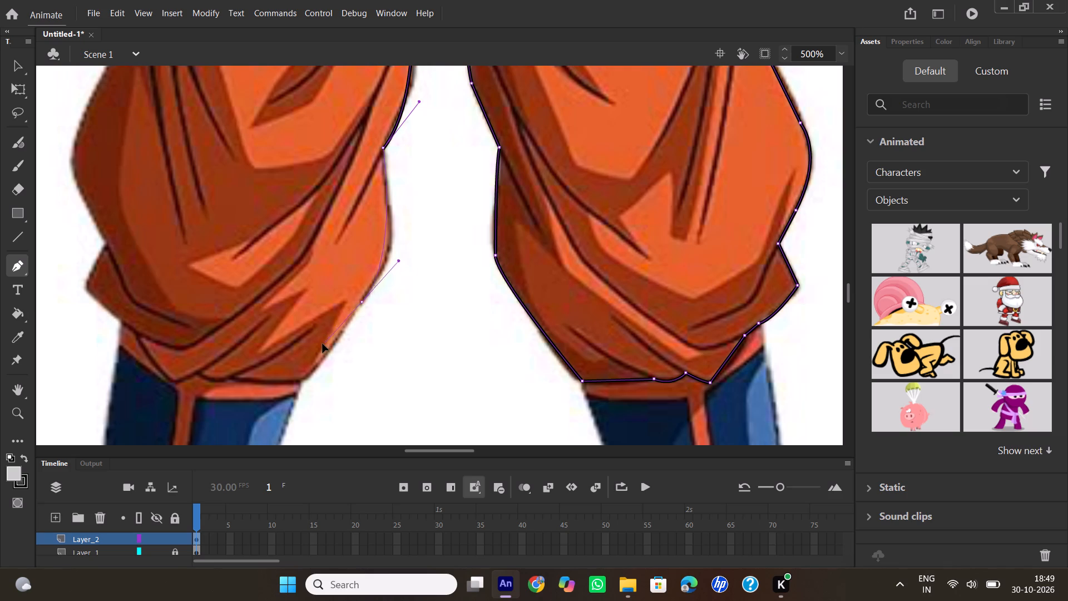
left_click_drag(323, 344, 315, 346)
left_click(361, 303)
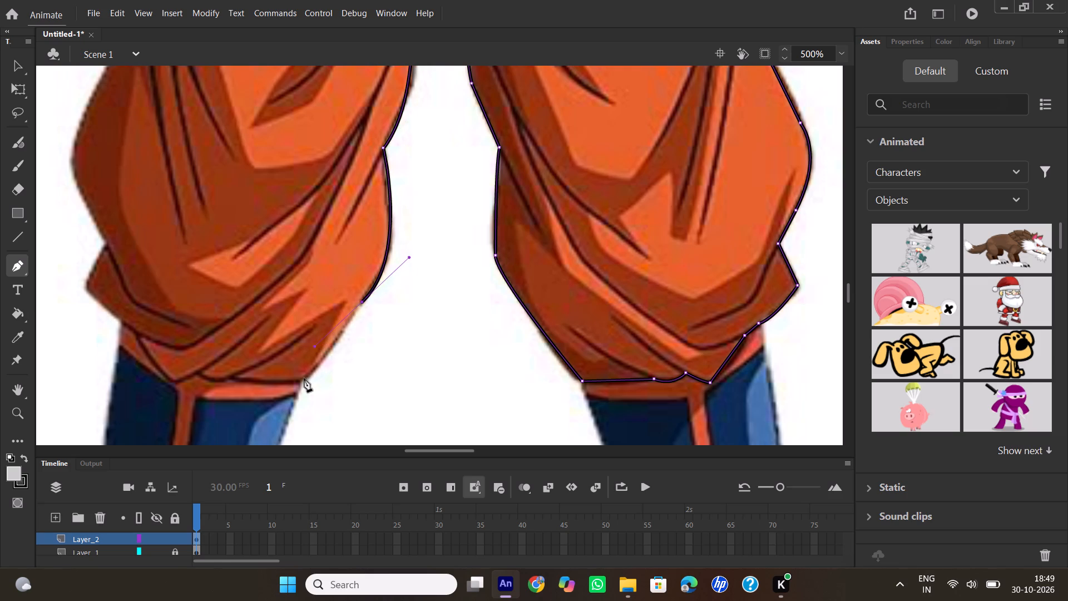
left_click_drag(303, 378, 283, 386)
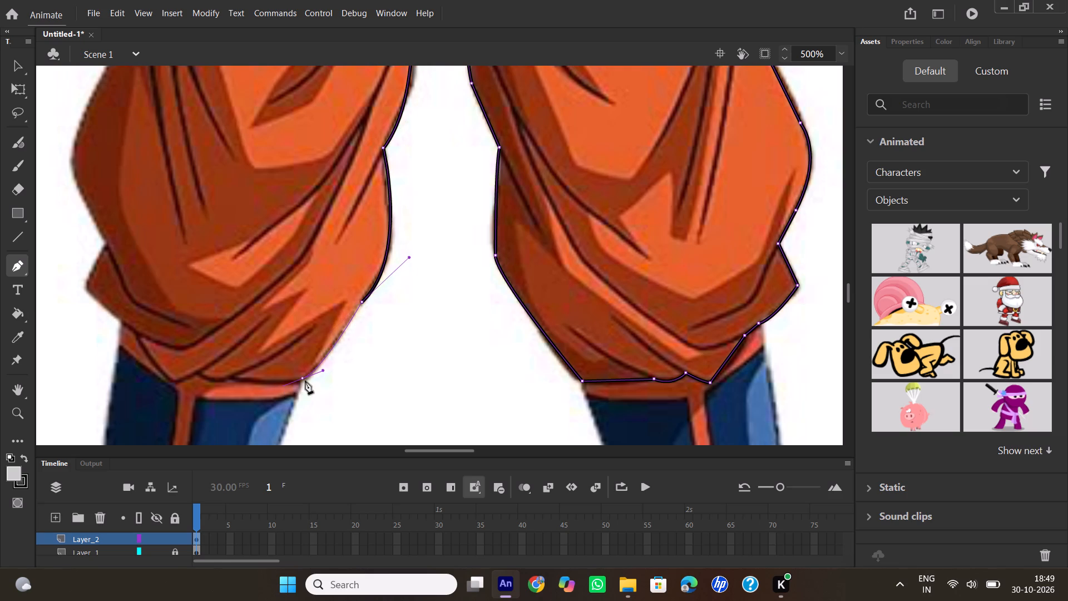
left_click(303, 380)
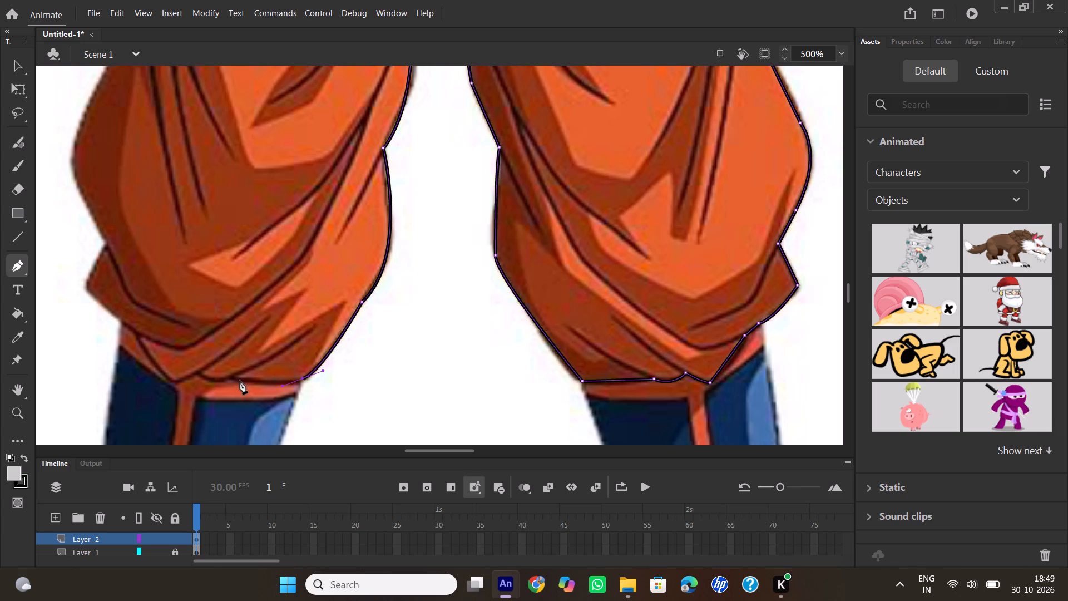
Follow the left-hand leg's hem across the top of the blue boot and up to the base of the outer cuff fold.
left_click(235, 380)
left_click_drag(197, 376, 188, 368)
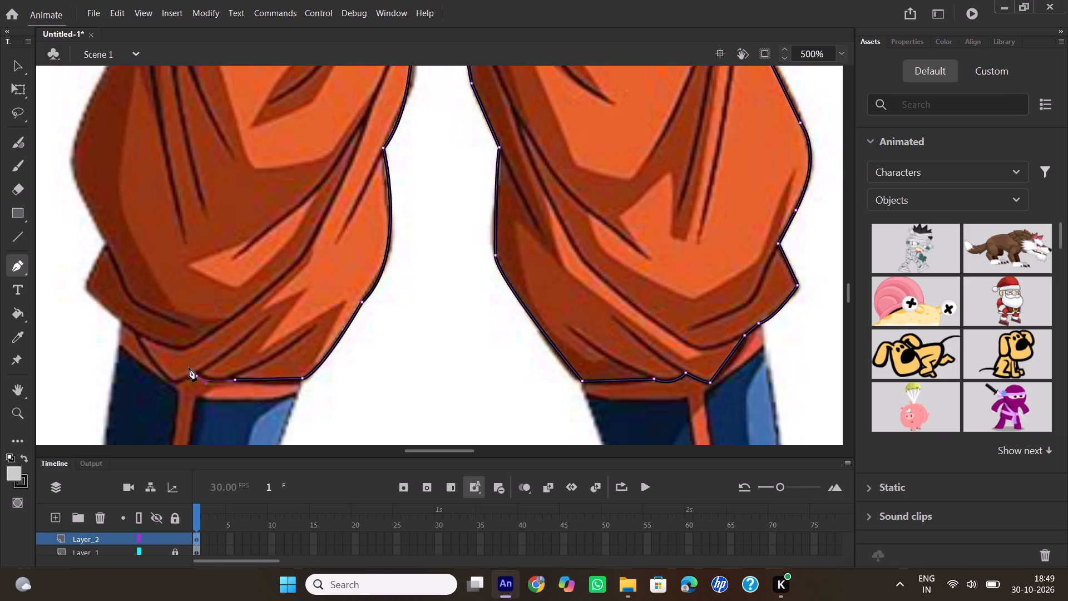
left_click(198, 374)
left_click_drag(156, 368, 147, 354)
left_click_drag(147, 354, 144, 349)
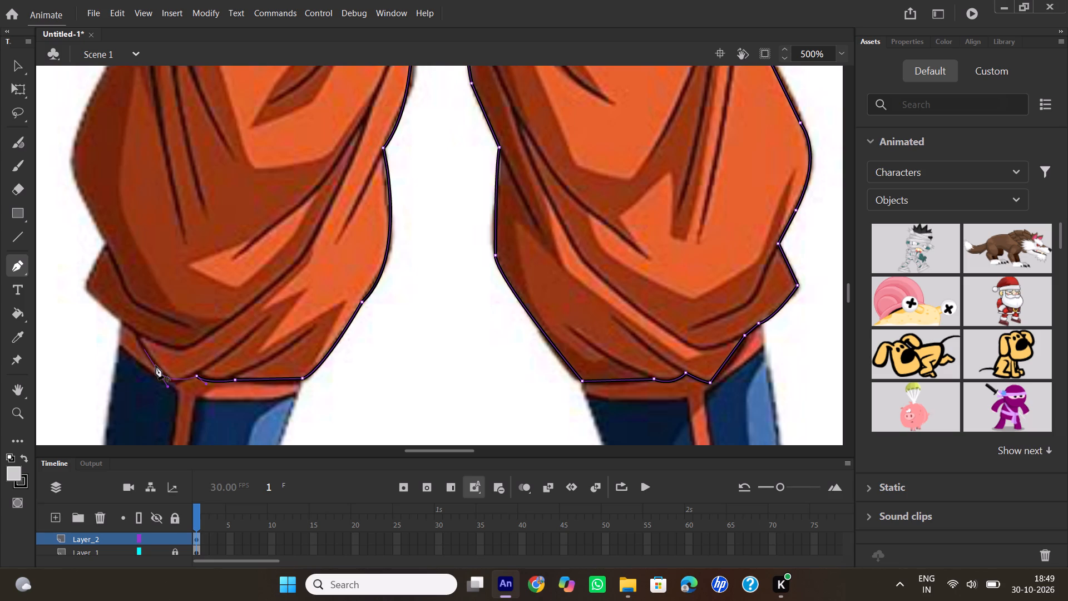
left_click(156, 366)
left_click(138, 334)
Outline the left-hand leg's pointed outer cuff fold up to the notch above it, ending in a corner.
left_click(85, 288)
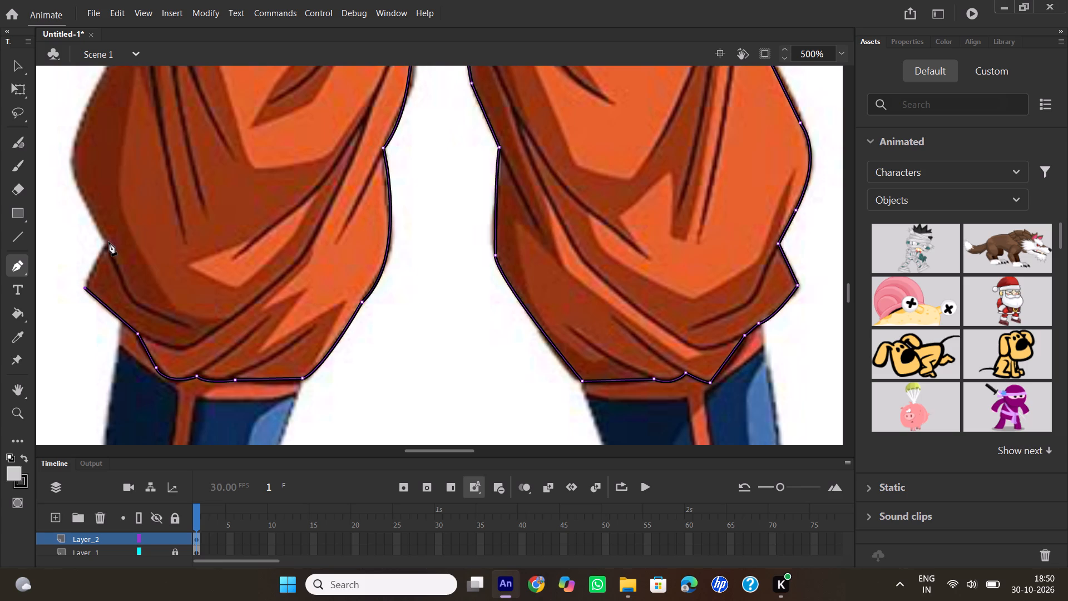
left_click_drag(107, 248, 114, 240)
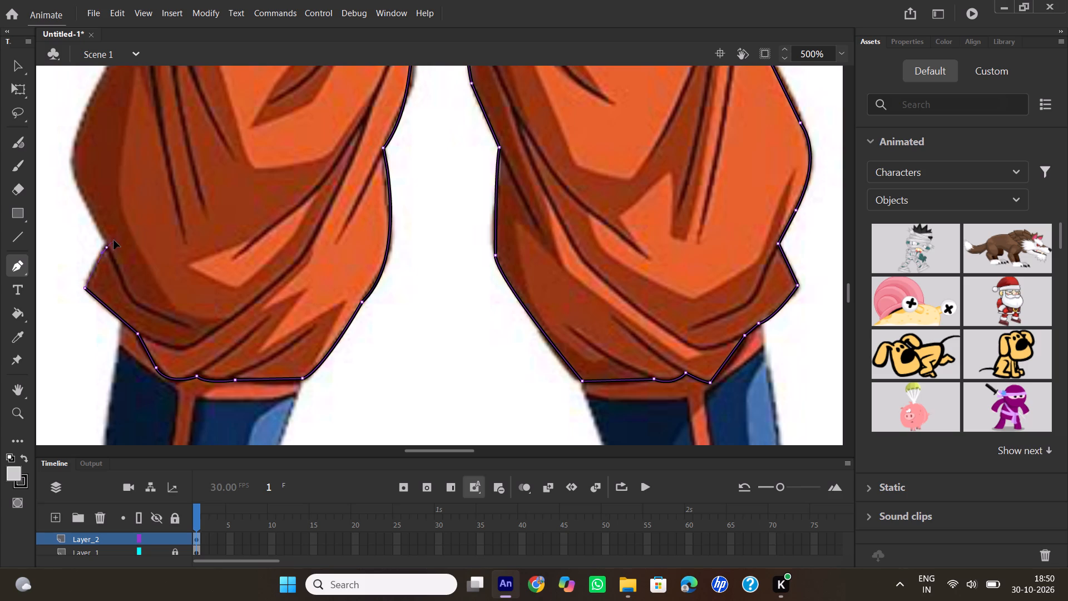
left_click_drag(114, 240, 119, 237)
left_click(106, 245)
Trace the wide outer bulge of the left-hand lower leg up to the corner below the small knee fold.
left_click_drag(68, 166, 65, 147)
left_click(68, 167)
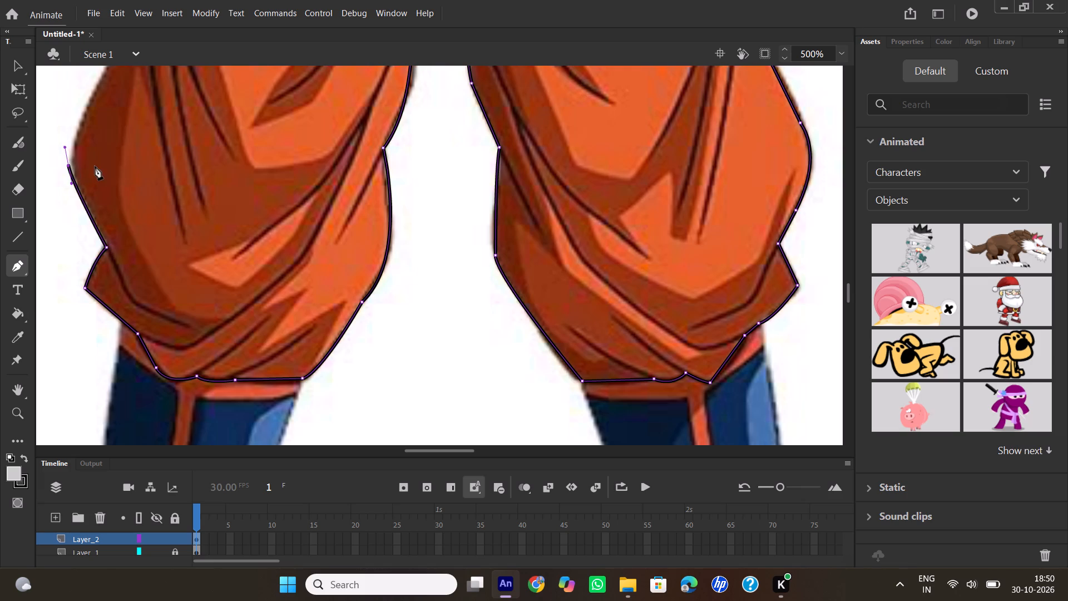
scroll(95, 166, "up", 2)
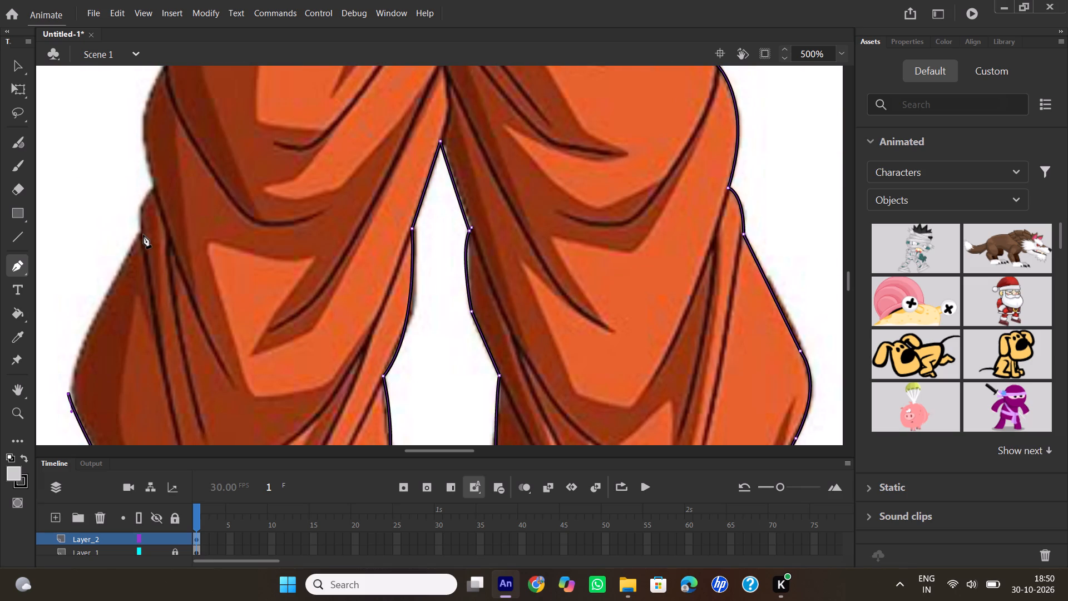
left_click_drag(144, 235, 167, 214)
left_click(144, 234)
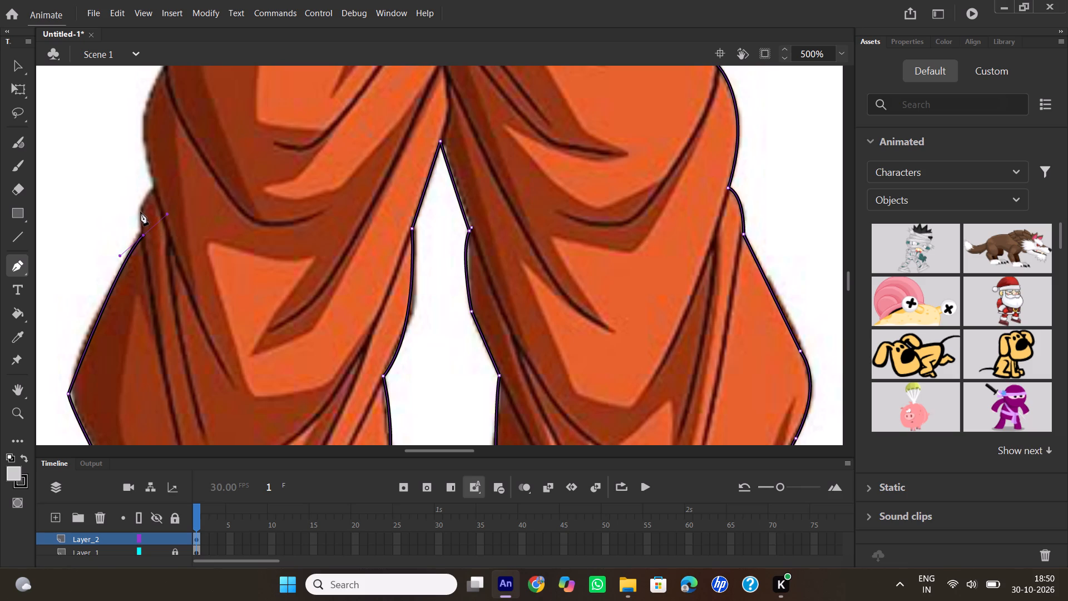
Trace the small outer knee fold of the left-hand leg up to the notch beneath the larger thigh bulge.
left_click(139, 208)
left_click_drag(154, 188, 165, 181)
left_click(154, 188)
scroll(200, 192, "up", 1)
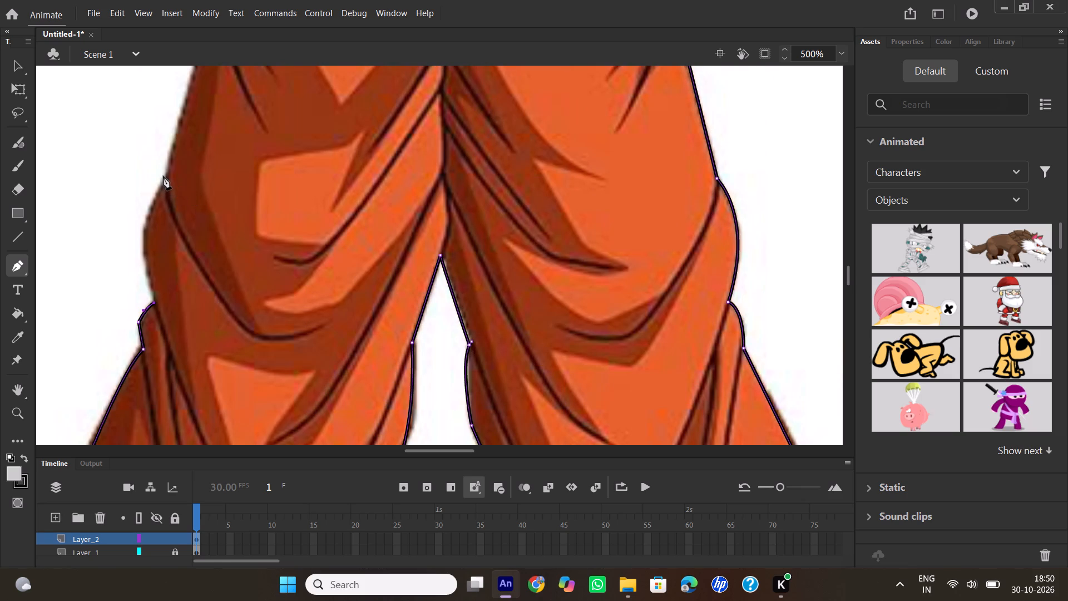
Trace the left-hand leg's large outer thigh bulge to a corner and continue the straight outer edge up to the fist.
left_click_drag(164, 176, 200, 120)
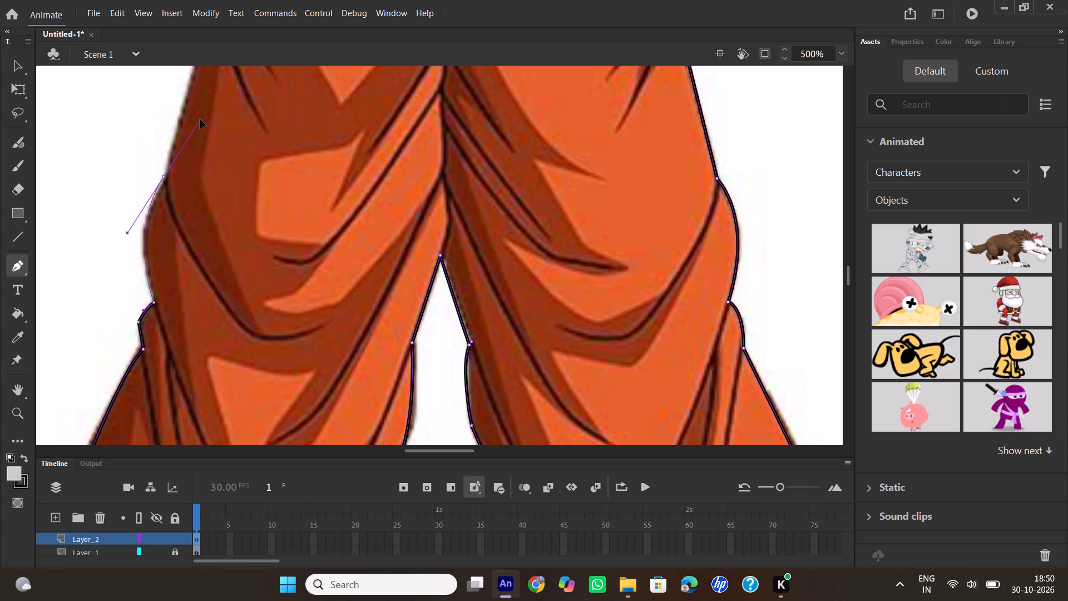
left_click_drag(200, 120, 200, 119)
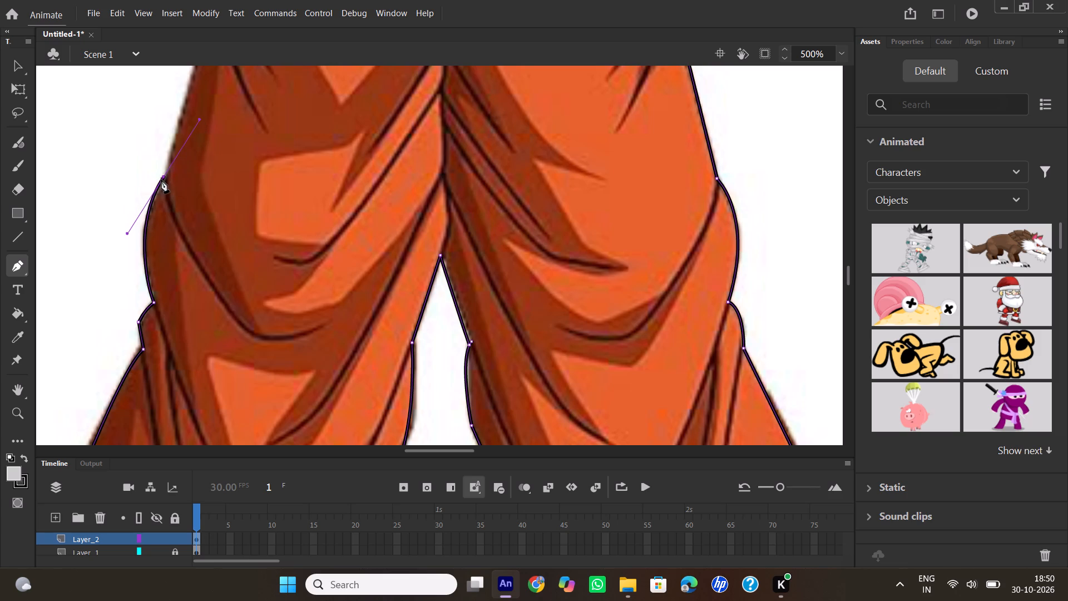
left_click(164, 177)
scroll(194, 180, "up", 1)
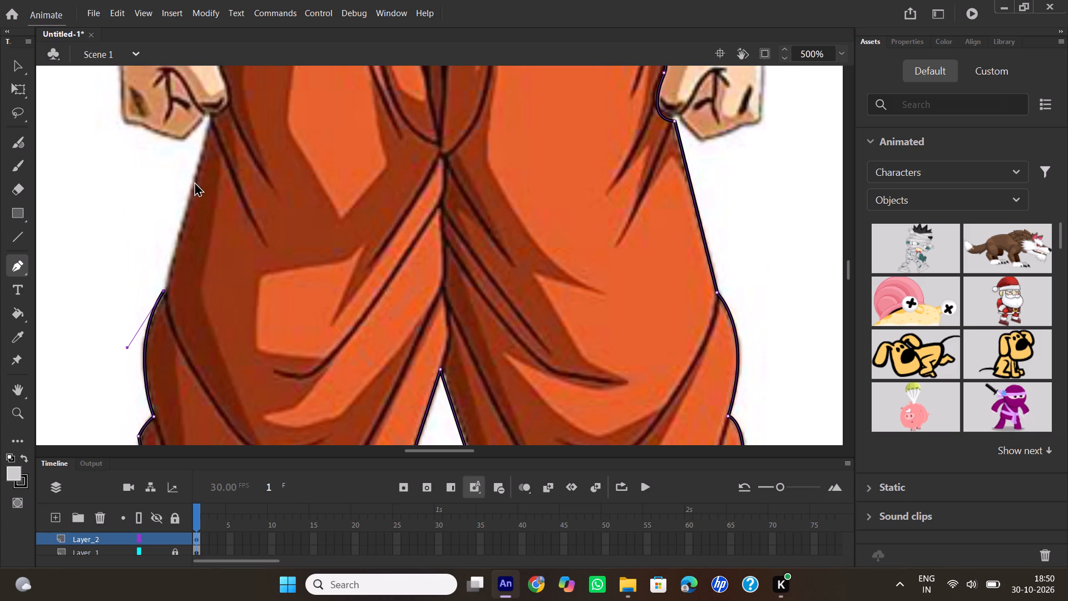
scroll(194, 181, "up", 1)
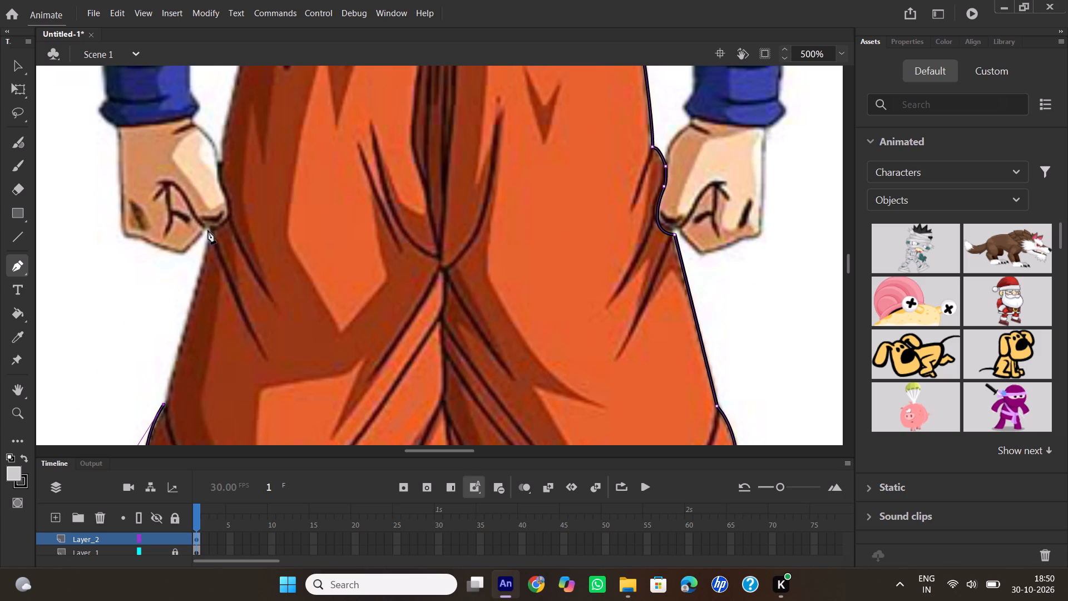
left_click(208, 230)
Follow the trousers' edge around the inner side of the left-hand fist, ending in a corner where the hip line begins.
scroll(235, 226, "up", 1)
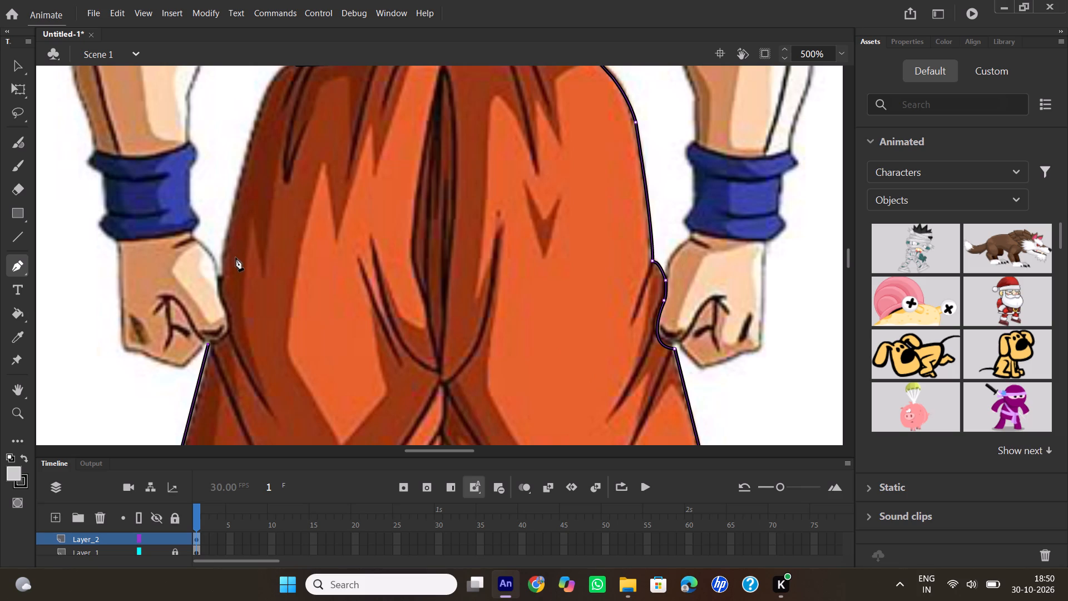
left_click_drag(226, 312, 228, 273)
left_click_drag(228, 273, 228, 263)
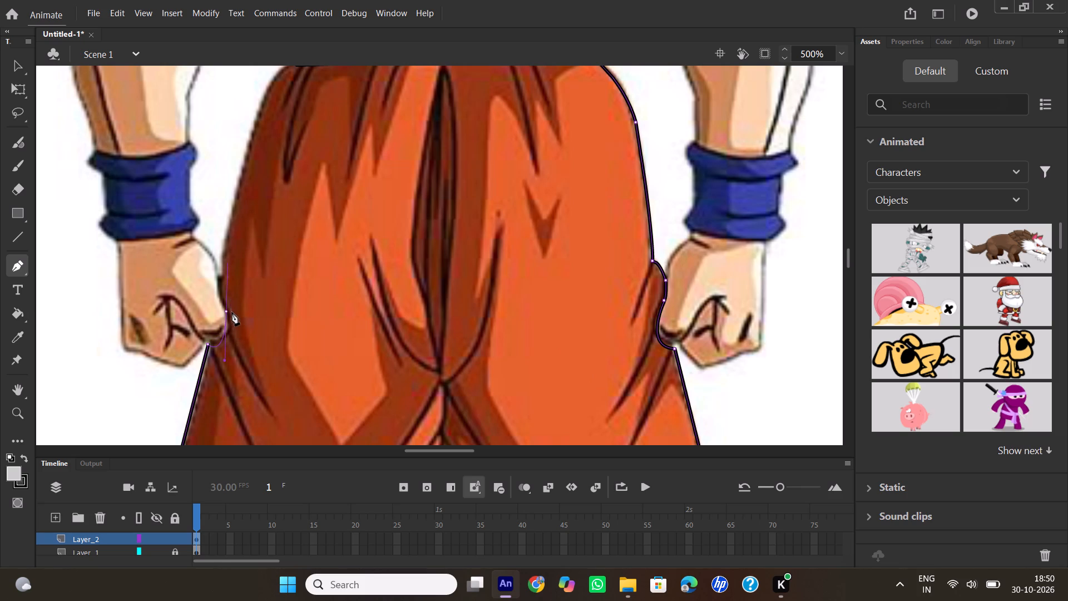
left_click(227, 313)
left_click_drag(221, 264, 230, 248)
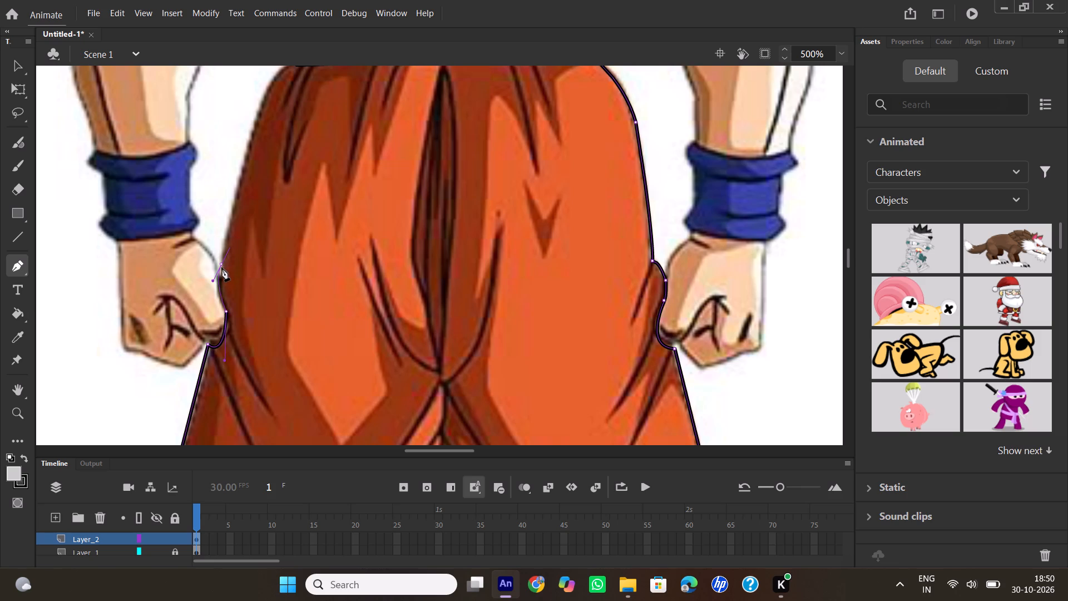
left_click(221, 266)
Close the trousers outline with a curve up the left-hand hip to the starting point under the blue belt.
scroll(245, 189, "up", 1)
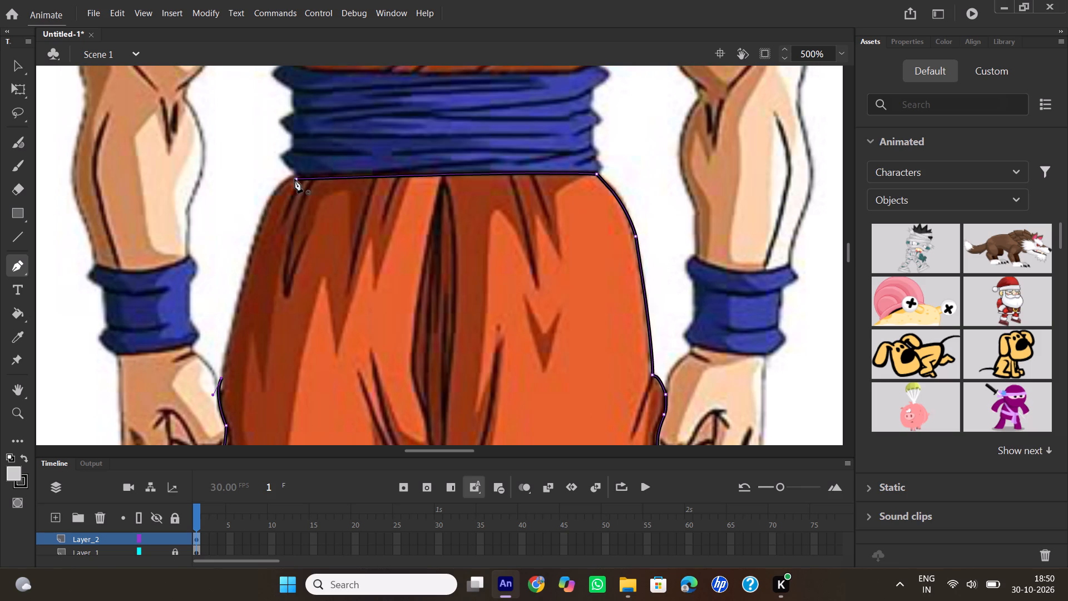
left_click_drag(295, 179, 324, 206)
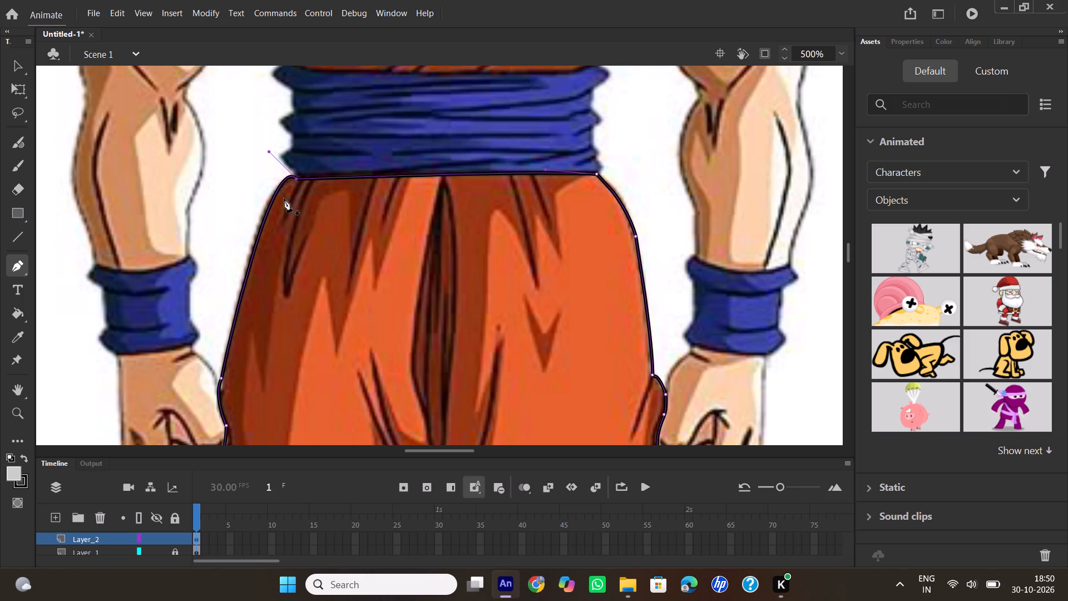
Draw the short straight fold line near the left-hand hip, ending at the belt's lower edge.
left_click(284, 224)
left_click(302, 181)
double_click(302, 181)
Trace the hooked fold beside it, curving down to its pointed tip and back up to the belt's lower edge.
left_click(310, 237)
left_click_drag(294, 298, 295, 307)
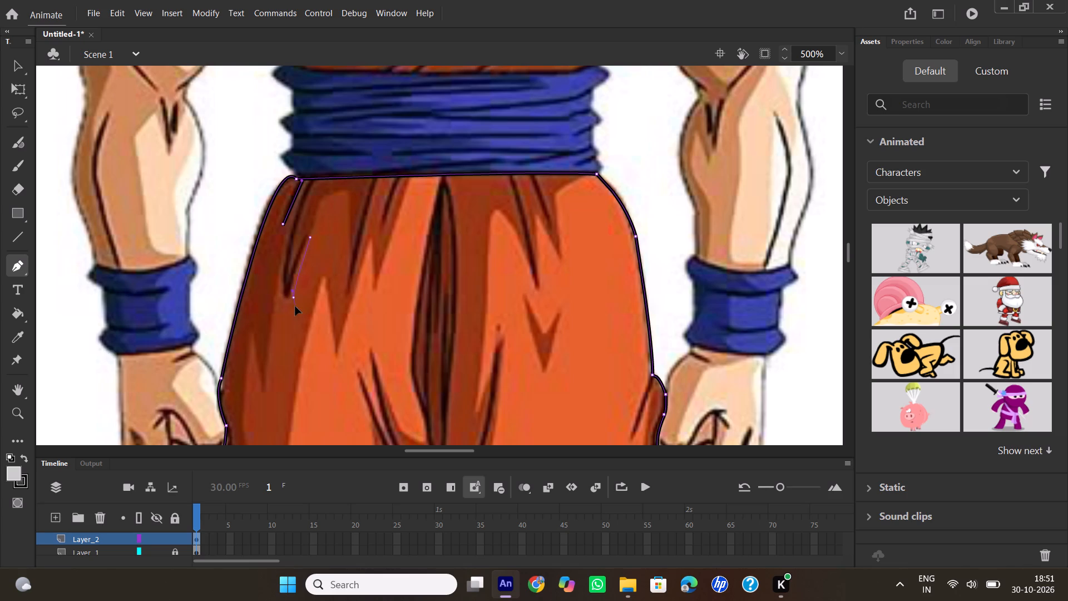
left_click_drag(295, 307, 295, 318)
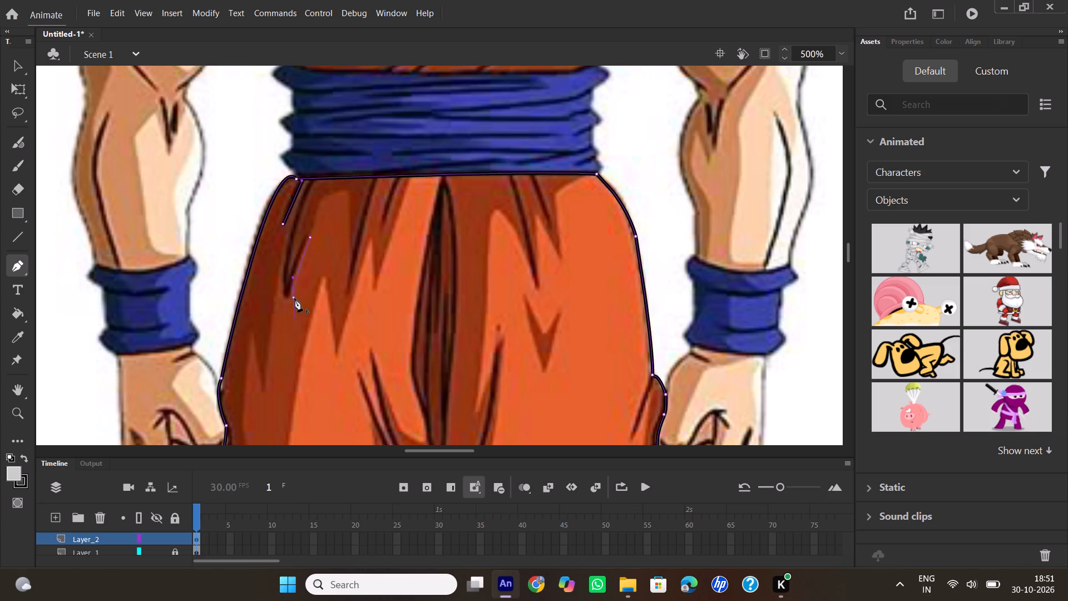
left_click(295, 298)
left_click_drag(314, 179, 326, 149)
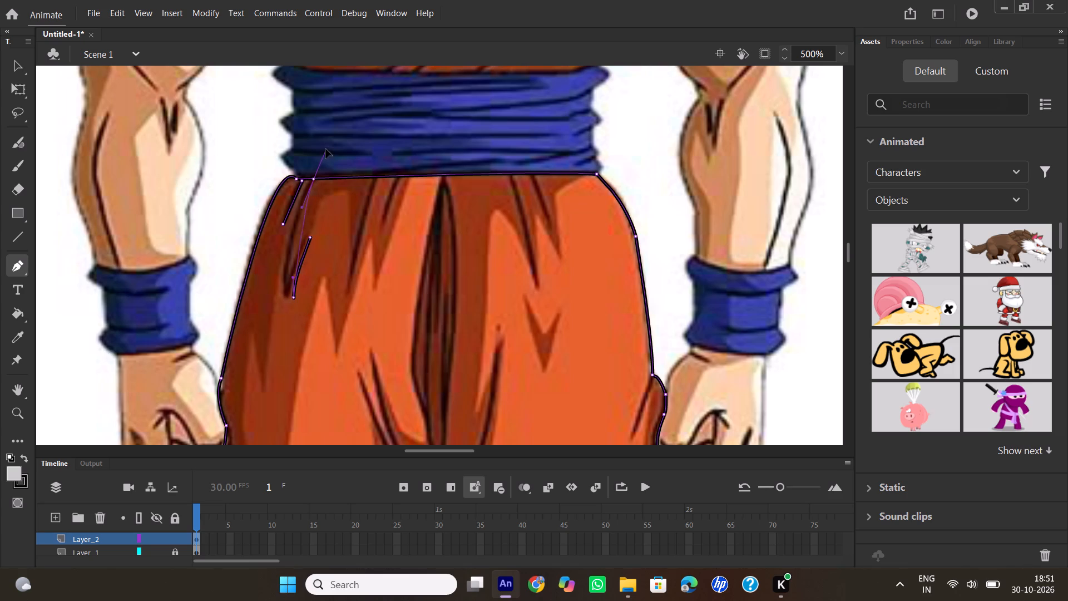
left_click_drag(326, 149, 354, 102)
double_click(315, 180)
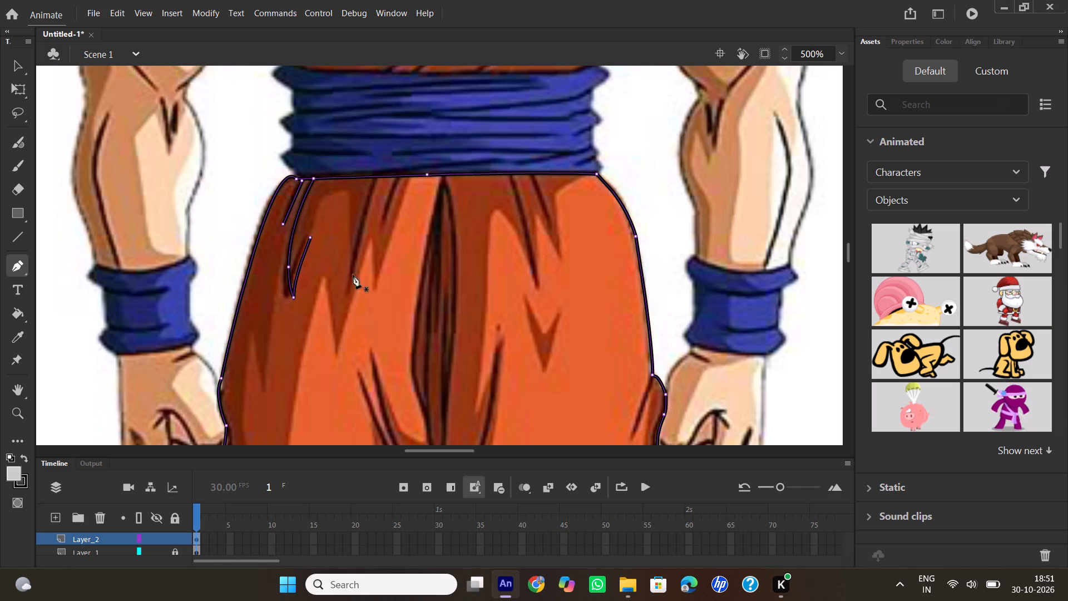
Draw the long and the short curved fold lines between the hooked fold and the central crease, each ending at the belt.
left_click(348, 289)
left_click_drag(377, 178, 389, 159)
left_click_drag(389, 159, 390, 157)
double_click(378, 179)
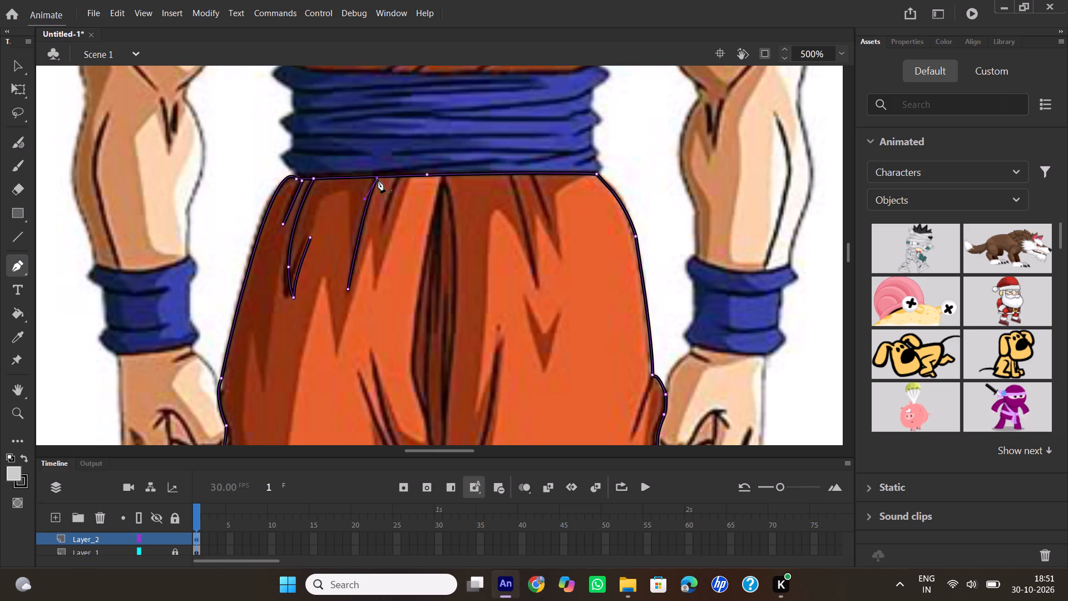
left_click(385, 233)
left_click_drag(401, 178, 402, 176)
left_click_drag(402, 176, 421, 152)
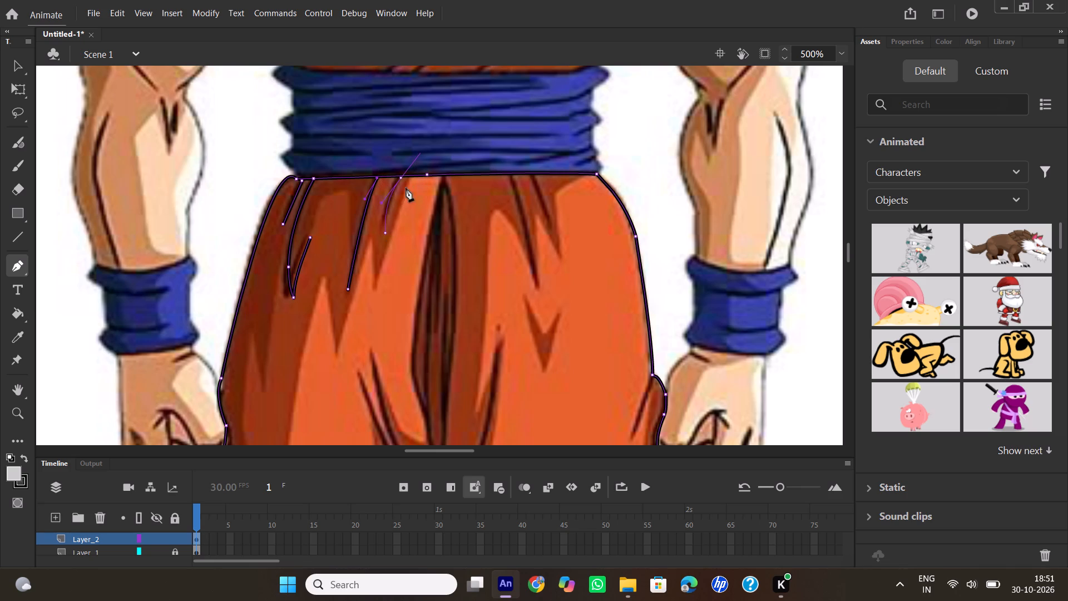
double_click(401, 179)
Draw the long and the short curved fold lines hanging from the belt on the right-hand side of the trousers.
left_click(536, 289)
left_click_drag(508, 172, 484, 132)
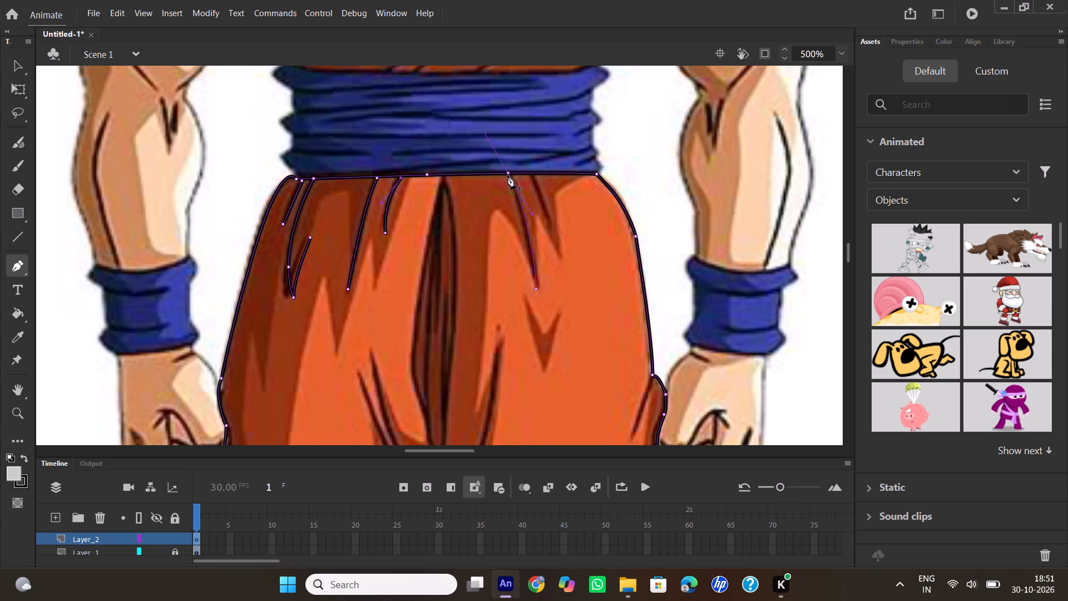
double_click(508, 175)
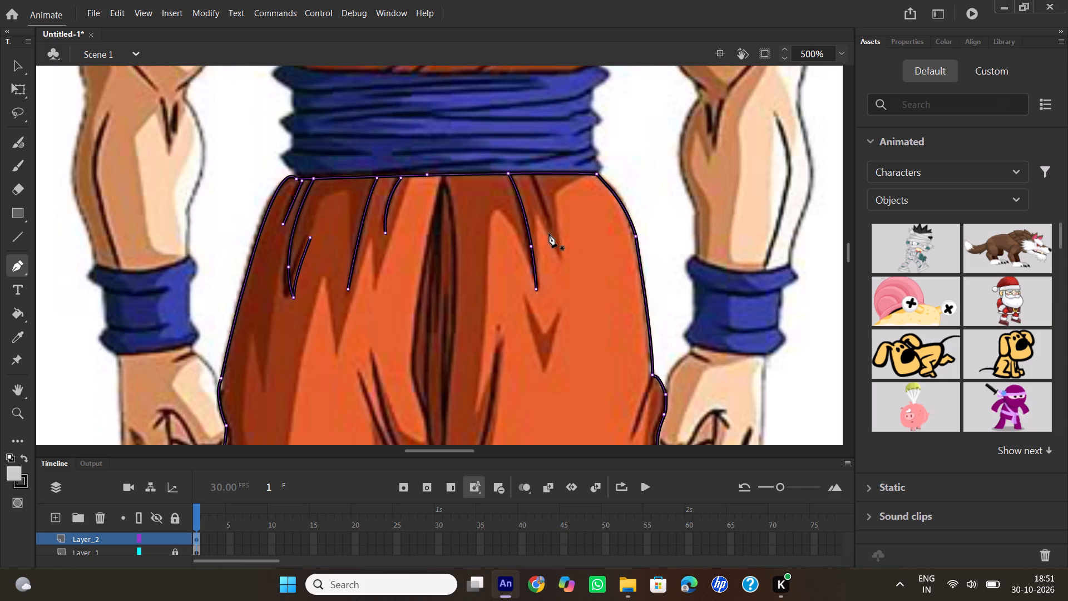
left_click(548, 233)
left_click_drag(535, 175, 515, 164)
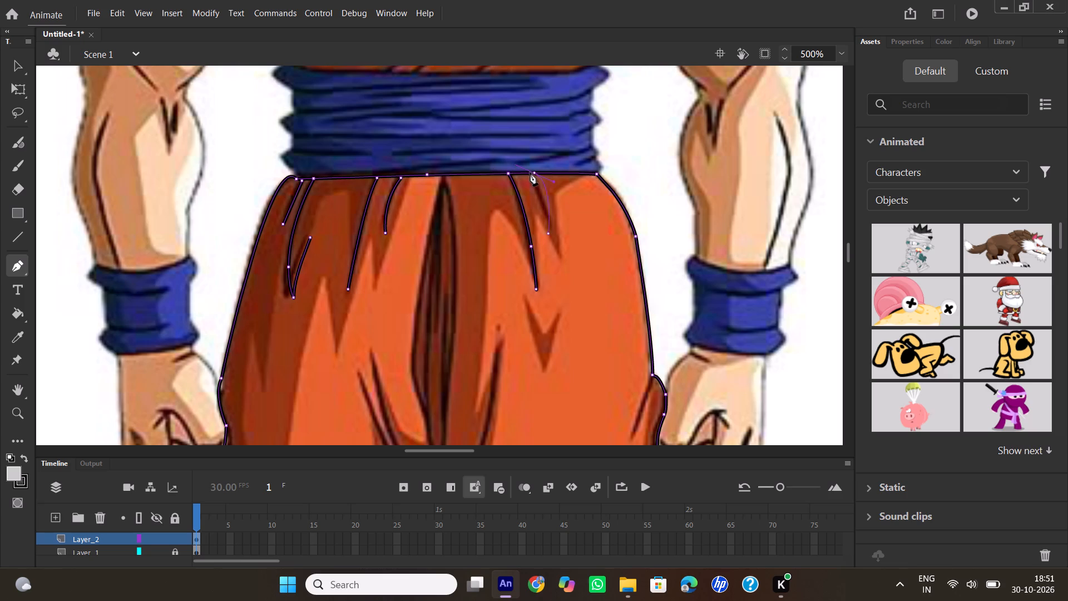
double_click(535, 175)
Outline the V-shaped shadow below the right-hand folds as a closed shape with straight segments.
scroll(456, 290, "down", 1)
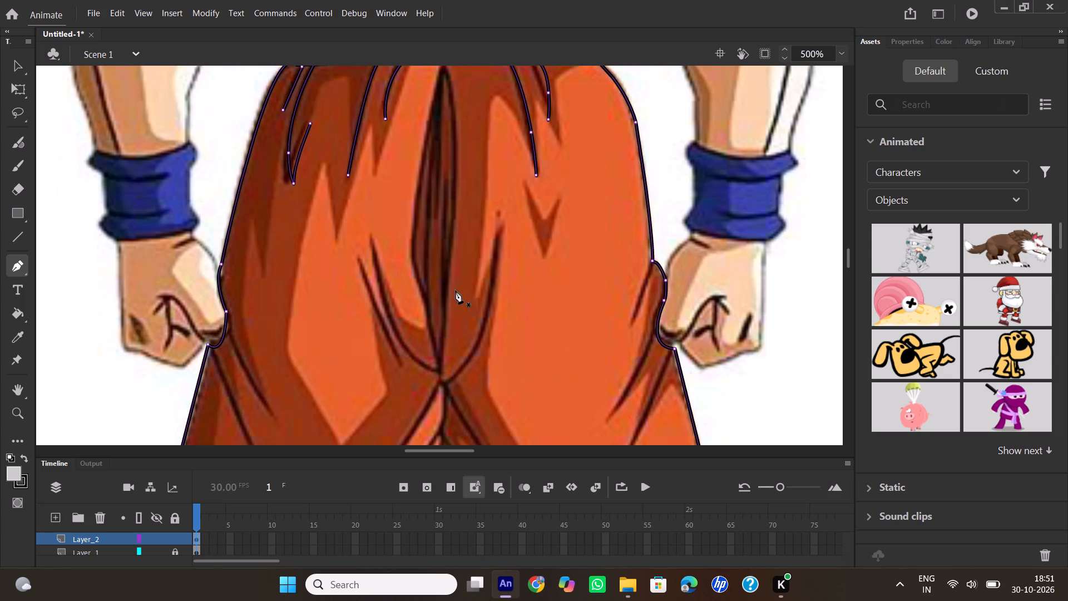
scroll(456, 290, "up", 1)
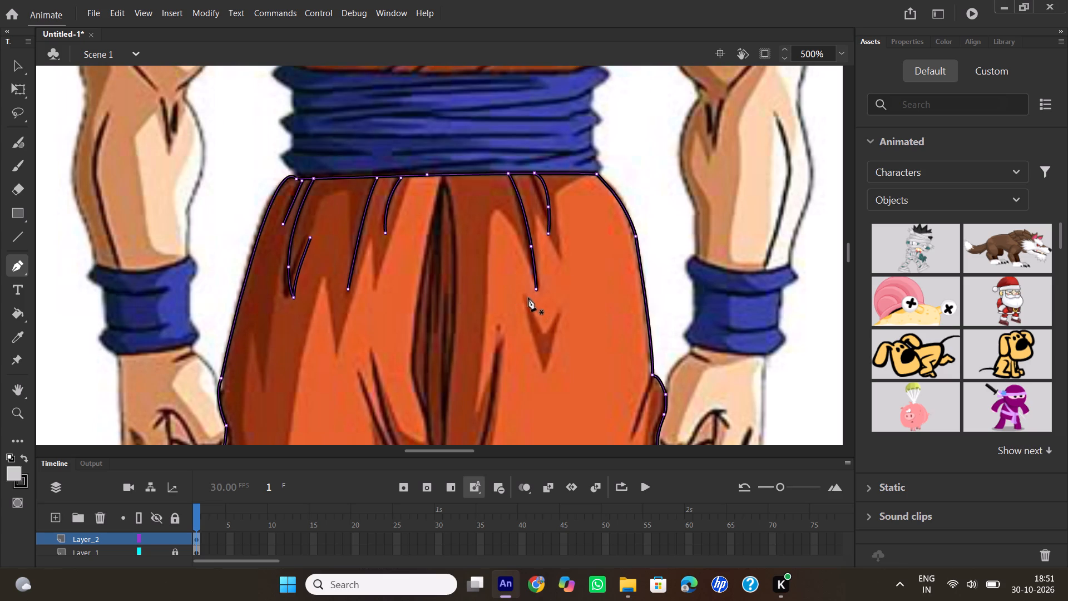
left_click(524, 298)
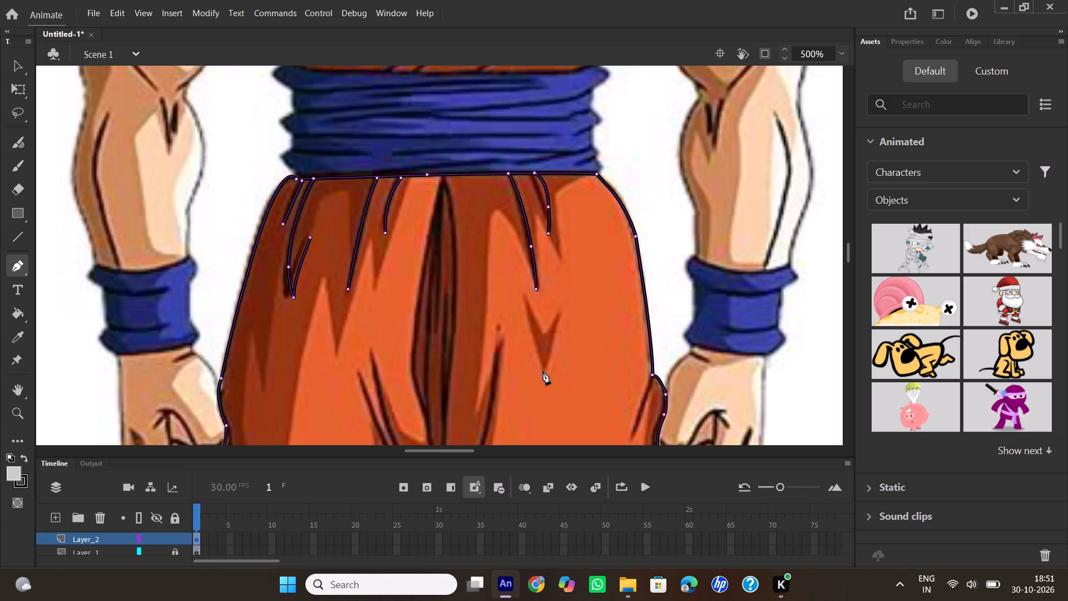
left_click(543, 371)
left_click(562, 308)
left_click(544, 329)
left_click(525, 296)
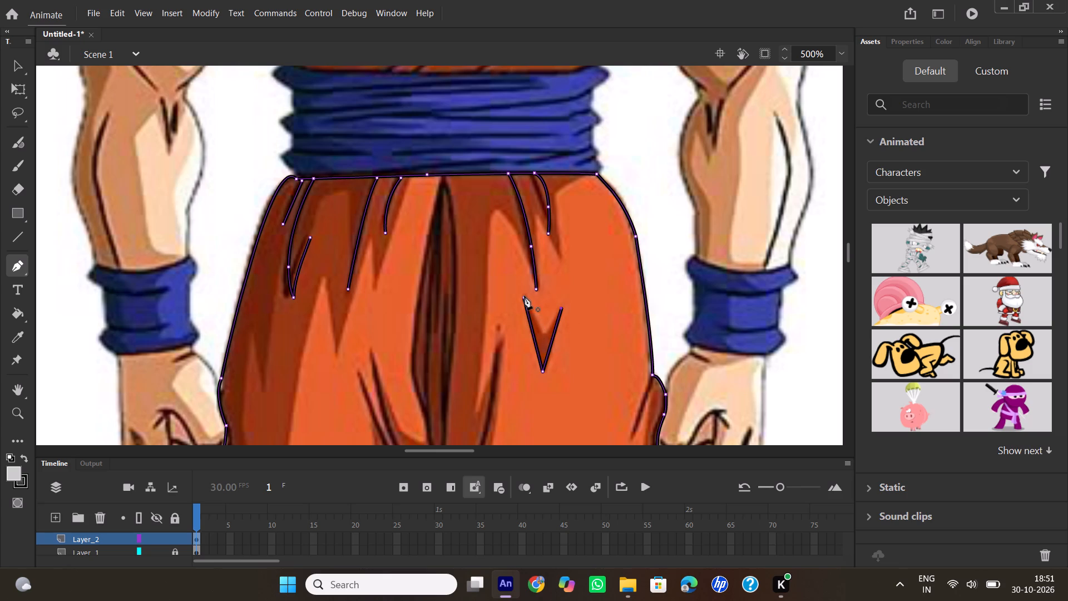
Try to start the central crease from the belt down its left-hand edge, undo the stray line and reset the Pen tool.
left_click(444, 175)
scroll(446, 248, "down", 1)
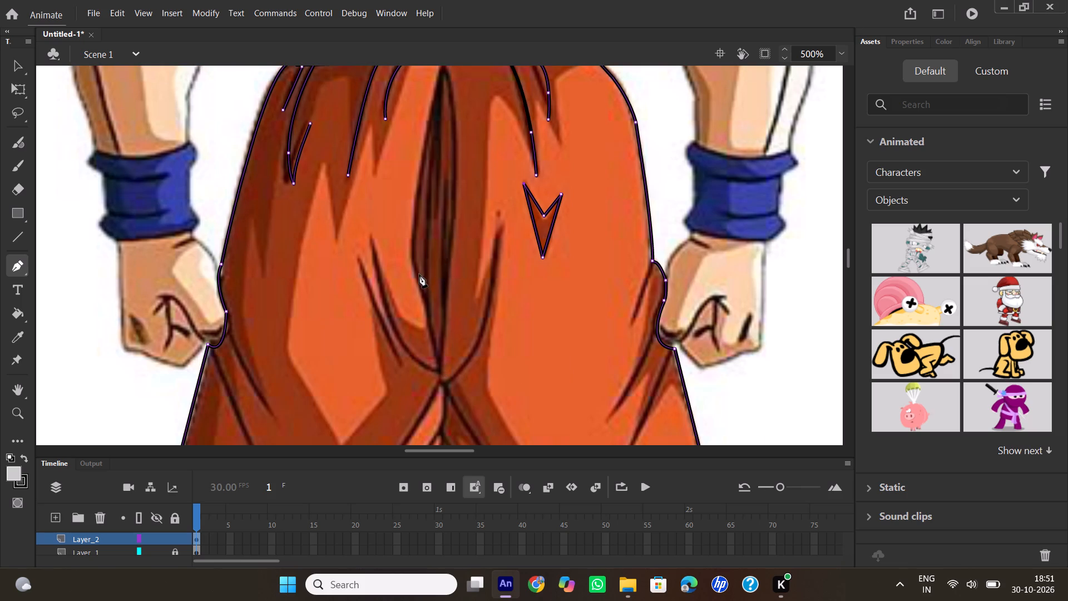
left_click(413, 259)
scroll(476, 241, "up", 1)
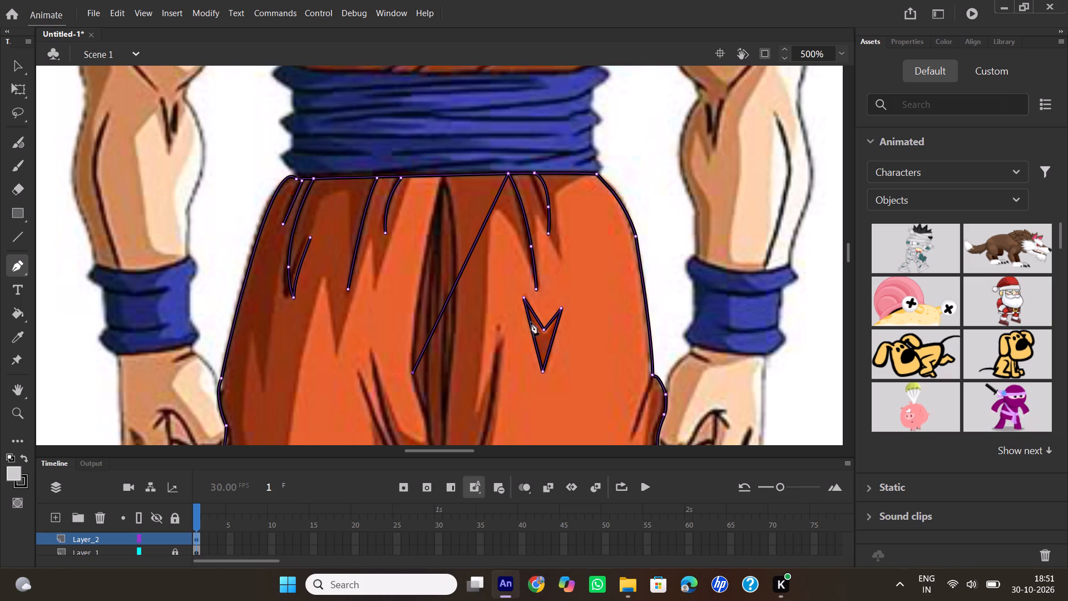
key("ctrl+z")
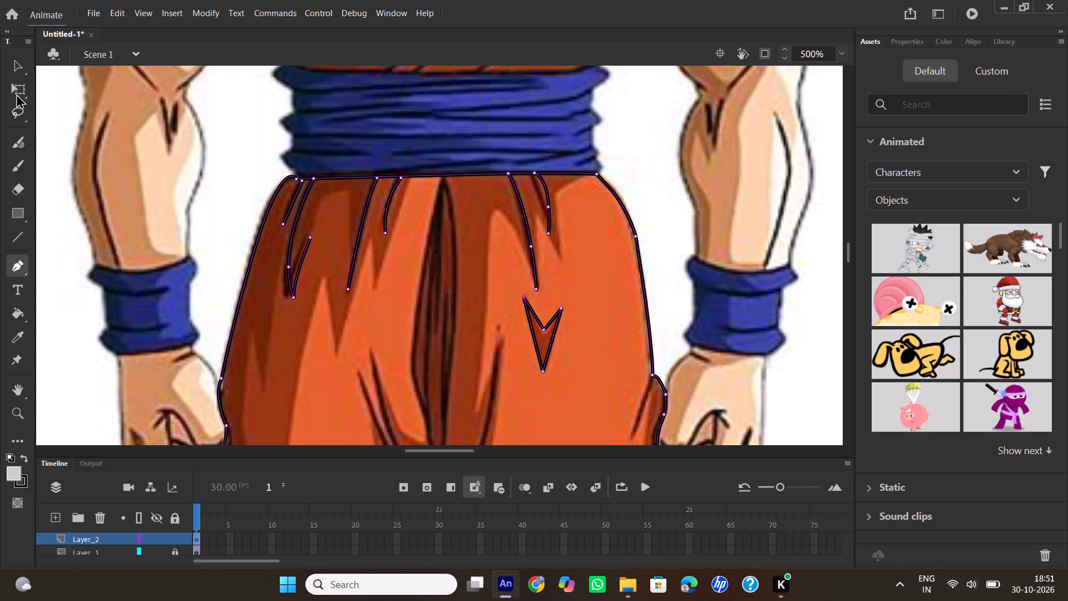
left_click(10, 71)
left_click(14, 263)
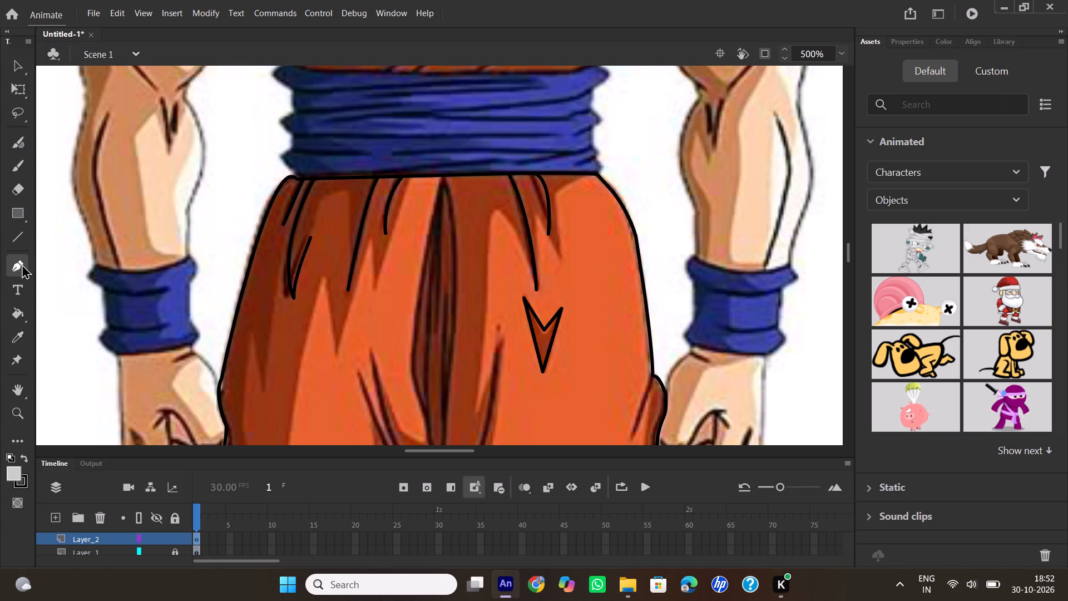
Trace the left-hand edge of the central crease with the Pen tool, curving from the belt down to the crotch point.
left_click(441, 174)
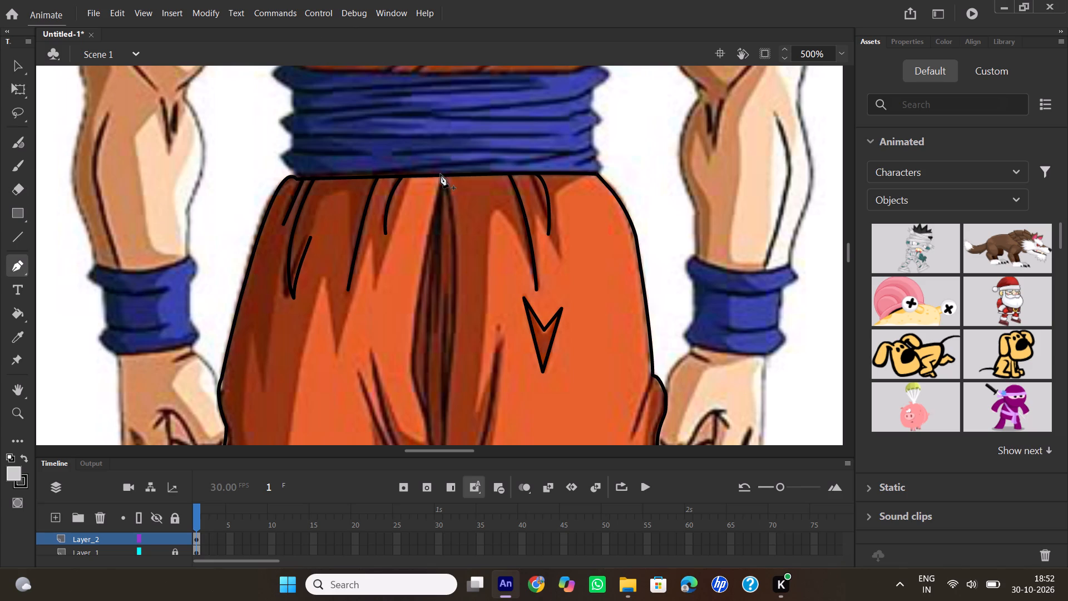
left_click(446, 175)
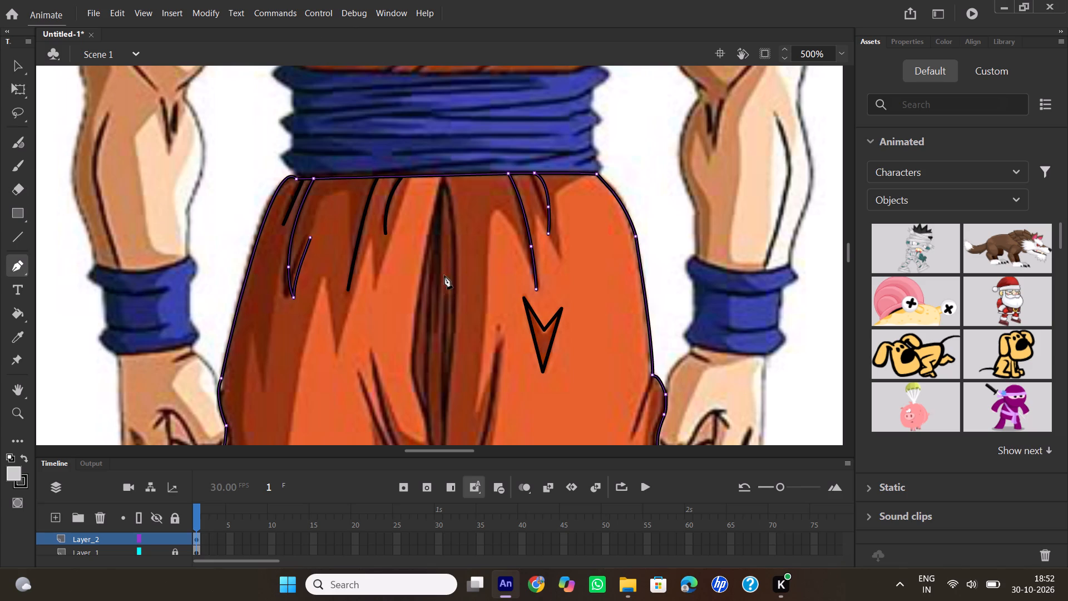
left_click_drag(412, 366, 418, 391)
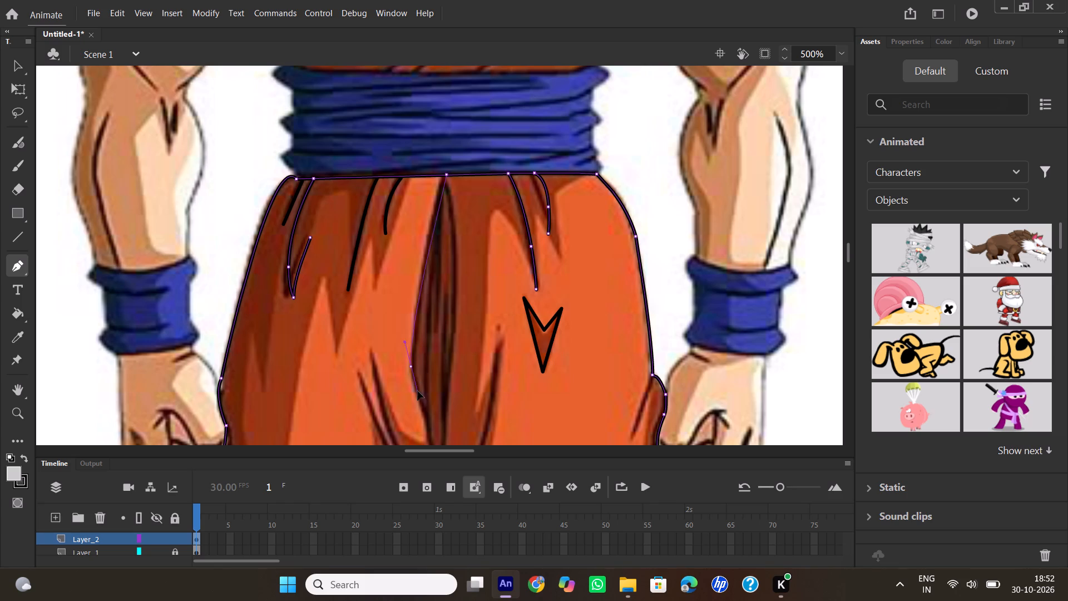
left_click_drag(418, 391, 417, 410)
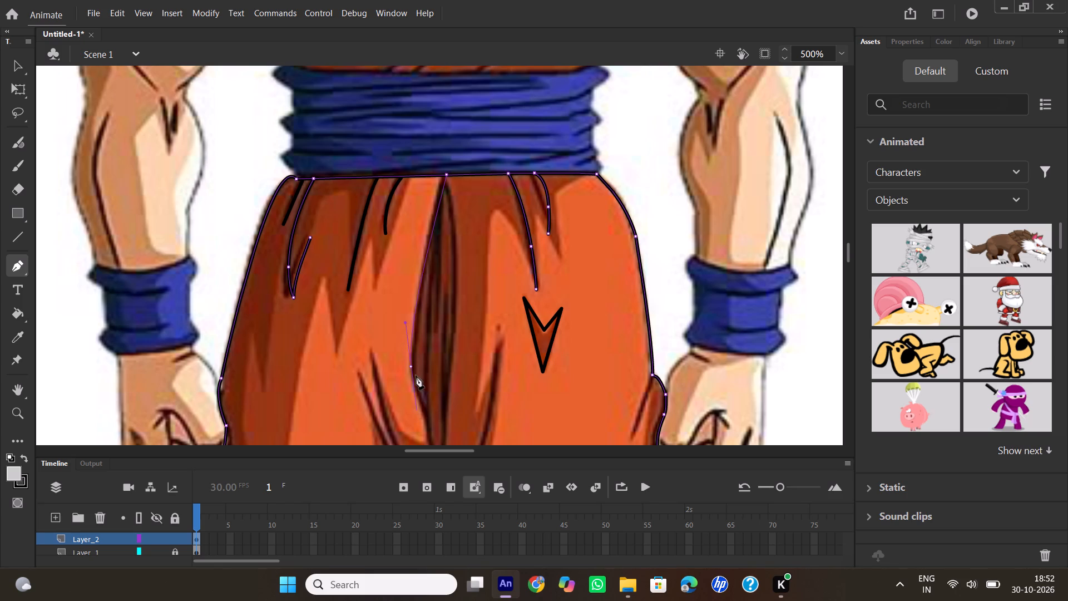
left_click(411, 368)
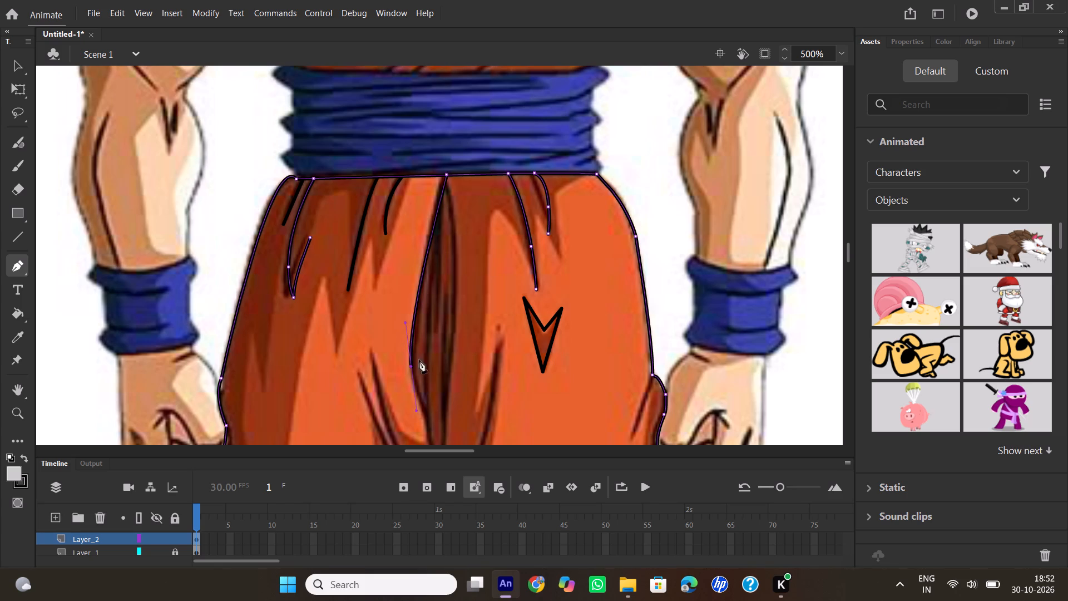
scroll(446, 331, "down", 1)
left_click_drag(427, 307, 442, 326)
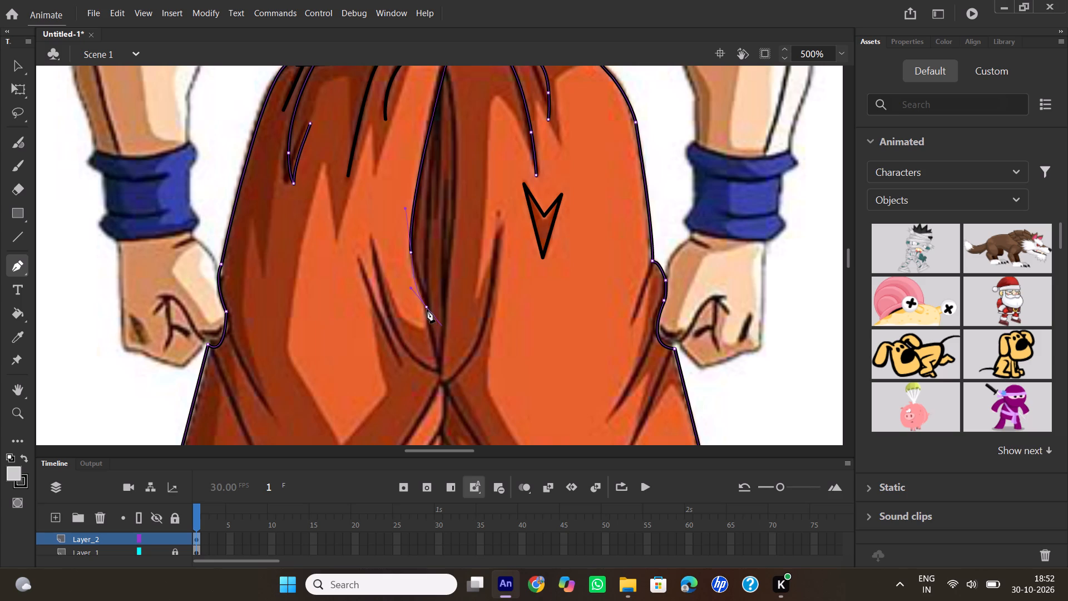
left_click(427, 309)
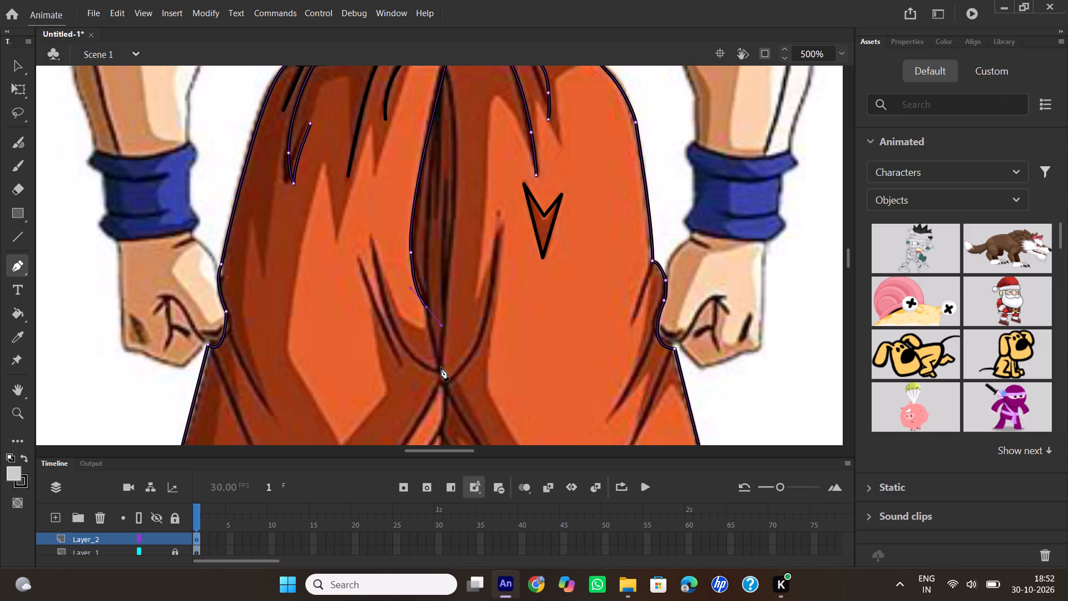
left_click(441, 371)
Trace the right-hand edge of the central crease with a short straight segment up from the crotch and a curve down from the belt.
left_click(446, 290)
left_click(448, 175)
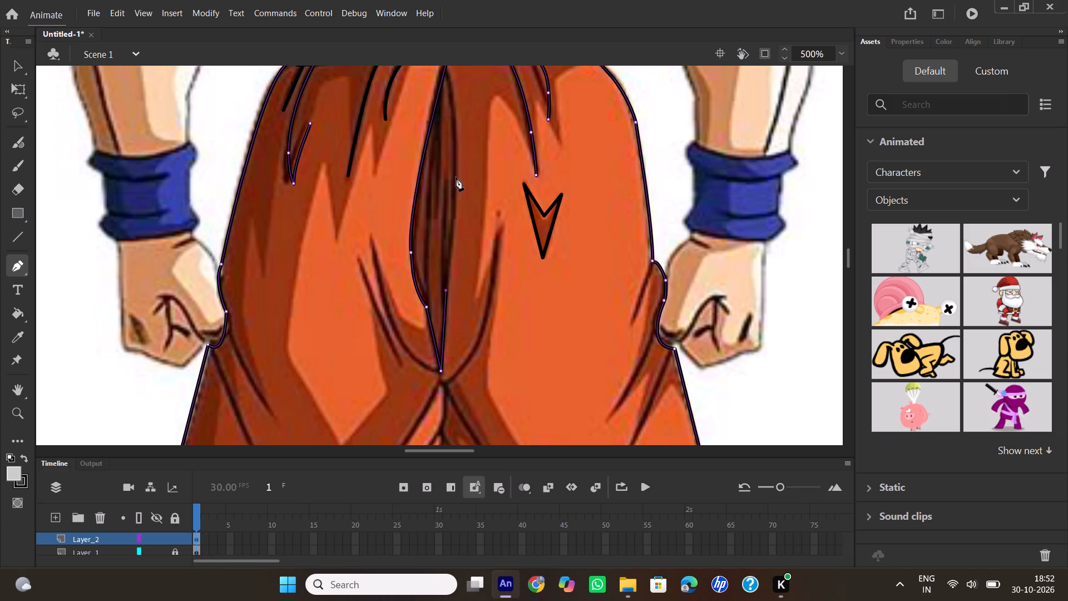
double_click(448, 176)
scroll(447, 87, "up", 1)
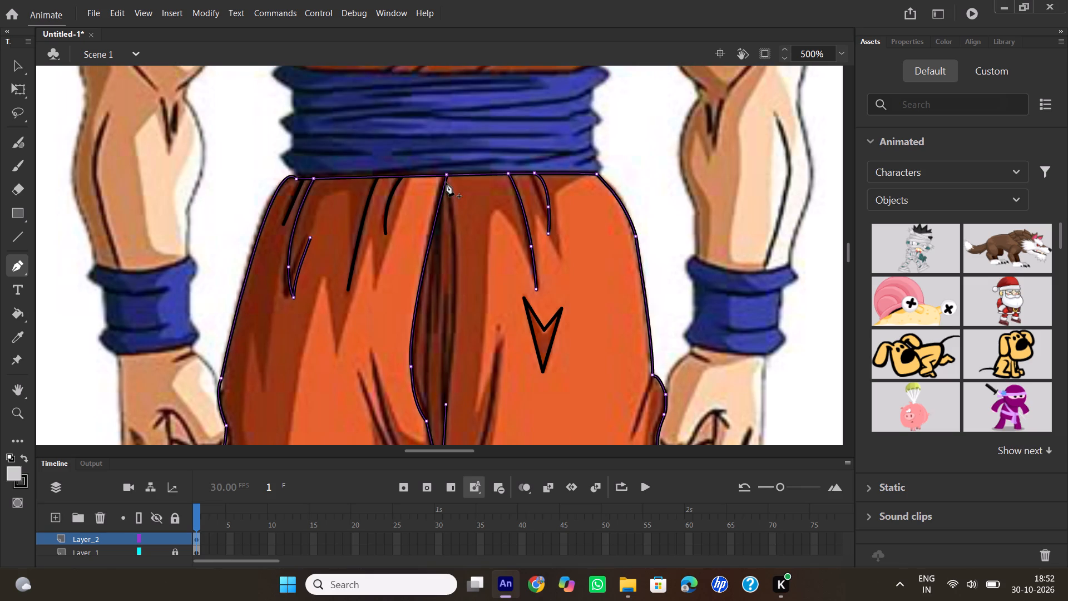
left_click(445, 181)
scroll(462, 269, "down", 1)
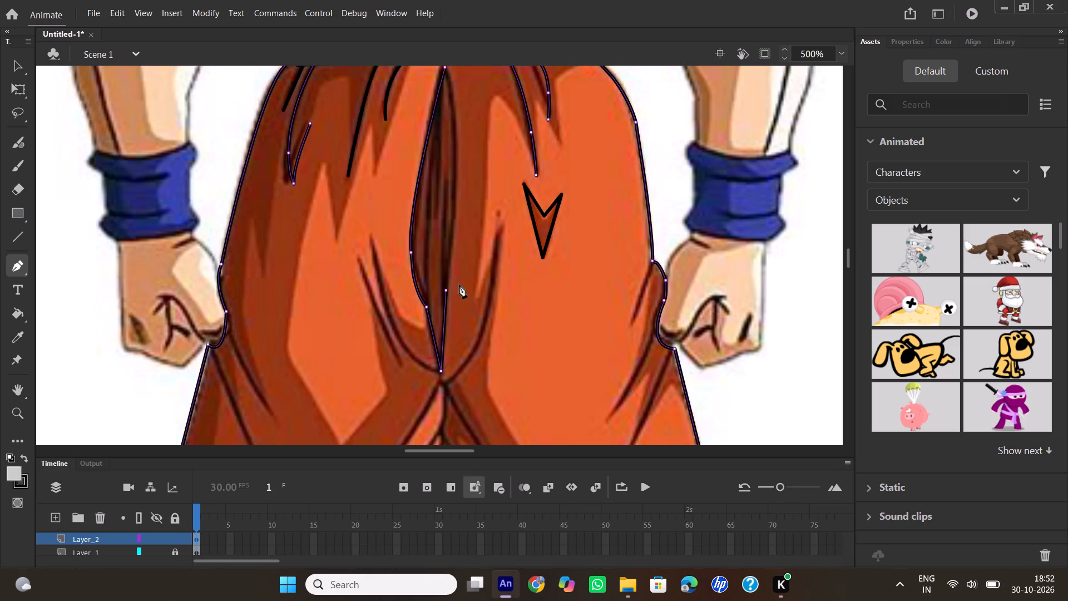
left_click_drag(446, 278, 430, 321)
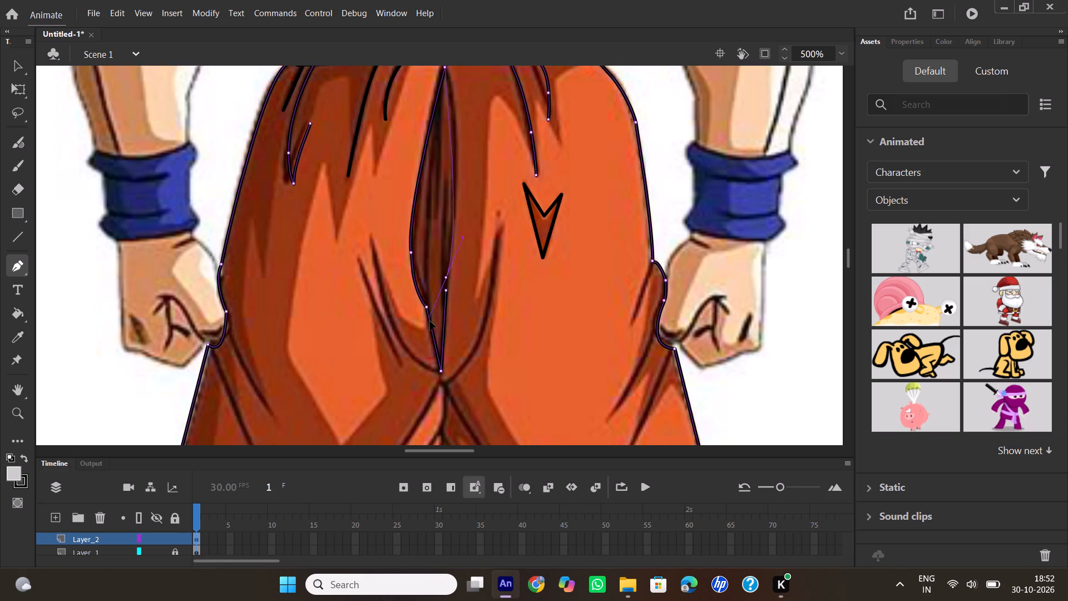
left_click_drag(430, 321, 423, 375)
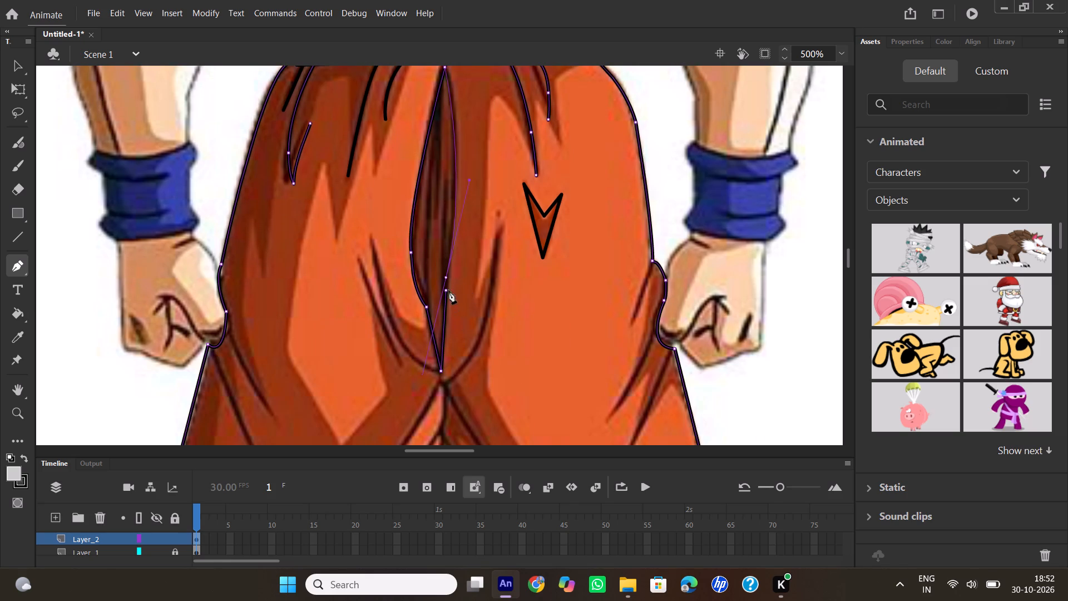
double_click(446, 280)
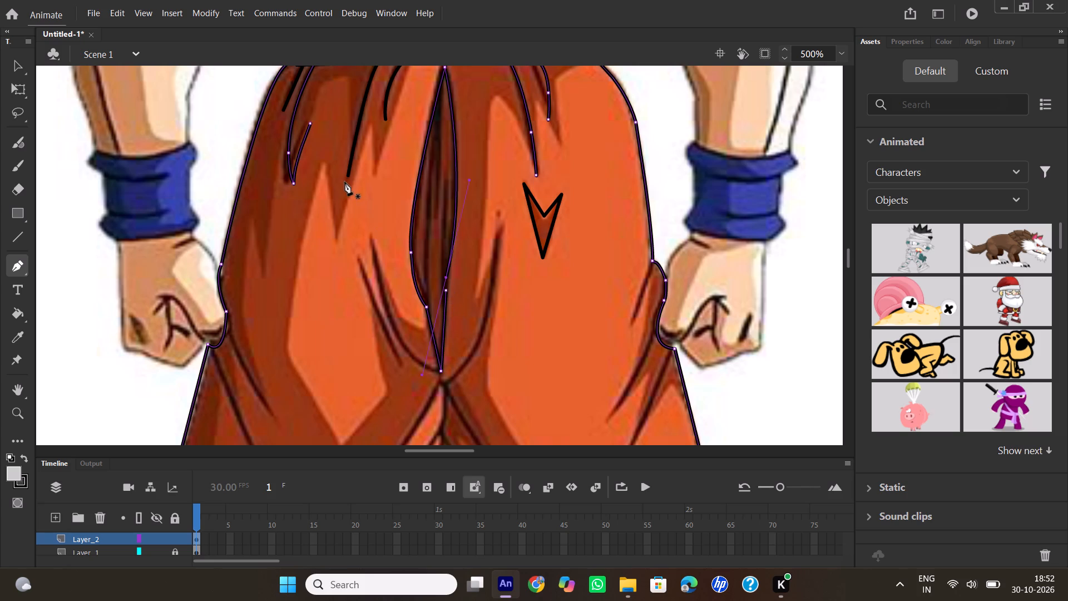
Draw two thin fold lines inside the central crease, one long to its lower left edge and one shorter down its middle.
left_click(442, 88)
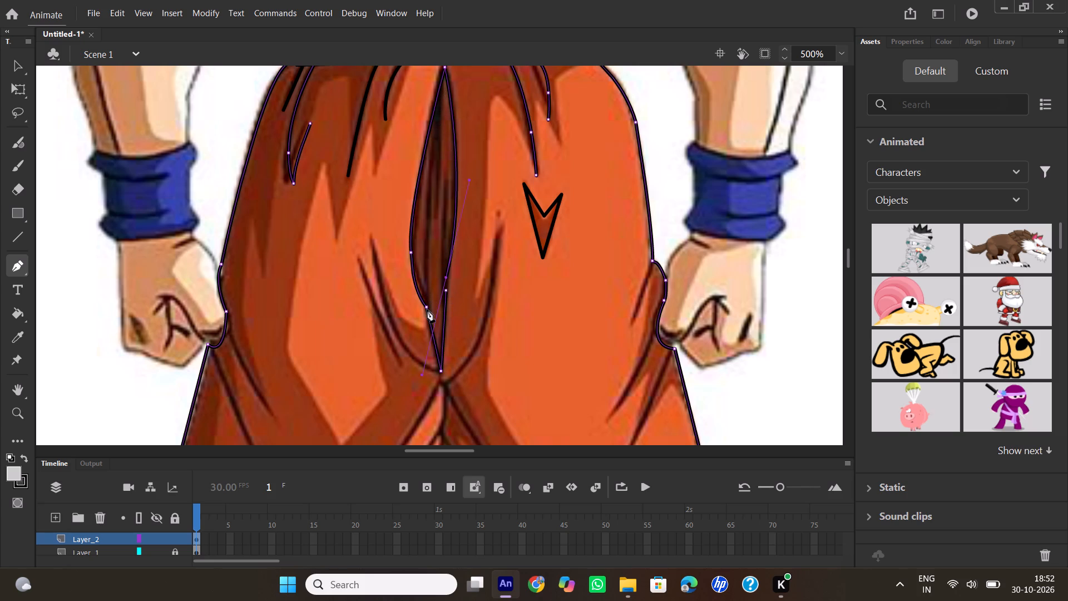
double_click(427, 309)
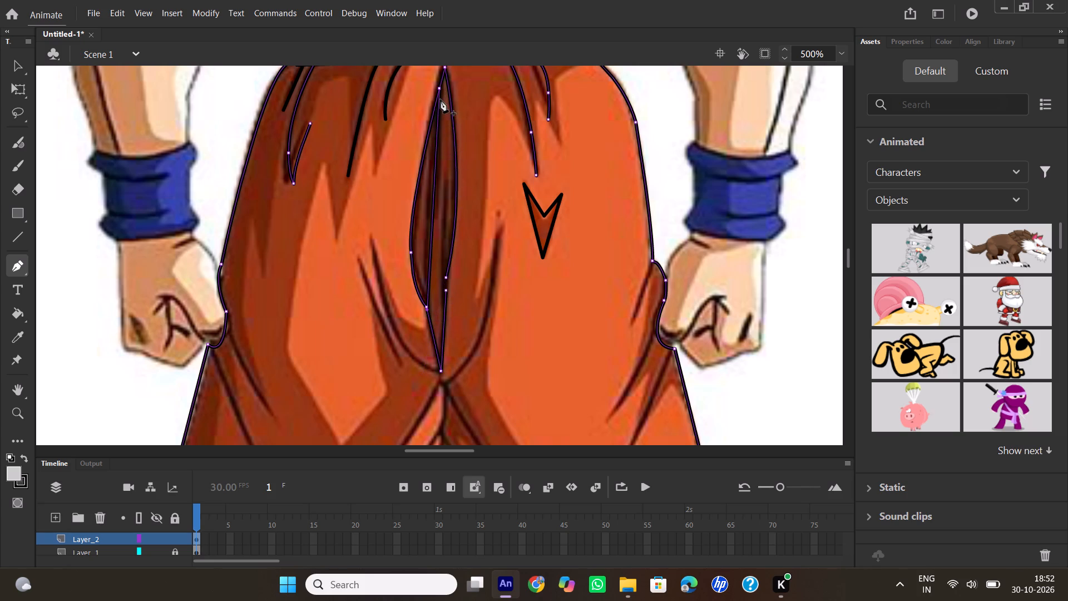
left_click(441, 94)
left_click_drag(439, 229, 435, 249)
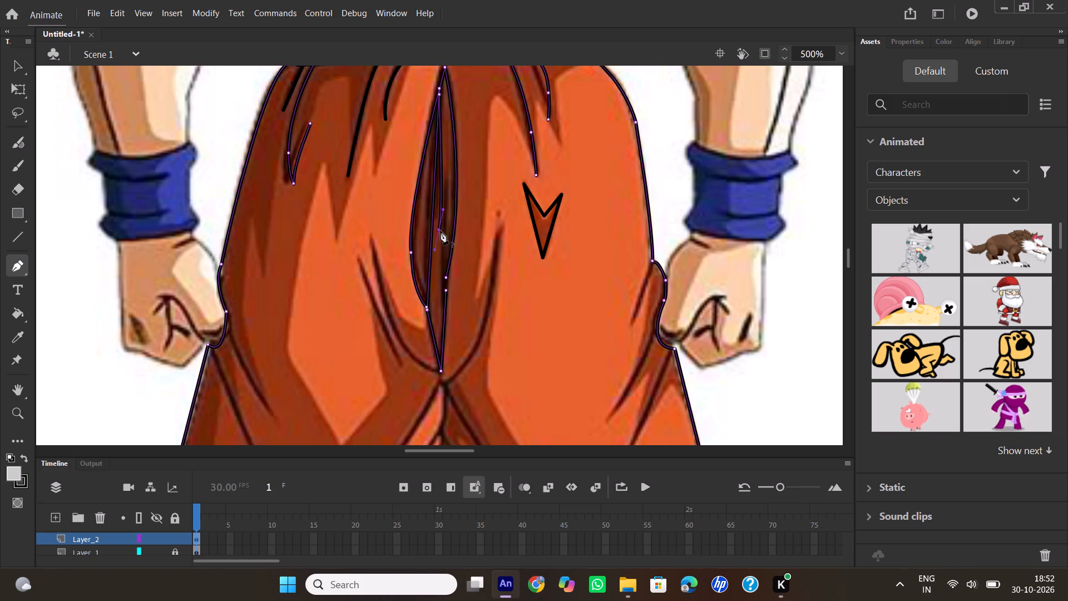
double_click(441, 231)
Draw the curved fold line right of the crease down to the crotch and the straight fold running diagonally down-right from there.
scroll(541, 281, "up", 1)
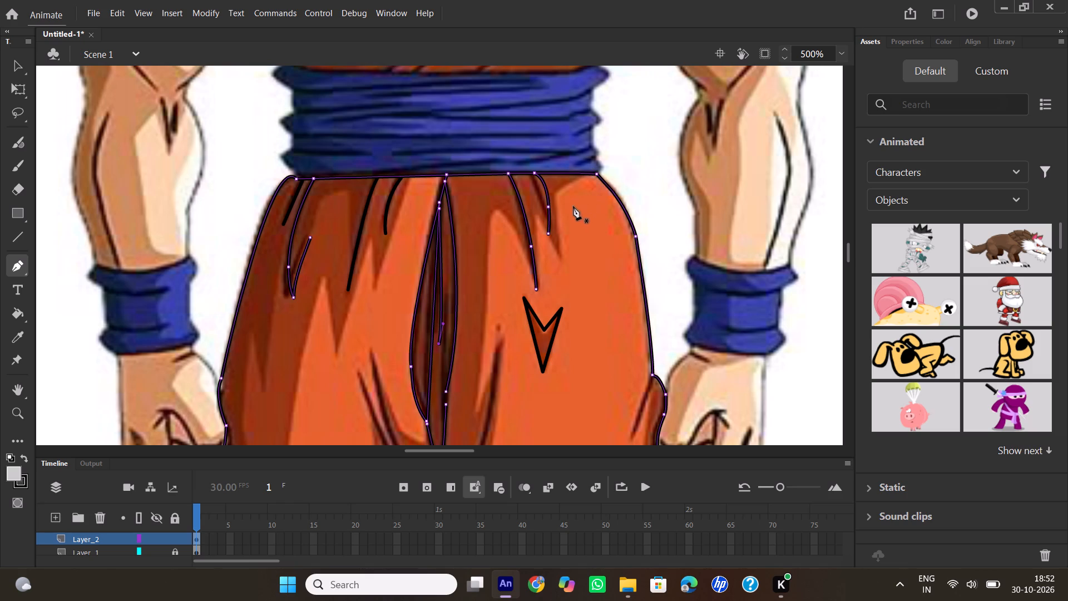
scroll(395, 291, "down", 3)
scroll(393, 287, "up", 1)
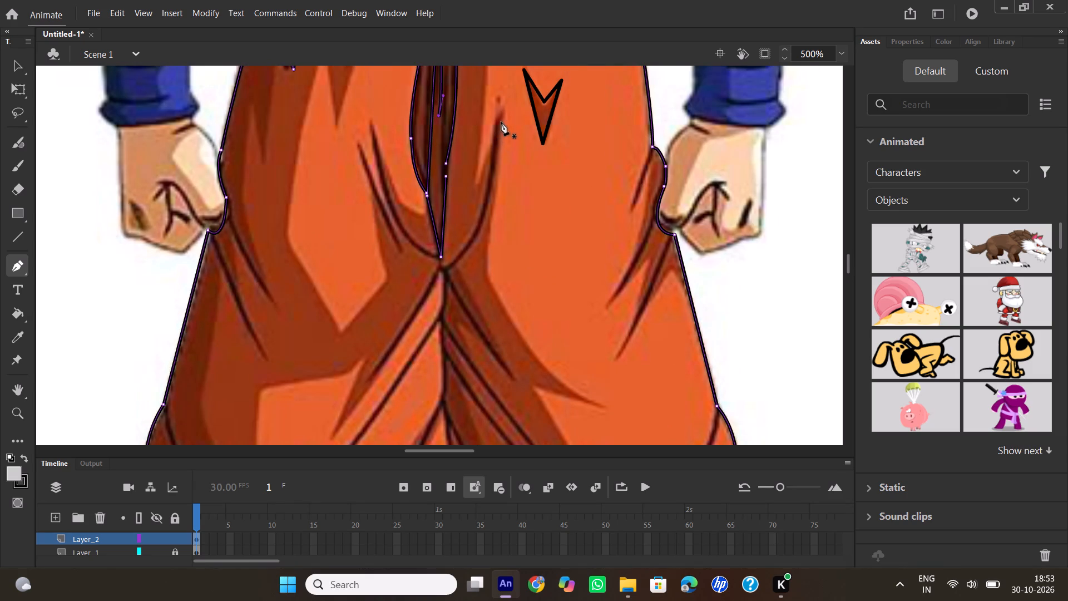
left_click(501, 104)
left_click_drag(447, 270, 444, 273)
left_click_drag(444, 273, 389, 302)
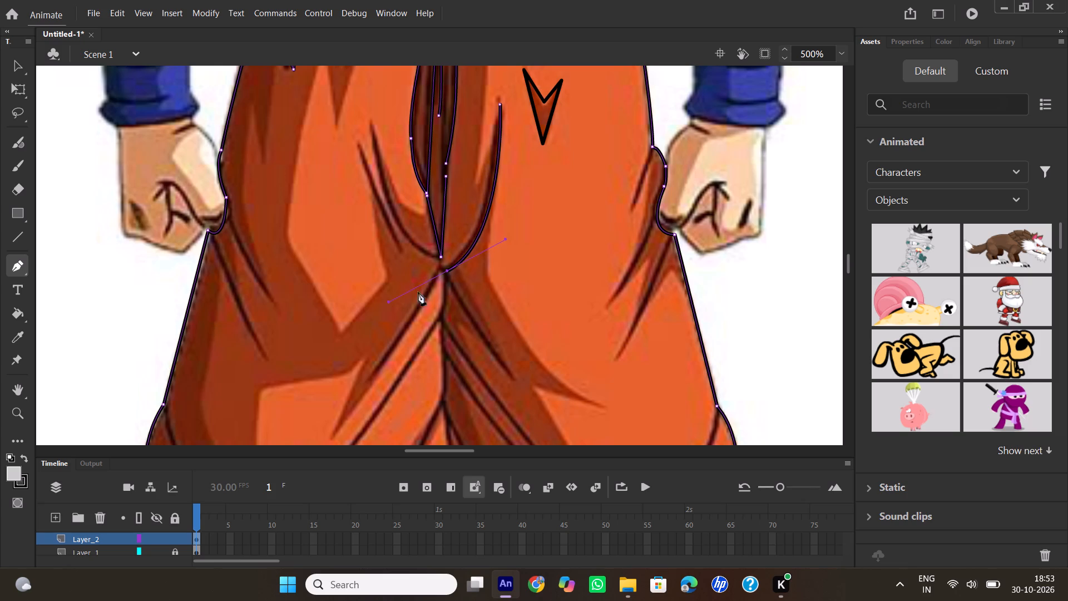
double_click(447, 273)
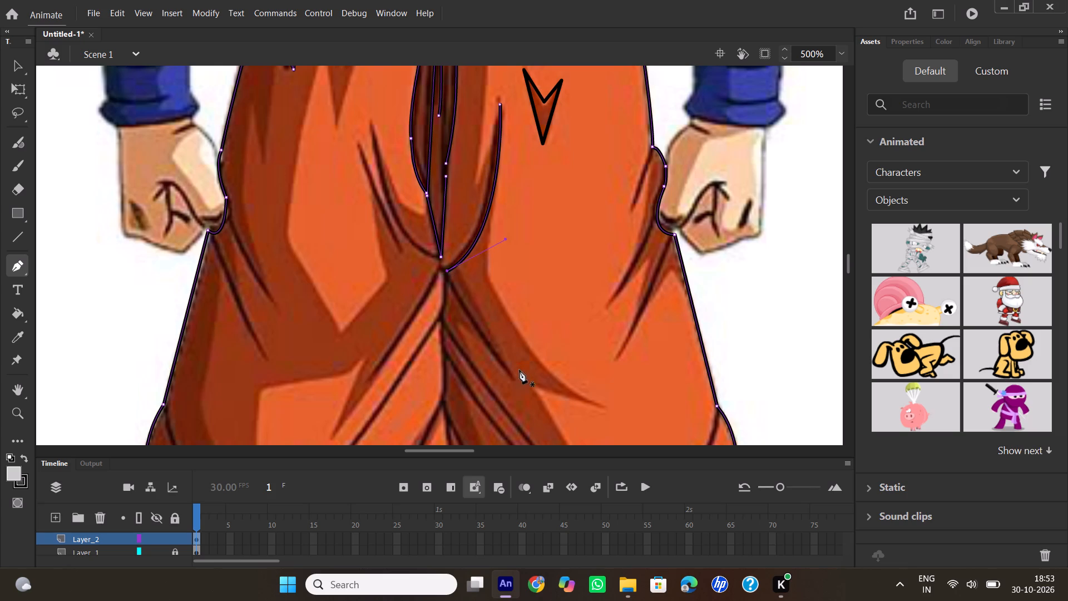
left_click(510, 375)
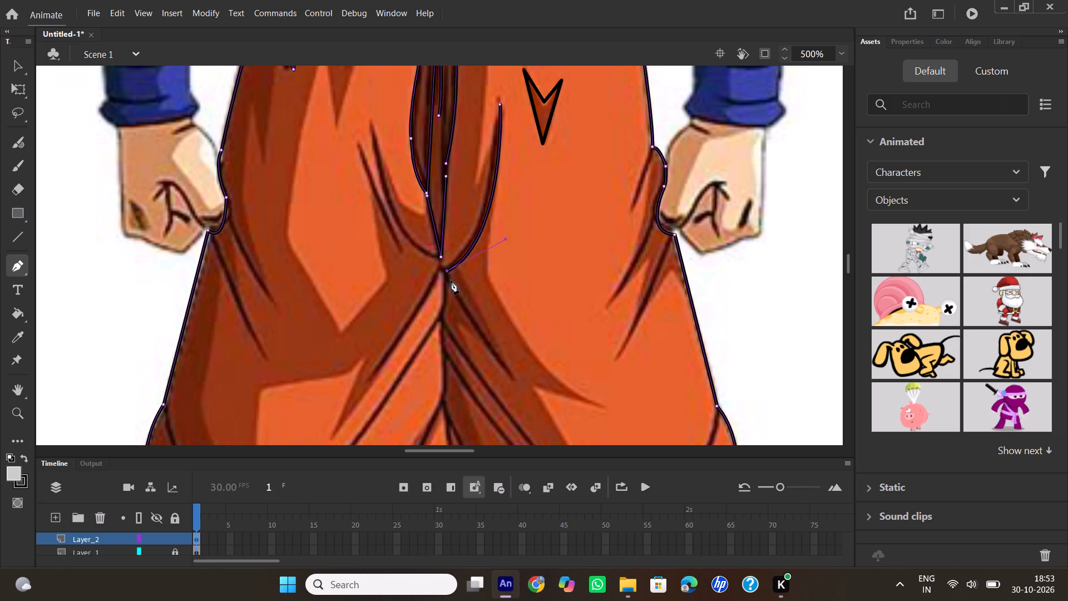
double_click(448, 270)
Draw the curved fold line left of the crease down to the crotch and the short straight fold line beside it.
left_click(372, 122)
left_click_drag(439, 258, 458, 261)
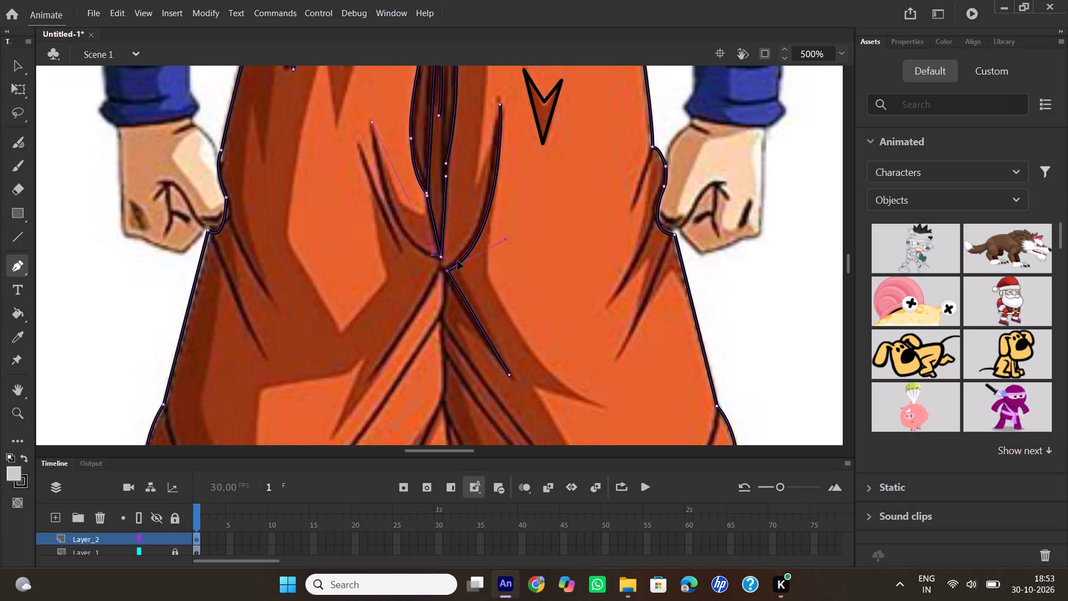
left_click_drag(458, 261, 503, 273)
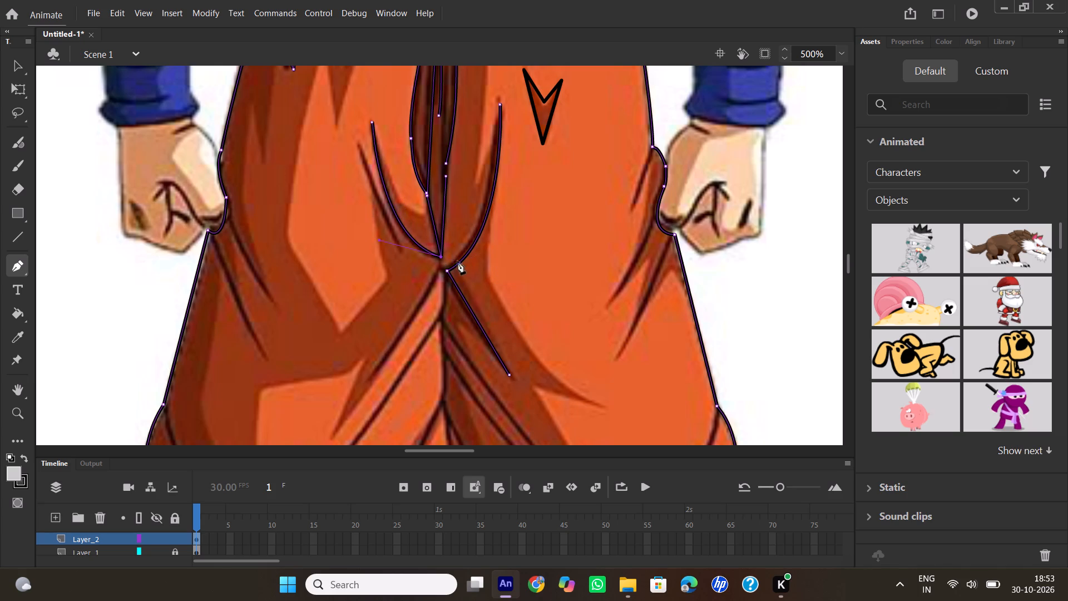
double_click(442, 256)
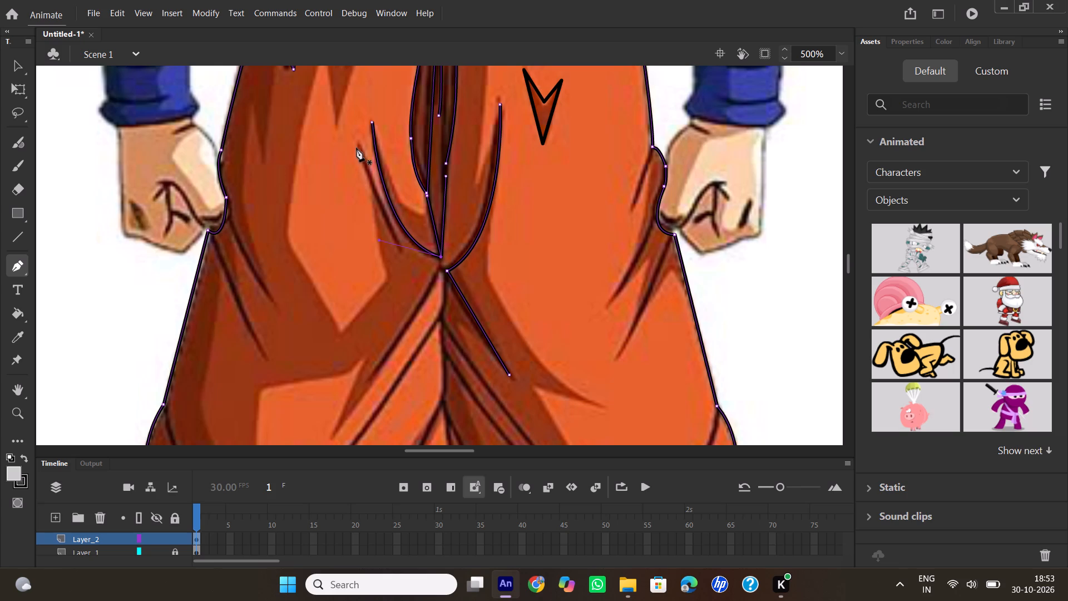
left_click(357, 145)
left_click(403, 254)
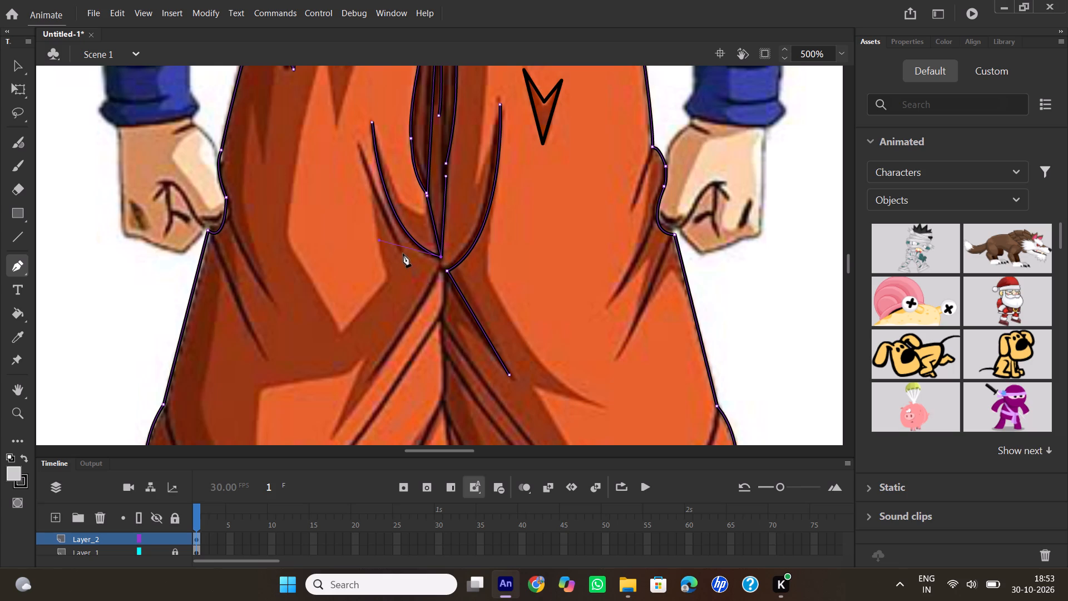
double_click(403, 254)
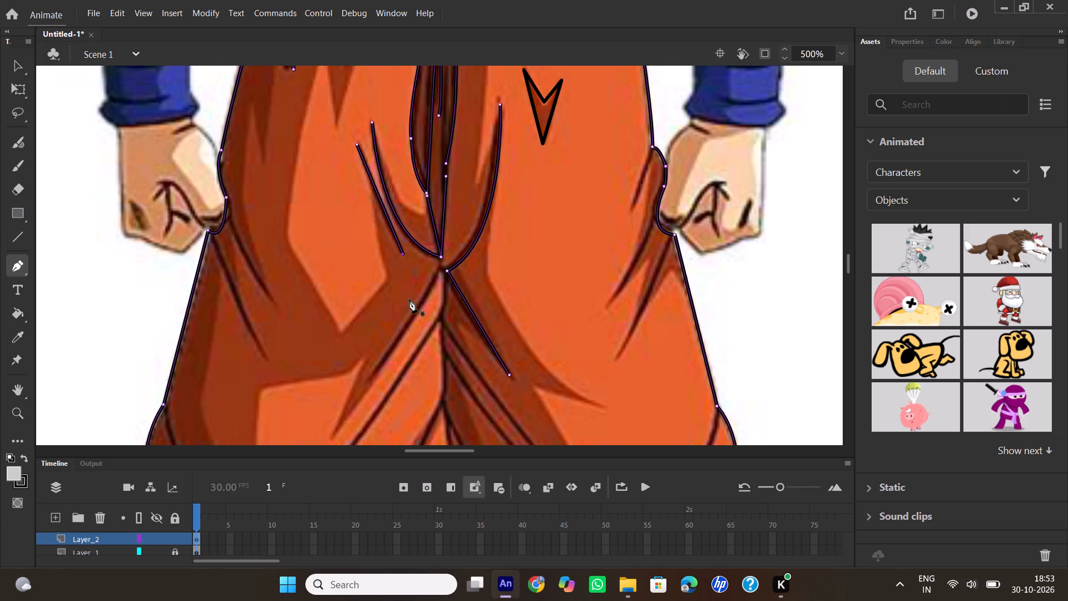
Draw a straight fold line running diagonally between the crotch and the left-hand thigh.
scroll(409, 299, "down", 1)
left_click(370, 264)
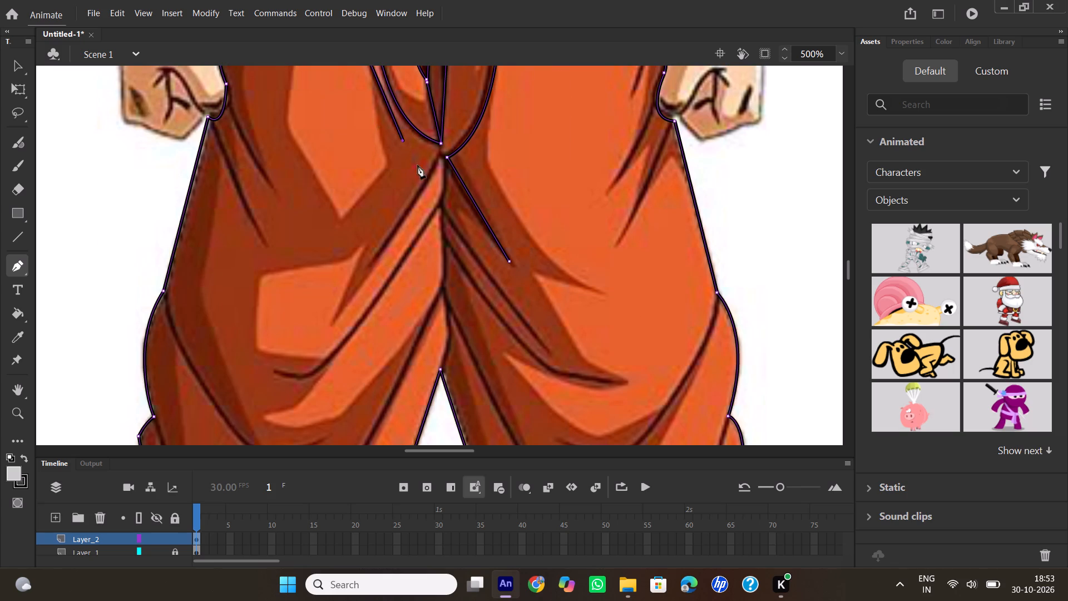
left_click(443, 151)
double_click(443, 151)
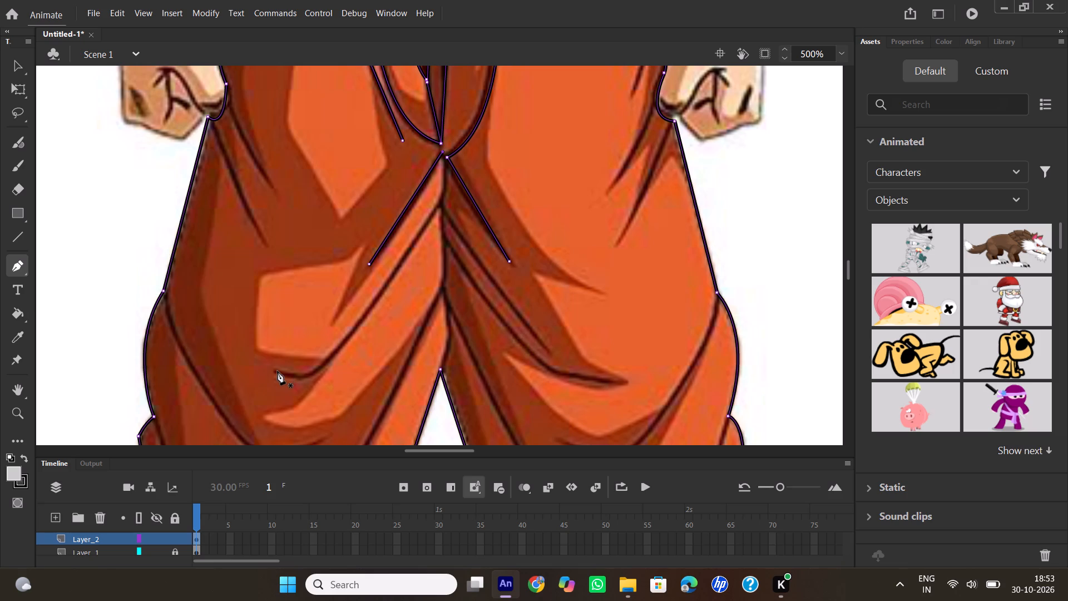
Trace the short curved tail of the long diagonal fold on the left-hand leg, and try to extend it up to the central seam.
left_click(277, 371)
left_click_drag(342, 342, 360, 326)
left_click_drag(360, 326, 385, 280)
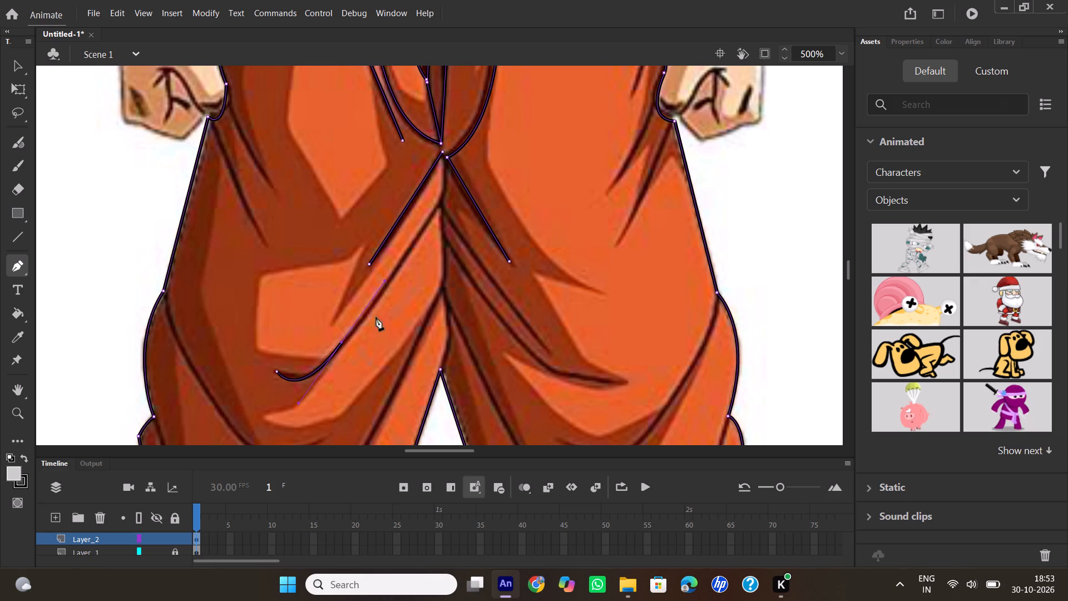
left_click(342, 343)
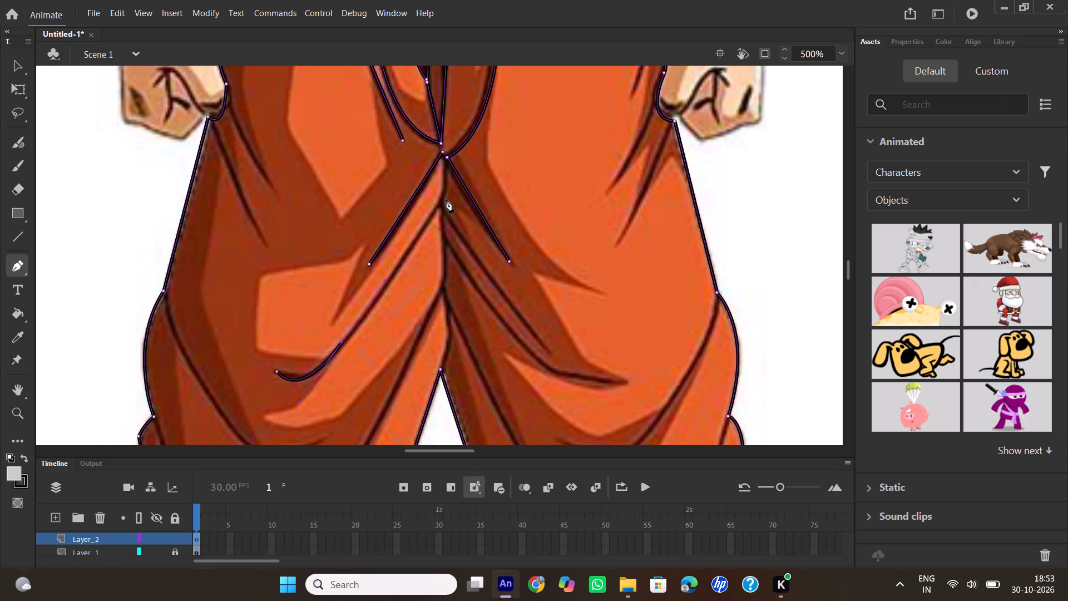
left_click(445, 193)
double_click(445, 193)
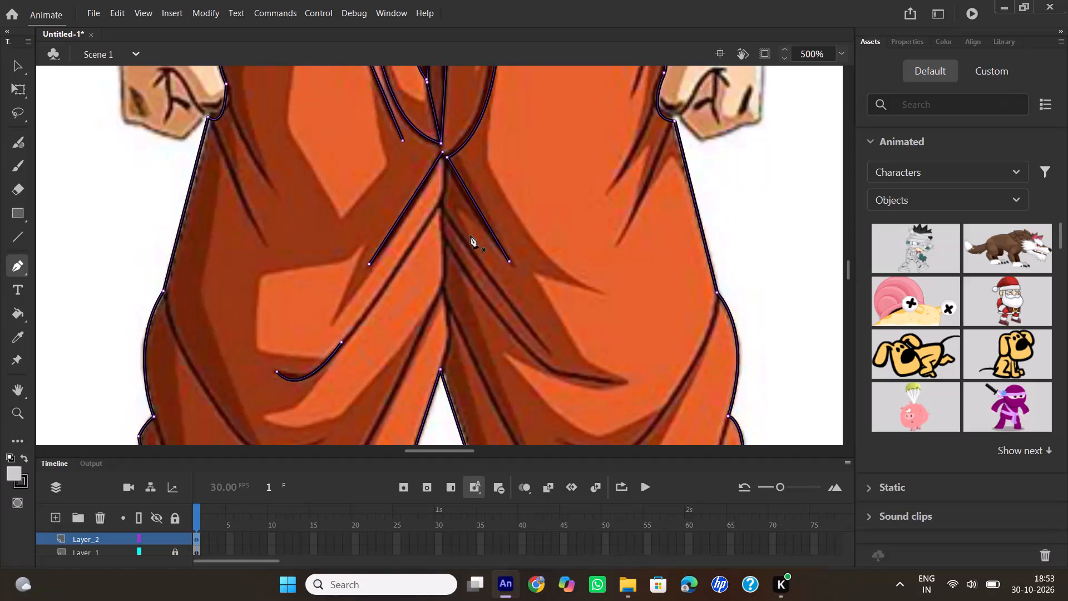
Draw two nearly parallel diagonal folds from the central seam across the right-hand thigh, giving the lower one a curved tail.
left_click(551, 351)
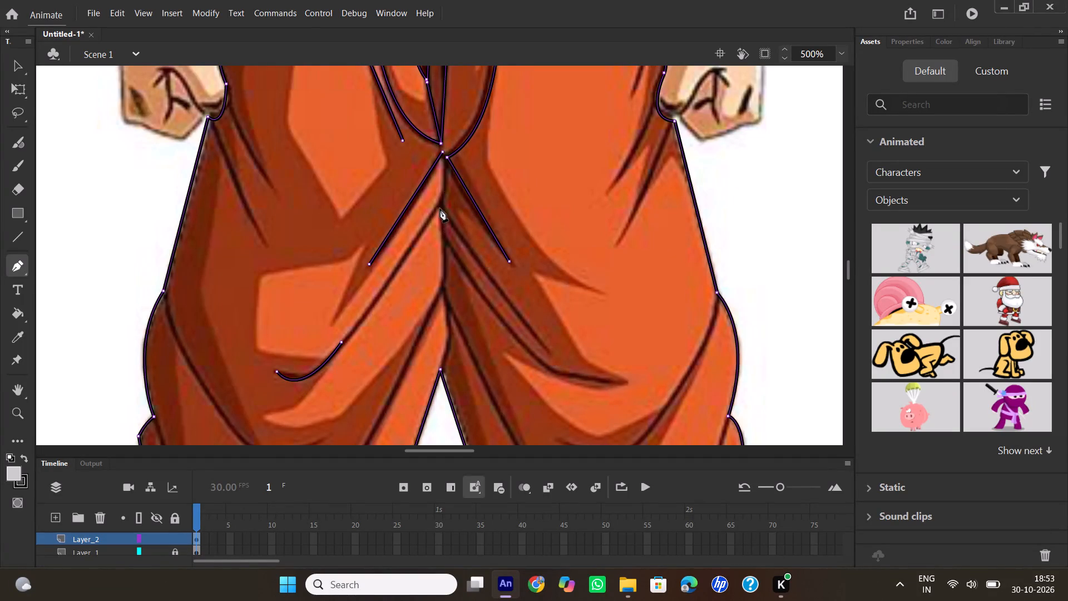
left_click(440, 209)
double_click(440, 209)
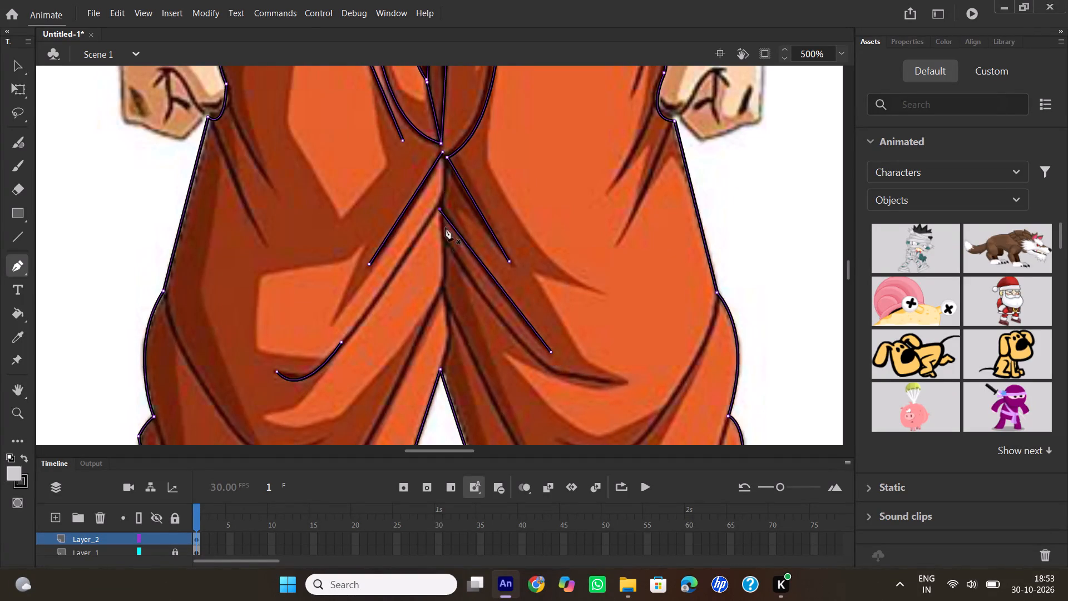
left_click(625, 381)
left_click_drag(545, 366, 515, 345)
left_click(545, 368)
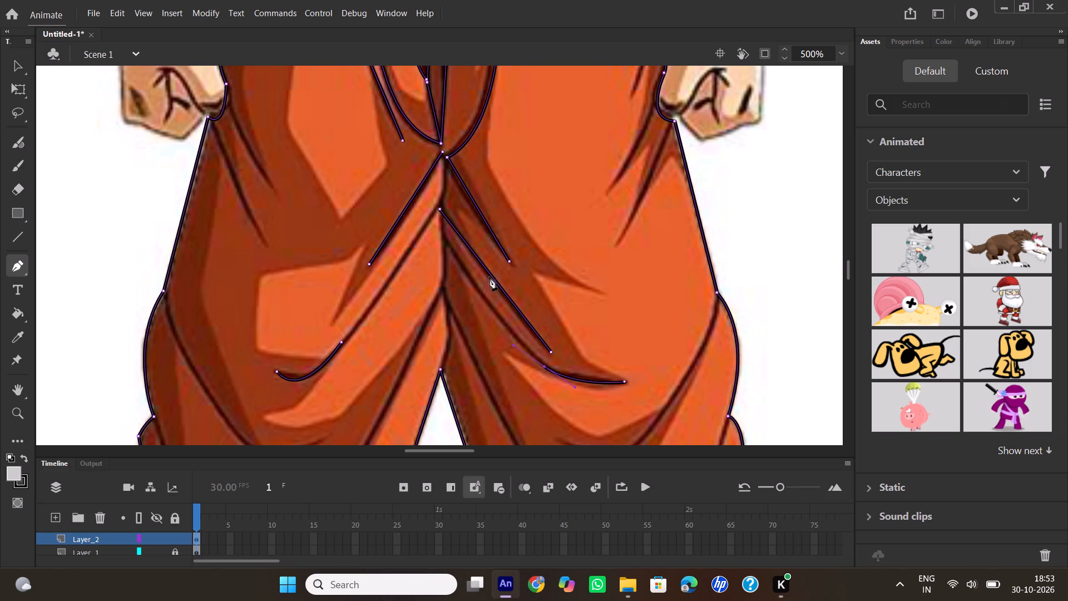
double_click(441, 239)
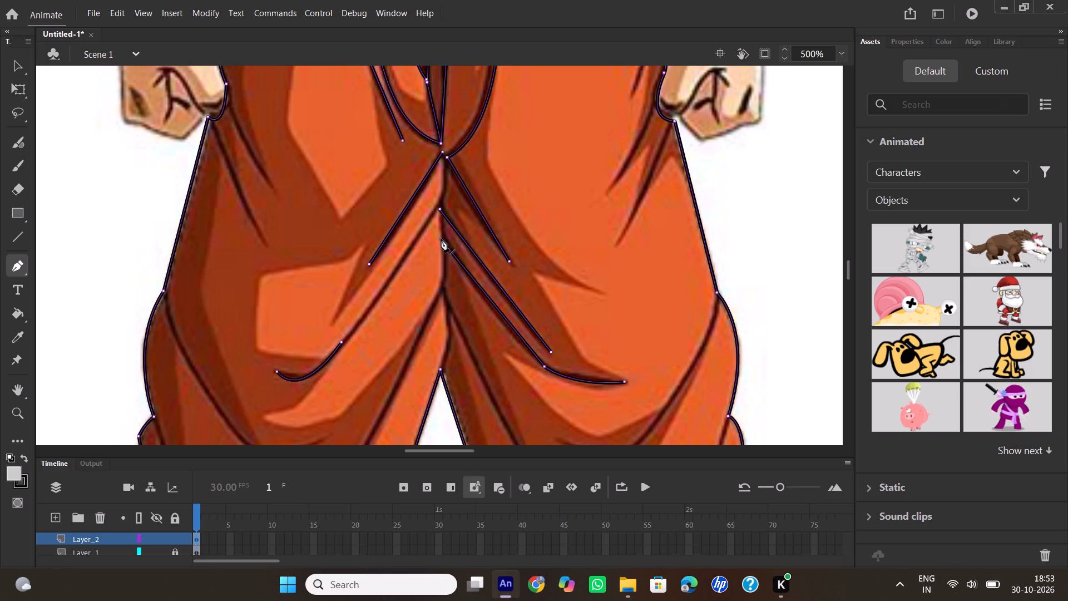
Trace the long curved fold on the left-hand leg from its lower end up to the central seam.
scroll(458, 290, "down", 1)
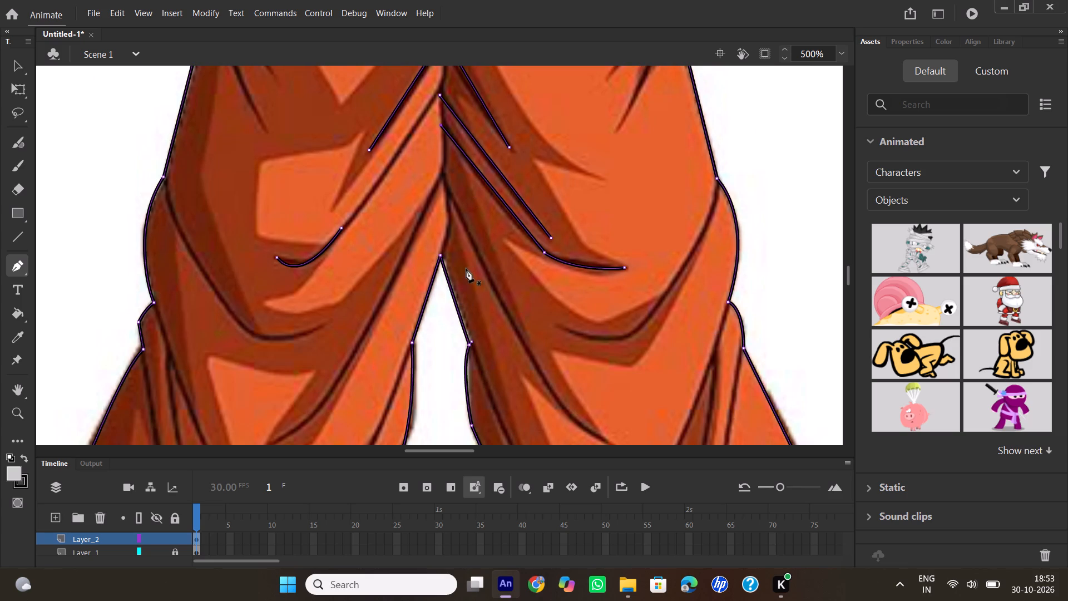
scroll(377, 310, "down", 1)
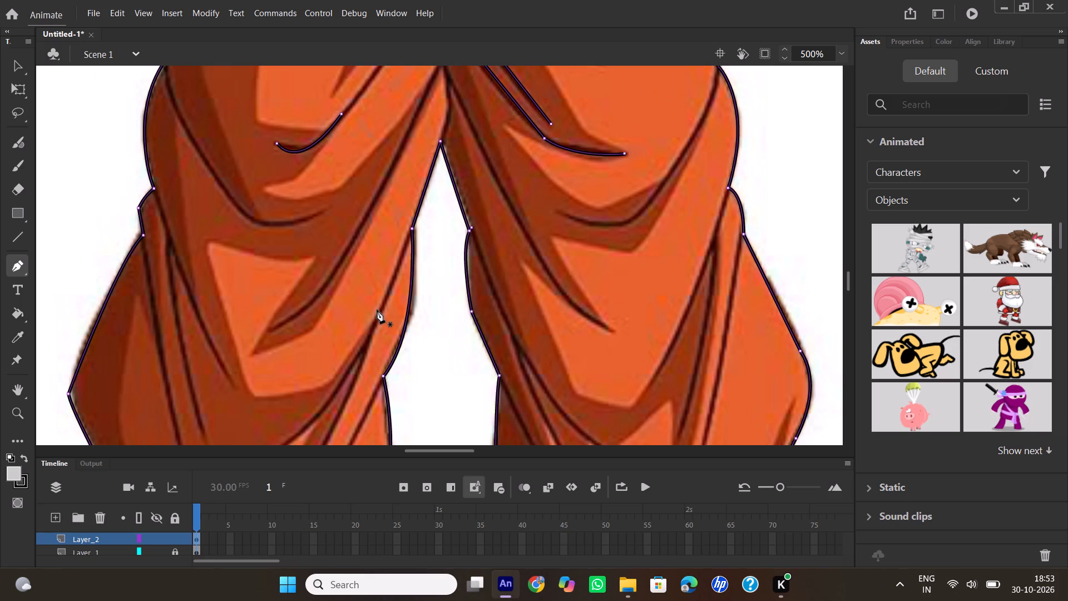
left_click(268, 327)
scroll(377, 253, "up", 1)
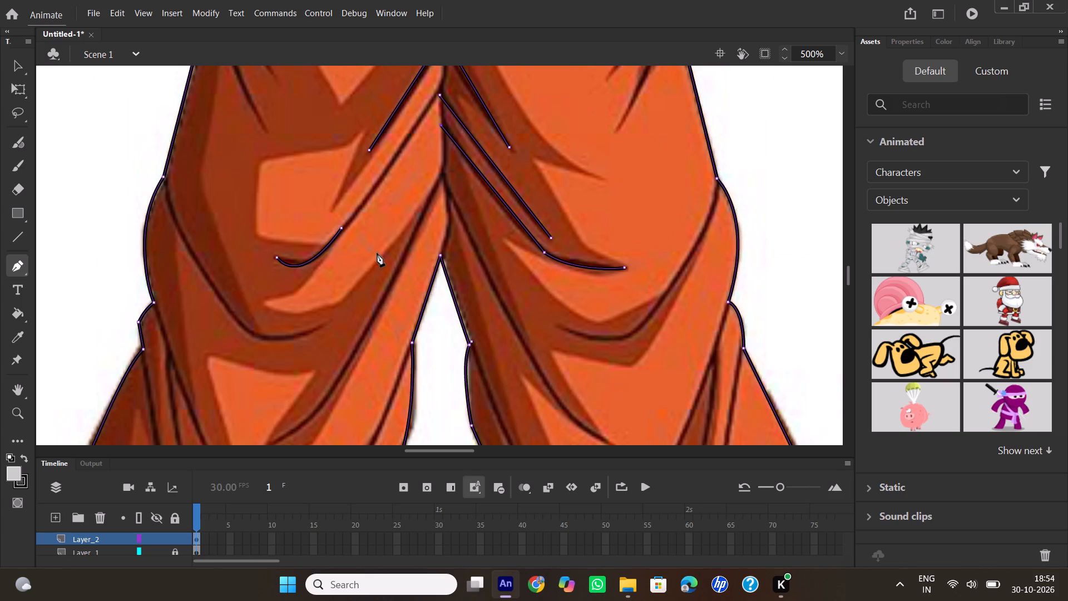
left_click_drag(446, 174, 456, 134)
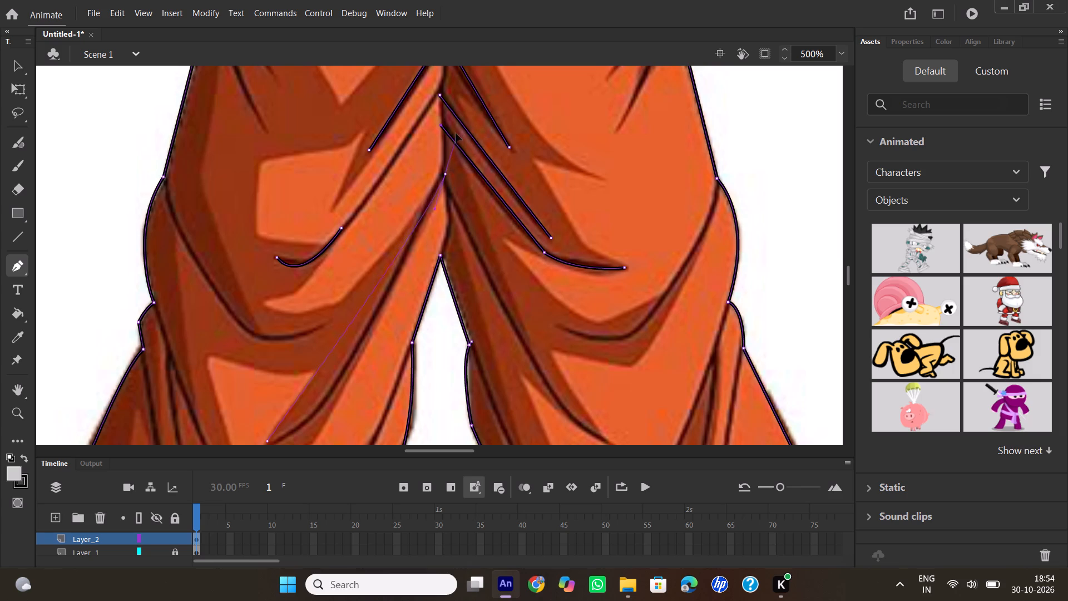
left_click_drag(456, 134, 493, 18)
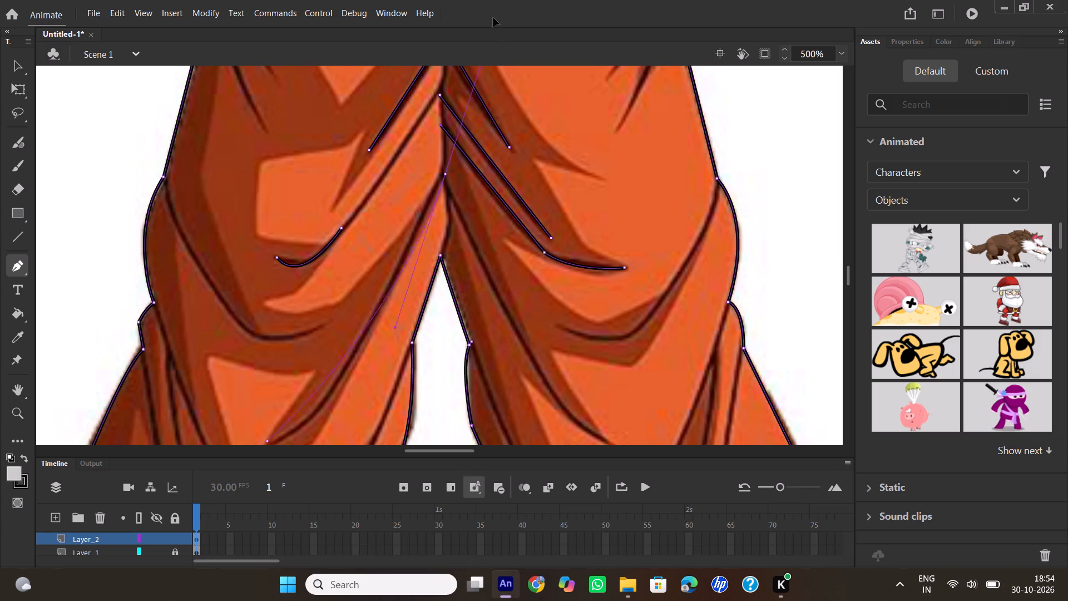
left_click_drag(493, 18, 507, 14)
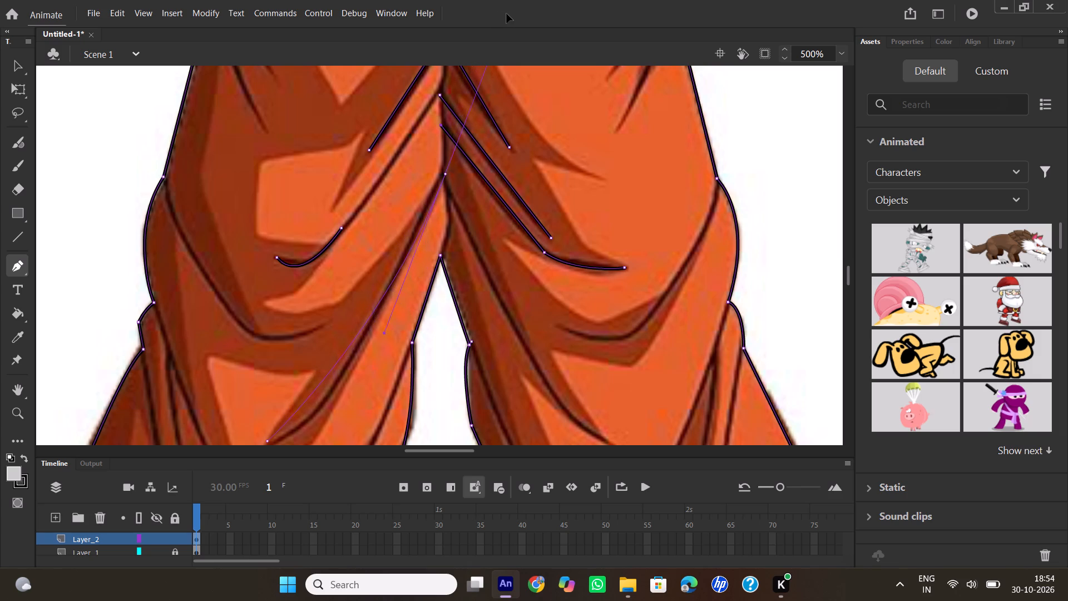
left_click_drag(507, 14, 506, 13)
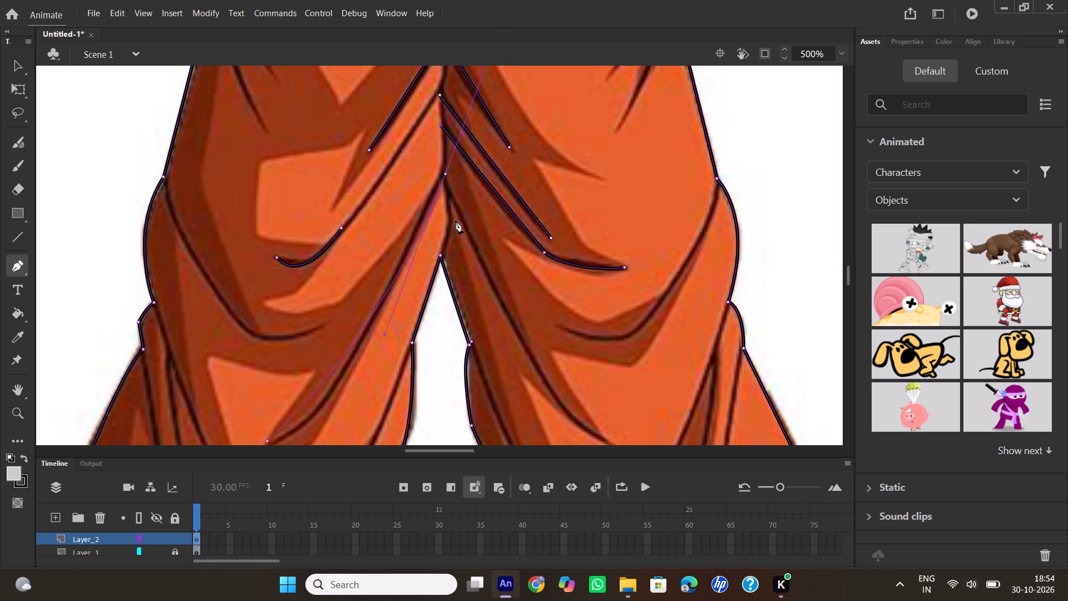
double_click(446, 175)
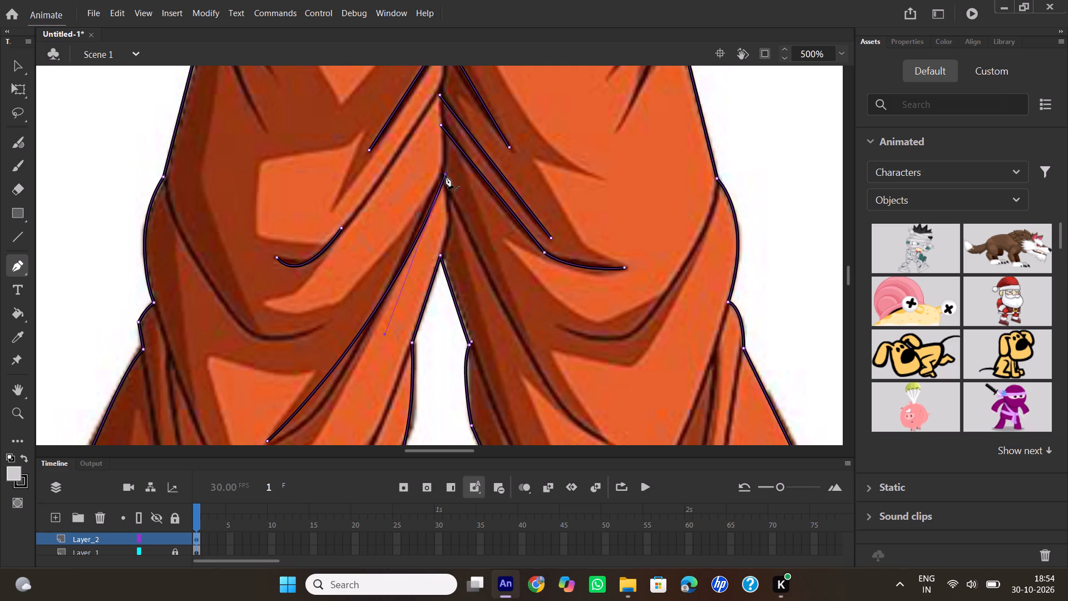
Trace the long curved fold on the right-hand leg from its lower end up to the same point on the central seam.
scroll(606, 358, "down", 1)
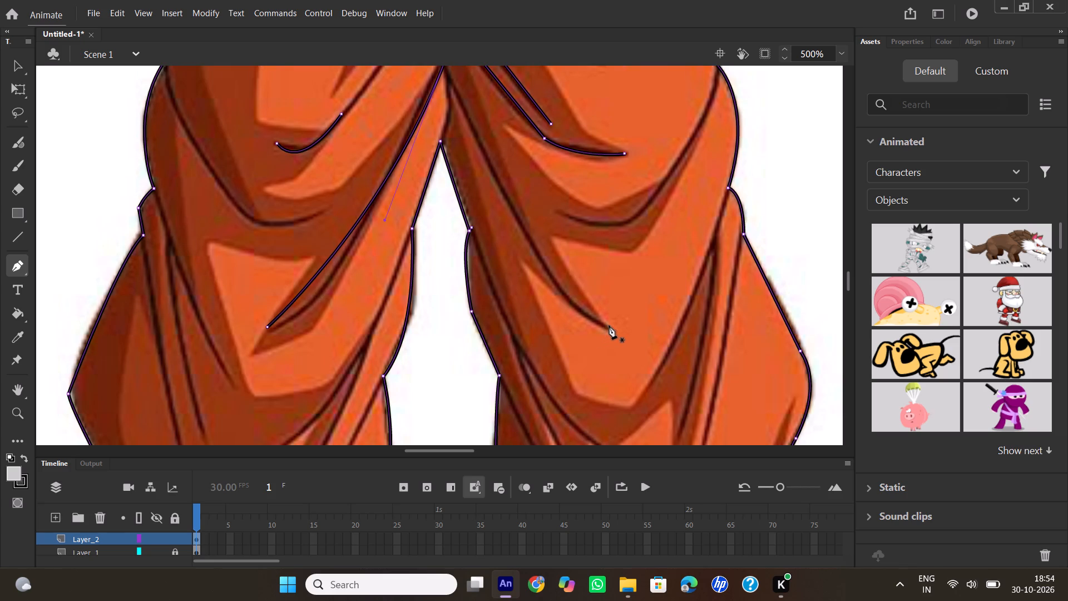
left_click(609, 326)
left_click_drag(445, 69, 447, 17)
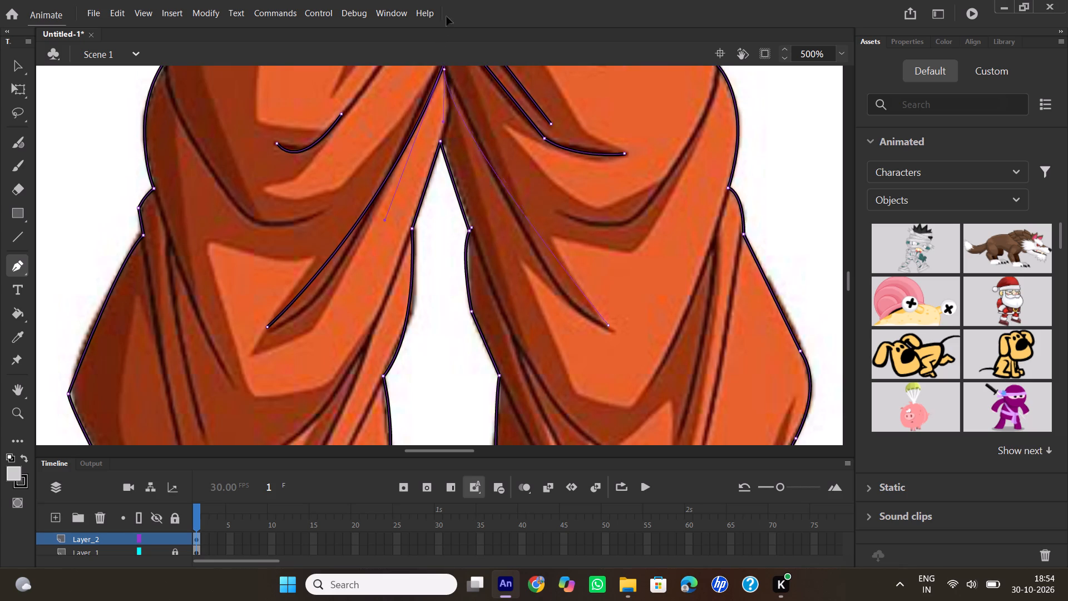
left_click_drag(447, 17, 444, 0)
scroll(572, 259, "up", 1)
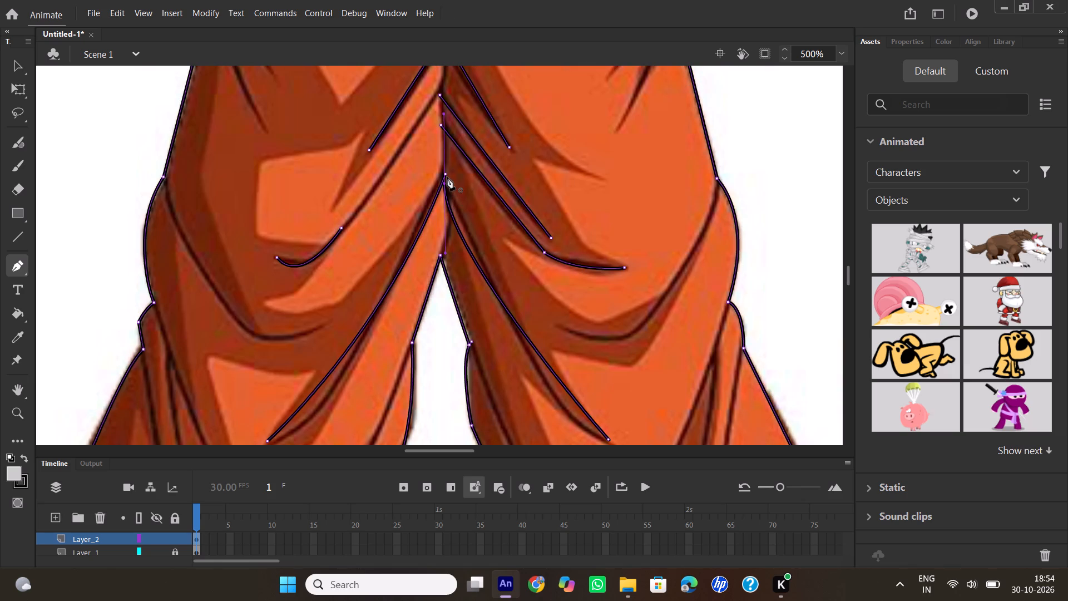
double_click(446, 174)
scroll(508, 300, "down", 1)
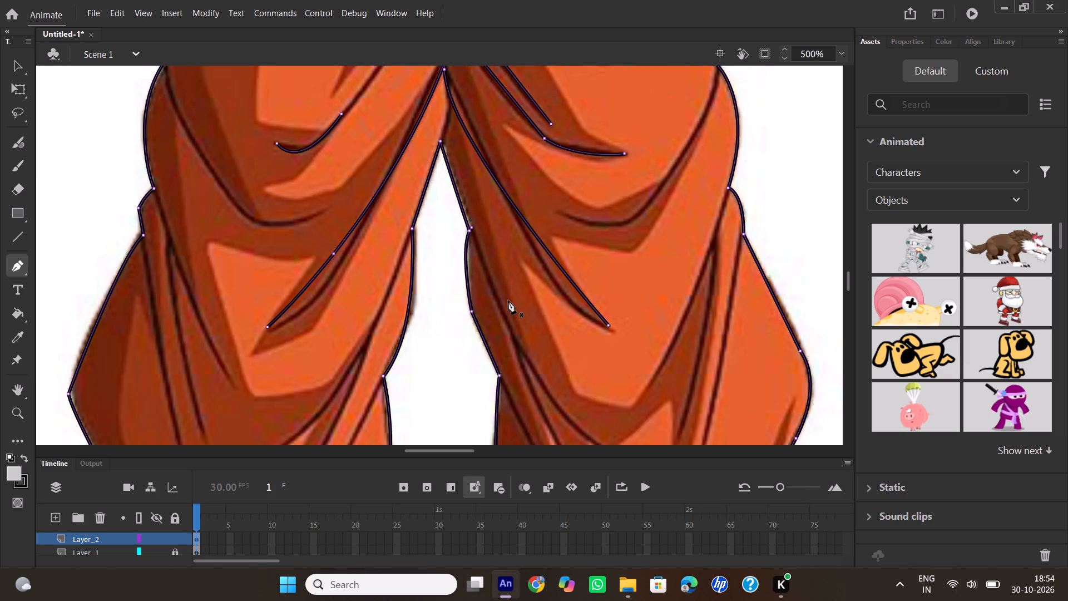
Hide the reference Layer_1 and examine the traced trouser lines from the belt down to the inner legs.
left_click(154, 550)
scroll(528, 298, "up", 1)
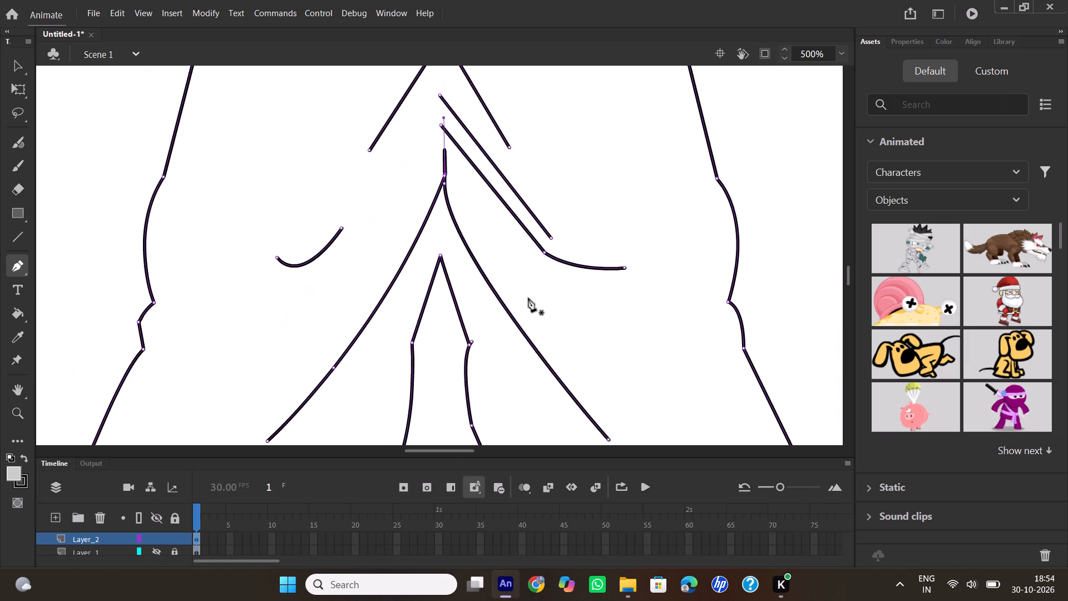
scroll(528, 298, "up", 1)
scroll(469, 126, "up", 1)
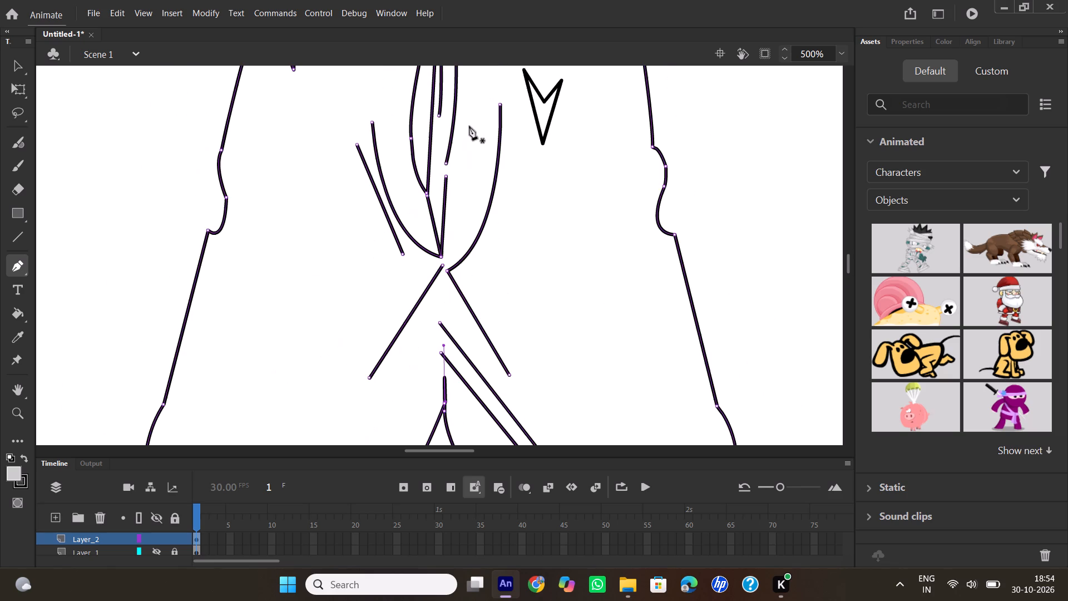
scroll(488, 170, "up", 1)
scroll(488, 170, "down", 1)
scroll(488, 170, "up", 1)
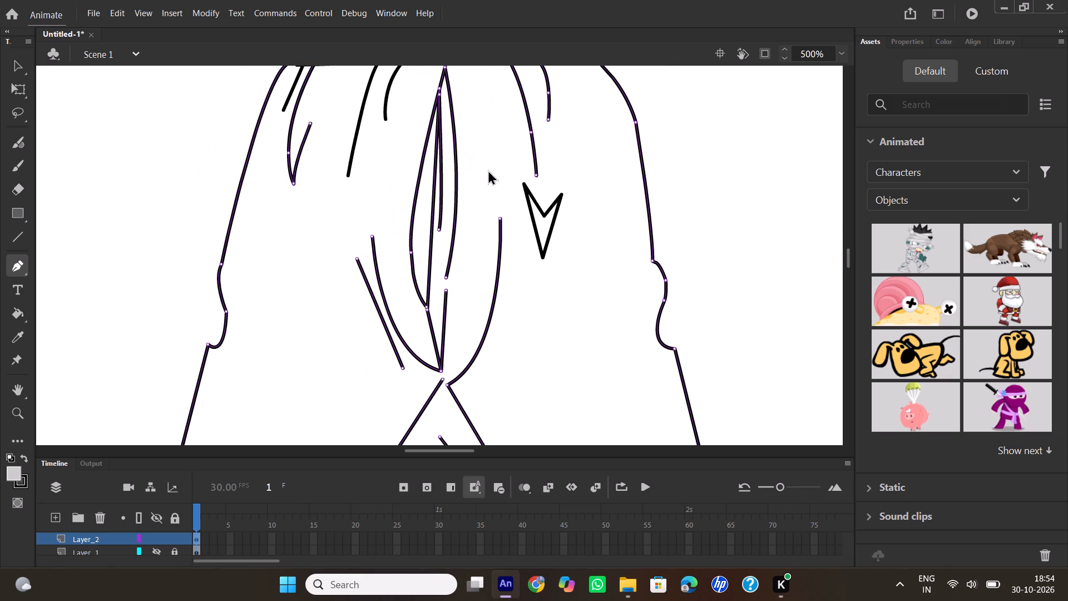
scroll(488, 170, "up", 1)
scroll(488, 170, "down", 3)
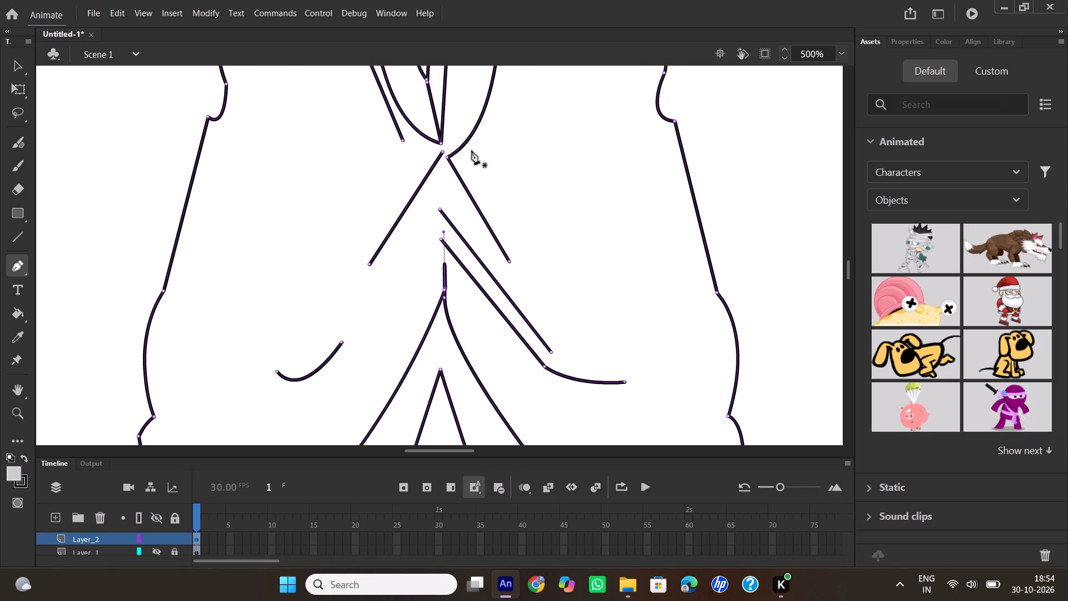
Draw the slightly curved central seam from the crotch down to the point where the two inner-leg outlines meet.
left_click(439, 135)
left_click_drag(442, 371, 439, 388)
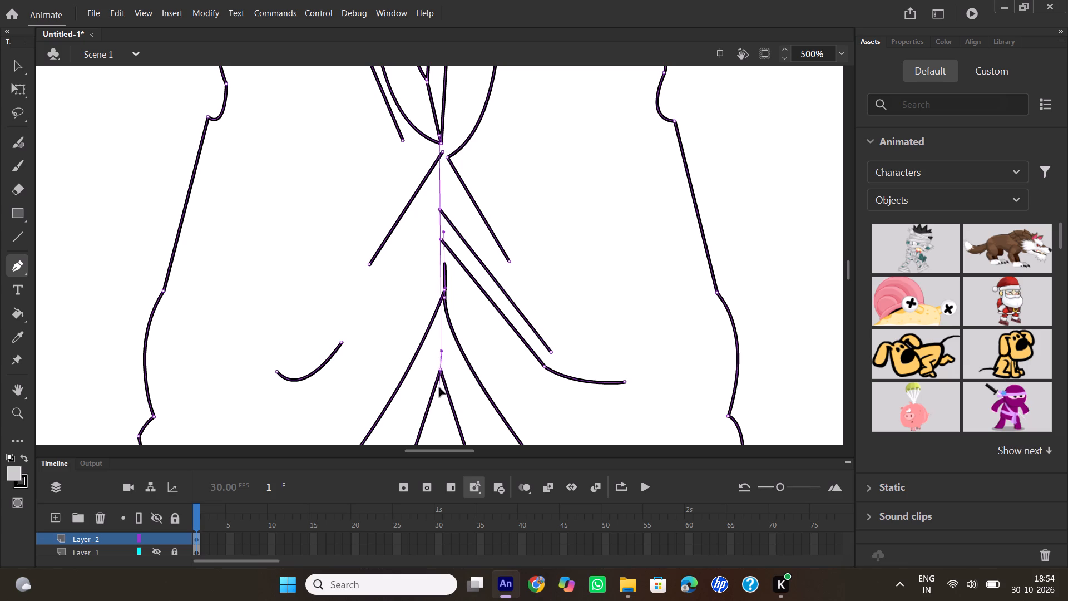
left_click_drag(439, 388, 431, 403)
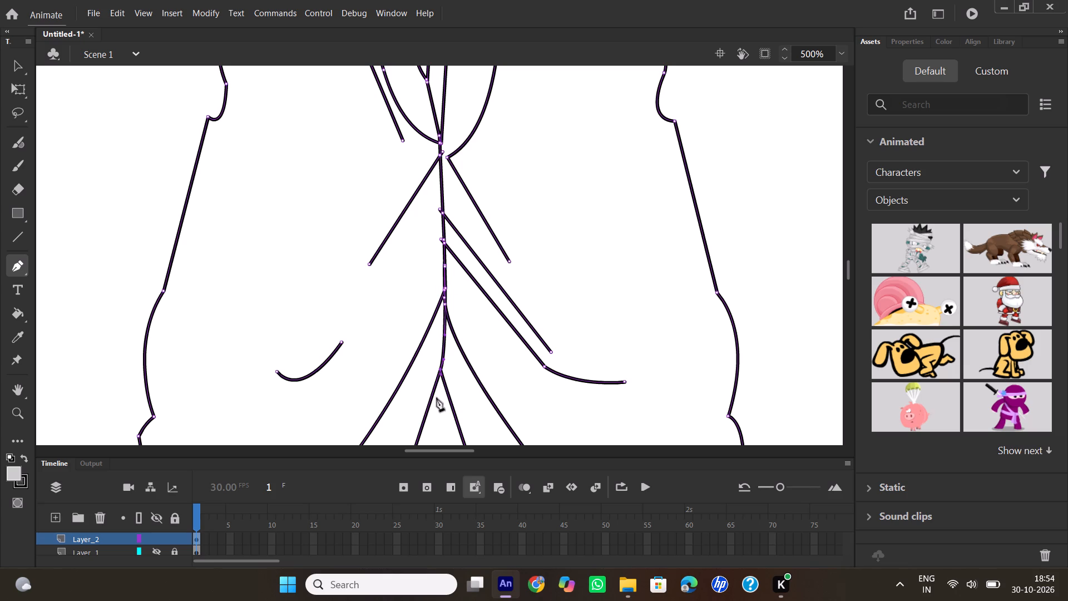
double_click(439, 370)
Show the reference Layer_1 again and compare the traced leg folds with it.
scroll(500, 326, "down", 1)
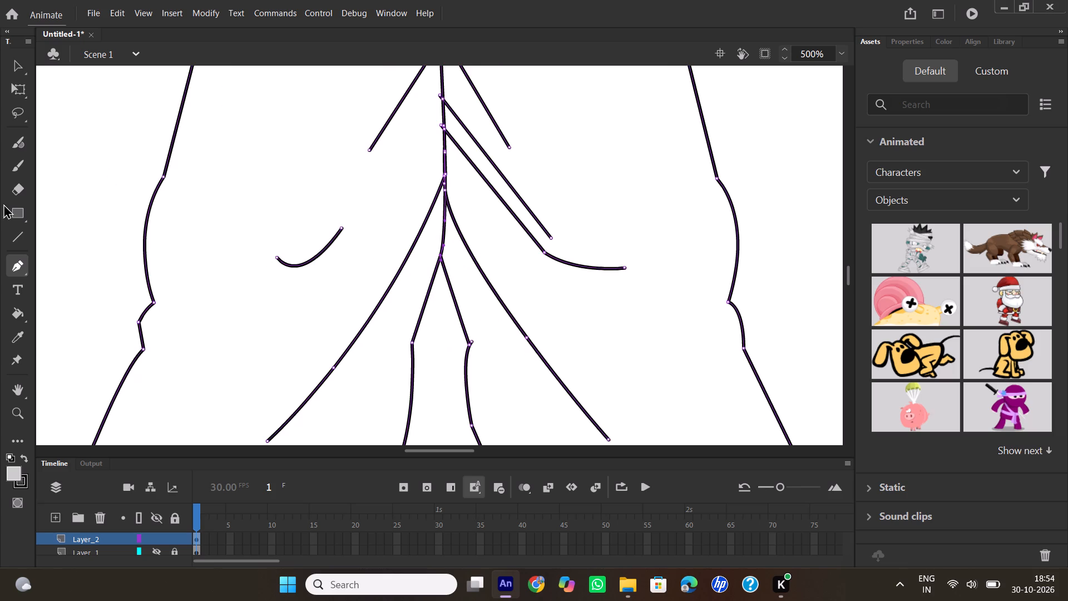
left_click(157, 554)
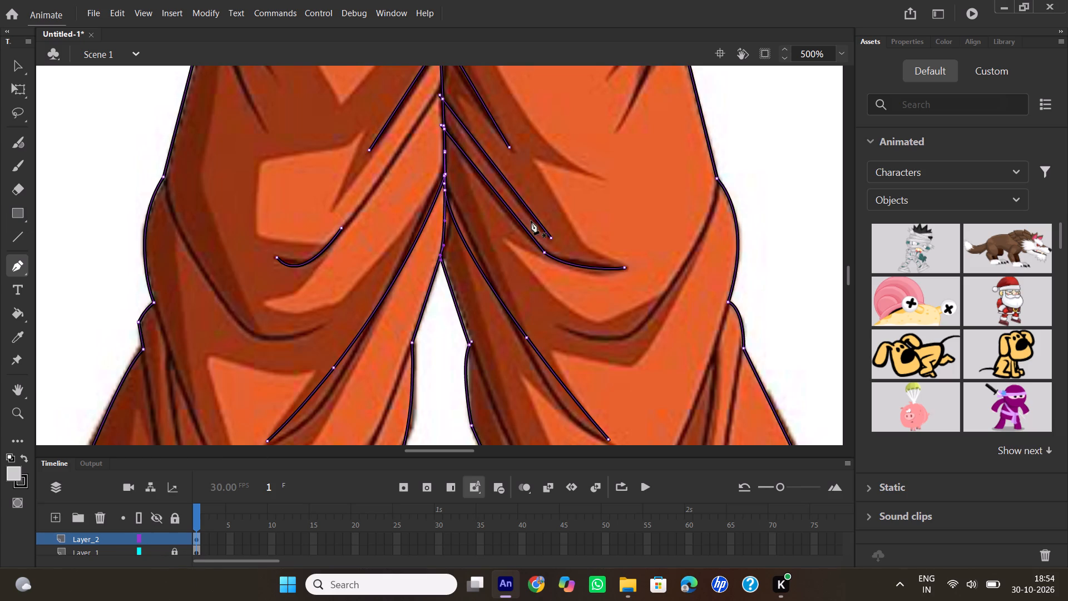
scroll(573, 279, "down", 1)
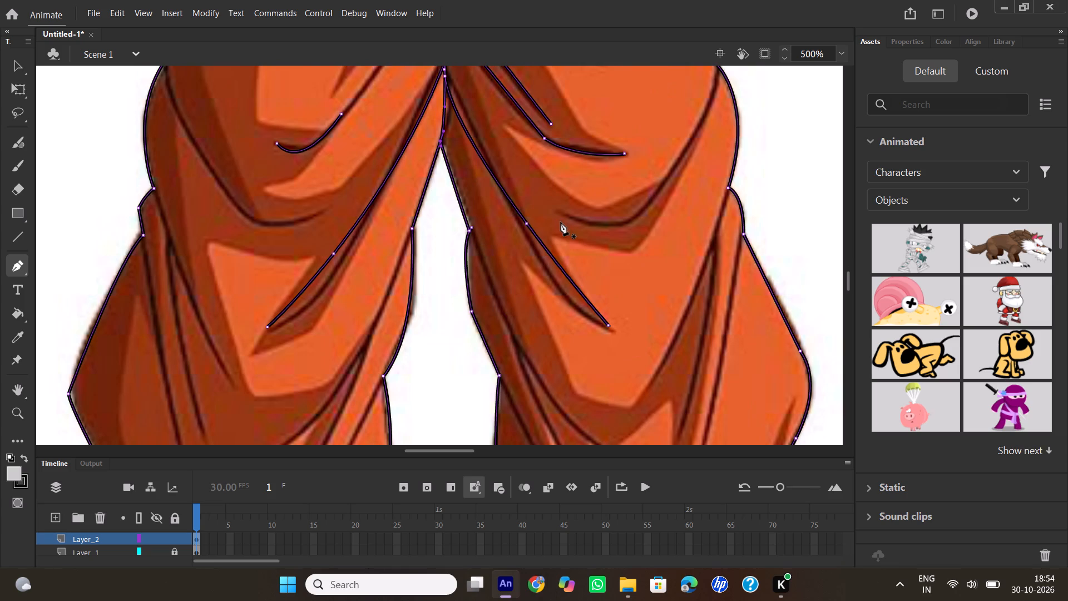
scroll(561, 222, "up", 1)
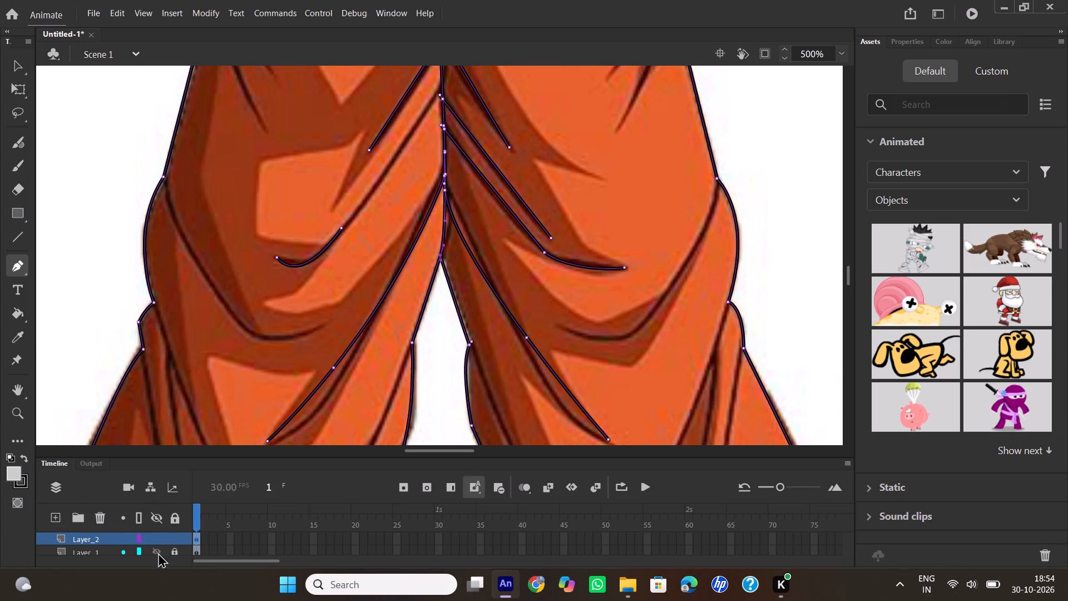
Hide the reference Layer_1, bend the lower parts of both long inner-leg folds into deeper curves, and show the reference again.
left_click(157, 555)
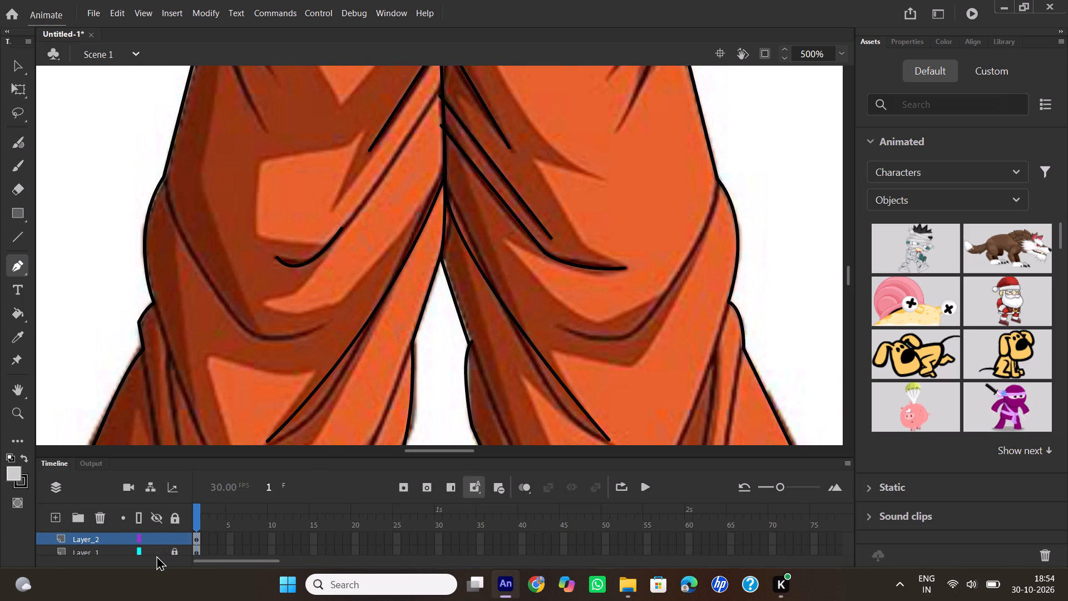
left_click(156, 553)
scroll(195, 258, "down", 1)
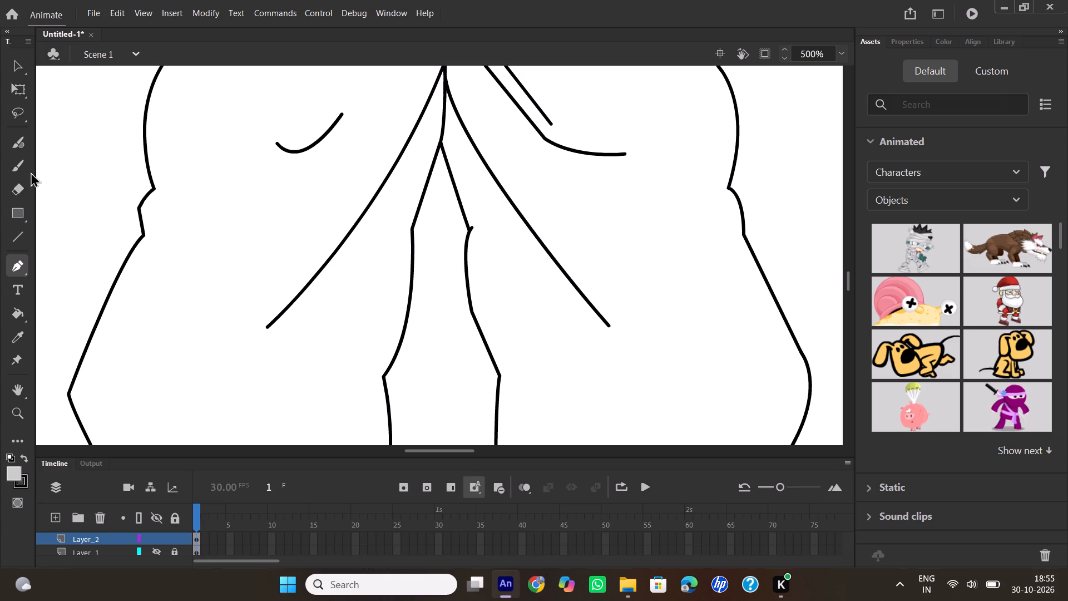
left_click(11, 71)
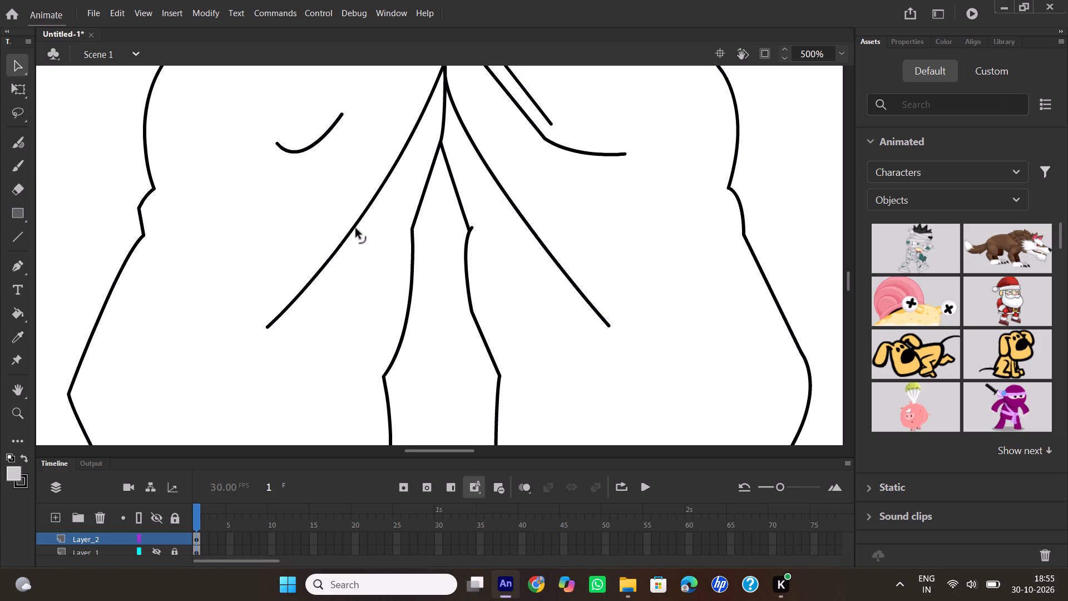
left_click_drag(355, 226, 343, 262)
left_click_drag(532, 233, 532, 252)
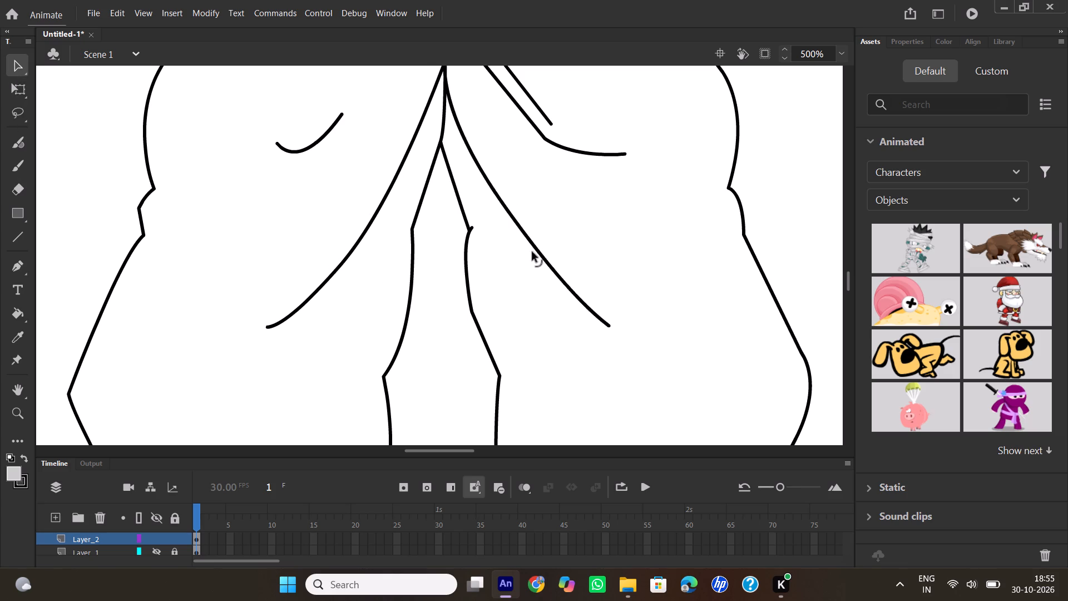
left_click_drag(532, 252, 554, 284)
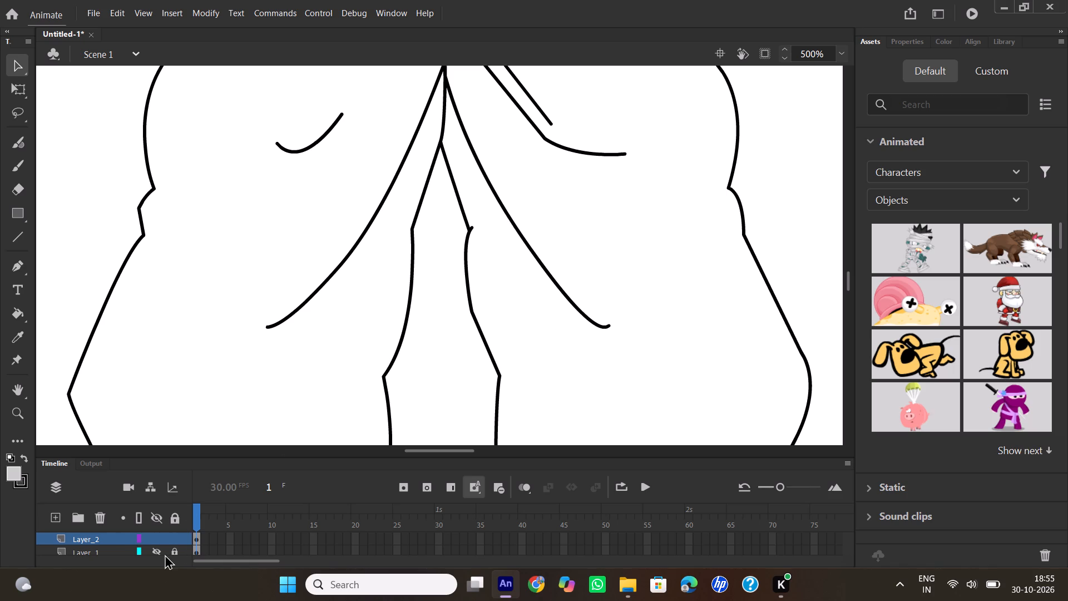
left_click(160, 549)
scroll(342, 261, "up", 1)
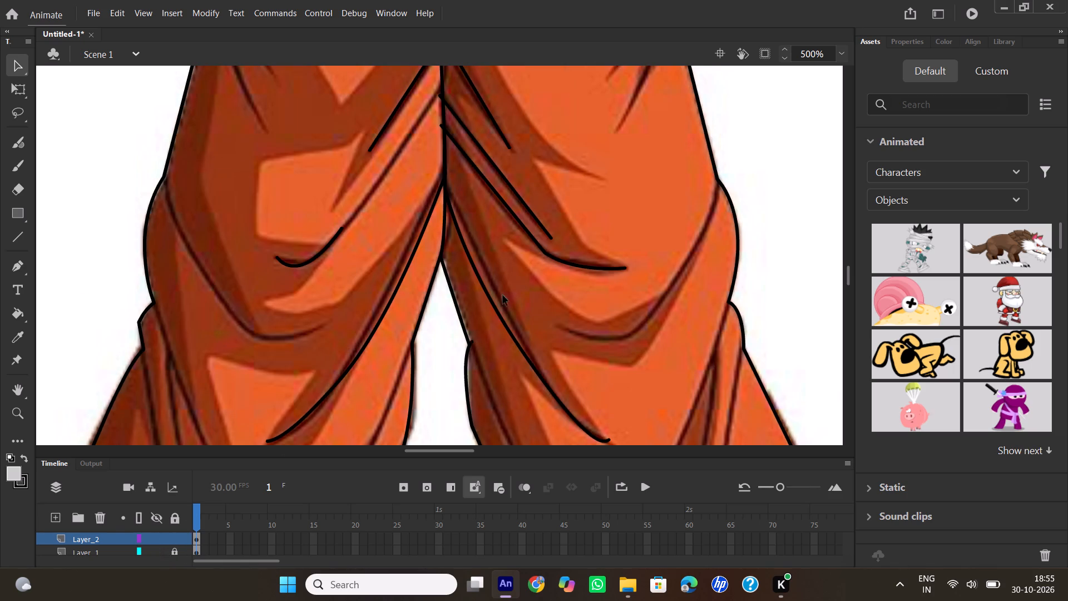
Trace the long curved fold on the left-hand lower leg, from the notch in the inner-leg outline down to its pointed end mid-shin.
scroll(502, 228, "down", 2)
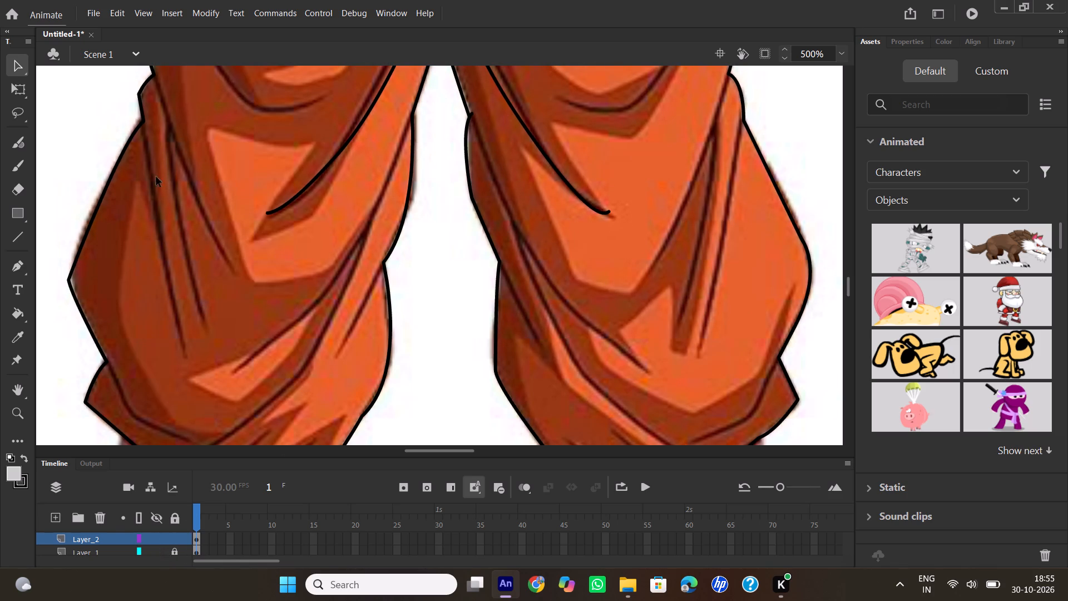
left_click(24, 264)
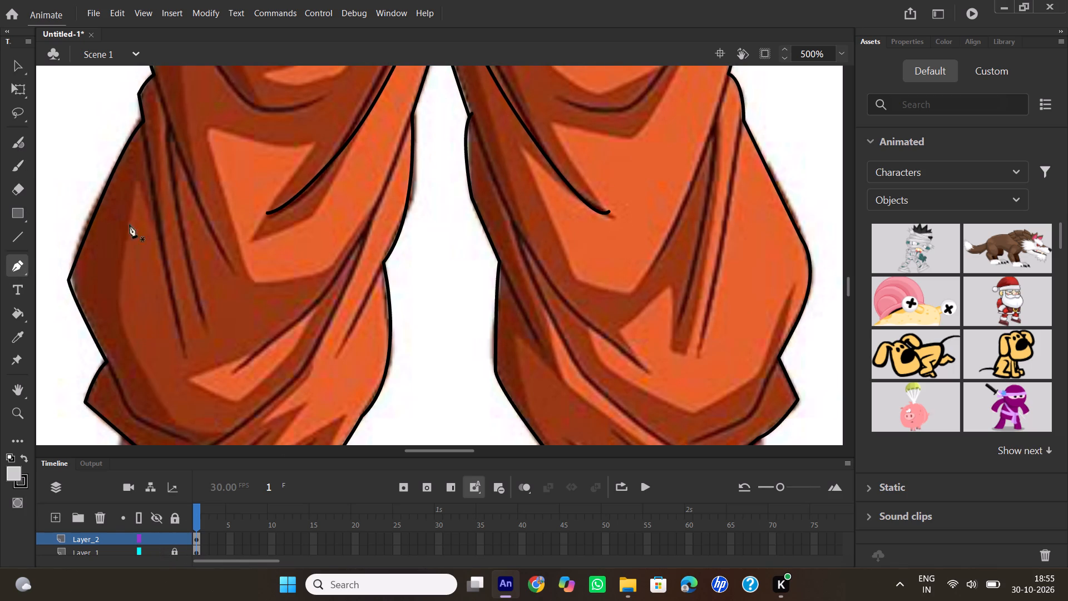
left_click(416, 106)
left_click(416, 106)
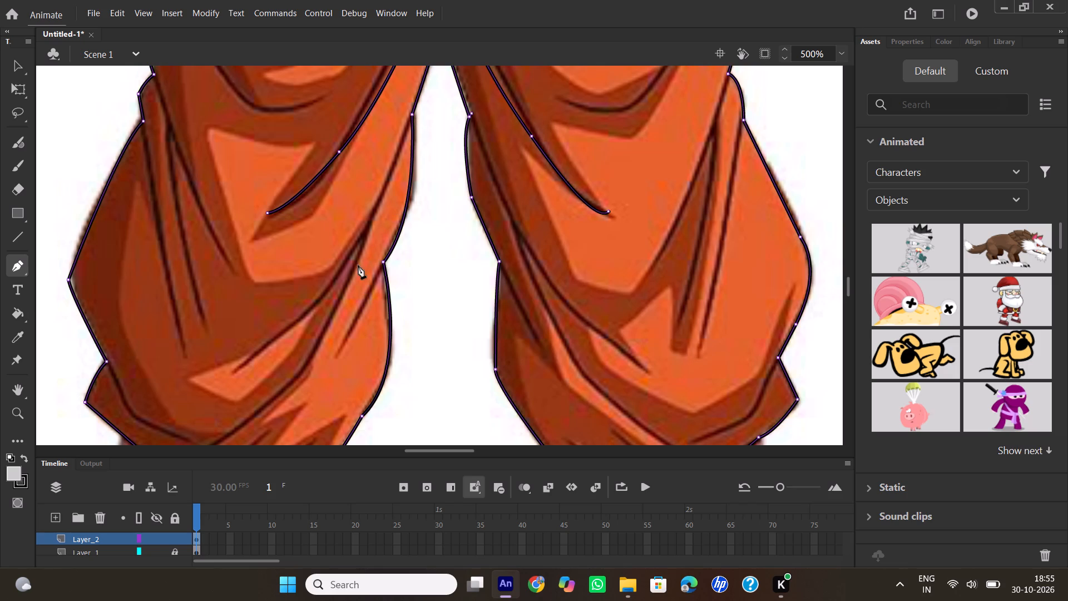
left_click(370, 224)
scroll(304, 375, "down", 1)
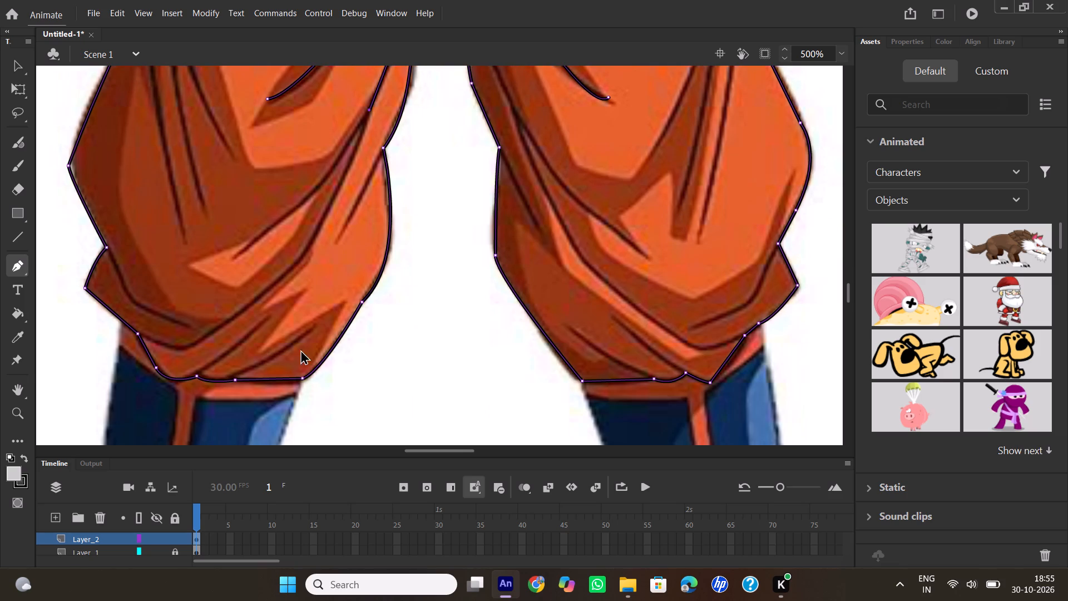
left_click_drag(233, 256, 206, 261)
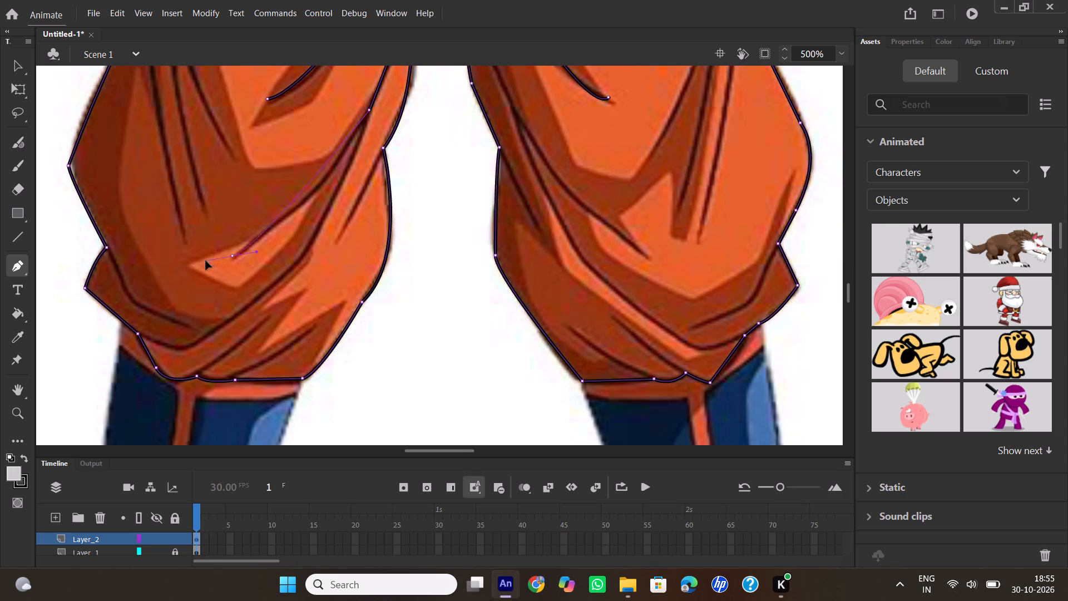
left_click_drag(206, 261, 165, 265)
double_click(232, 256)
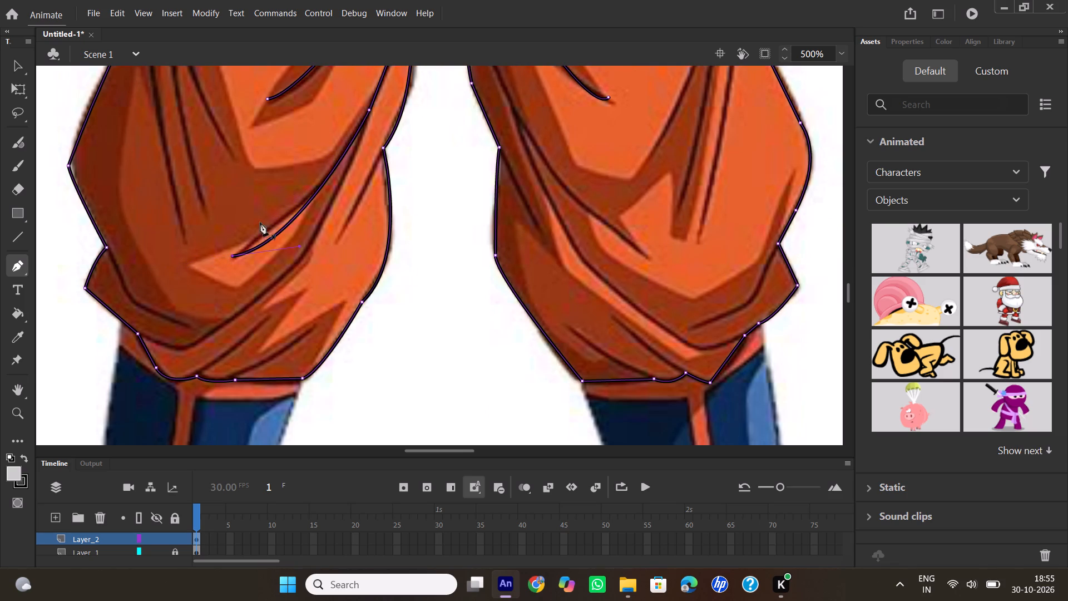
Trace the fold branching off the middle of that curve and sweeping down around the left-hand cuff to its outer edge.
left_click(372, 104)
left_click_drag(303, 262, 286, 268)
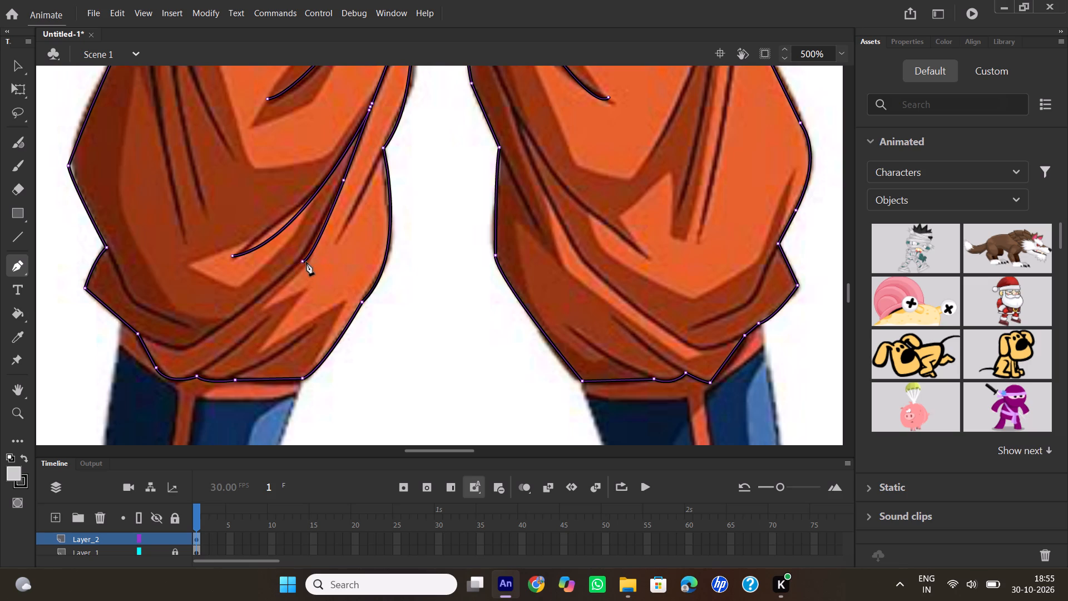
left_click(303, 262)
left_click_drag(184, 352, 175, 352)
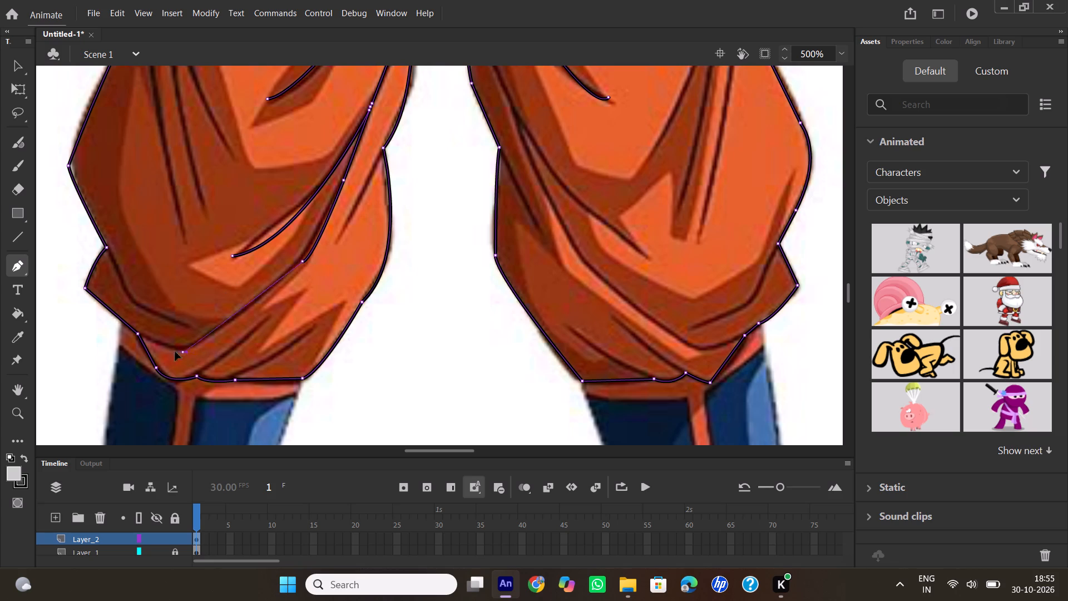
left_click_drag(175, 352, 164, 349)
left_click(184, 353)
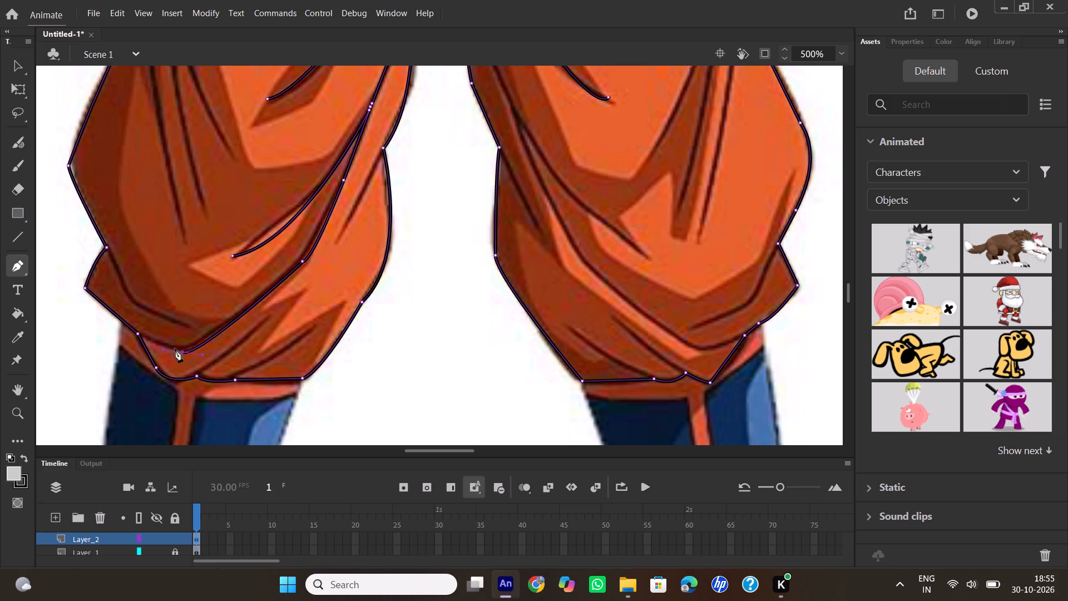
left_click_drag(135, 330, 120, 319)
left_click_drag(120, 319, 120, 318)
double_click(136, 329)
Trace the short fold on the left-hand lower leg from its lower tip up to the notch in the inner outline.
left_click(339, 237)
left_click_drag(393, 138, 398, 122)
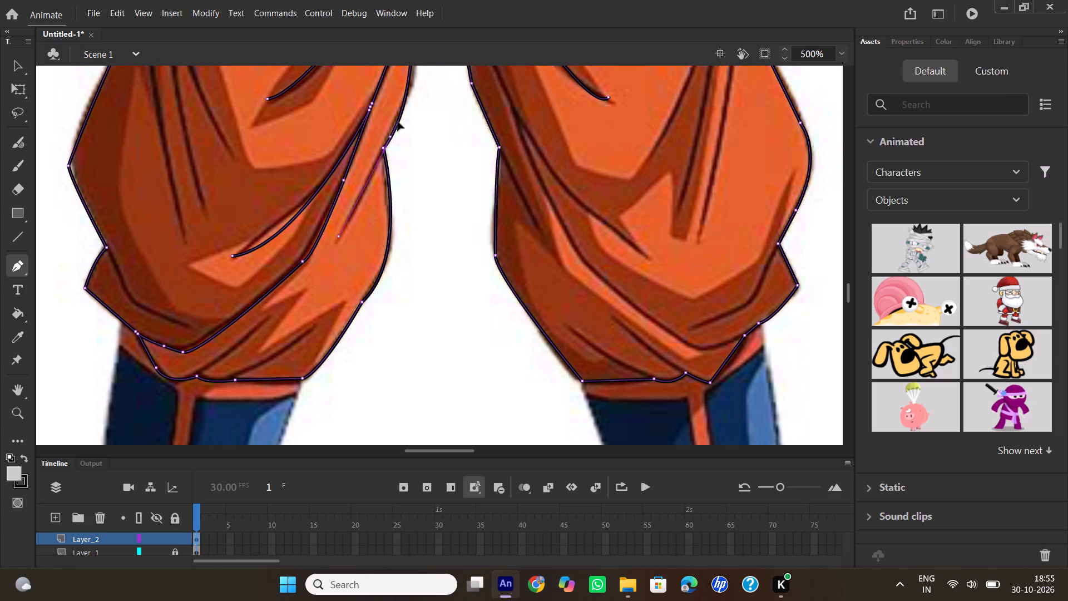
left_click_drag(398, 122, 399, 120)
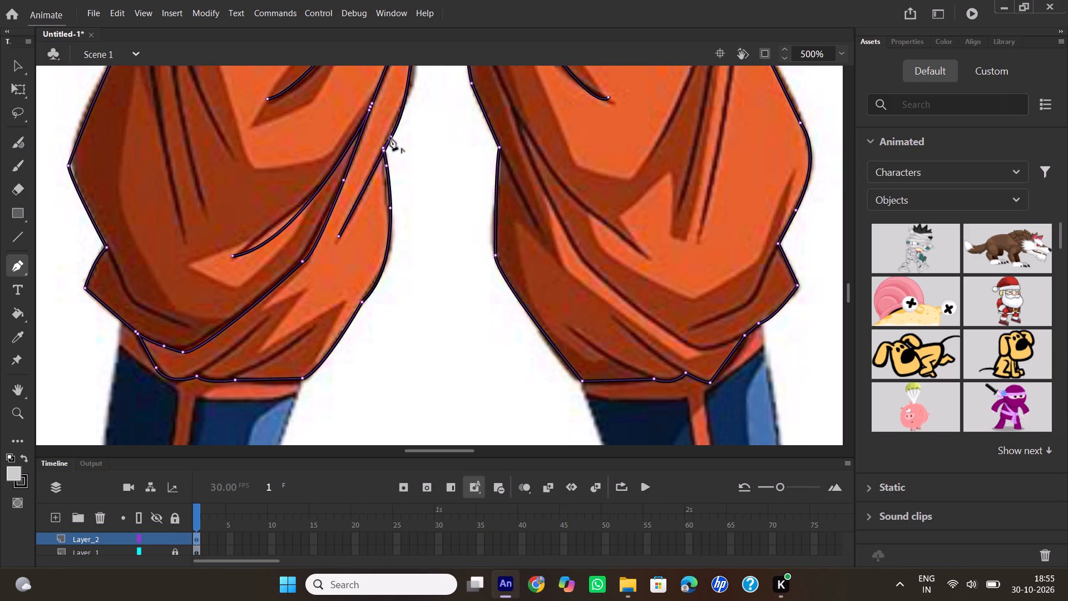
double_click(390, 137)
Trace the two short diagonal folds near the left-hand cuff, each from its upper tip down to the cuff's bottom edge.
left_click(268, 317)
left_click_drag(192, 376, 179, 380)
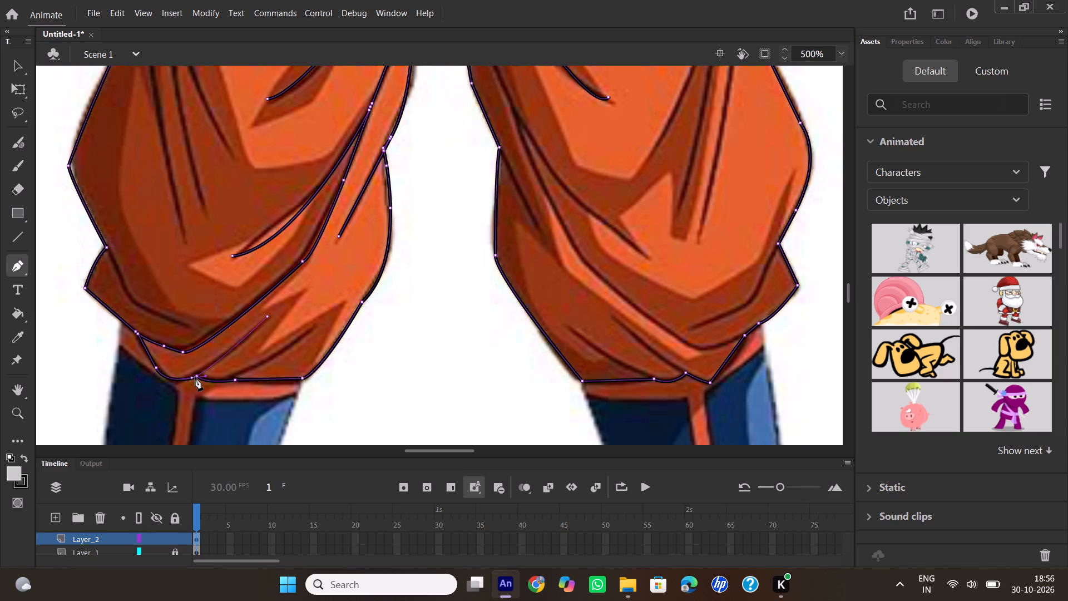
double_click(191, 377)
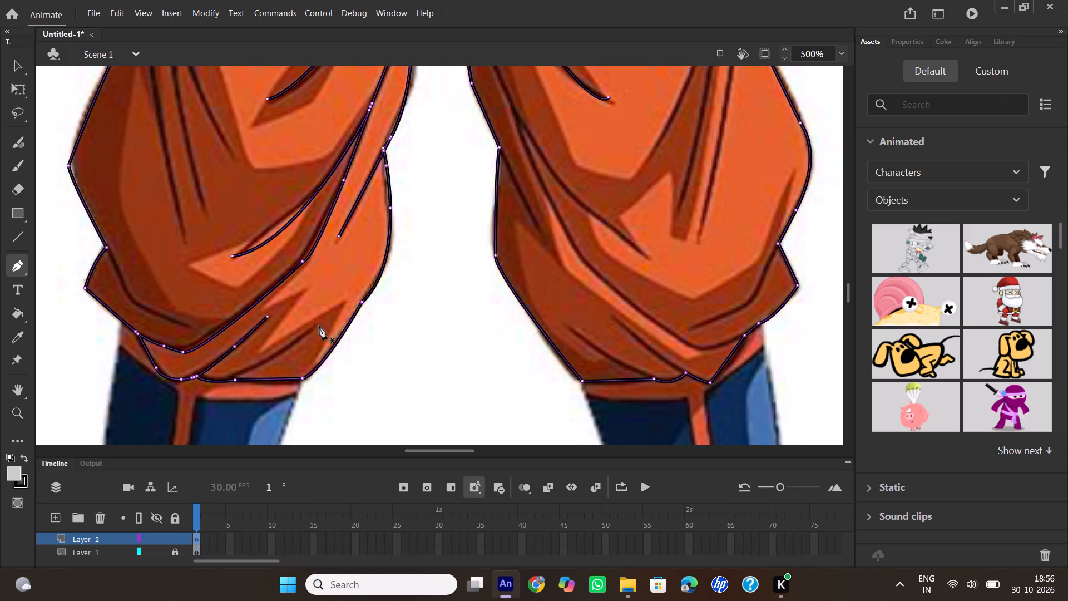
left_click(316, 326)
left_click_drag(226, 381, 211, 383)
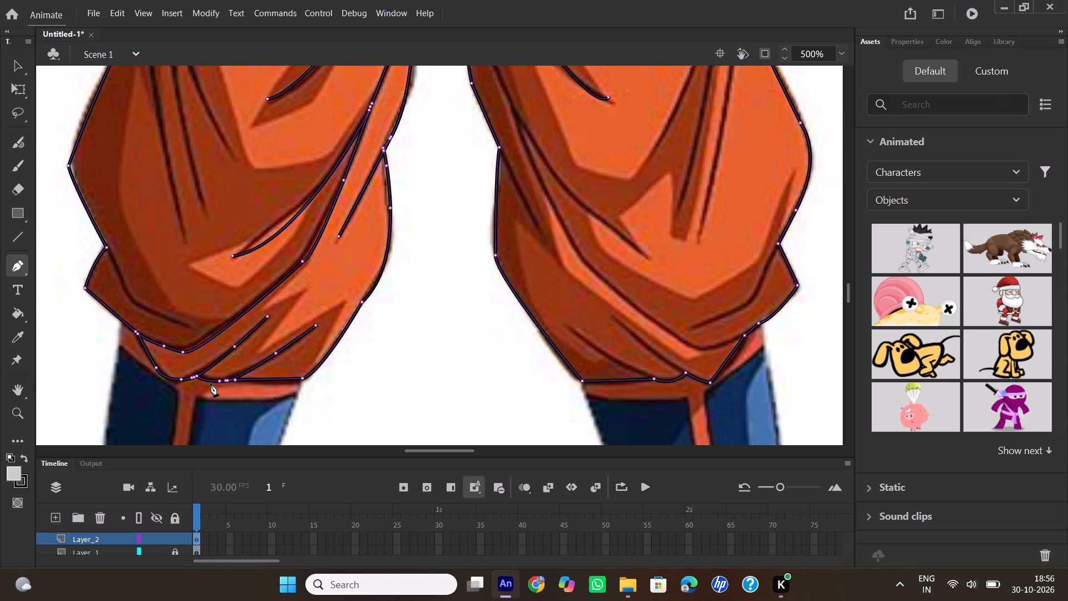
double_click(227, 381)
Trace the curved fold above the left-hand cuff, from its inner tip up to the notch in the outer outline.
left_click(189, 328)
left_click_drag(132, 302, 118, 286)
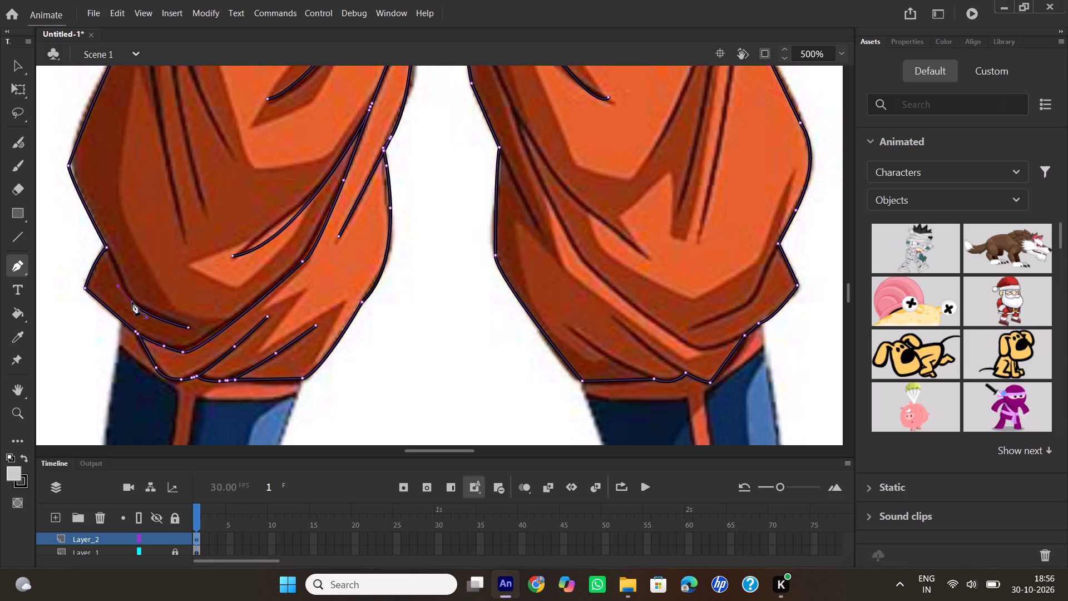
left_click(132, 302)
left_click_drag(99, 231, 97, 221)
double_click(100, 234)
Trace the two long, narrow folds on the left-hand lower leg, from their lower tips up toward the notch in the outer outline.
scroll(169, 239, "up", 1)
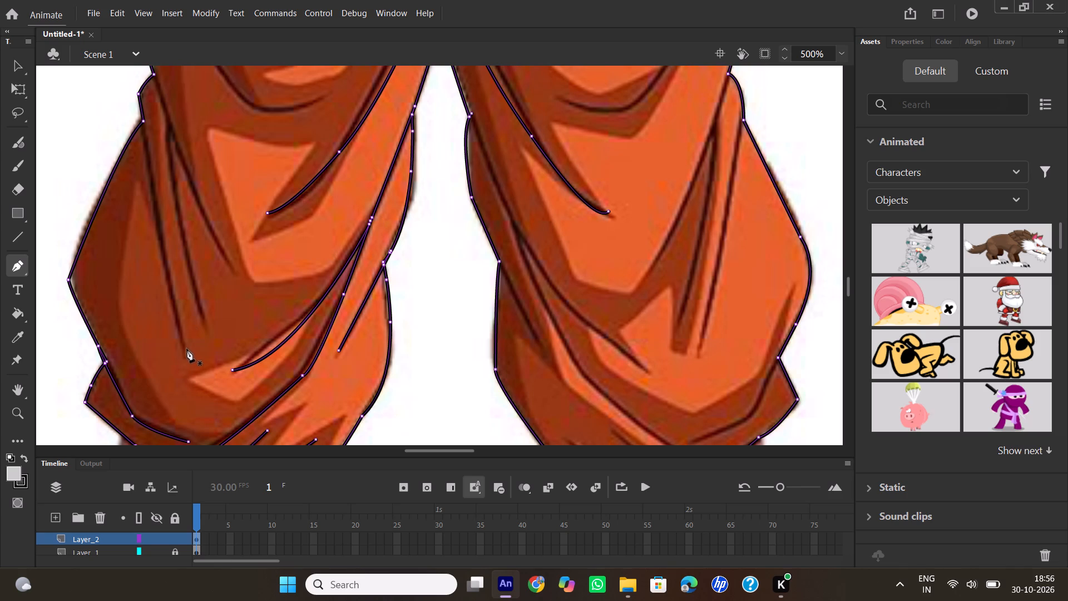
left_click(185, 352)
left_click_drag(141, 110, 146, 80)
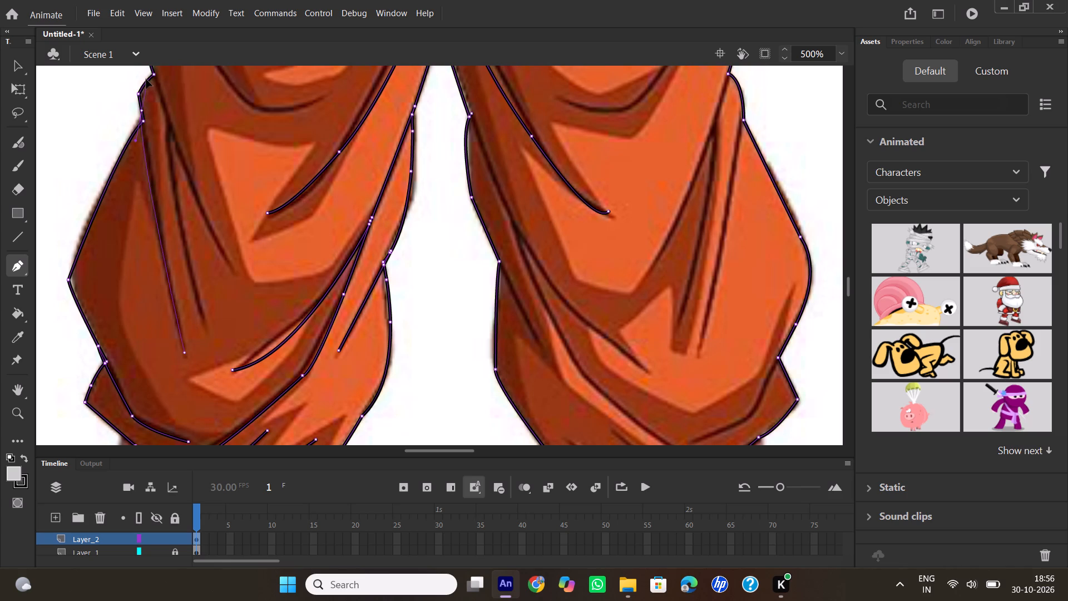
left_click_drag(146, 80, 145, 80)
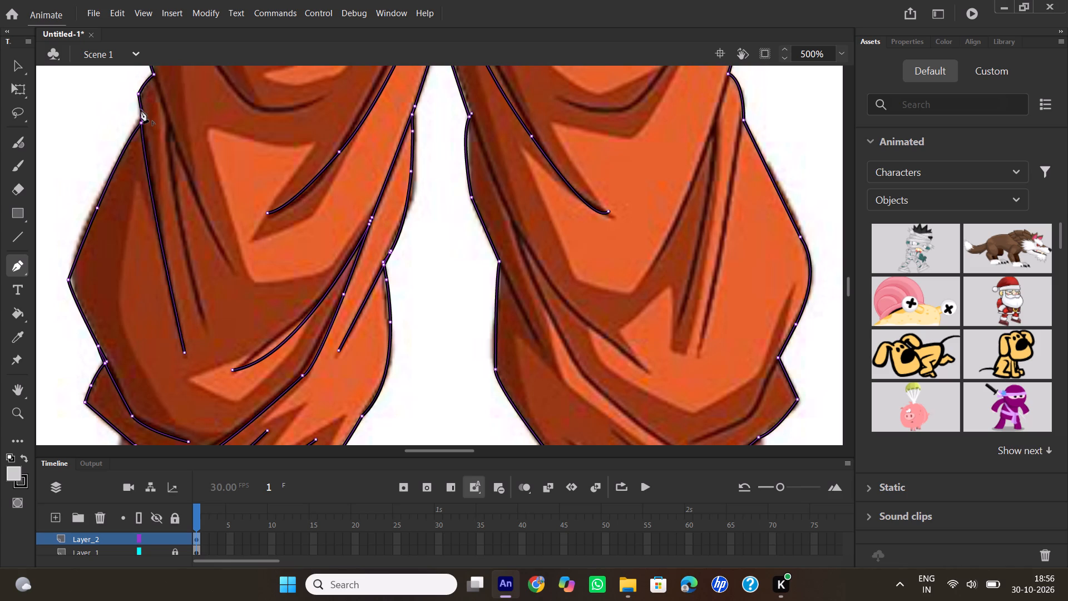
double_click(141, 110)
left_click(209, 323)
left_click_drag(171, 127, 180, 100)
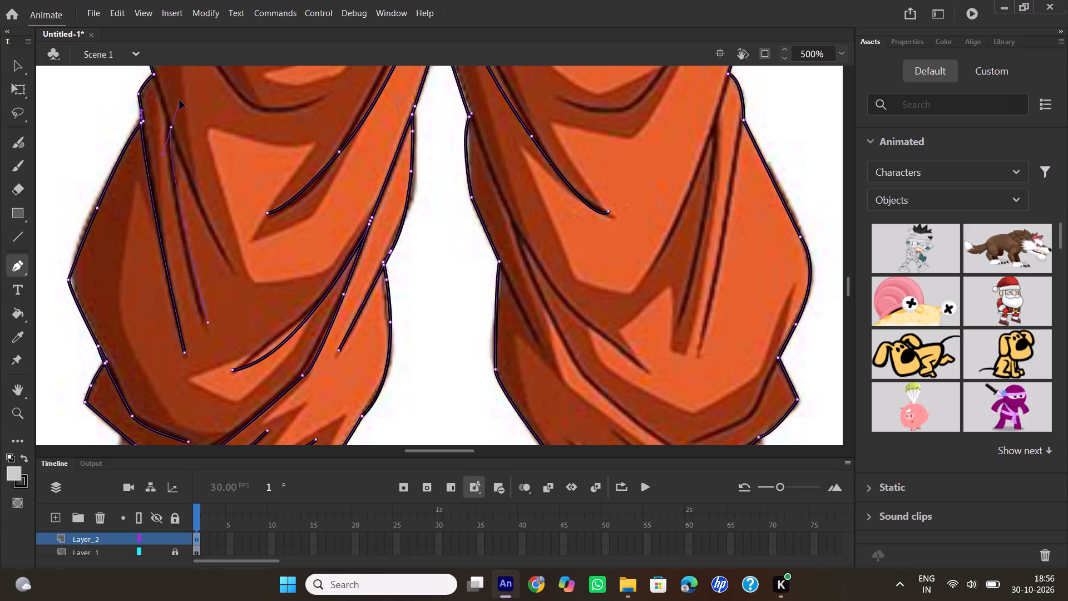
left_click_drag(180, 100, 181, 91)
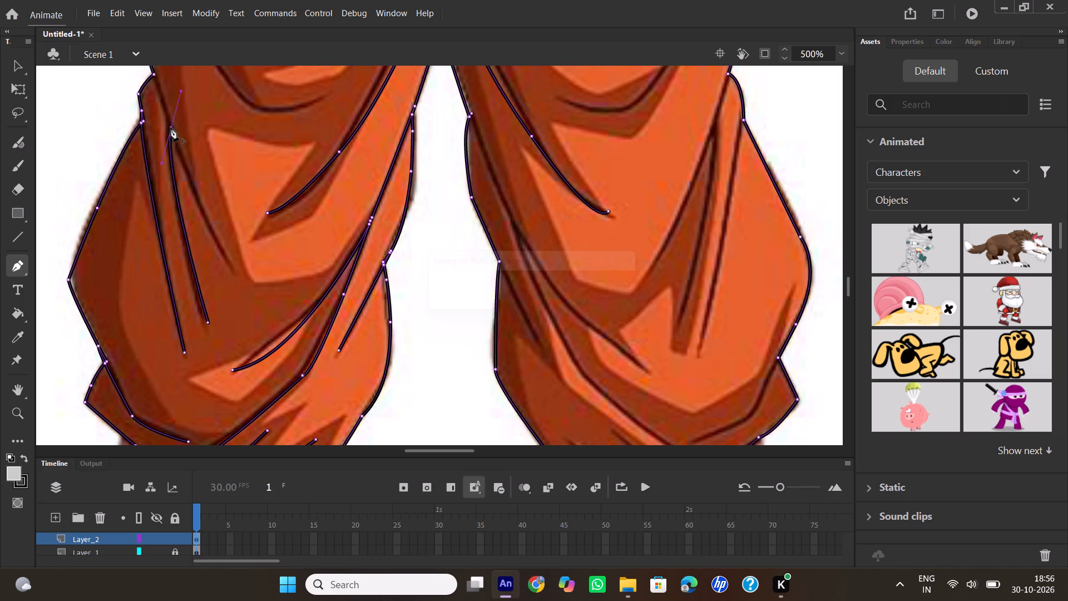
double_click(171, 127)
Trace the third long fold on the left-hand leg, from its lower inner tip up to the outer outline above the notch.
left_click(234, 270)
scroll(234, 270, "up", 1)
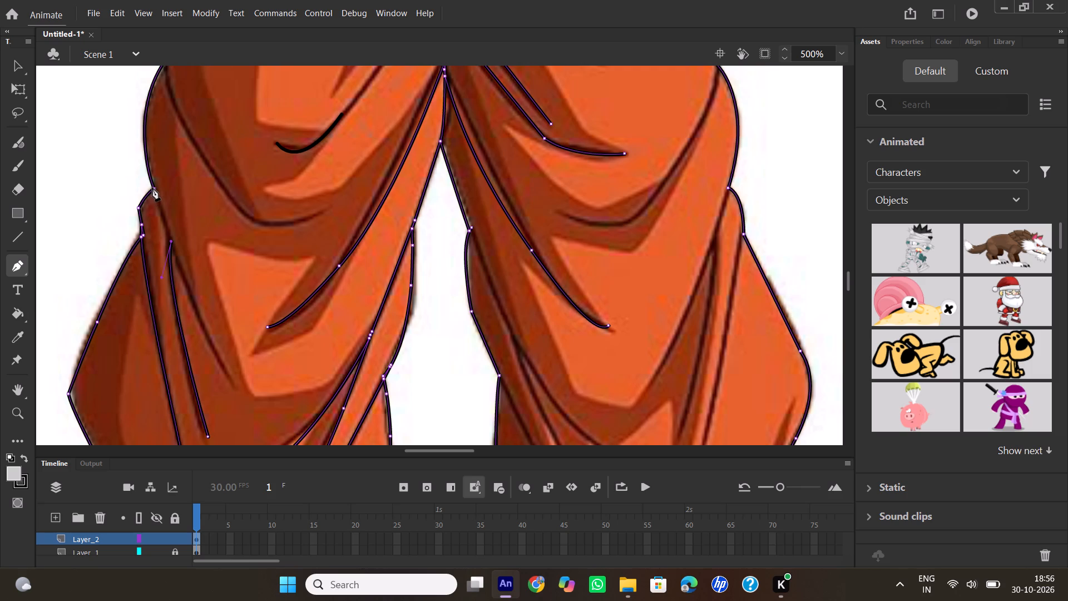
left_click_drag(153, 180, 159, 160)
left_click_drag(159, 160, 155, 160)
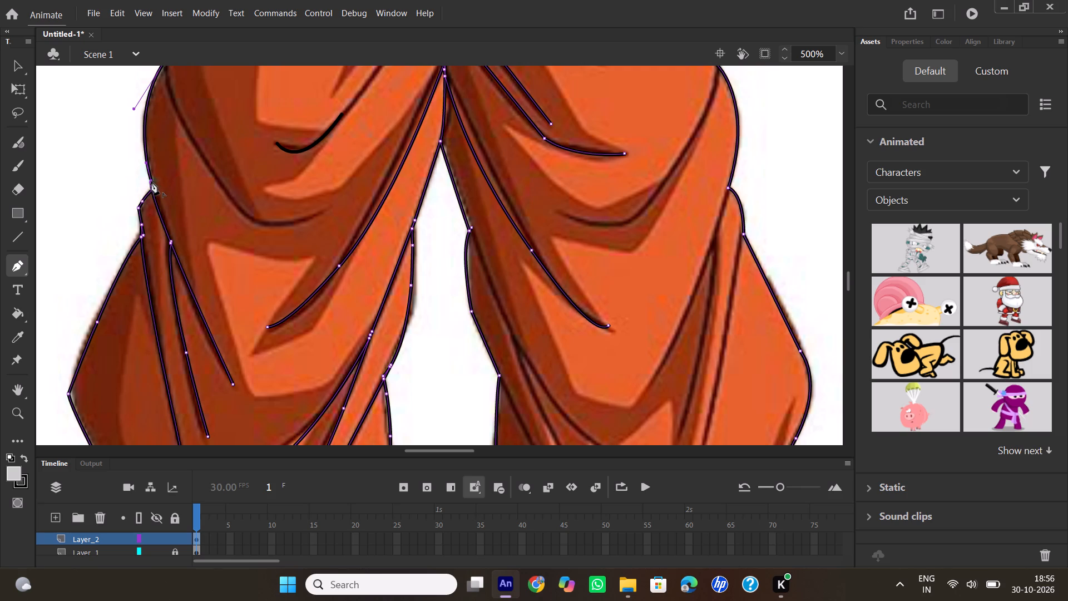
double_click(151, 181)
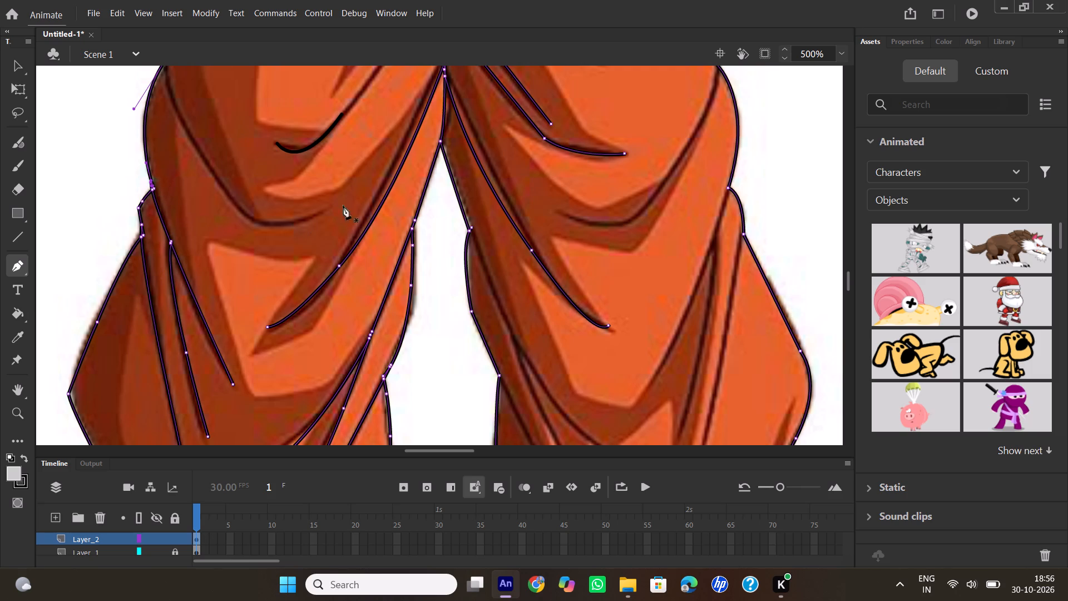
Trace the curved fold across the left-hand knee, from its inner tip around the bend and up to the outer outline.
left_click(331, 206)
left_click_drag(236, 205, 189, 159)
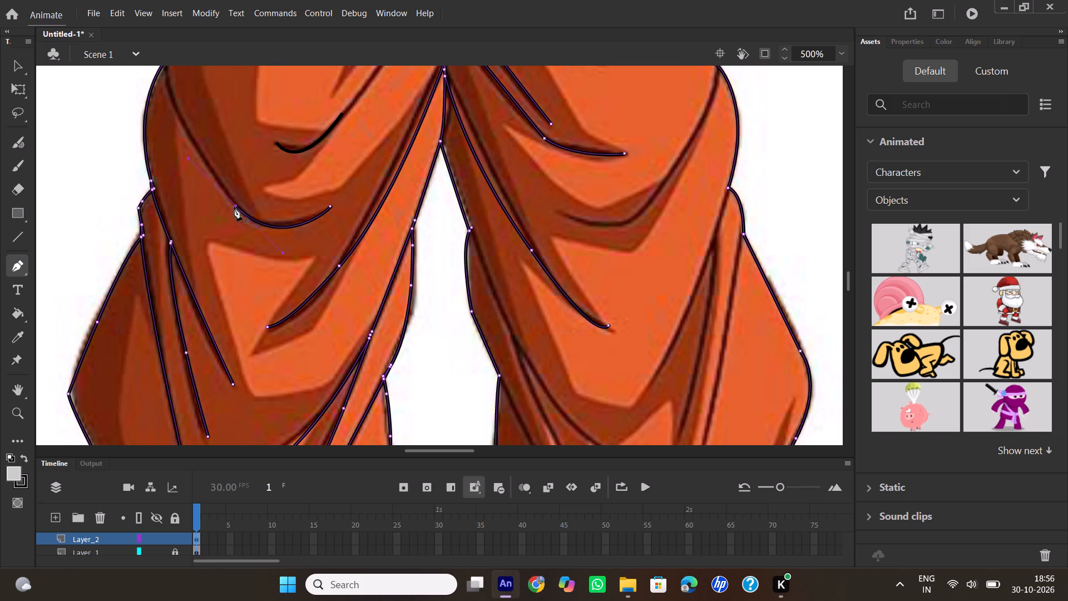
left_click(234, 207)
scroll(251, 179, "up", 1)
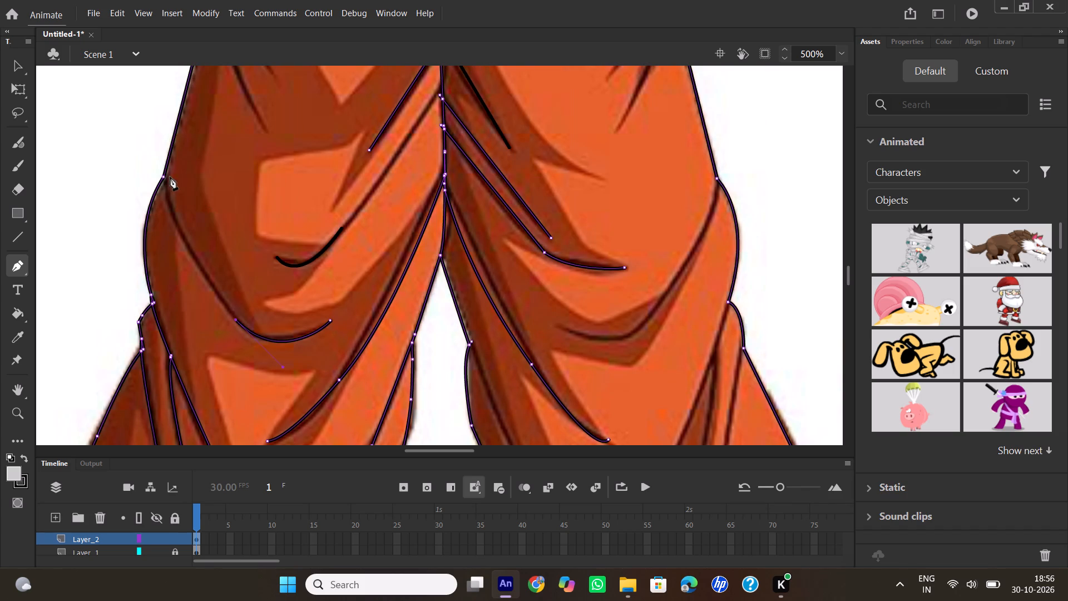
left_click_drag(167, 168, 165, 112)
left_click_drag(165, 112, 165, 110)
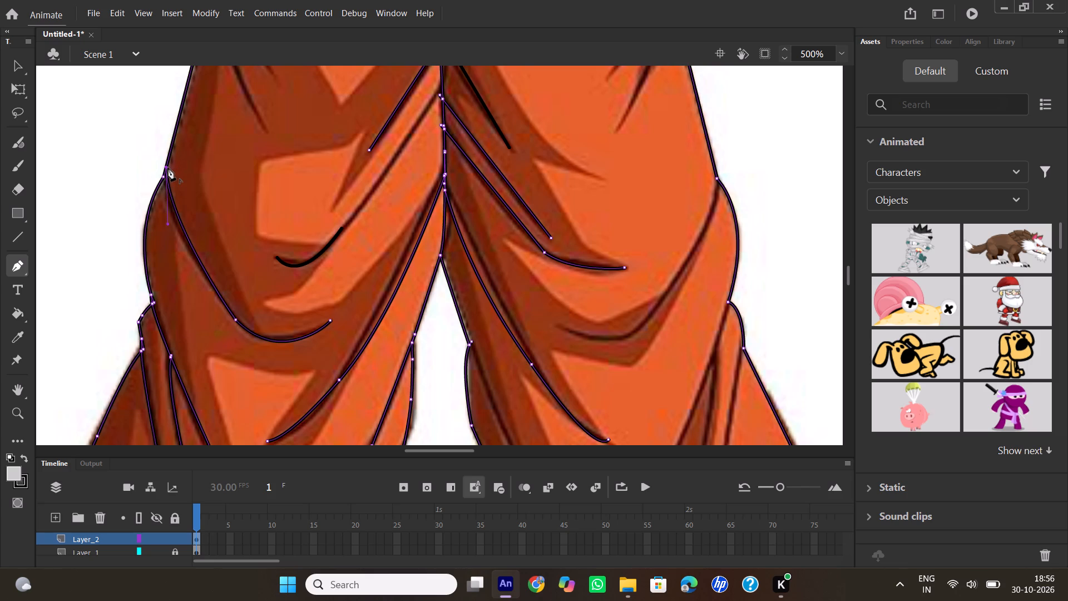
double_click(168, 168)
Trace the two diagonal folds below the left-hand fist, each from its lower tip up to the trouser outline at the fist.
scroll(567, 284, "down", 1)
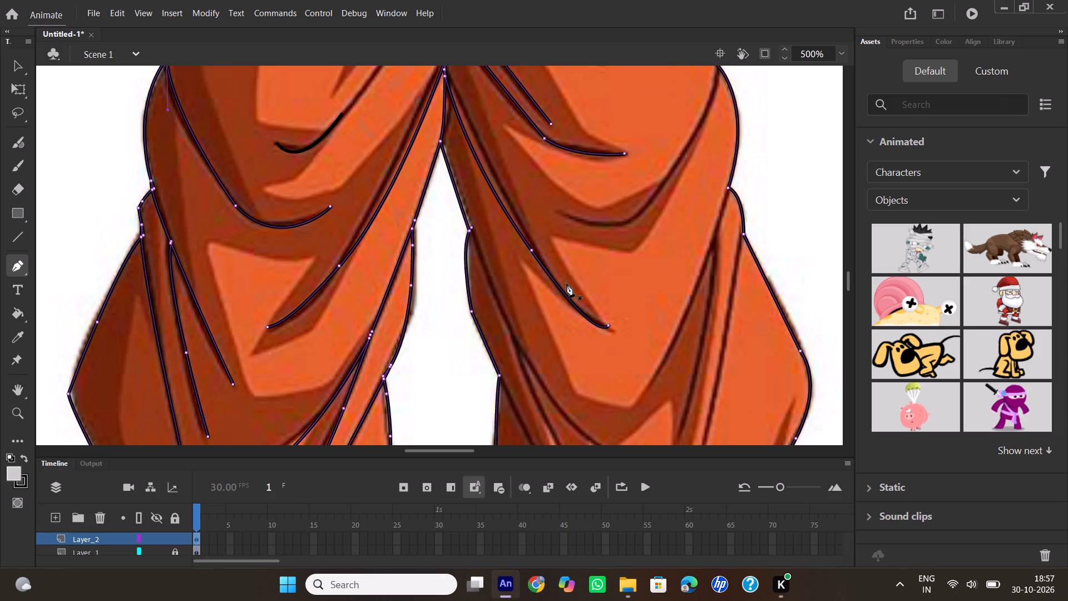
scroll(337, 235, "up", 2)
scroll(286, 253, "up", 1)
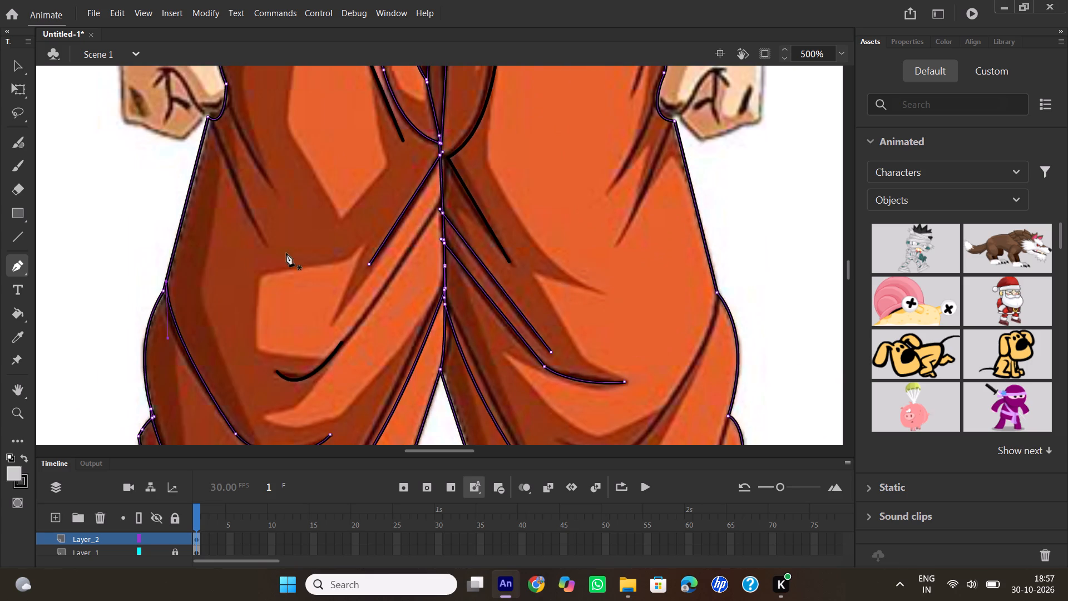
left_click(267, 358)
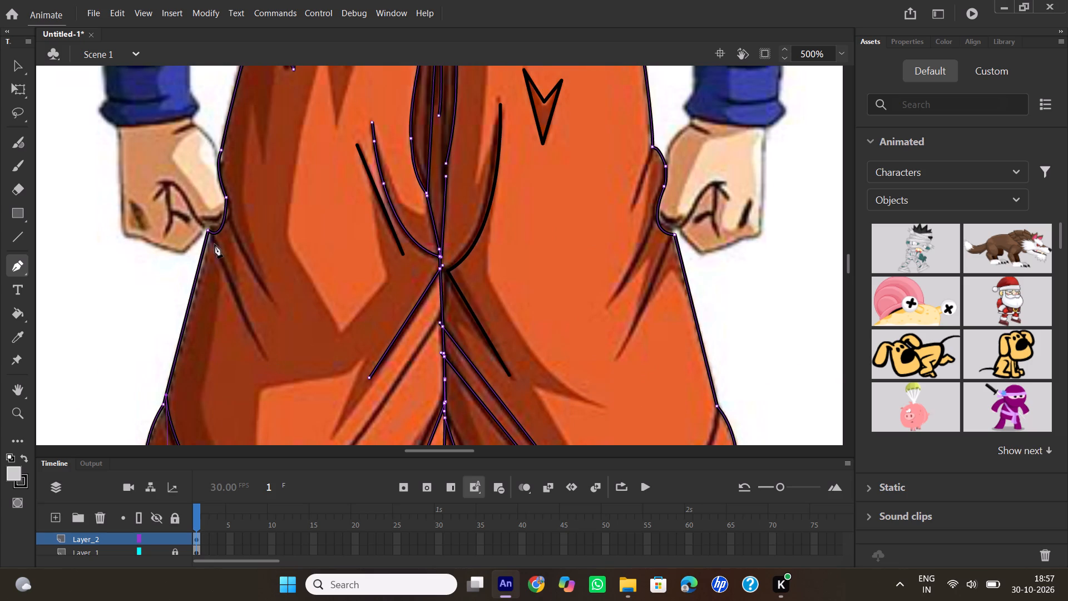
left_click_drag(210, 235, 209, 218)
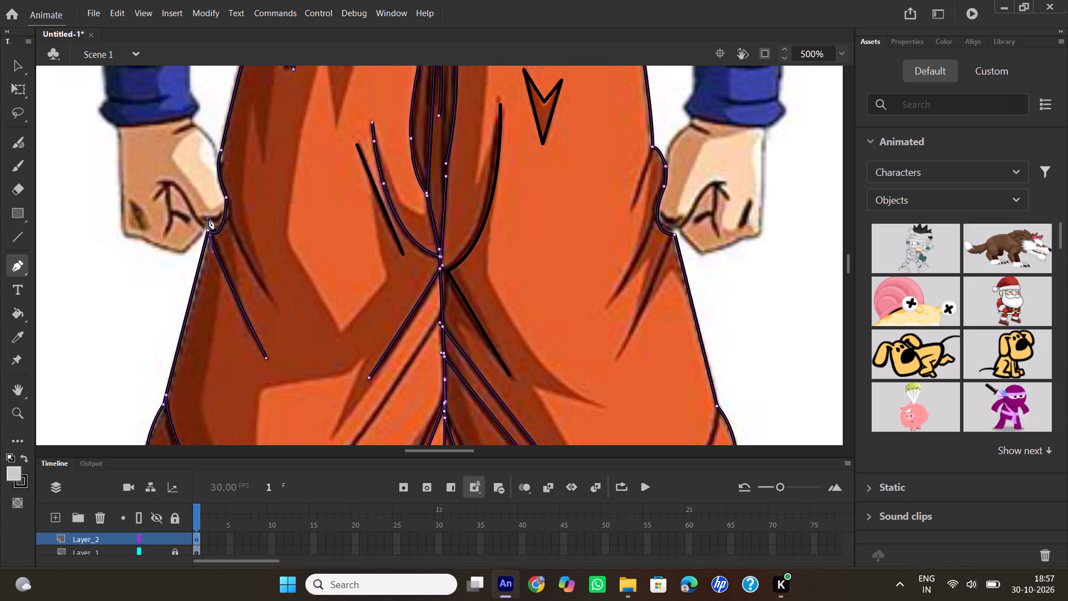
double_click(211, 236)
left_click(274, 300)
left_click_drag(228, 207, 223, 193)
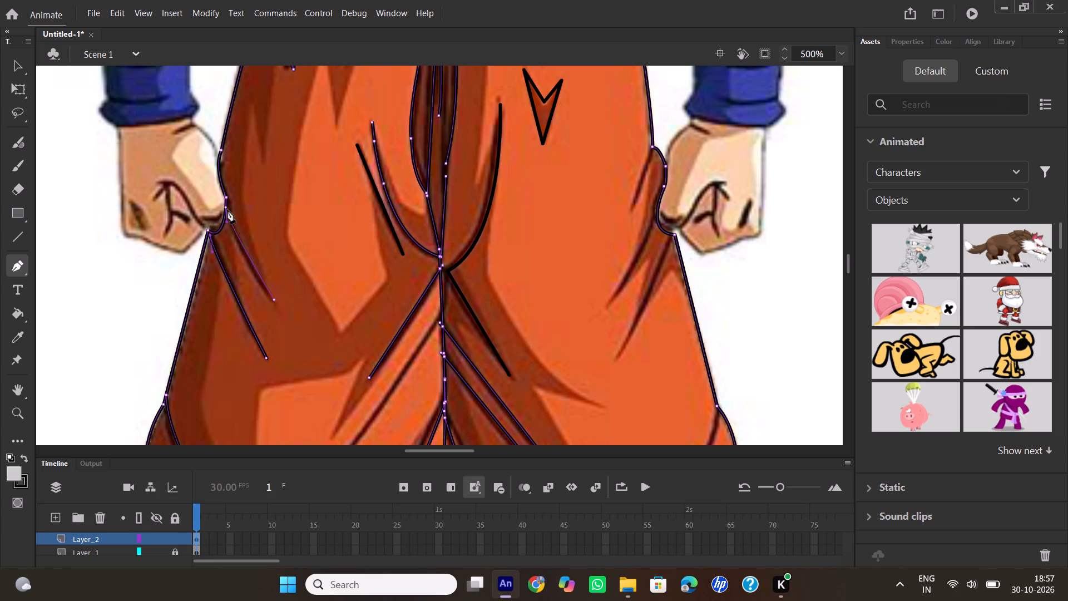
double_click(227, 209)
Trace the short fold beside the right-hand fist, from its lower tip up to the outer outline above the fist.
scroll(467, 203, "up", 1)
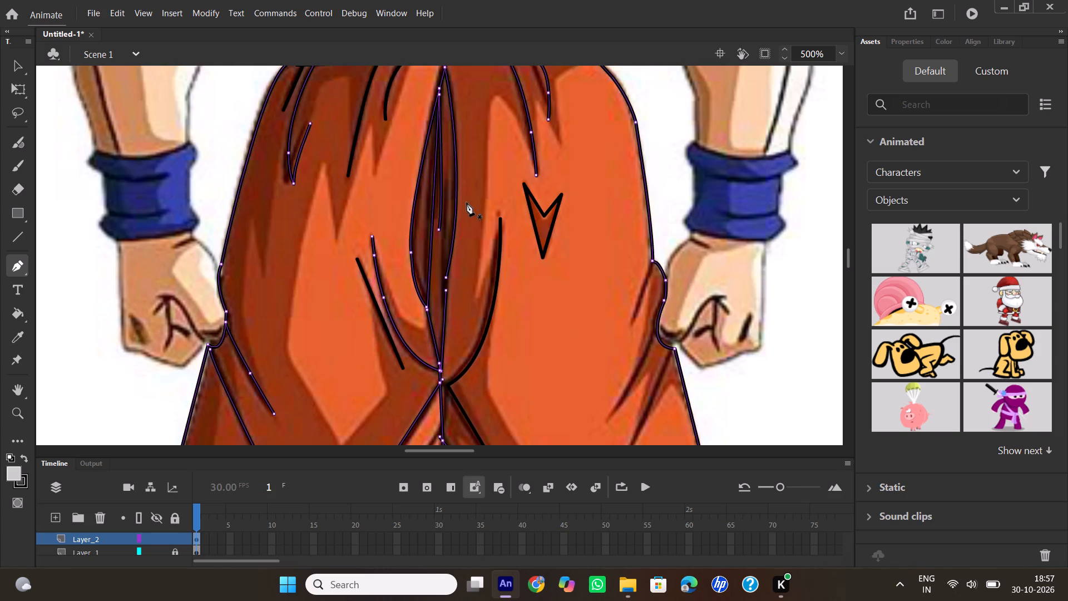
scroll(468, 203, "down", 2)
scroll(598, 208, "up", 1)
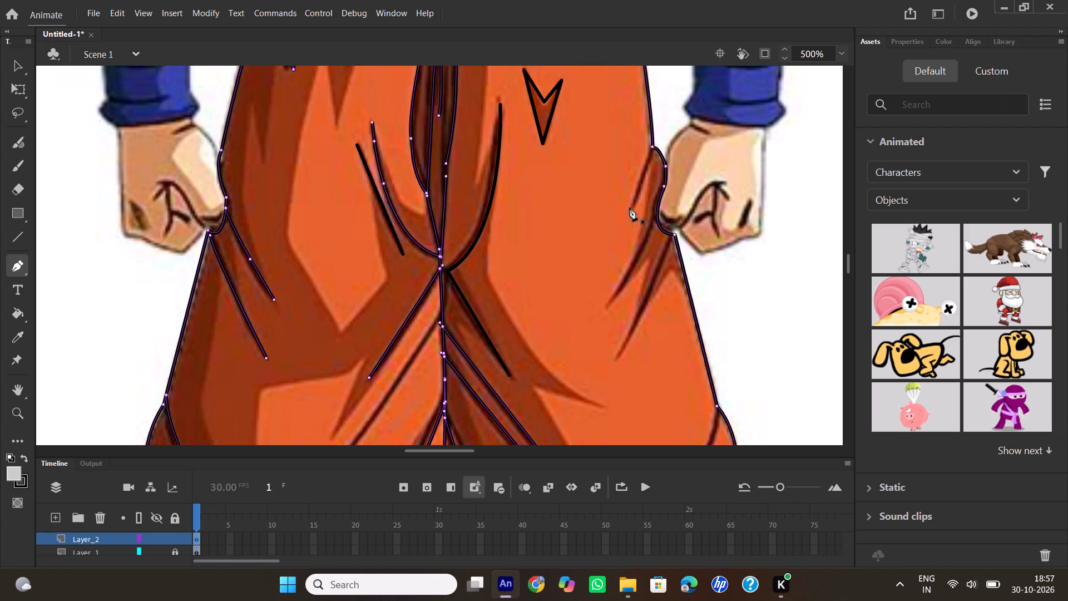
left_click(630, 208)
left_click_drag(651, 134, 651, 132)
left_click_drag(651, 132, 654, 102)
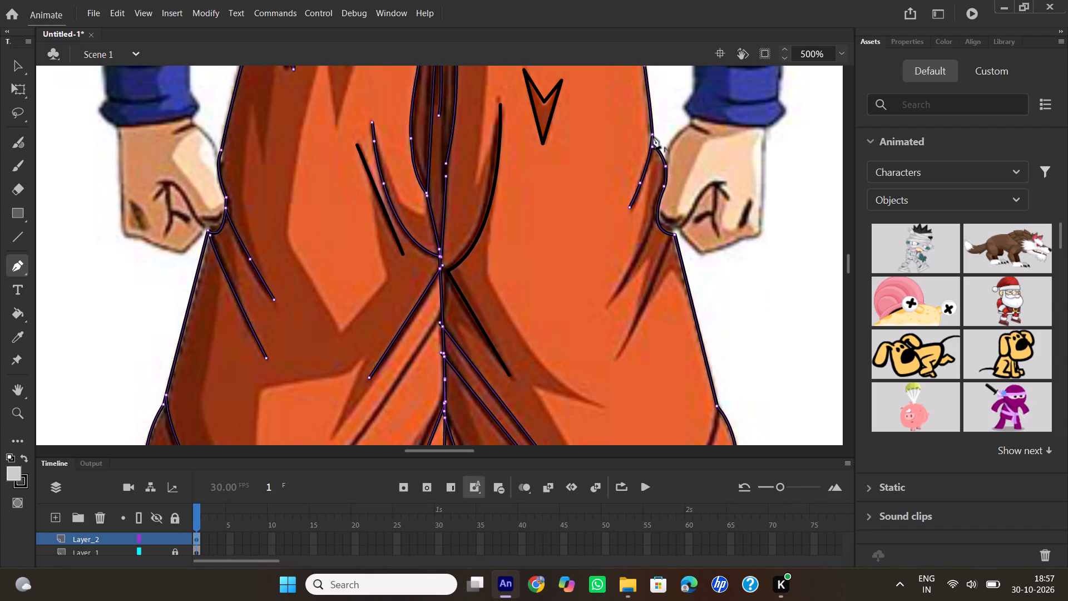
double_click(653, 136)
Trace the two diagonal folds below the right-hand fist, each from its lower tip up to the trouser outline at the fist.
left_click(599, 307)
left_click_drag(657, 208, 665, 190)
left_click_drag(665, 190, 668, 164)
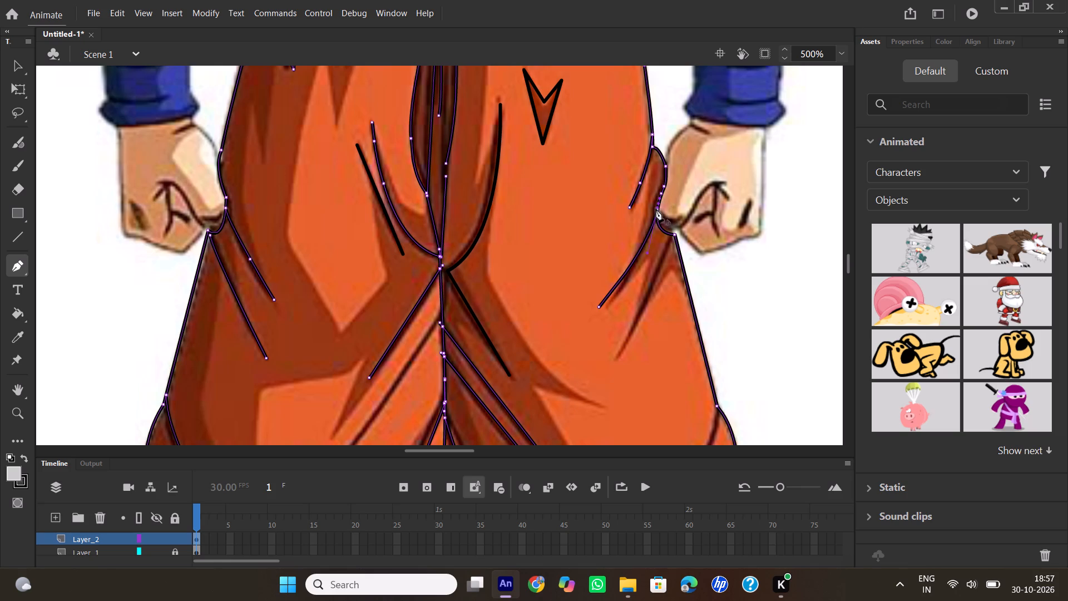
double_click(656, 209)
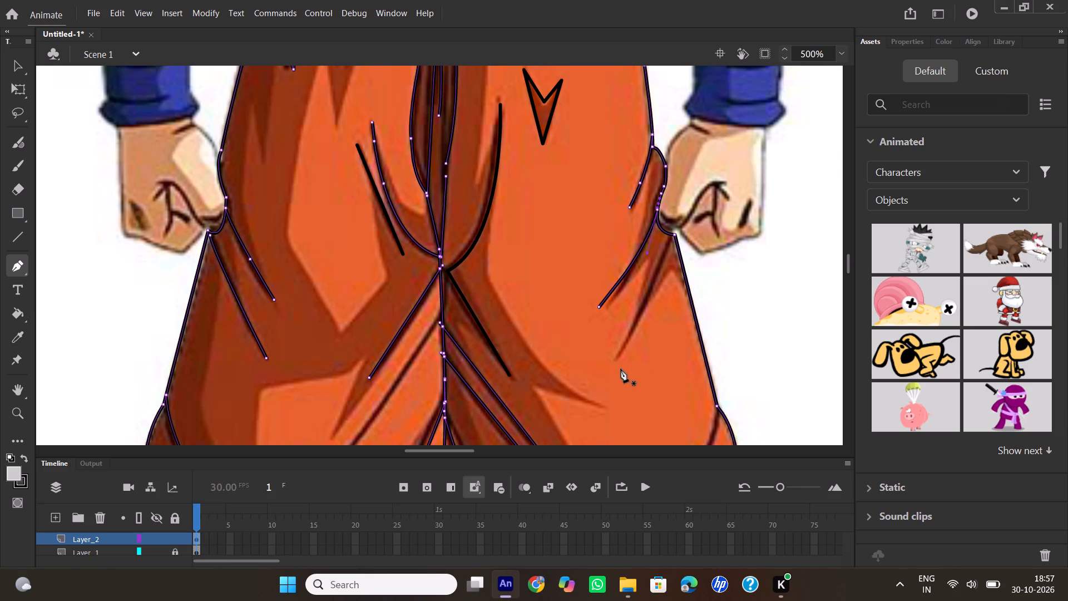
left_click(613, 363)
left_click_drag(673, 236, 680, 192)
double_click(676, 235)
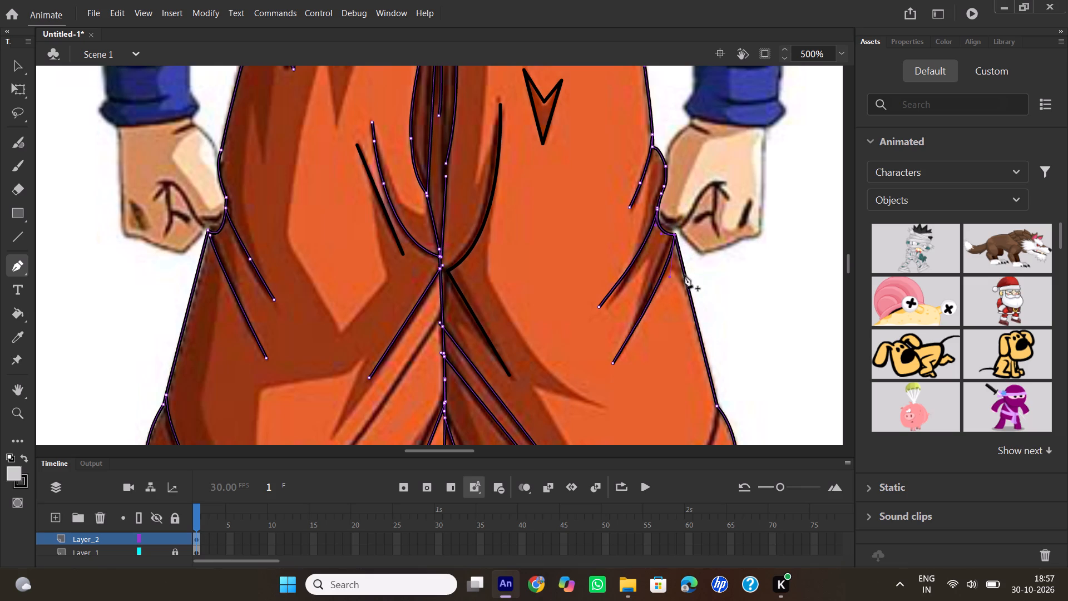
double_click(677, 236)
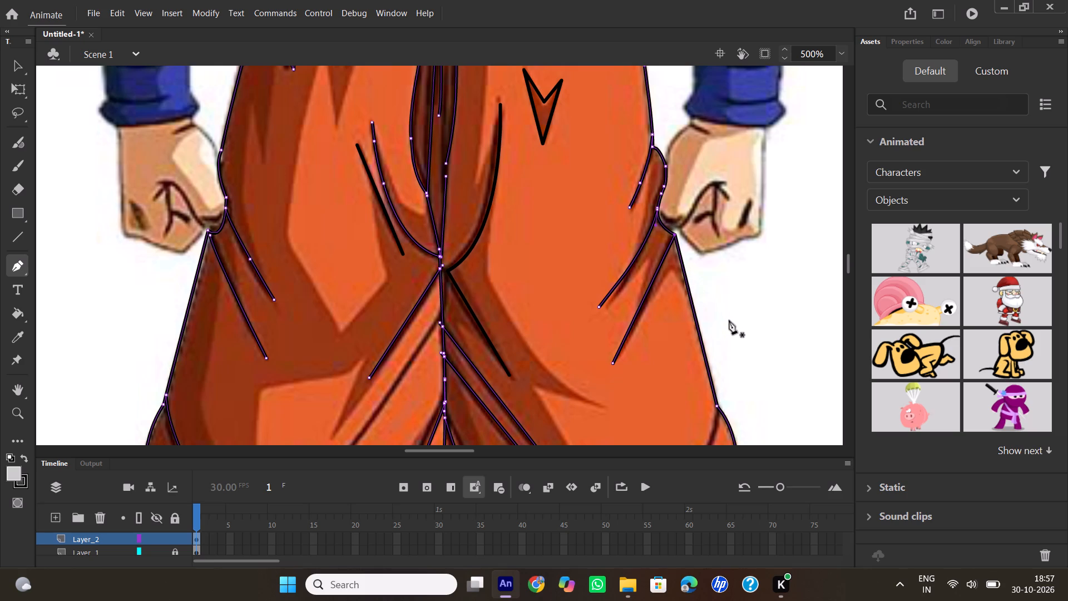
scroll(729, 318, "down", 1)
Trace the curved fold across the right-hand knee, from its inner tip around the bend and up to the outer outline.
scroll(729, 318, "down", 1)
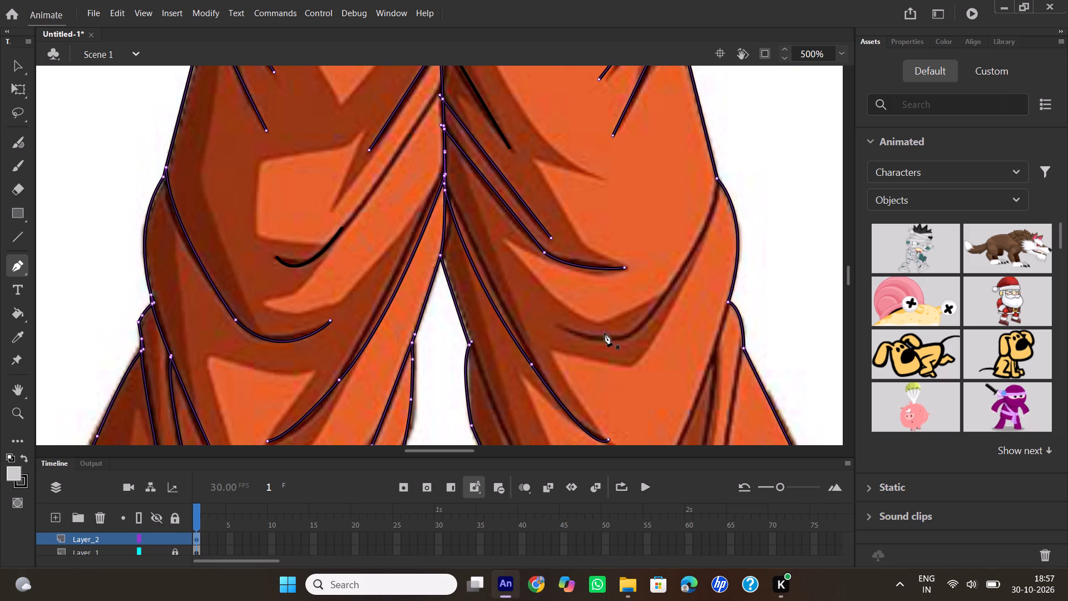
left_click(563, 328)
left_click_drag(667, 295, 728, 211)
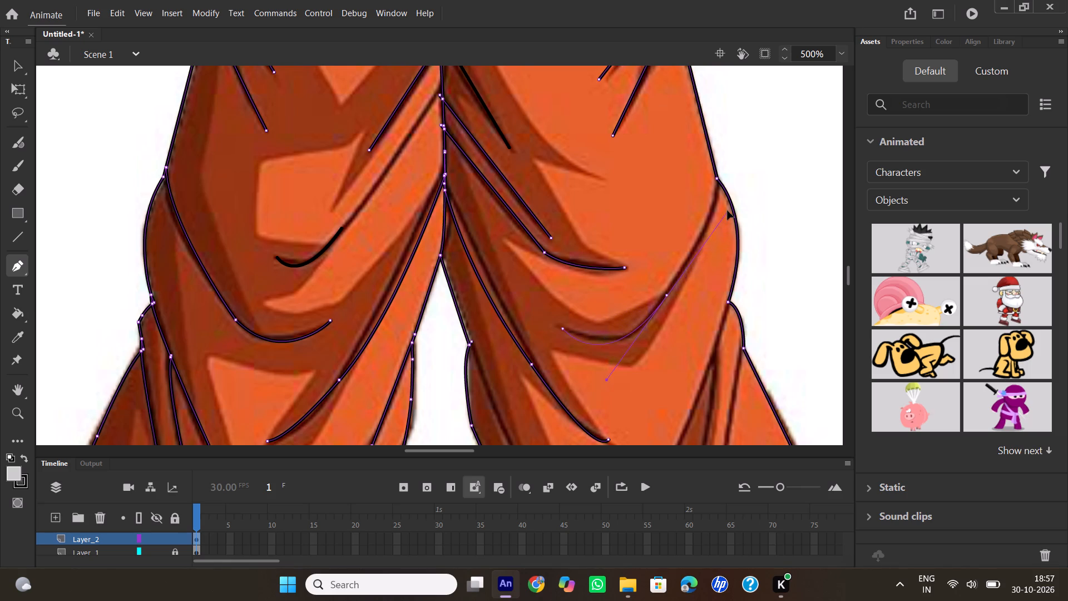
left_click_drag(728, 211, 715, 220)
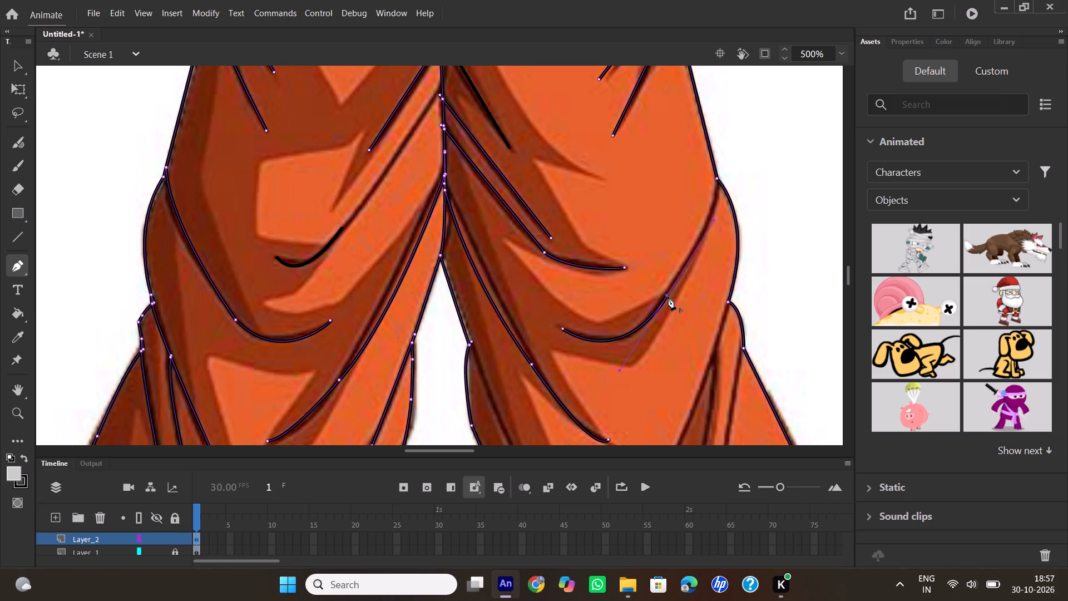
left_click(666, 298)
left_click_drag(721, 183, 723, 154)
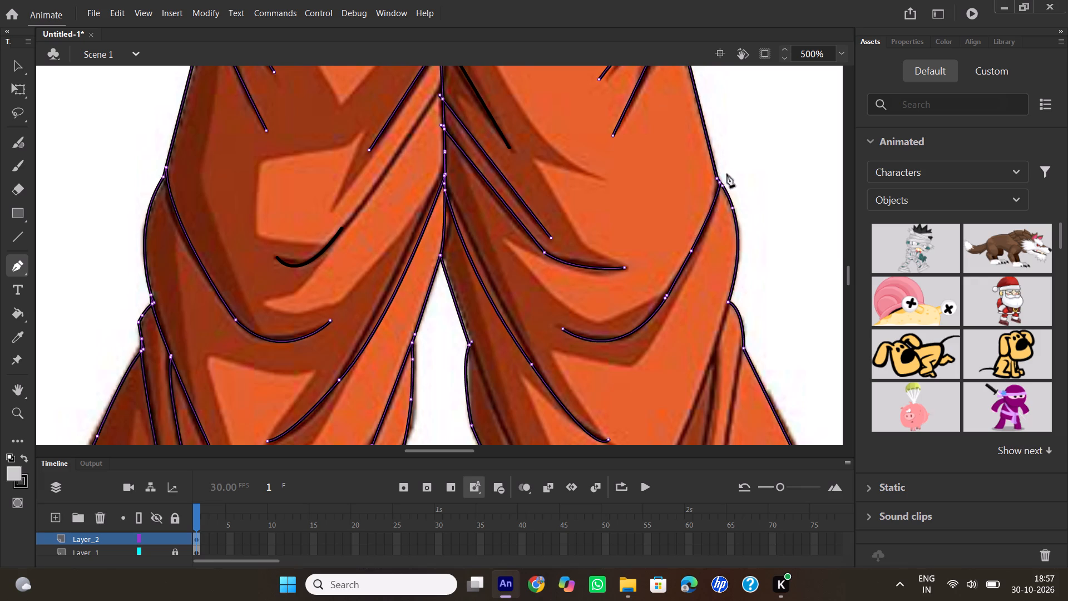
double_click(722, 185)
Trace the slanted fold below the right-hand knee, from its lower tip up to the notch in the outer outline.
scroll(754, 215, "down", 1)
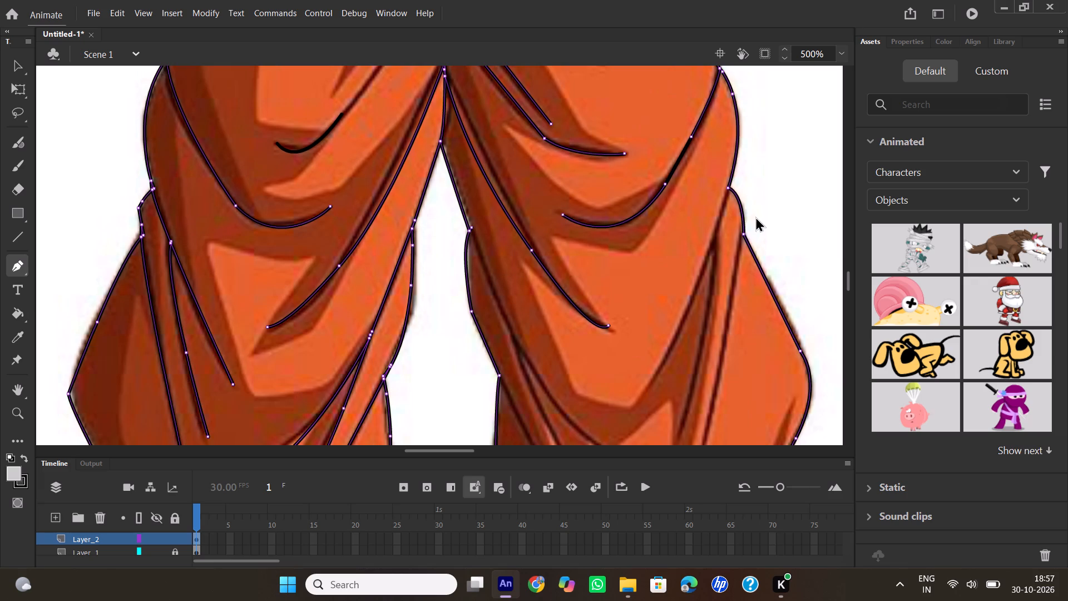
left_click(656, 375)
left_click_drag(730, 181, 733, 172)
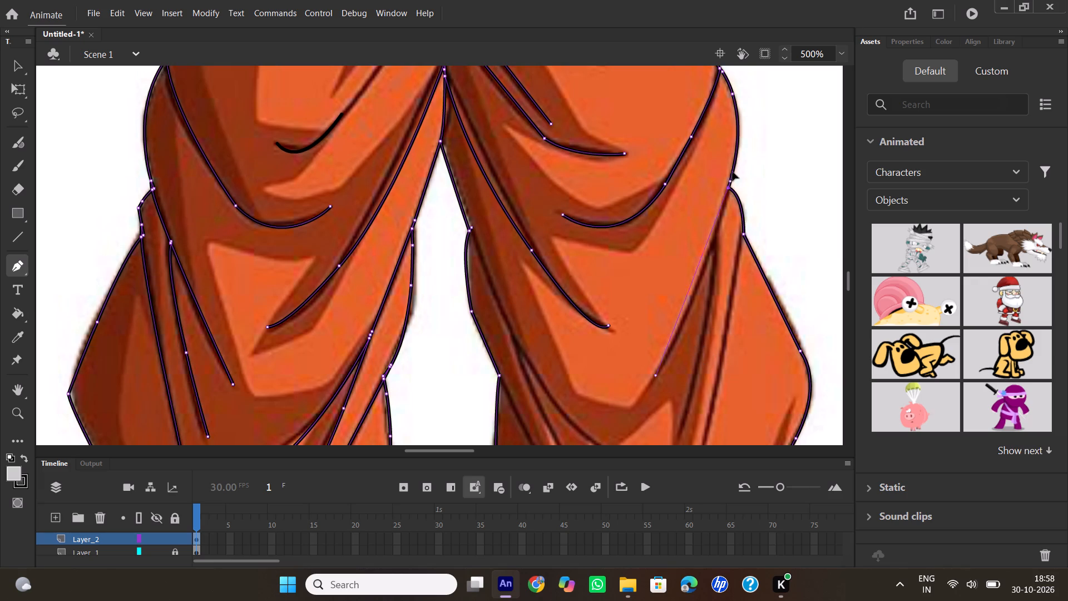
left_click_drag(733, 172, 738, 143)
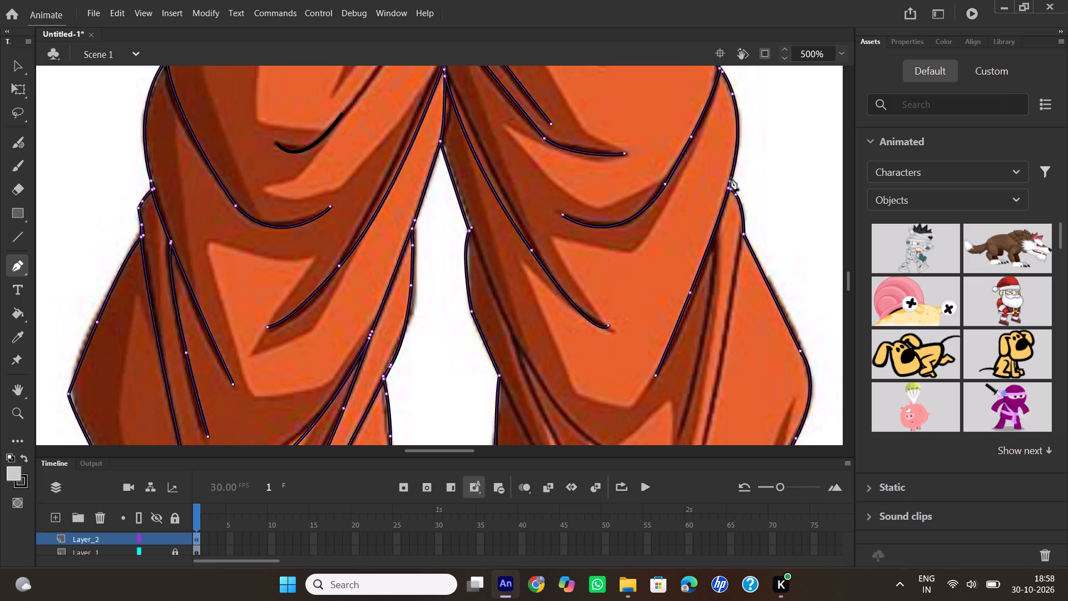
double_click(730, 180)
Trace the two steep folds near the outer side of the right-hand lower leg, each from its lower tip upward to the neighbouring line.
scroll(750, 258, "down", 1)
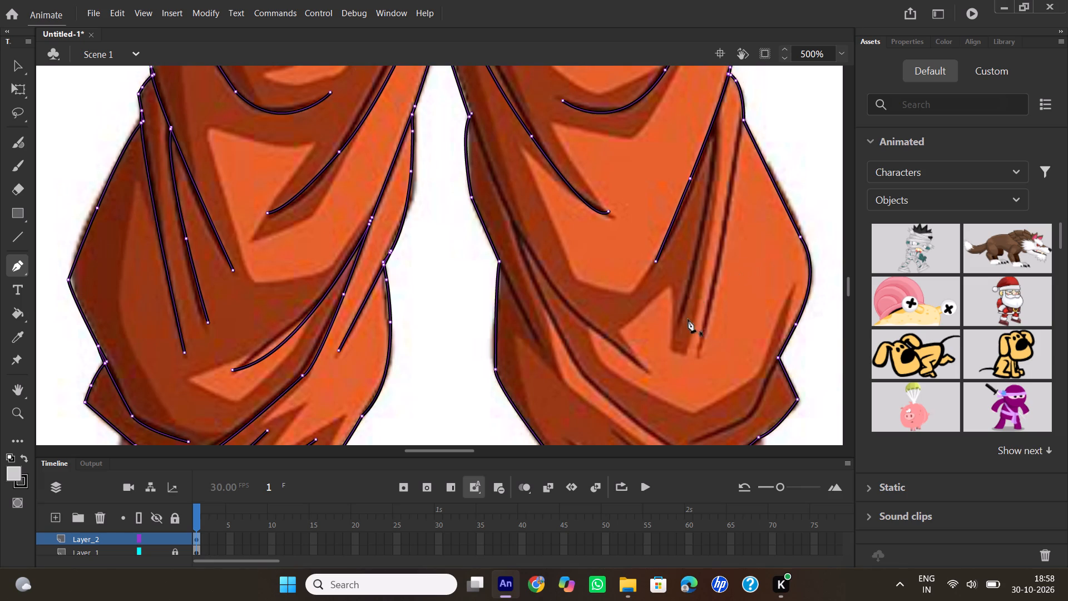
left_click(680, 322)
left_click_drag(714, 126, 709, 82)
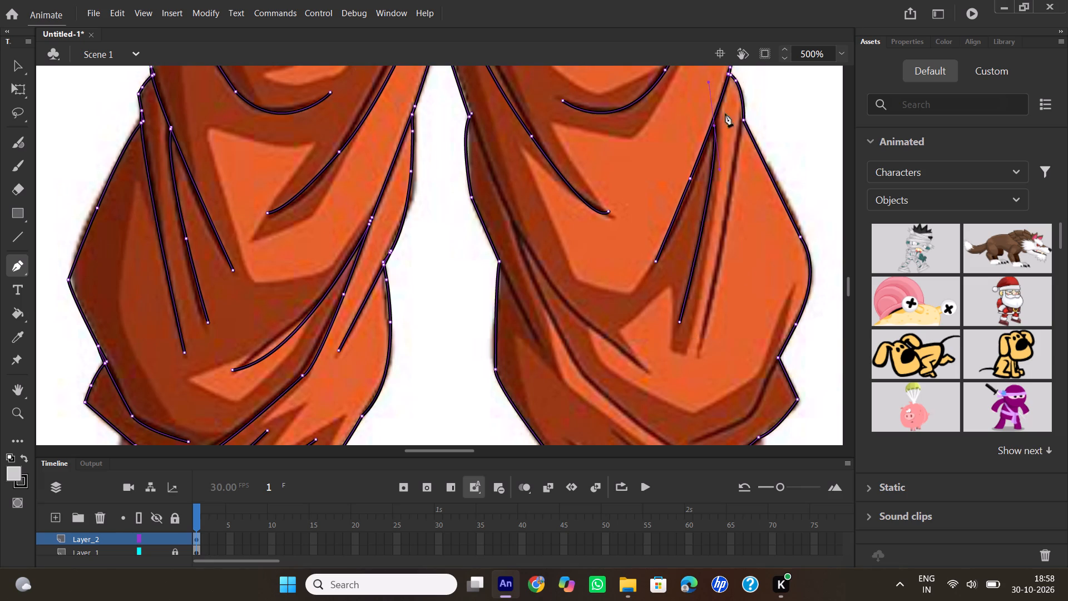
double_click(715, 127)
left_click(697, 351)
left_click(744, 109)
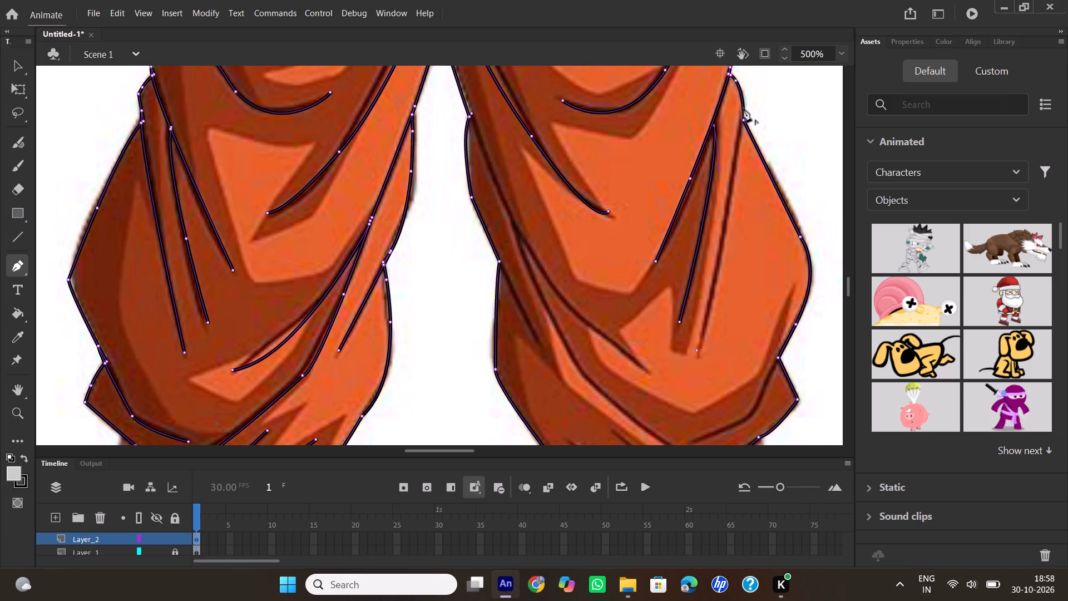
double_click(744, 109)
Trace the long diagonal fold on the right-hand lower leg, from the inner outline down to its tip at mid-leg.
scroll(788, 142, "down", 2)
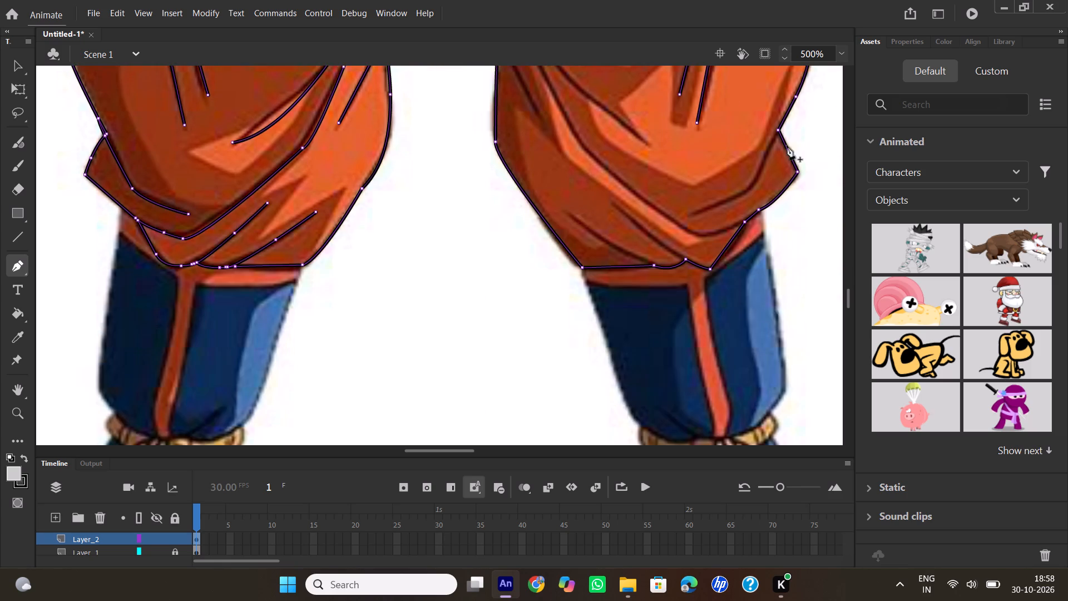
scroll(786, 146, "up", 2)
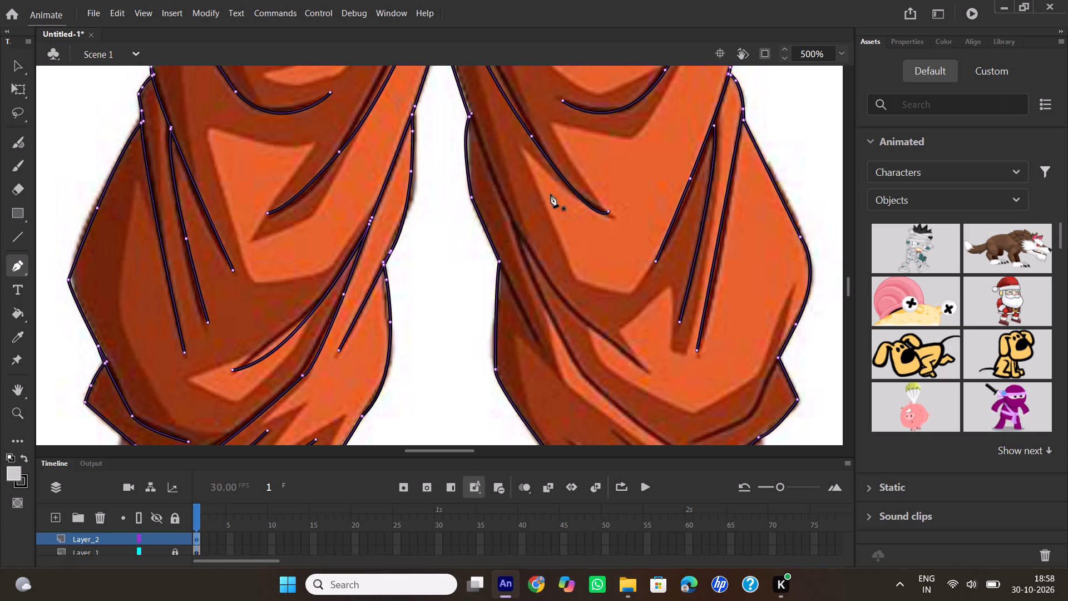
left_click(467, 105)
left_click(518, 235)
left_click_drag(645, 372, 665, 365)
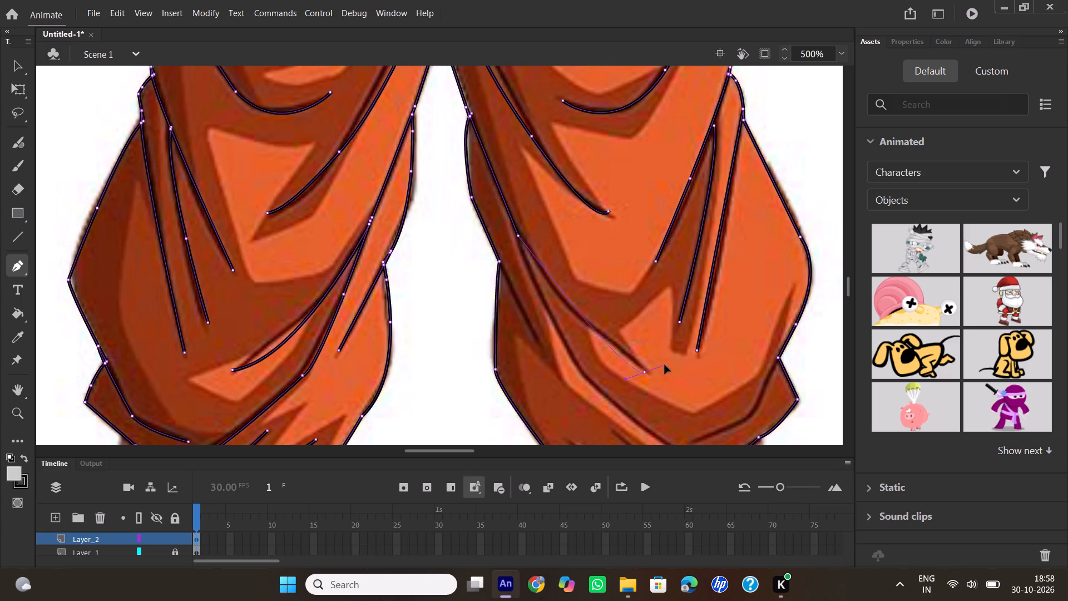
left_click_drag(665, 365, 665, 339)
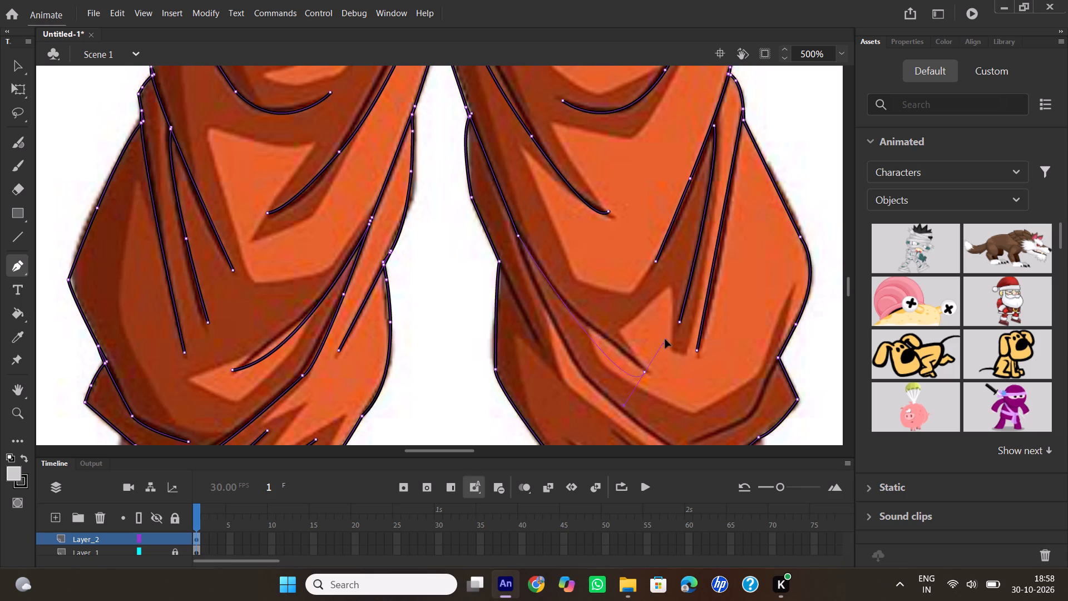
left_click_drag(665, 339, 678, 367)
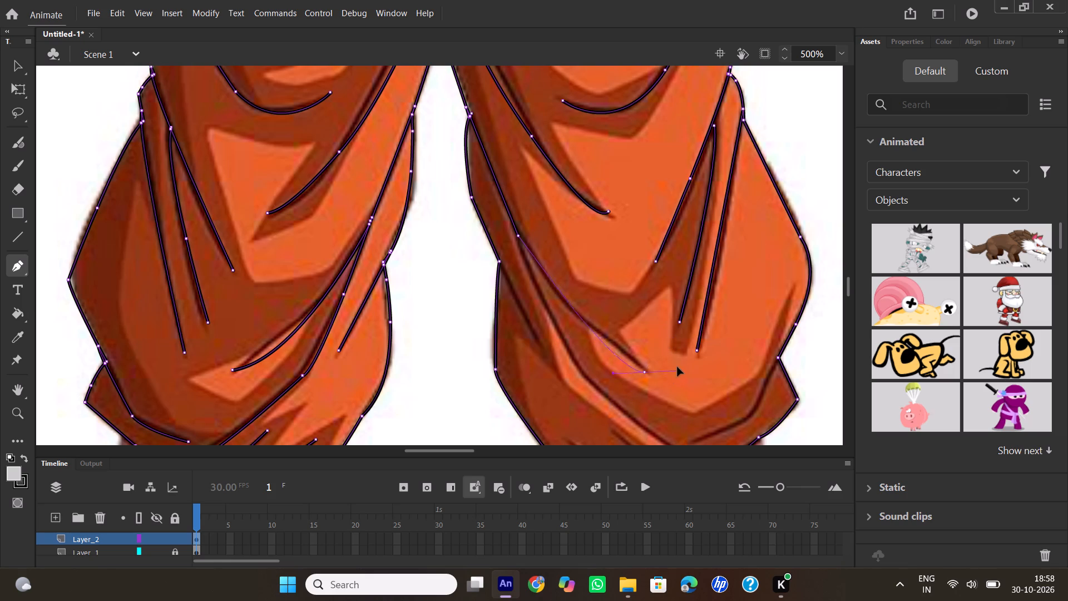
left_click_drag(678, 367, 676, 375)
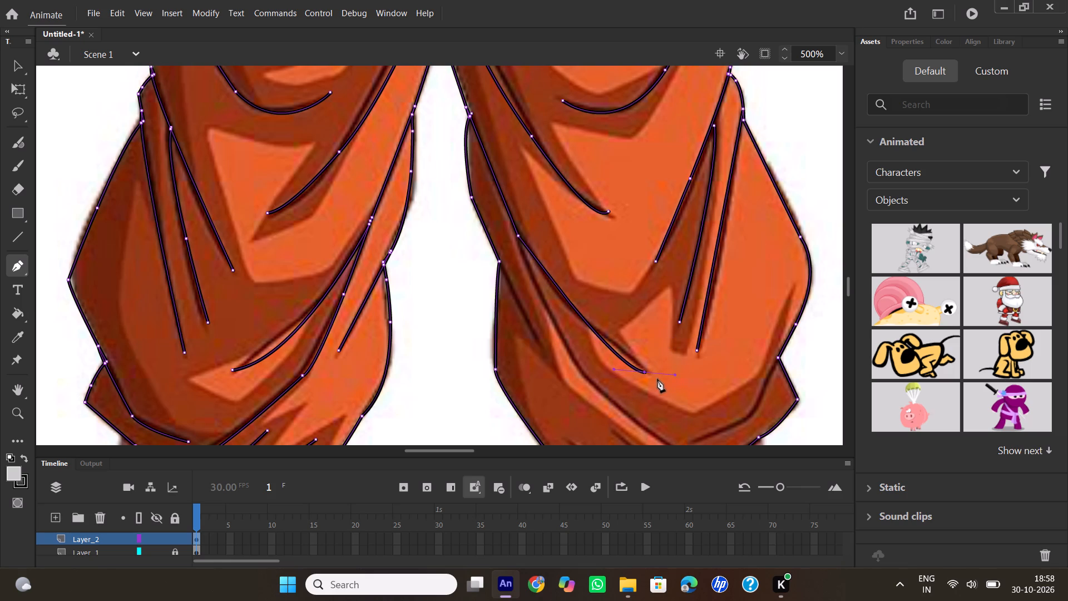
double_click(645, 371)
Trace the fold branching off the long diagonal on the right-hand lower leg, down around the bottom bend to the outer outline above the cuff.
left_click(512, 223)
left_click_drag(578, 377, 590, 380)
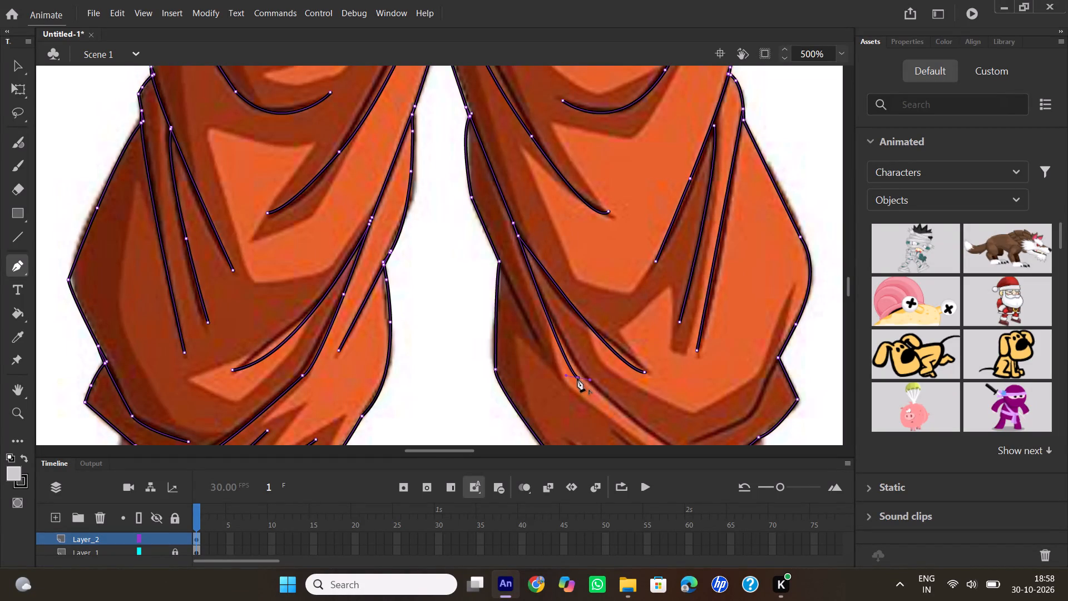
left_click(577, 378)
scroll(696, 275, "down", 1)
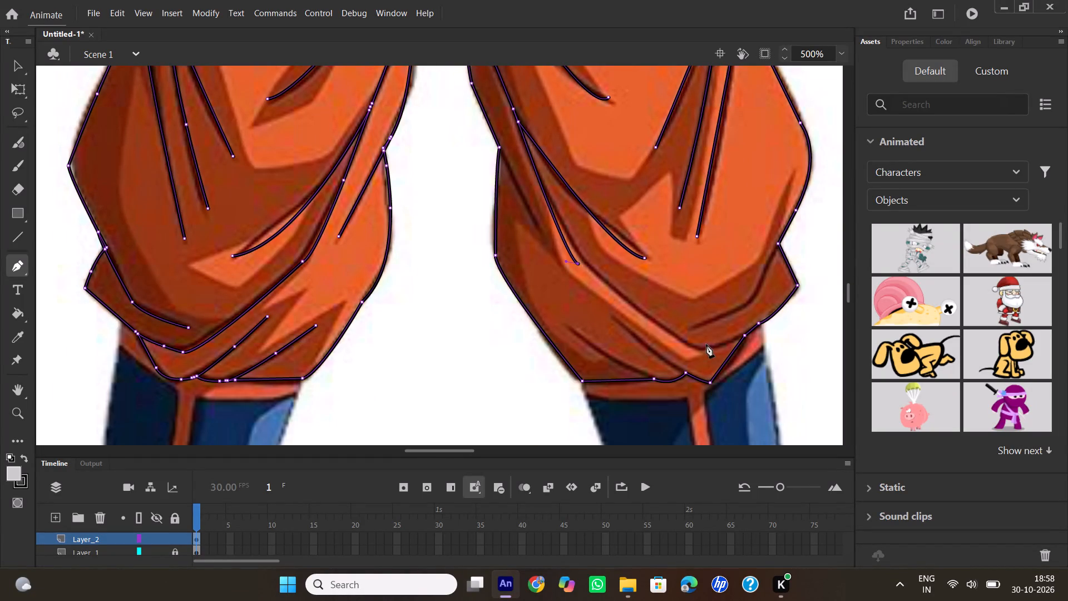
left_click_drag(698, 349, 713, 350)
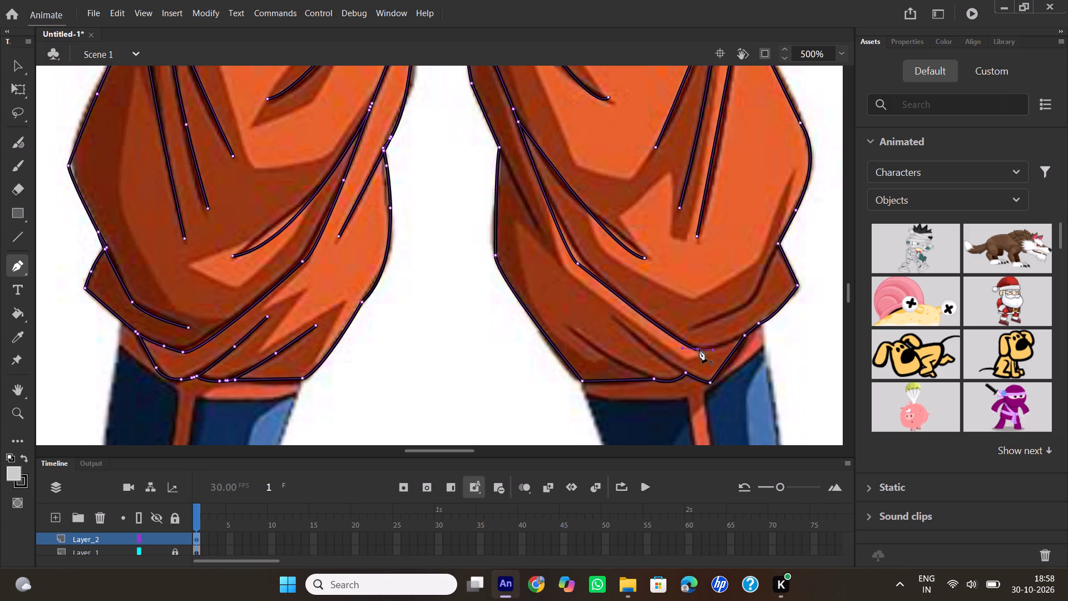
left_click(699, 349)
left_click_drag(748, 333, 758, 324)
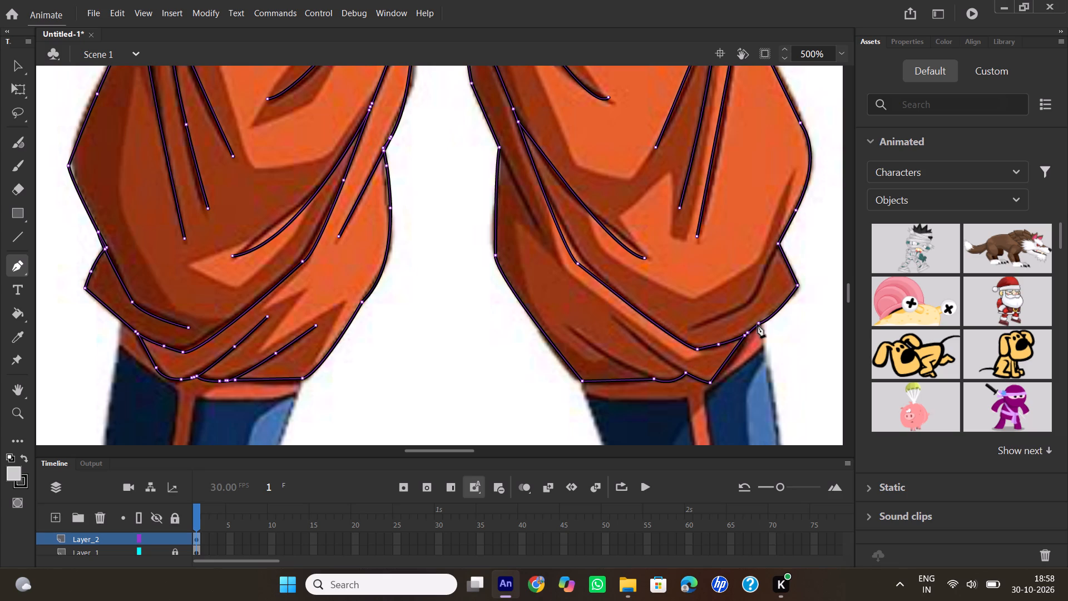
double_click(748, 333)
Trace the curved fold at the bottom of the right-hand trouser leg, from its inner tip up to the lower notch in the outer outline.
left_click(694, 328)
left_click_drag(782, 237, 789, 177)
left_click_drag(789, 177, 814, 136)
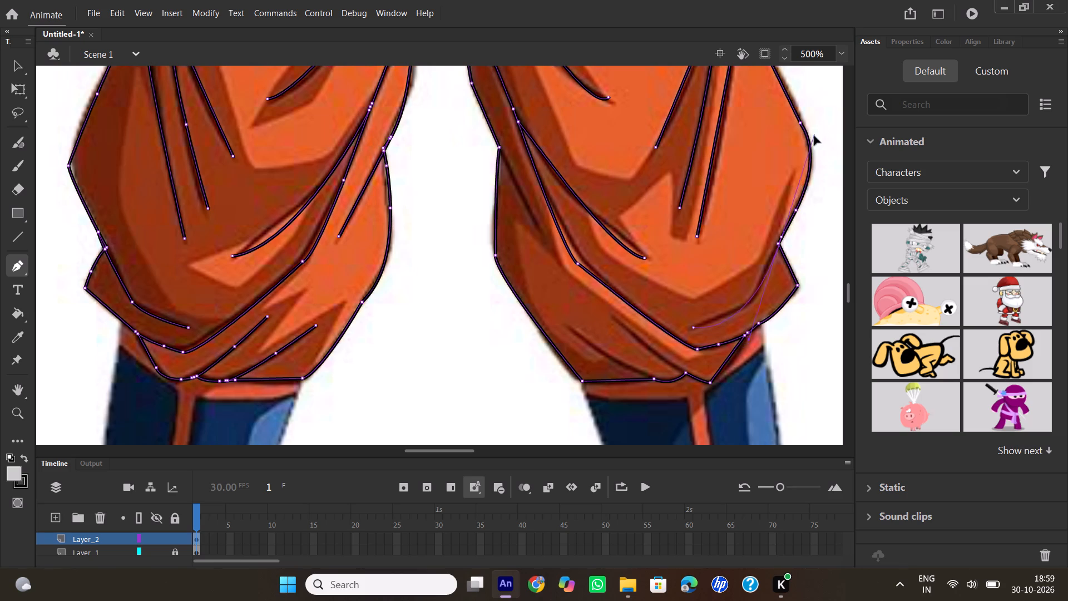
left_click_drag(814, 136, 809, 144)
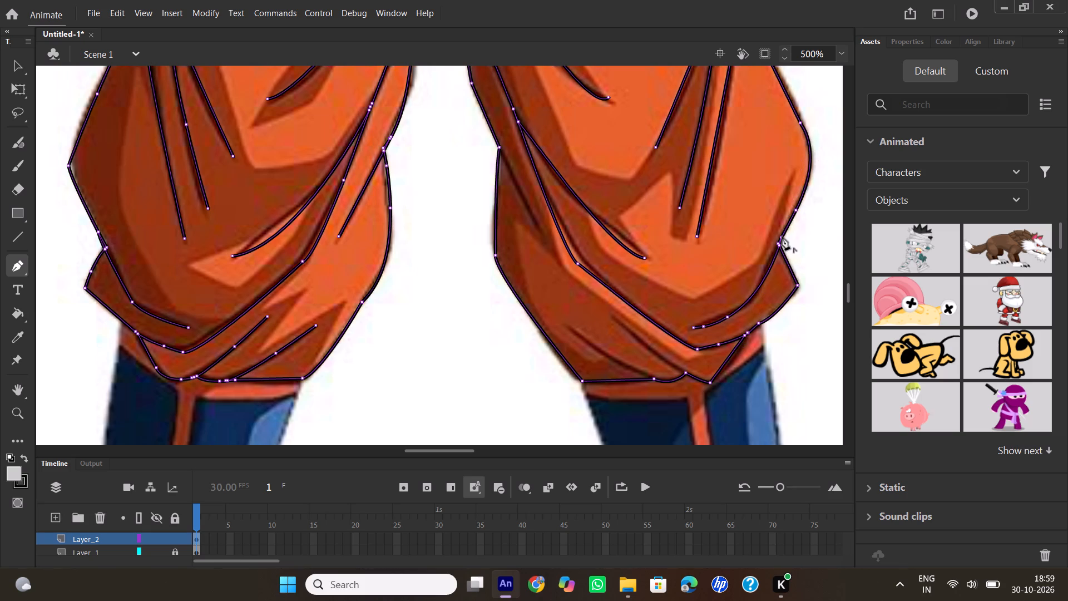
double_click(782, 237)
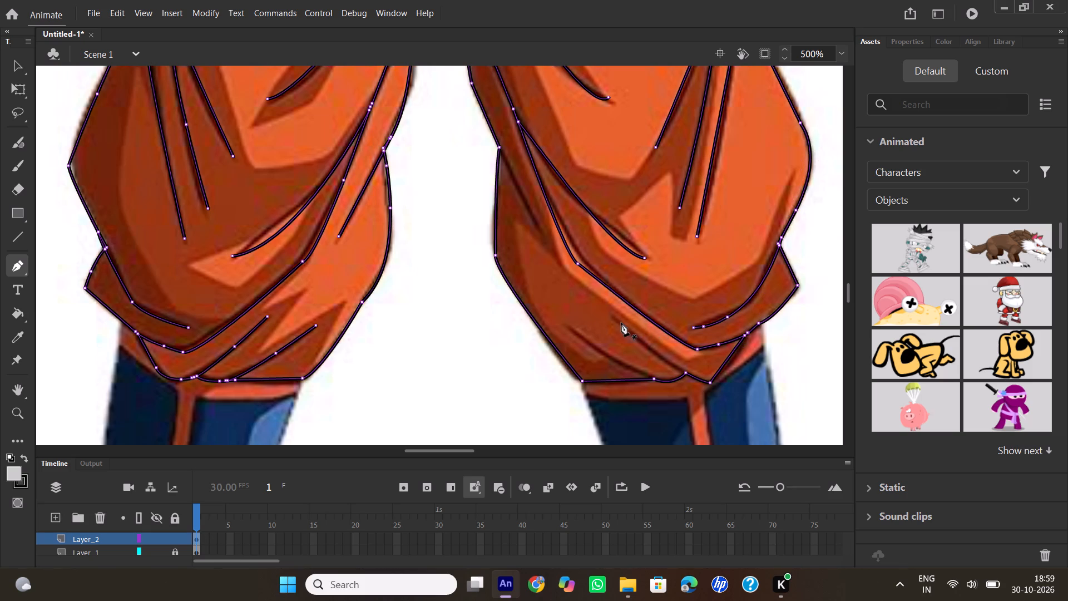
Trace the two short diagonal folds at the bottom of the right-hand trouser leg, from their upper tips down to the hem line.
left_click(616, 319)
left_click_drag(691, 377, 706, 378)
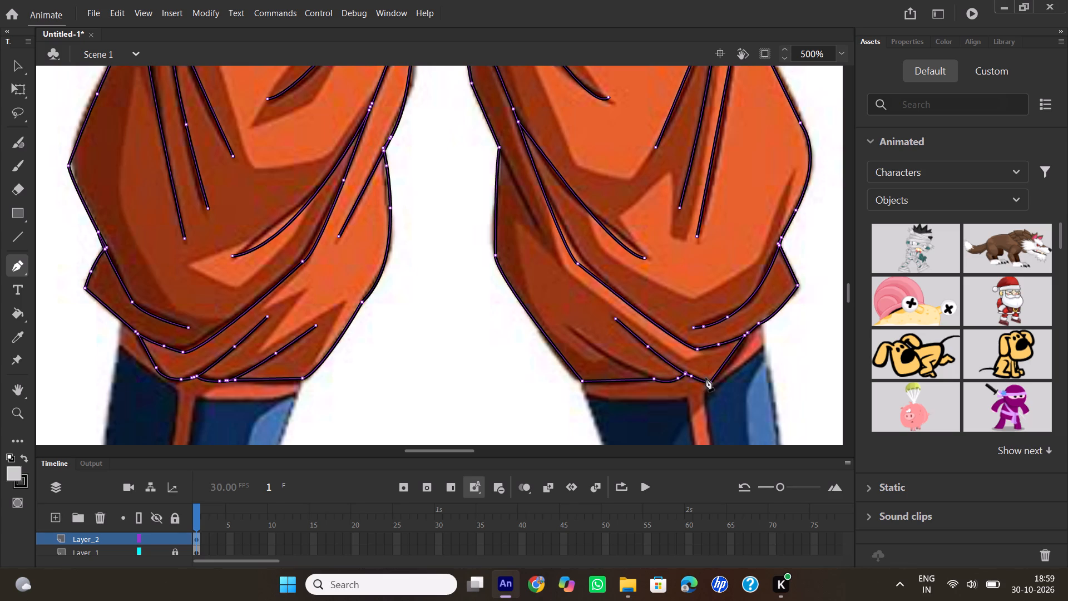
double_click(690, 377)
left_click(571, 325)
left_click_drag(666, 381, 679, 381)
left_click_drag(679, 381, 697, 378)
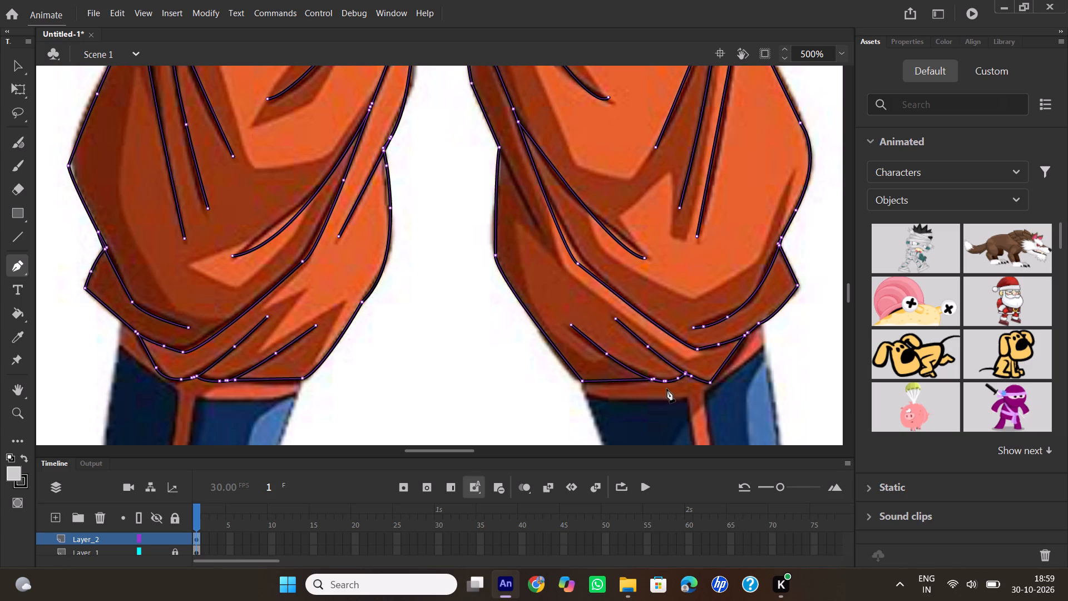
double_click(665, 382)
Trace the short fold on the inner side of the right-hand lower leg, from its lower tip up to the notch in the inner outline.
scroll(631, 262, "up", 1)
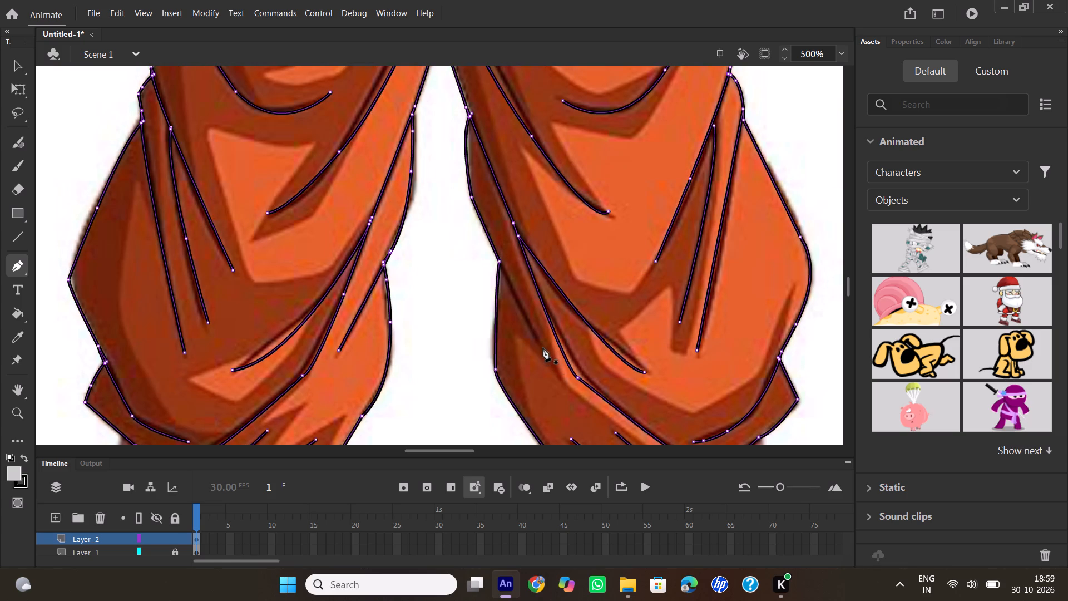
left_click(543, 348)
left_click_drag(495, 253, 494, 234)
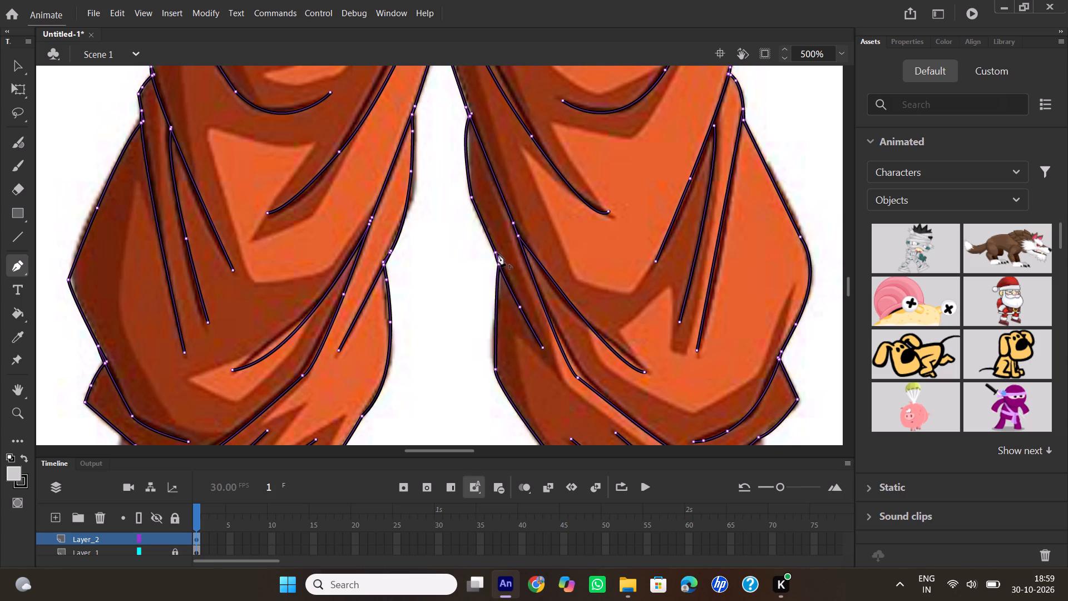
double_click(497, 253)
Hide the reference image layer, Layer_1, so only the traced line art shows.
scroll(670, 231, "up", 2)
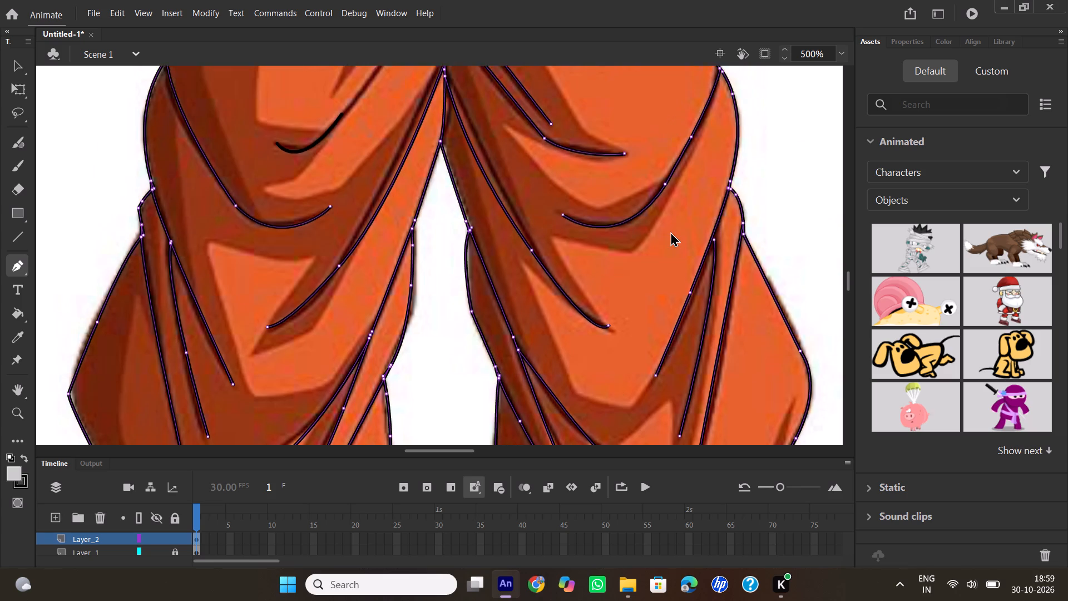
scroll(670, 231, "up", 3)
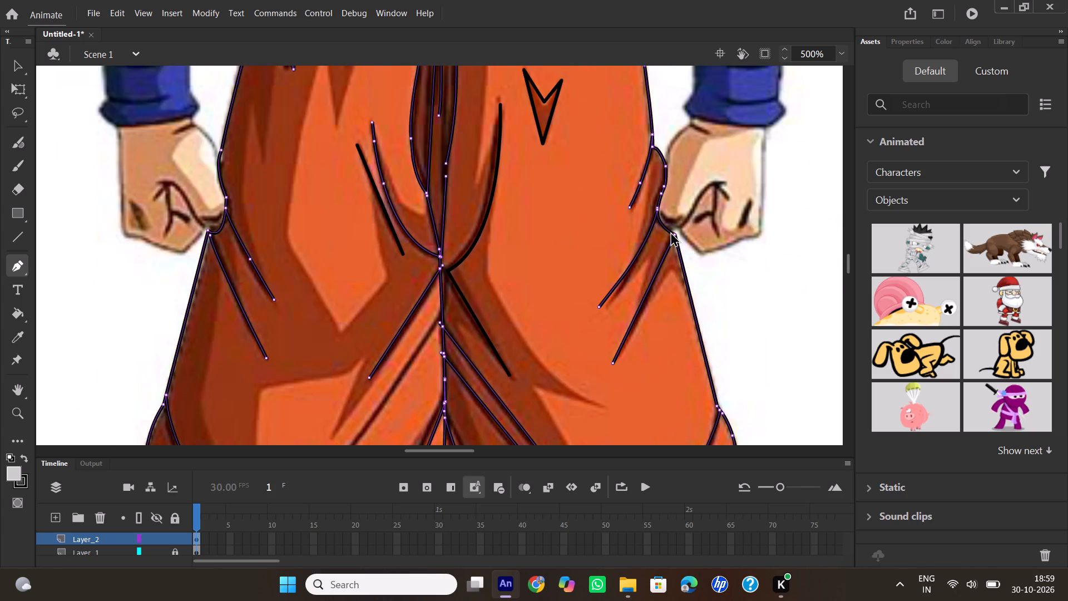
scroll(670, 231, "up", 1)
scroll(597, 250, "down", 3)
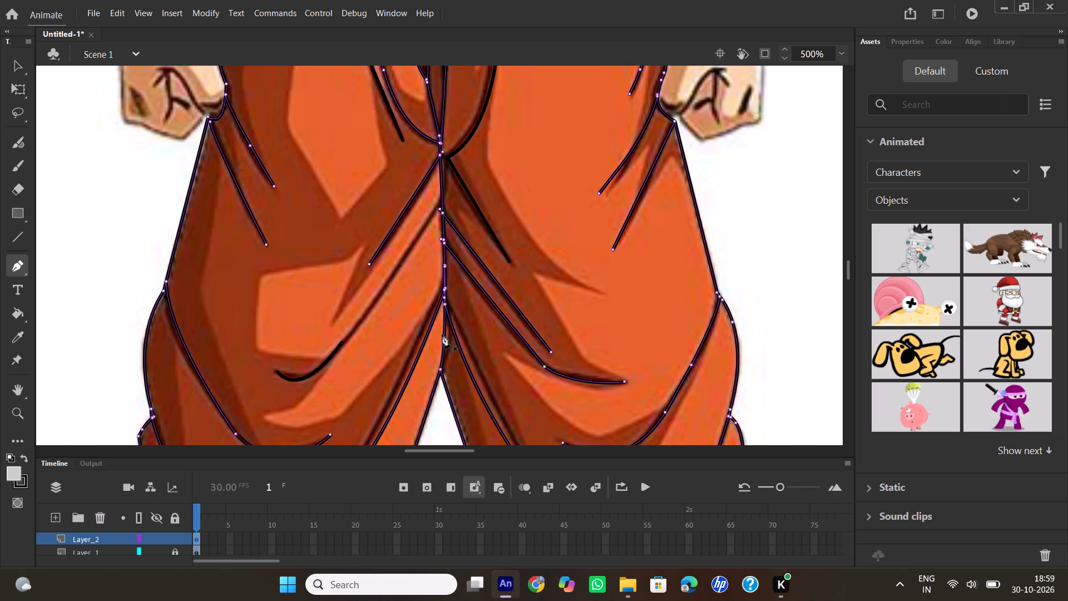
left_click(154, 555)
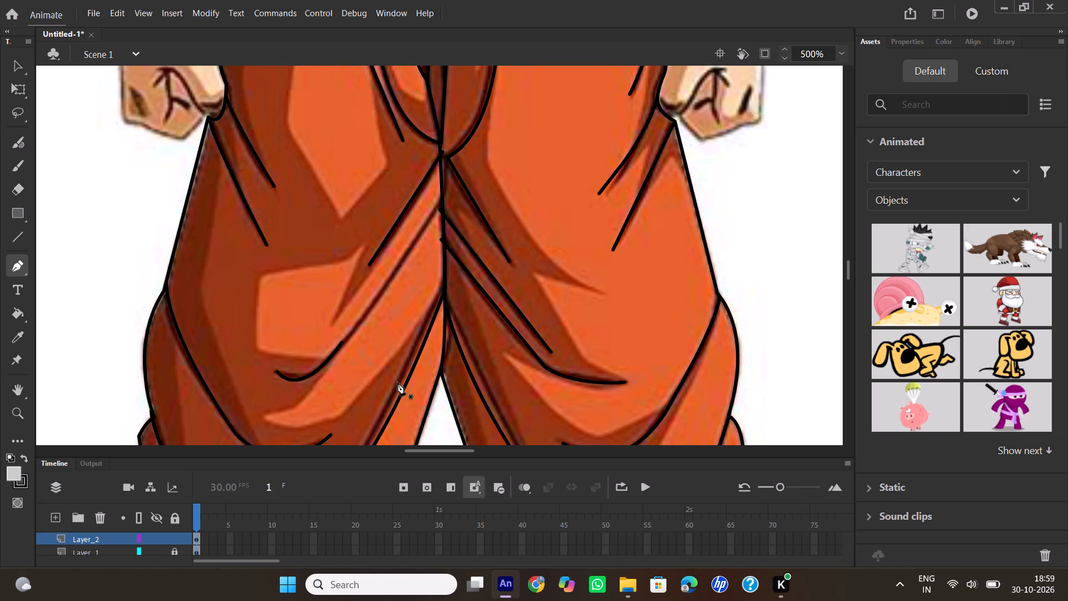
left_click(156, 551)
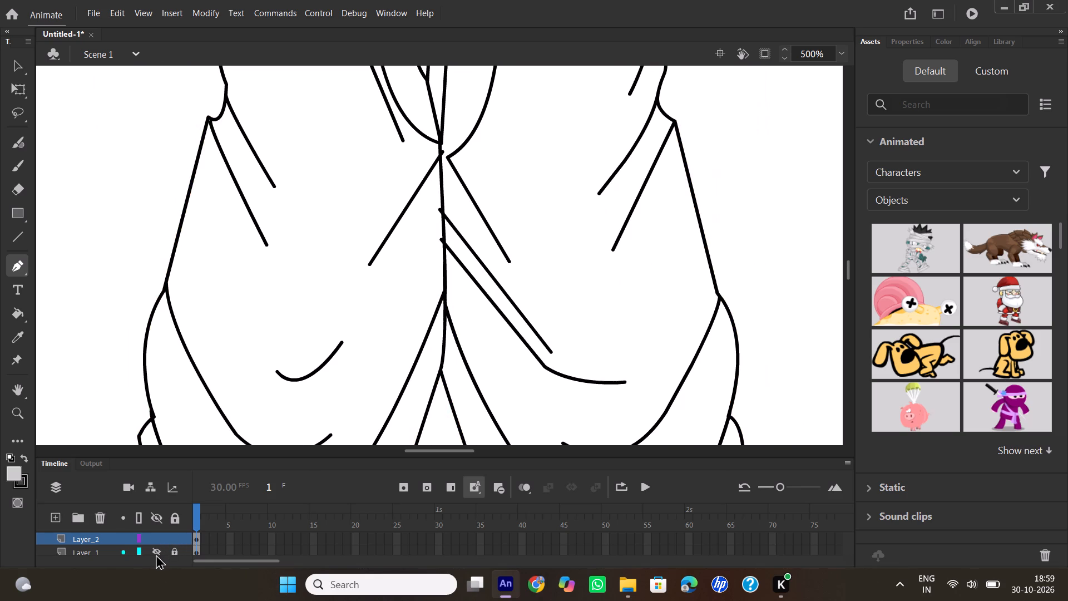
Close the small gap in the trousers' centre crease by joining the upper curve's lower end to the line beneath it.
scroll(469, 298, "up", 2)
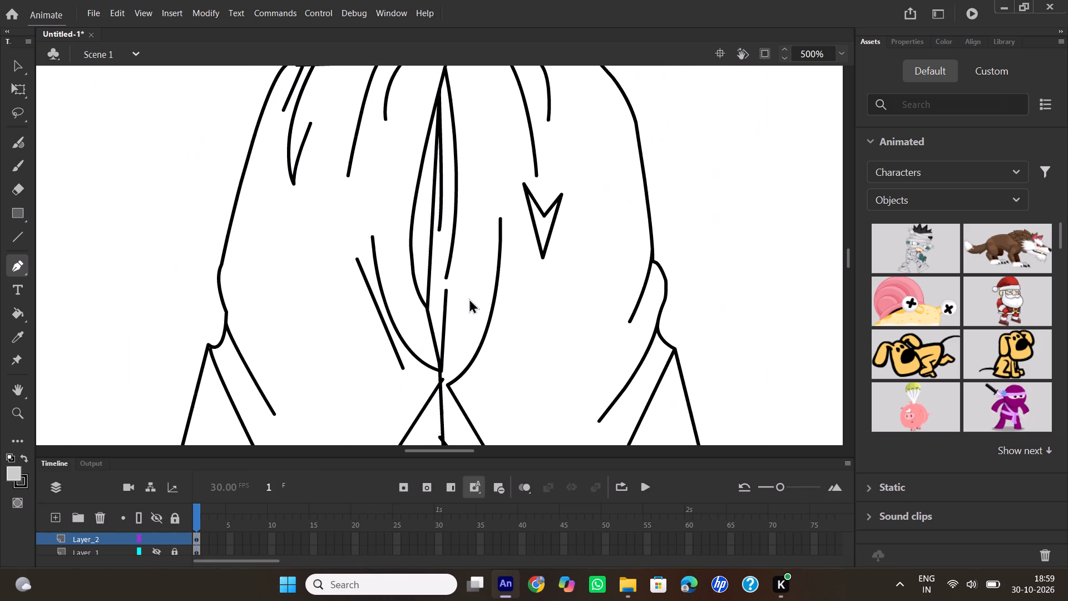
scroll(468, 298, "up", 2)
scroll(468, 298, "down", 2)
left_click(20, 68)
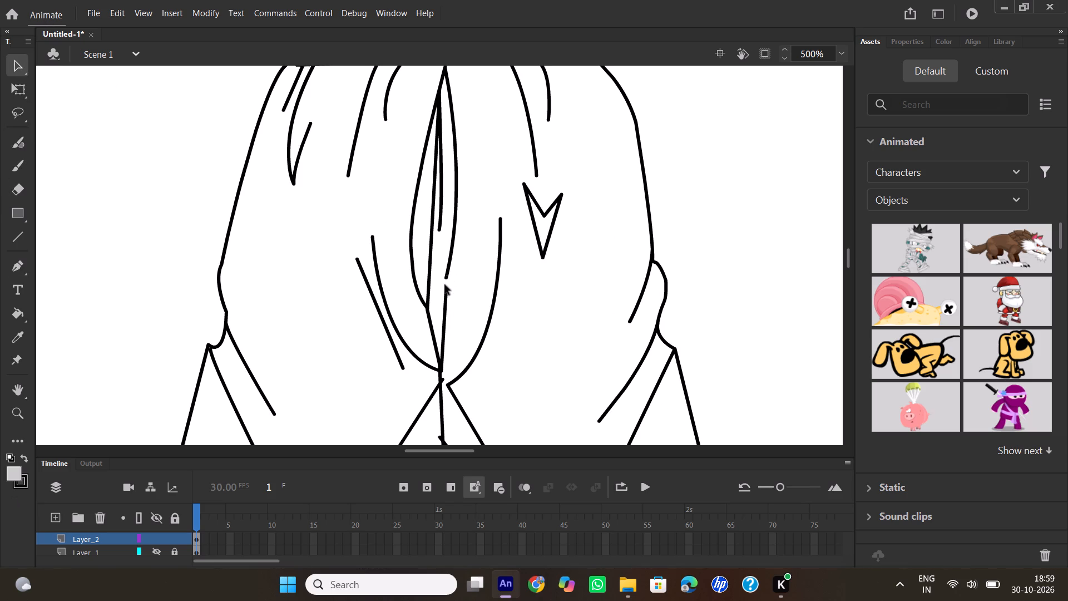
left_click_drag(447, 277, 447, 285)
Lengthen the short fold below the right-hand part of the waistband and swing its lower end slightly outward in a smooth curve.
scroll(474, 199, "up", 1)
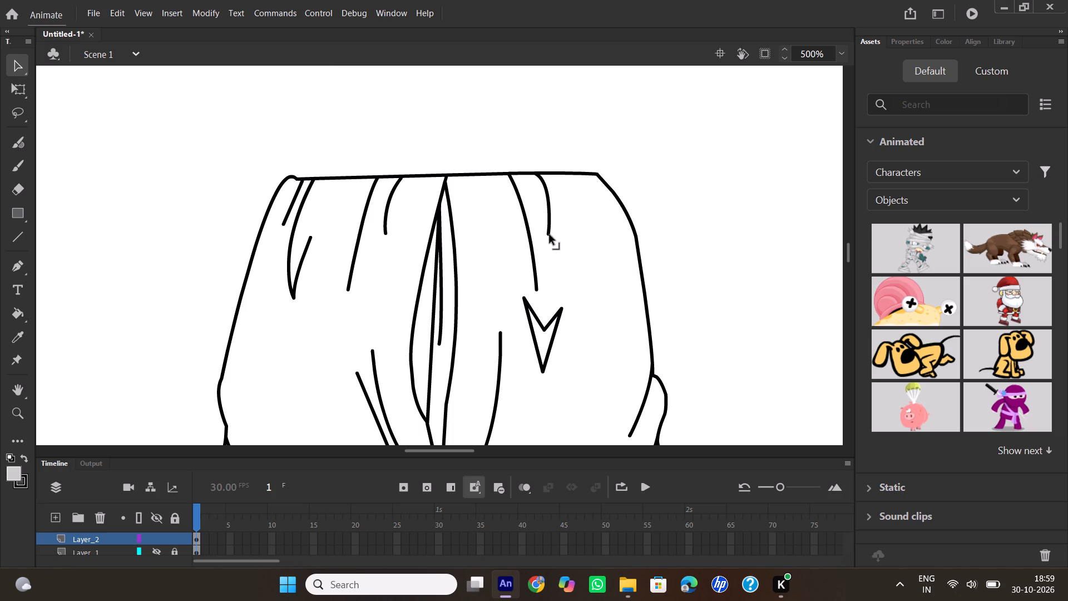
left_click_drag(548, 234, 552, 242)
left_click_drag(552, 242, 551, 242)
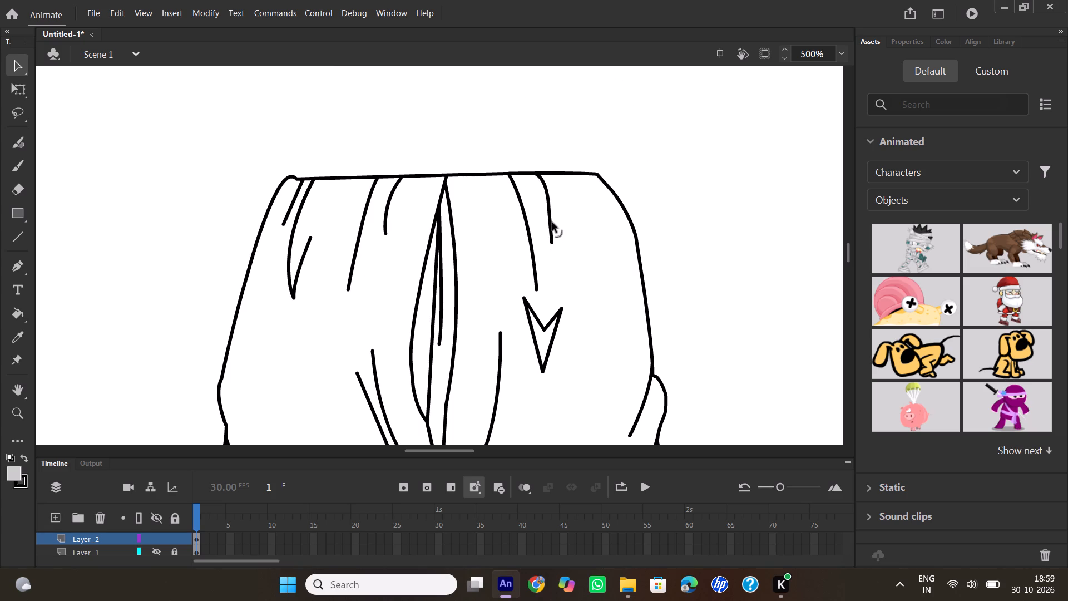
left_click(551, 218)
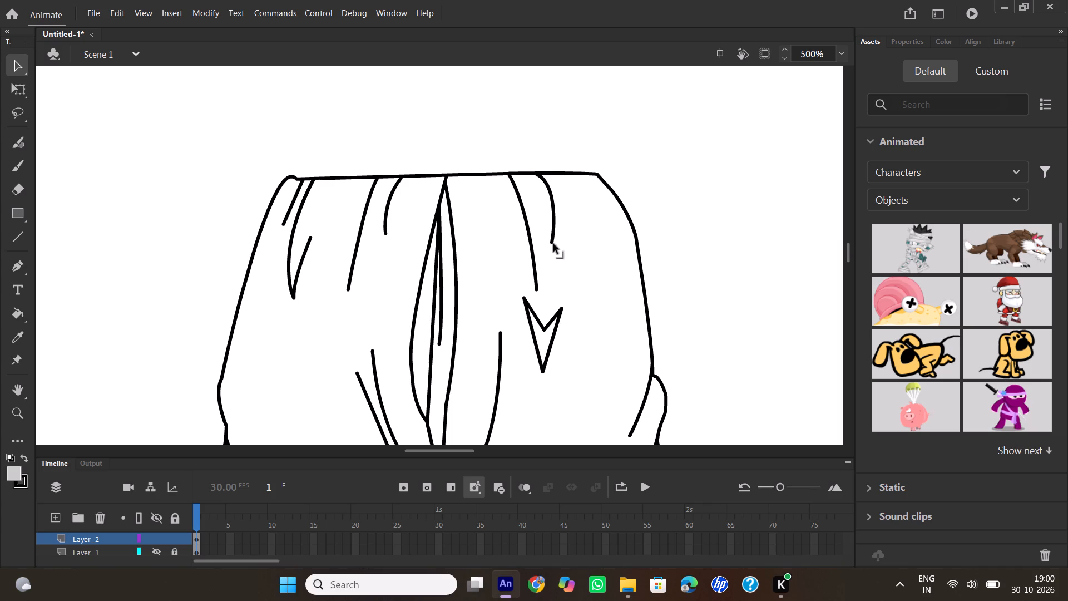
left_click_drag(553, 243, 560, 245)
Refine the folds below the waistband's left-hand half, bowing the long fold and extending the V-shaped fold's free tip upward.
left_click(385, 235)
left_click_drag(349, 290, 358, 295)
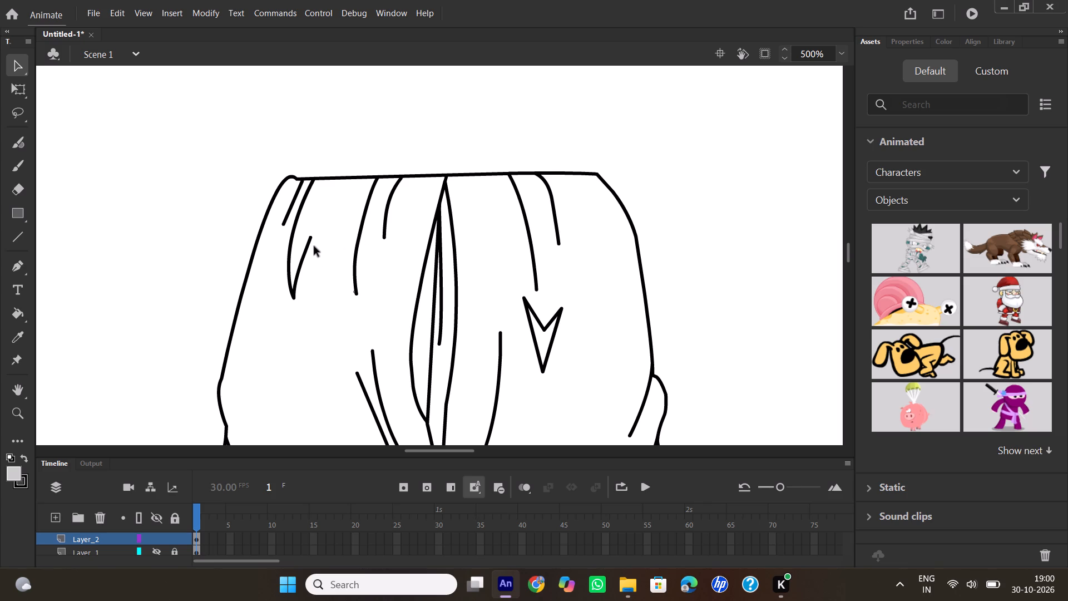
left_click_drag(311, 238, 322, 217)
left_click_drag(322, 217, 318, 213)
left_click_drag(318, 213, 323, 213)
Bend the straight fold beside the crotch on the left-hand side into a curve that follows its neighbouring fold.
scroll(449, 251, "down", 1)
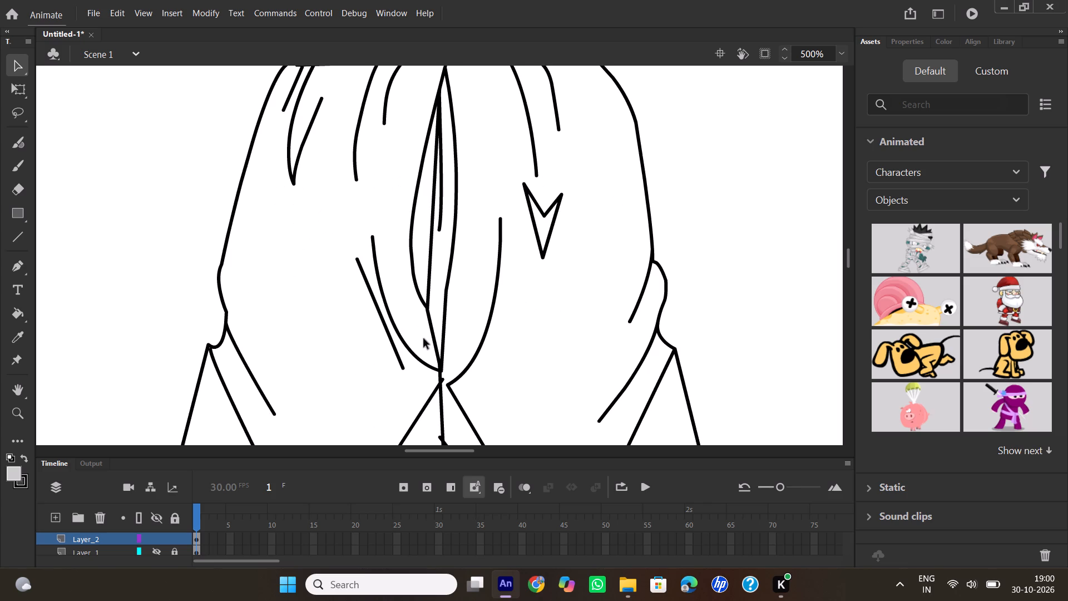
left_click_drag(386, 327, 377, 339)
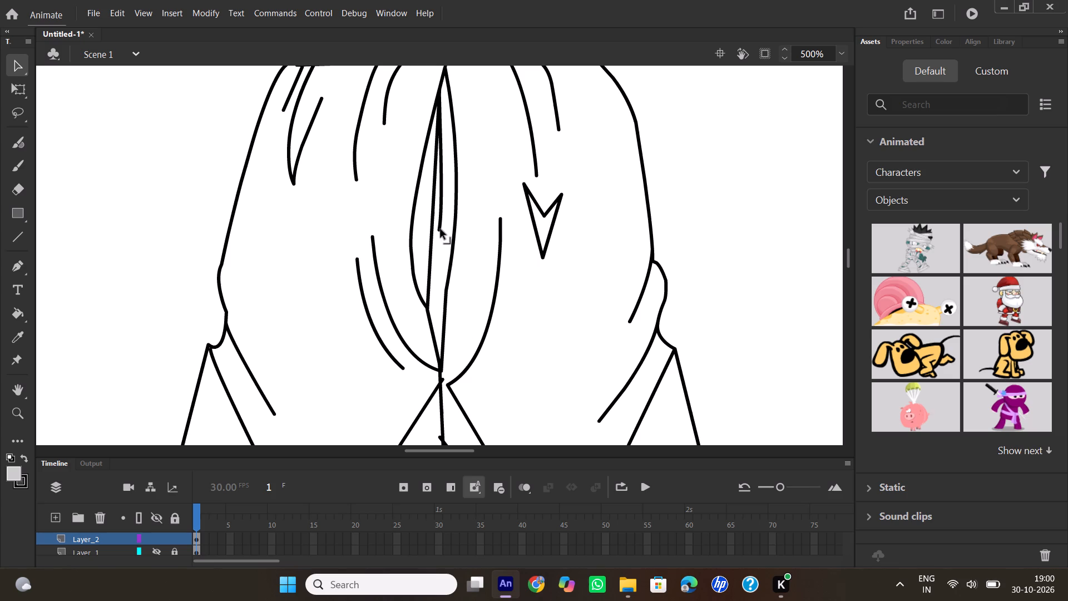
Extend the short inner line of the centre crease down to meet the crease line just above the crotch.
left_click_drag(440, 229, 439, 292)
left_click_drag(439, 292, 439, 329)
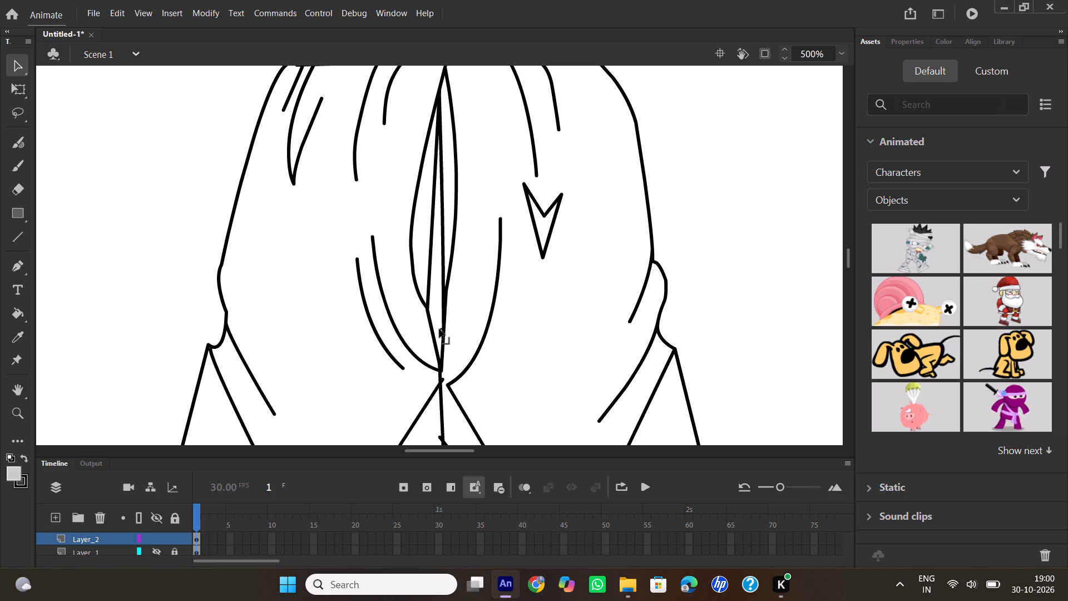
left_click_drag(439, 329, 439, 333)
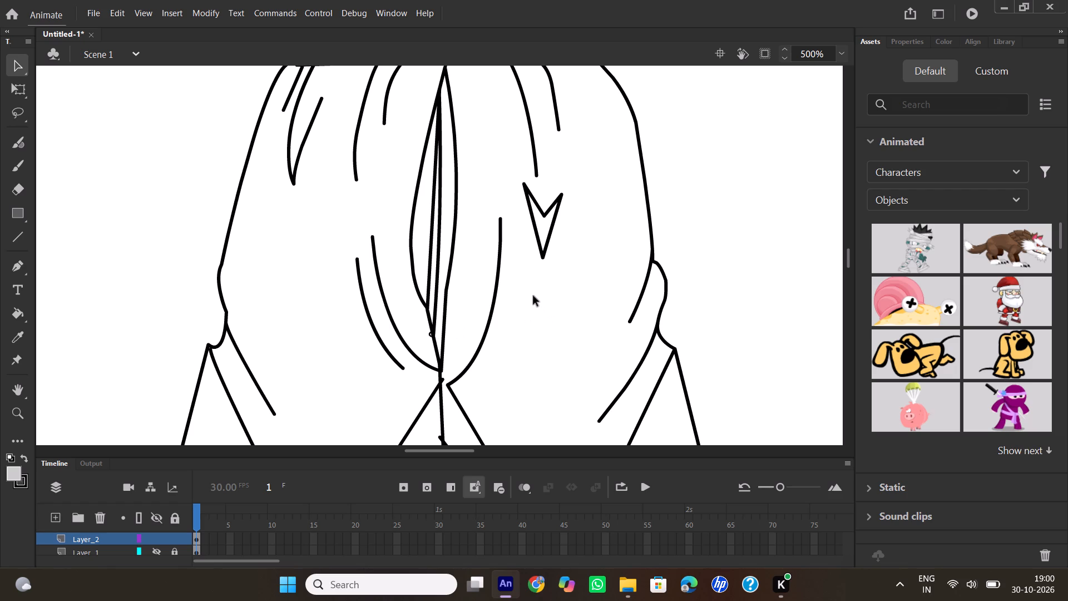
Reshape the two long folds fanning inward from the right-hand hip notch, bowing both into smooth outward curves.
scroll(533, 300, "down", 1)
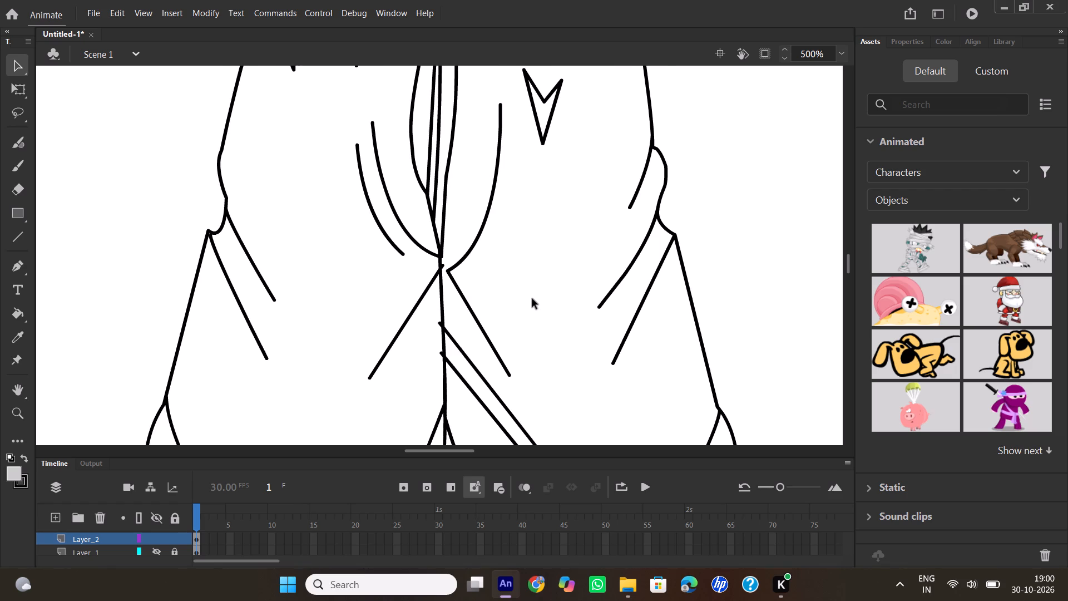
scroll(532, 294, "down", 2)
scroll(528, 286, "up", 2)
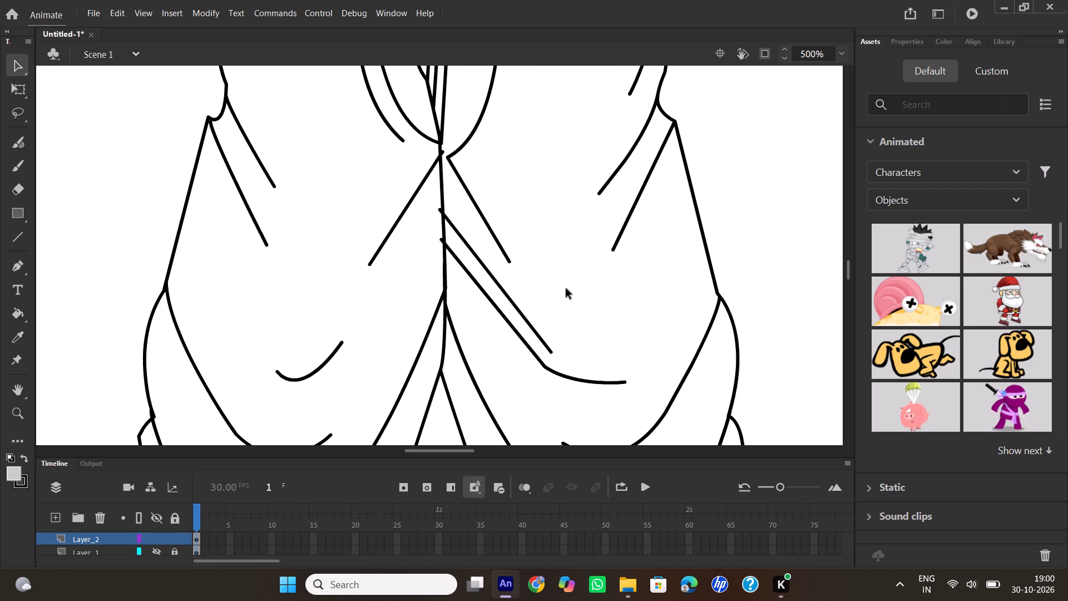
left_click_drag(646, 297, 650, 302)
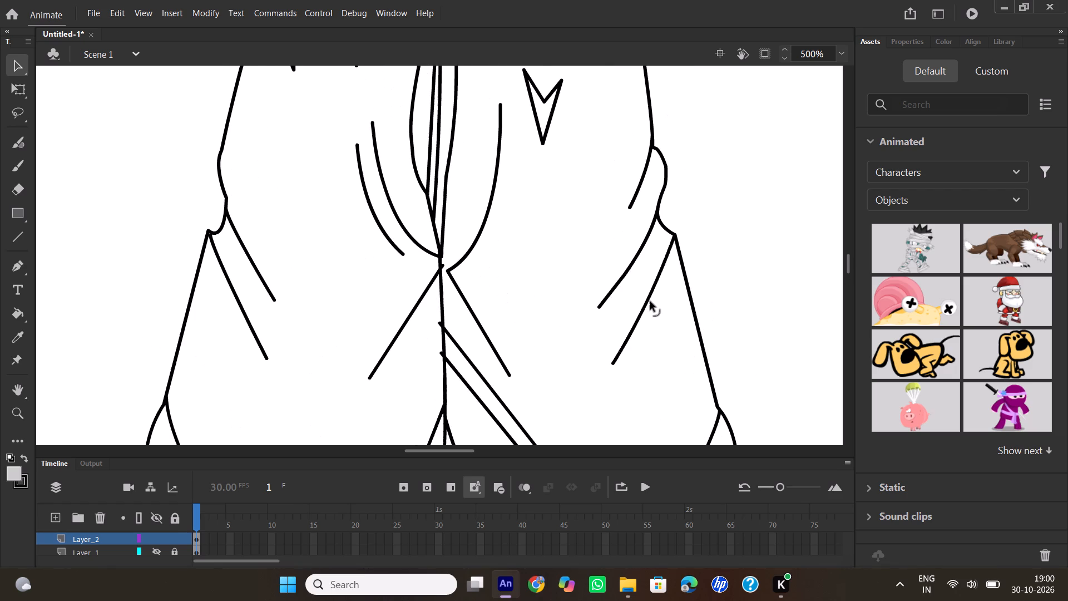
left_click_drag(650, 302, 652, 305)
left_click_drag(628, 268, 634, 274)
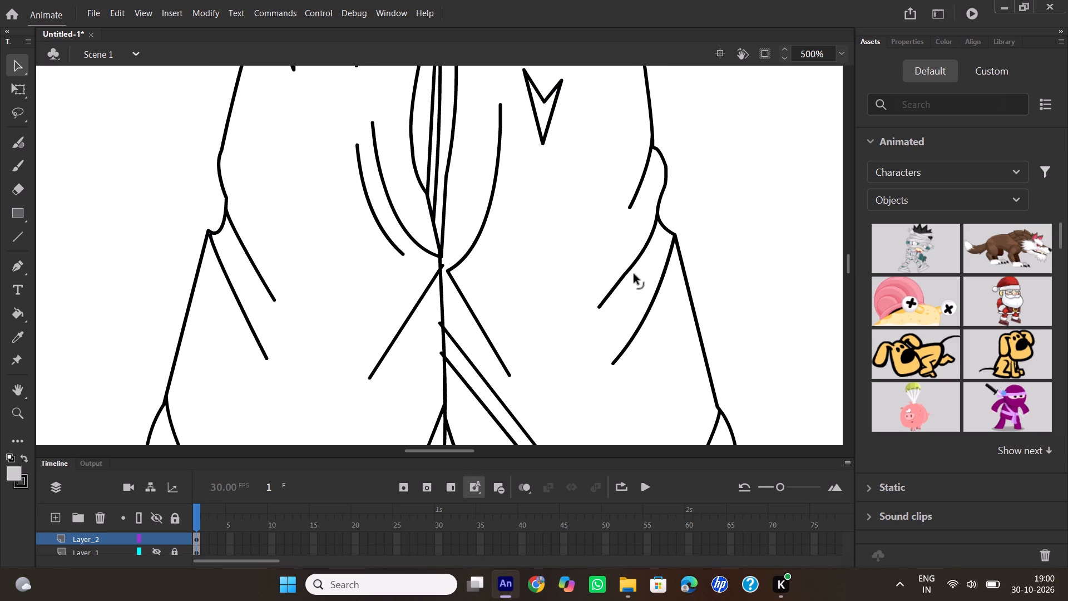
left_click_drag(634, 274, 627, 274)
left_click_drag(622, 274, 623, 276)
Refine the right-hand hip folds, shifting the bend in the middle fold, then lengthening the short top fold inward and bowing it.
left_click_drag(623, 276, 627, 282)
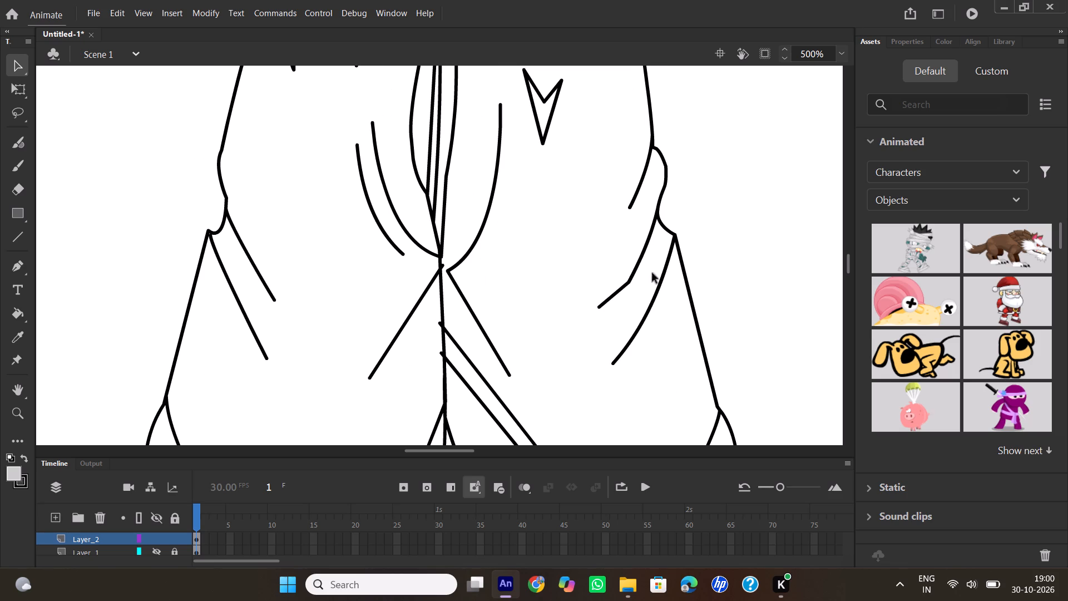
left_click_drag(630, 206, 626, 214)
left_click_drag(626, 214, 617, 229)
left_click_drag(635, 195, 636, 202)
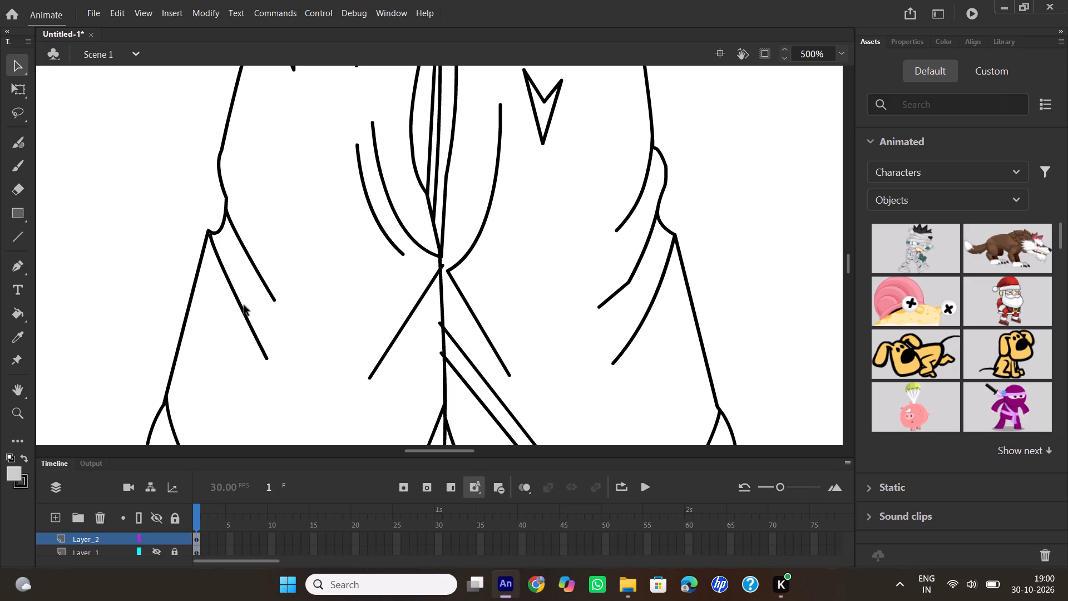
Bow the two straight folds below the left-hand hip notch into smooth curves.
left_click_drag(242, 307, 233, 313)
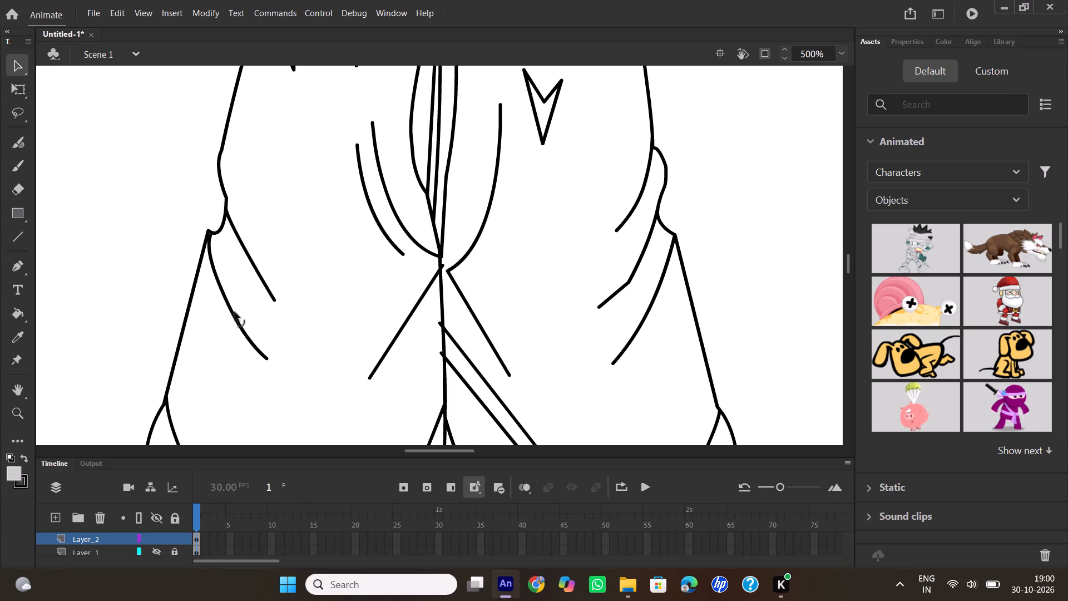
left_click_drag(256, 270, 251, 278)
Bow the straight fold running down from the crotch on the left-hand side and delete its stub overshooting the centre crease.
scroll(328, 221, "up", 1)
scroll(328, 221, "down", 2)
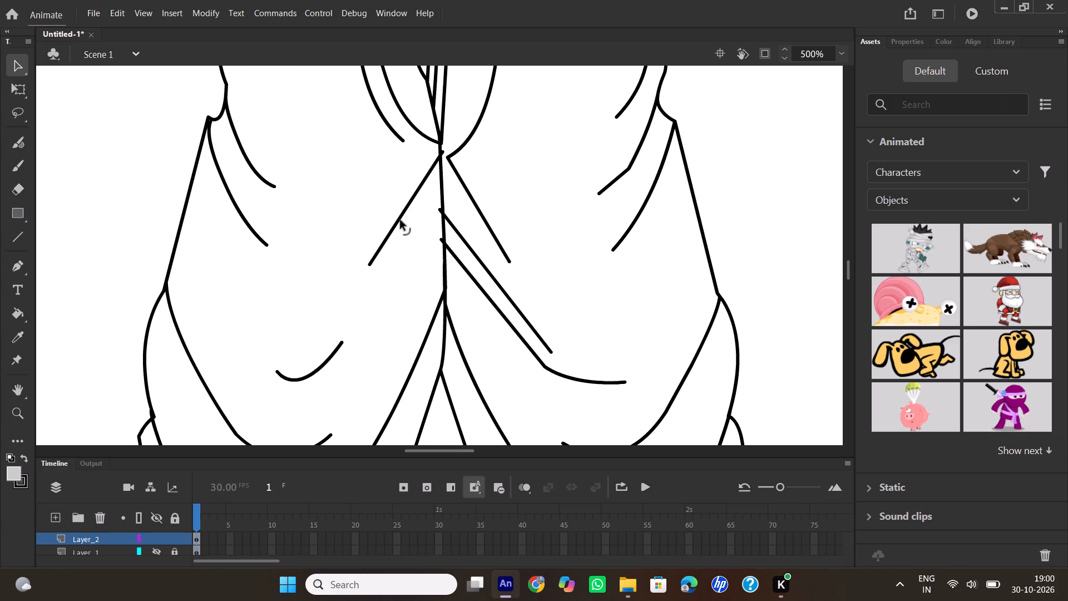
left_click_drag(400, 219, 410, 230)
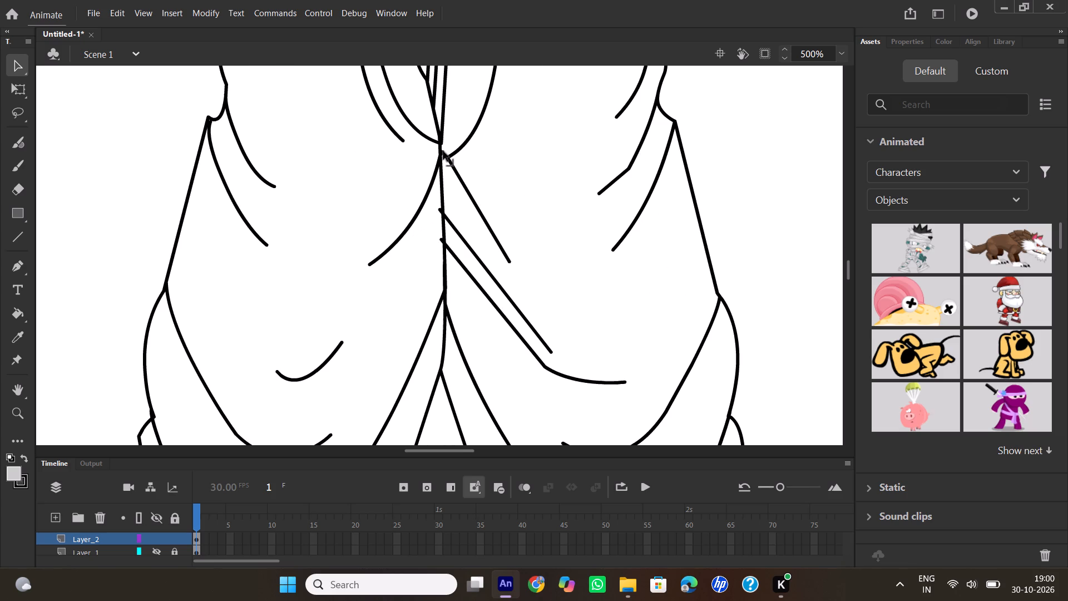
left_click(443, 151)
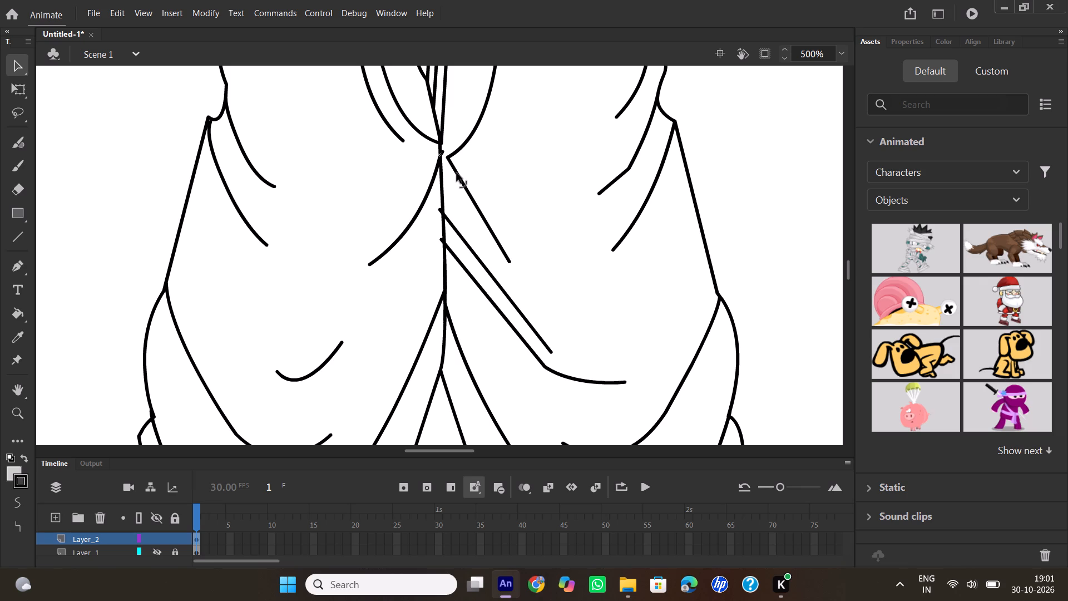
key("Delete")
Join the first right-hand fold below the crotch to the centre crease, extend its free end outward, and bow it.
left_click_drag(449, 159, 445, 159)
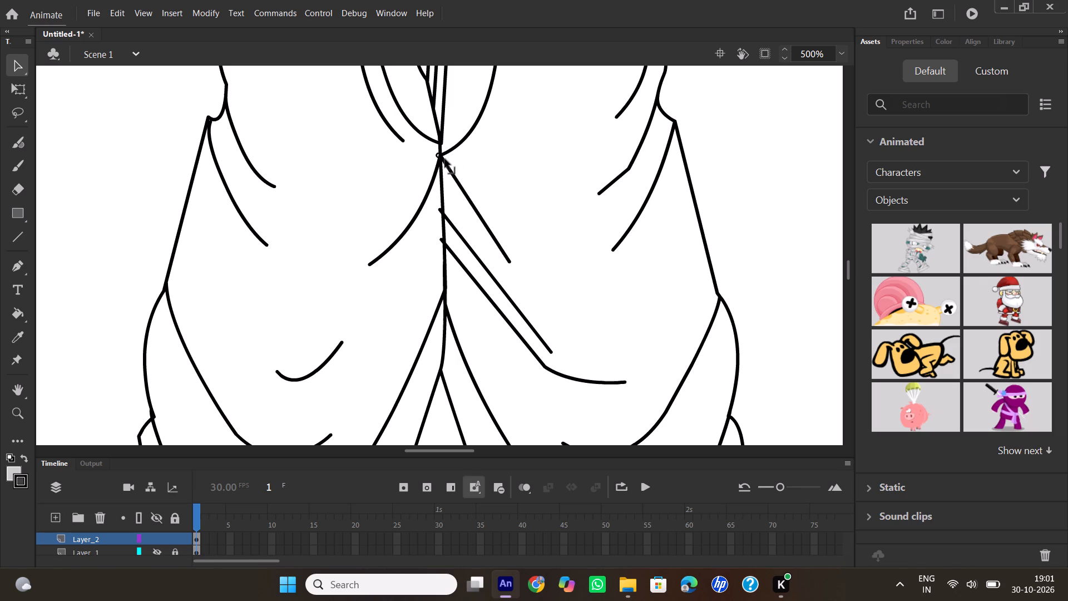
left_click_drag(445, 159, 444, 158)
left_click_drag(510, 262, 533, 253)
left_click_drag(501, 218, 496, 233)
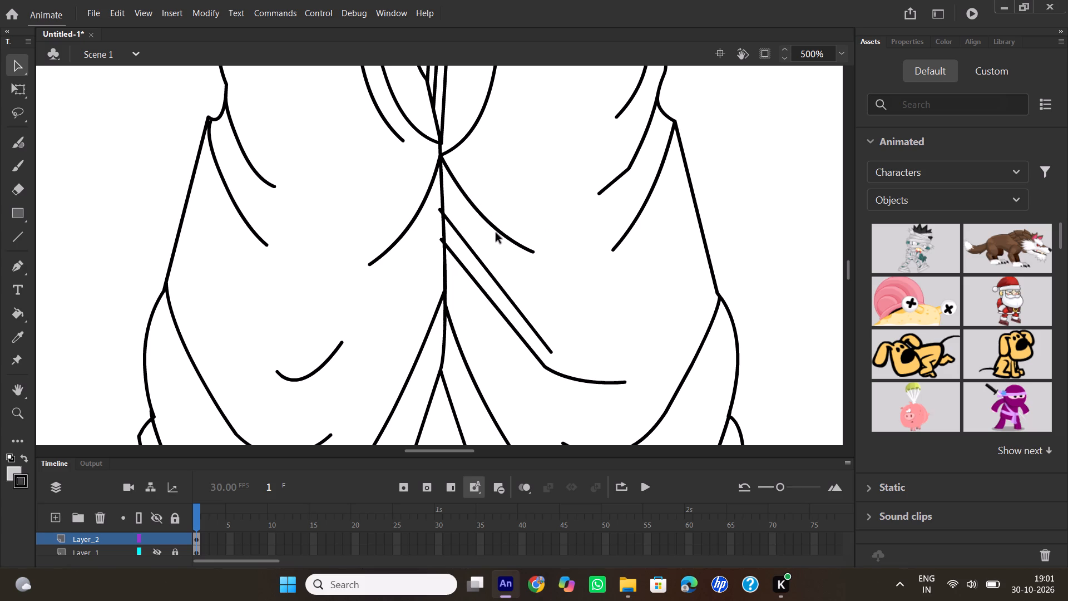
Bow the two long parallel folds right of the centre crease, widening the upper one's free end and deleting both stubs crossing the crease.
left_click_drag(551, 353, 560, 352)
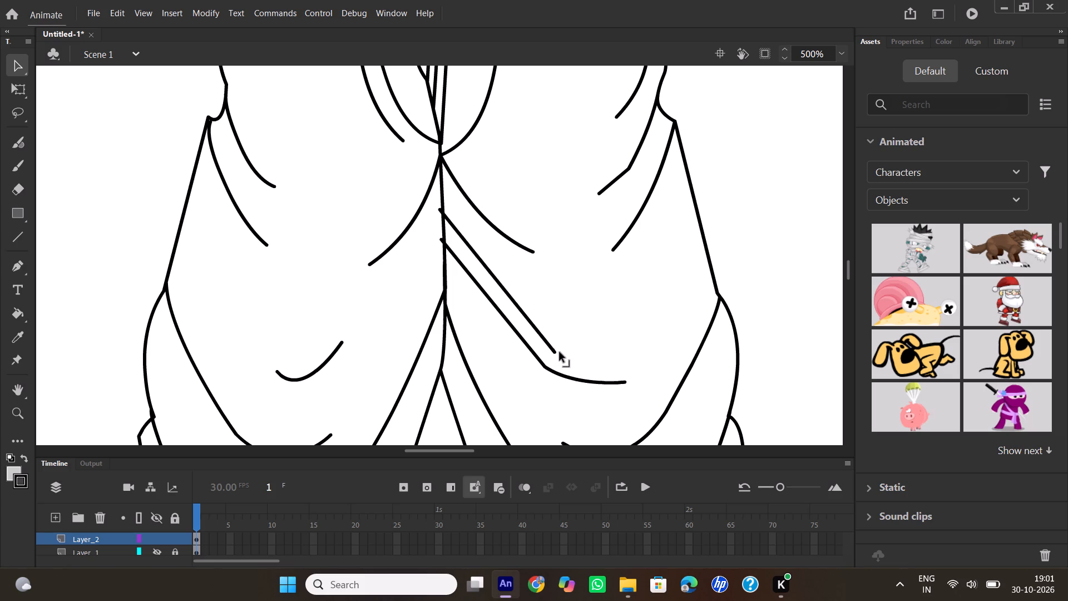
left_click_drag(560, 352, 575, 345)
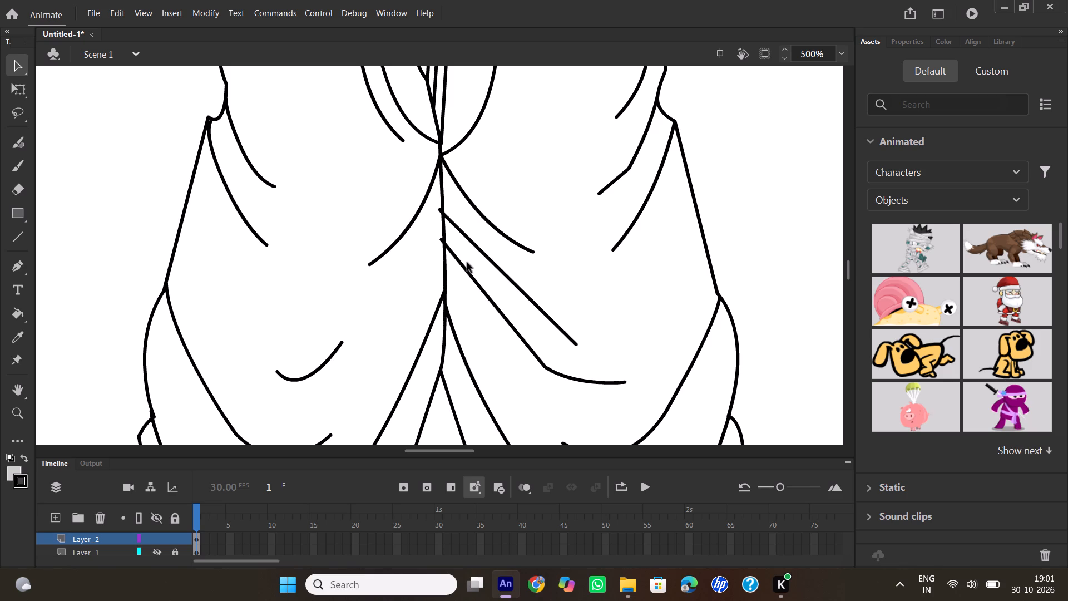
left_click(440, 211)
key("Delete")
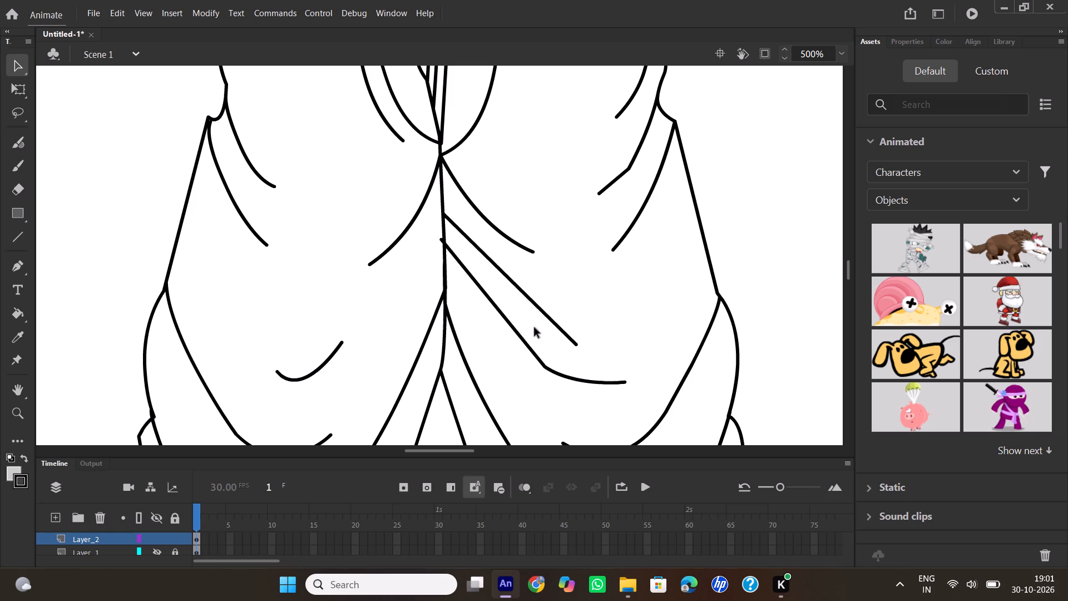
left_click_drag(525, 302, 518, 312)
left_click(442, 241)
key("Delete")
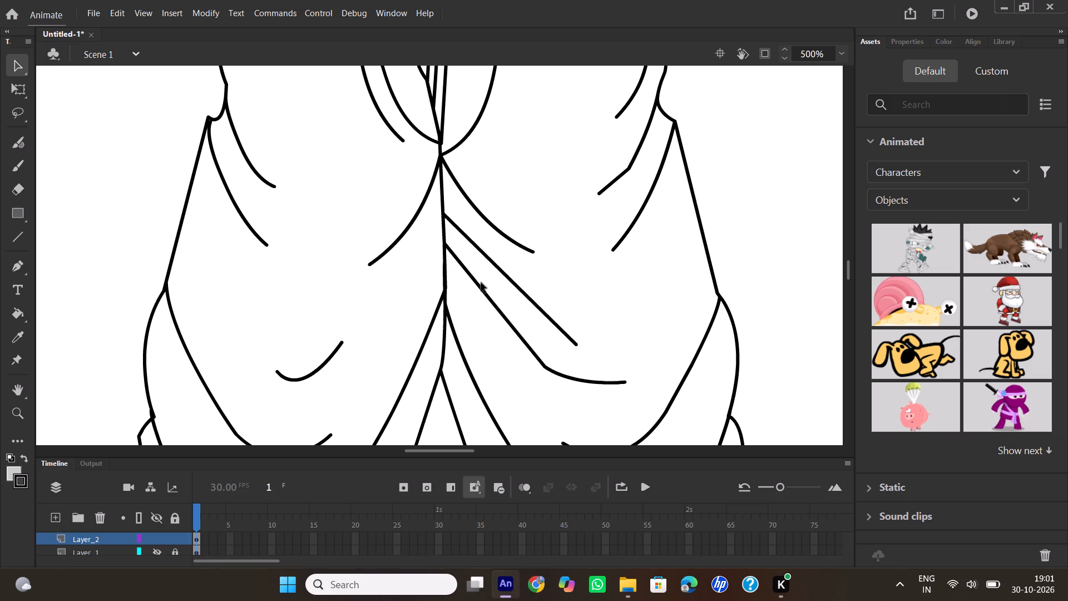
left_click_drag(483, 290, 477, 308)
left_click_drag(521, 289, 518, 304)
left_click_drag(505, 236, 503, 244)
Reshape the long hooked fold on the right-hand thigh, bowing the slanted stretch above its lower curve outward.
scroll(477, 284, "down", 1)
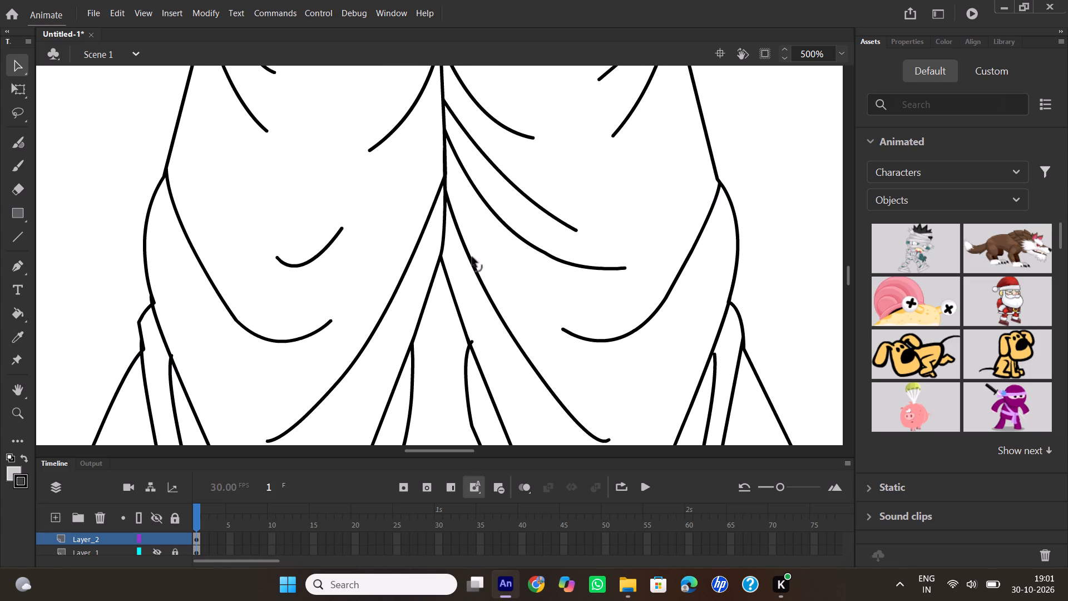
scroll(647, 262, "down", 1)
scroll(667, 199, "up", 1)
left_click_drag(686, 264, 685, 272)
left_click_drag(665, 302, 666, 308)
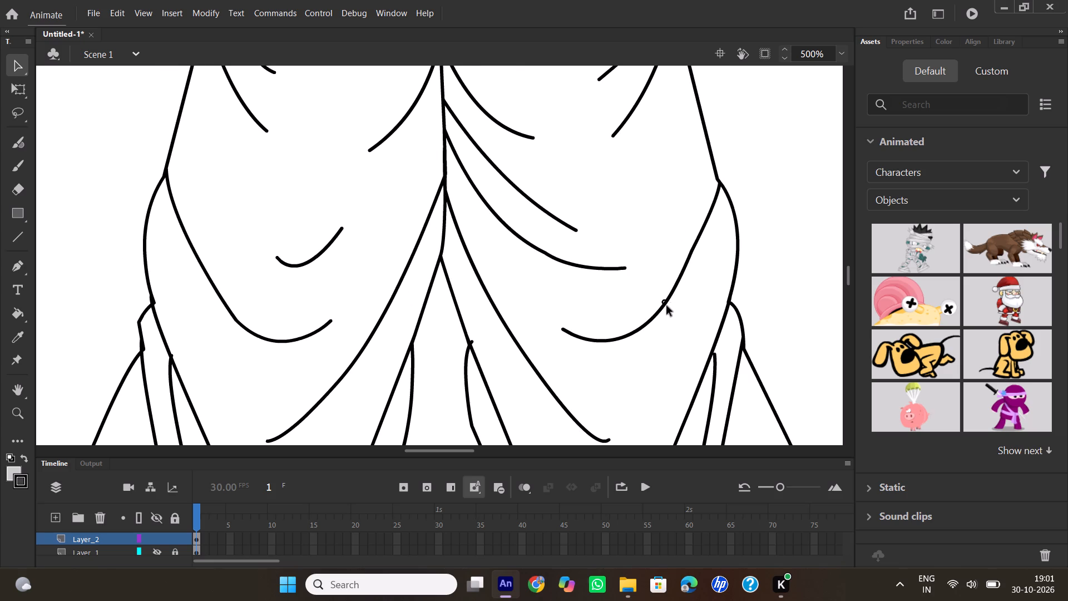
Delete the line stub overshooting the right-hand leg's inner edge at the top of its small curved fold.
scroll(527, 299, "down", 1)
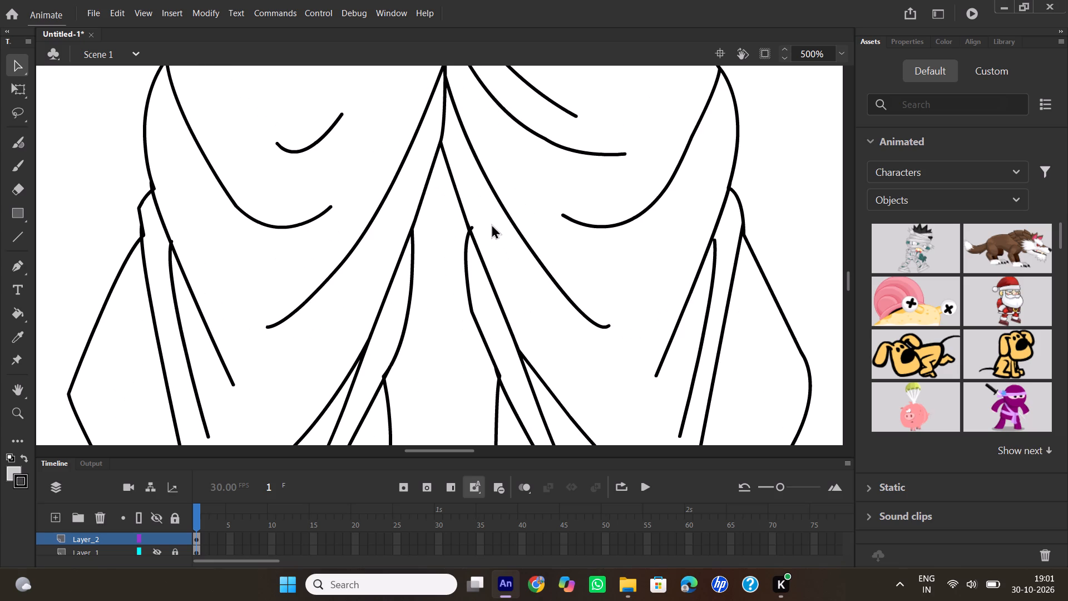
left_click(474, 228)
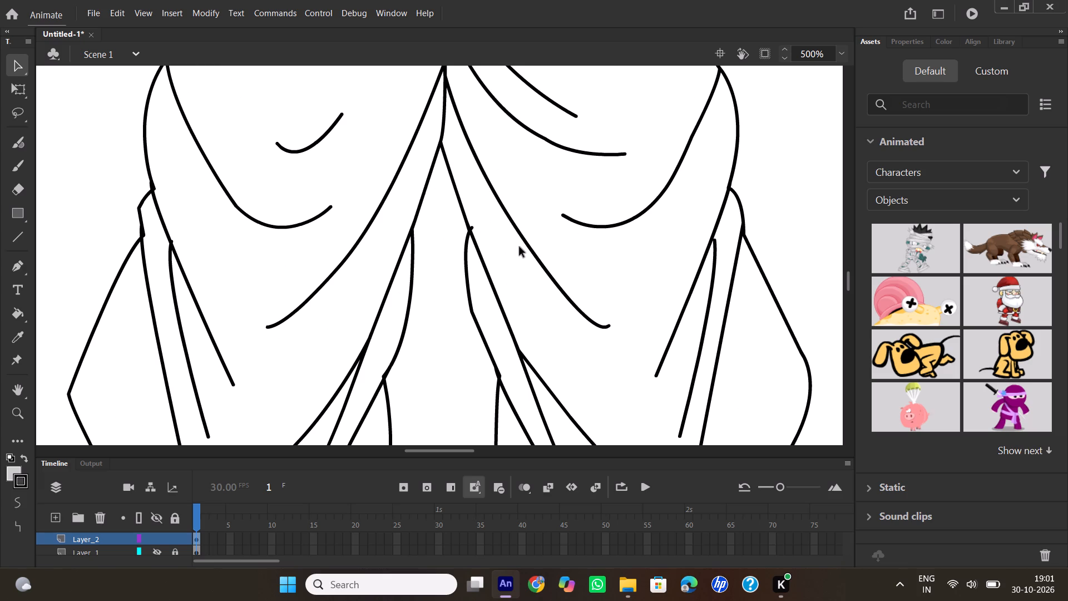
key("Delete")
Delete the overshooting line stubs at the upper and lower junctions of the small bulge on the left-hand leg's outer edge.
left_click(155, 189)
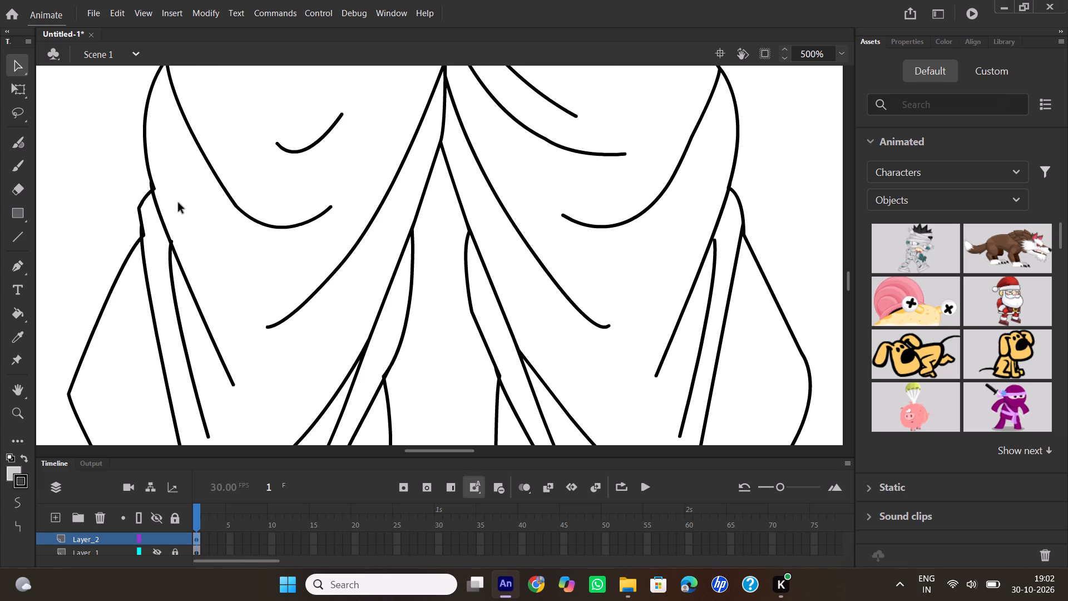
key("Delete")
left_click(155, 187)
key("Delete")
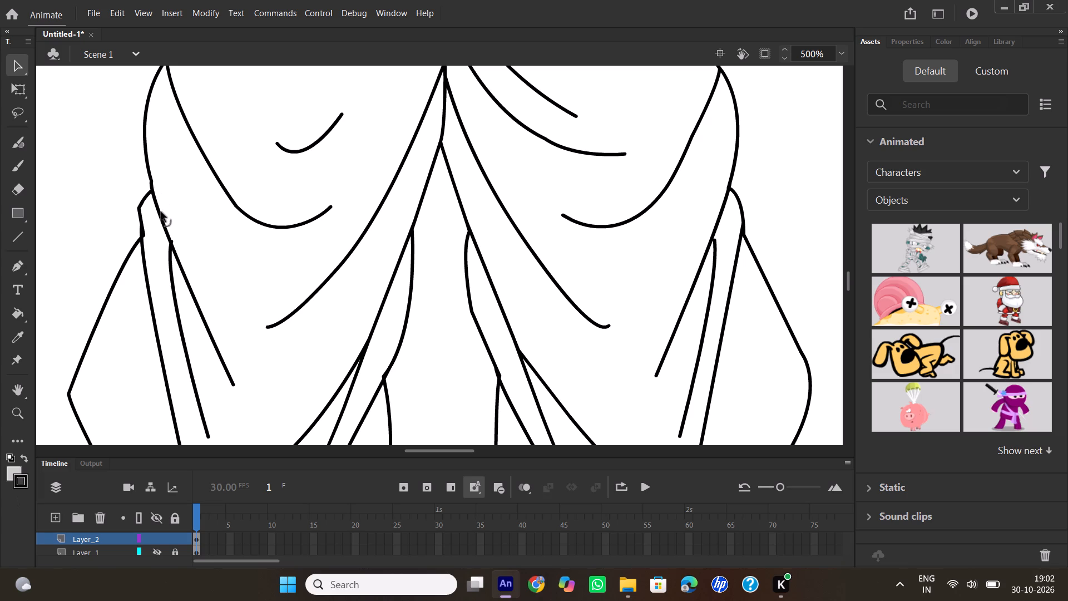
left_click(145, 235)
key("Delete")
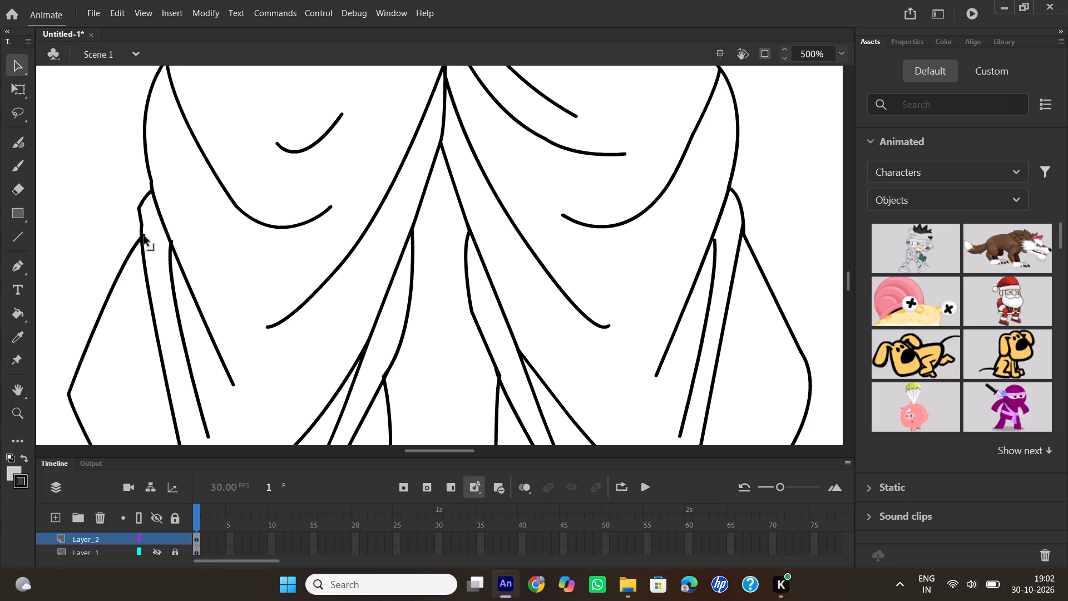
left_click(144, 236)
key("Delete")
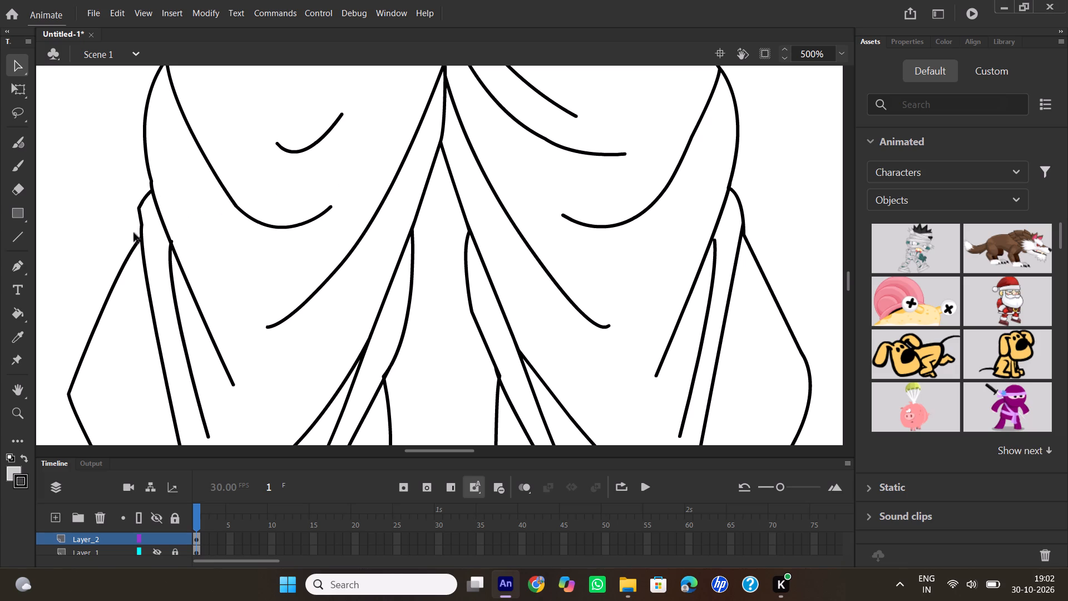
Straighten the small bulge's outer edge on the left-hand leg and move the adjoining long fold's top end onto the outer contour.
left_click(142, 224)
left_click_drag(141, 234, 140, 236)
left_click_drag(140, 236, 136, 236)
scroll(230, 240, "down", 1)
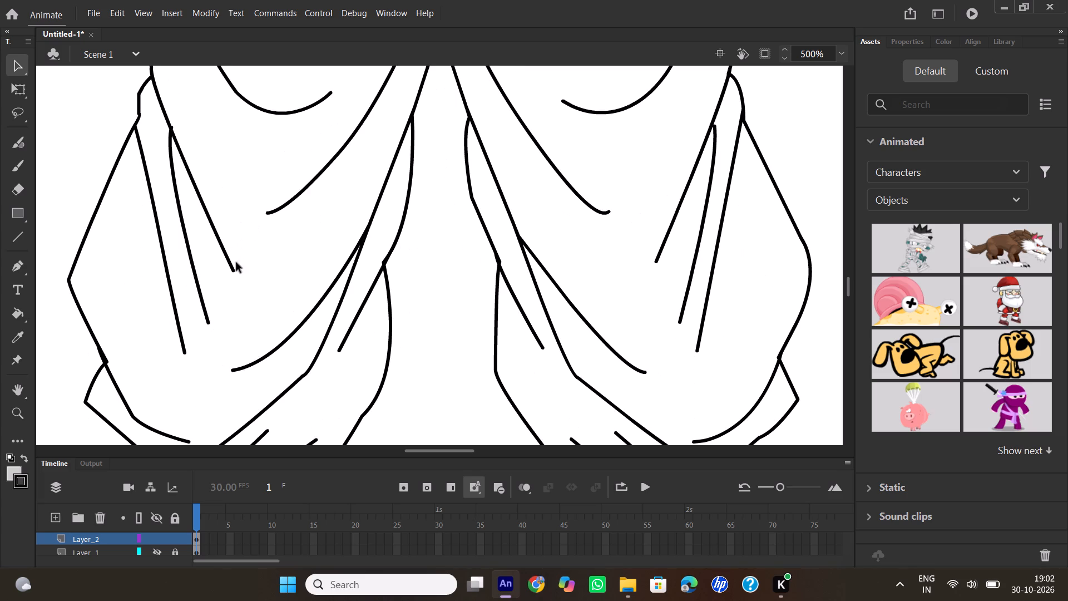
Swing the lower end of the left-hand thigh's innermost outer-side fold toward the leg's centre, then delete the stub overshooting near its top.
left_click_drag(234, 271, 256, 265)
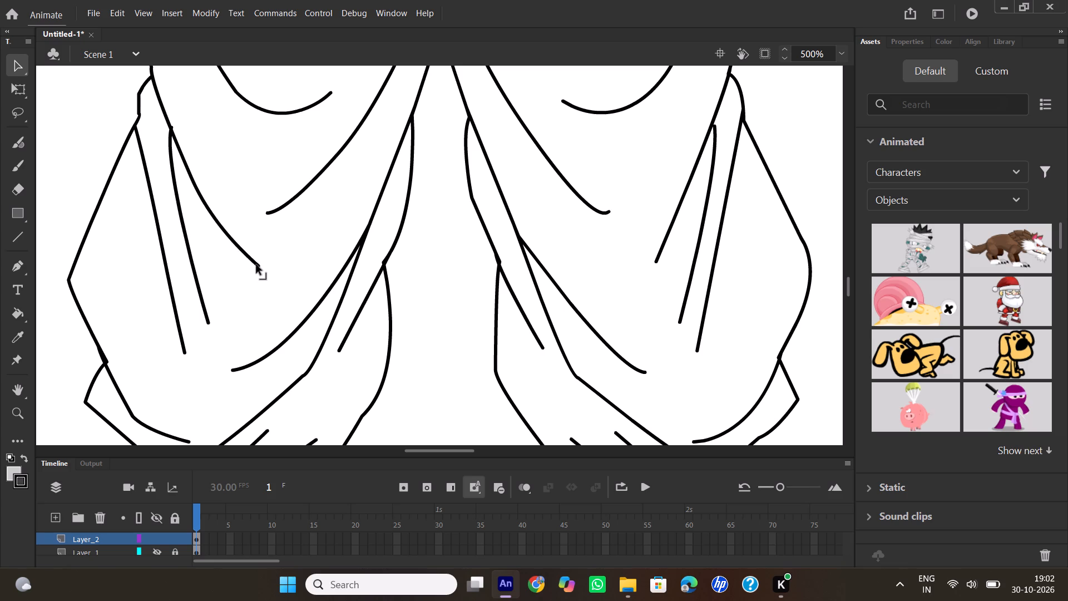
left_click_drag(256, 265, 254, 265)
left_click(173, 127)
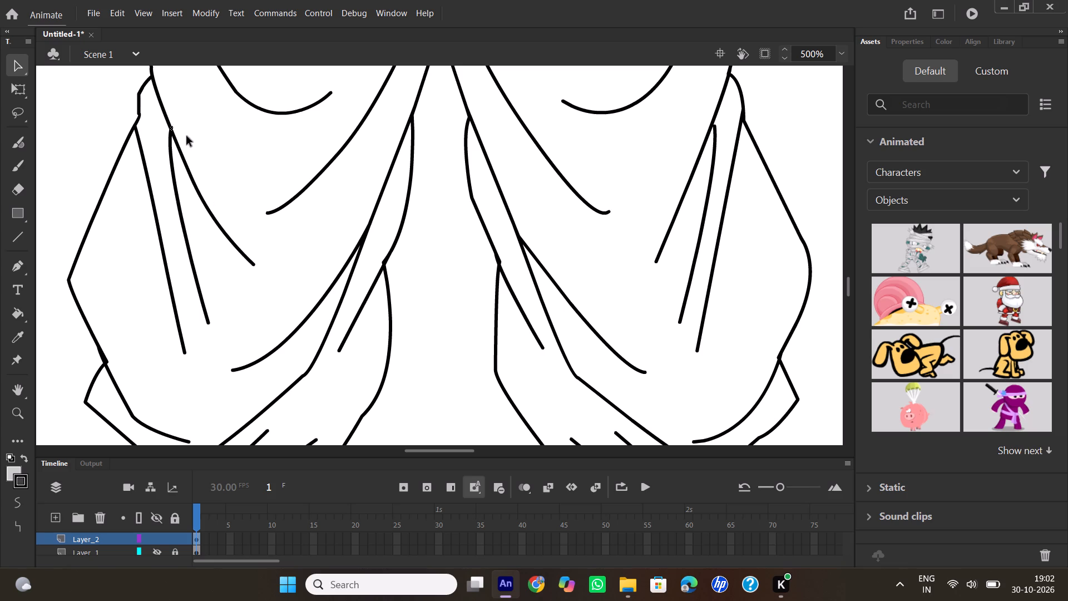
key("Delete")
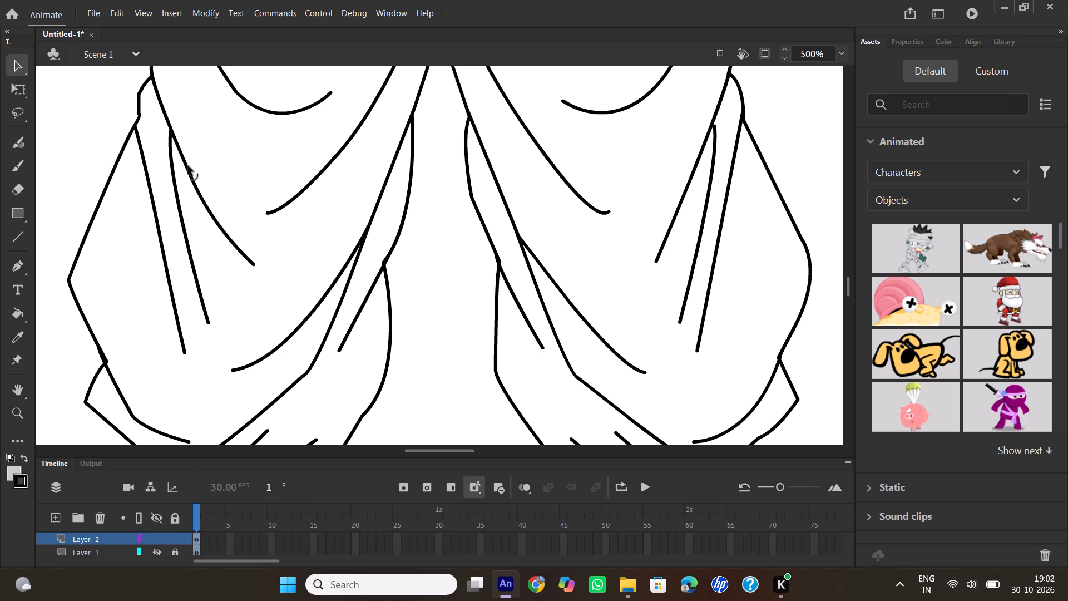
Bow the two long, nearly parallel folds on the left-hand thigh outward toward the leg's outer edge.
left_click_drag(160, 244, 155, 248)
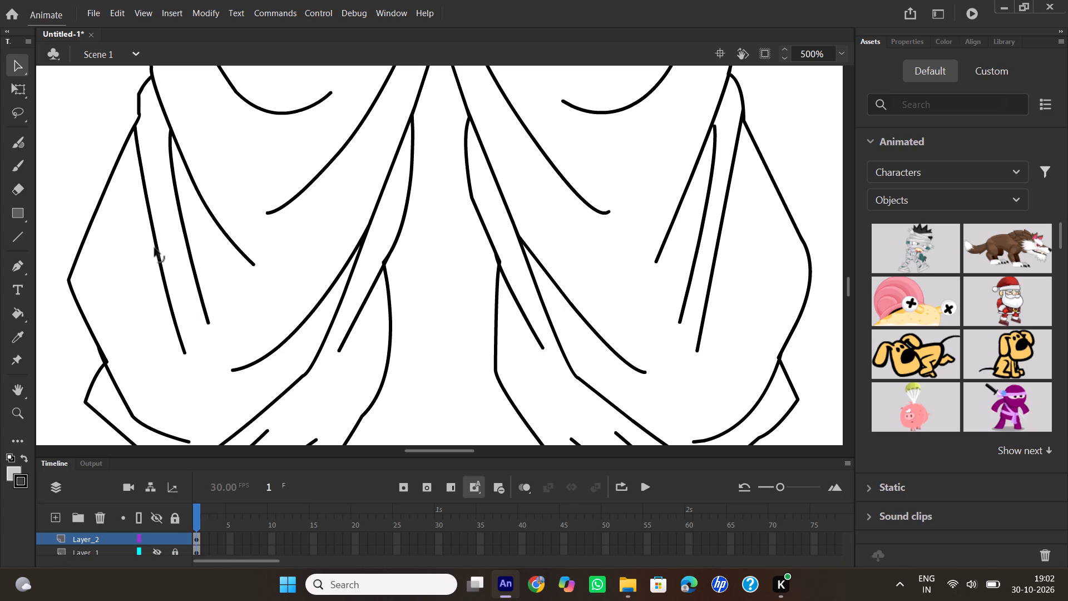
left_click_drag(155, 248, 147, 254)
left_click(185, 239)
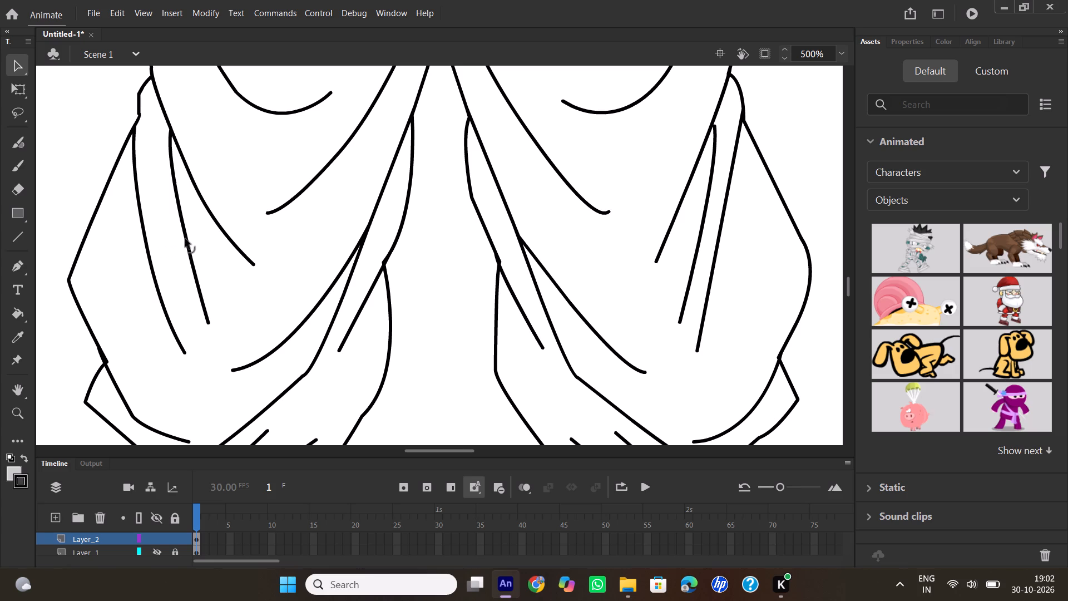
Delete the stub at the left-hand leg's inner-edge junction, join the short fold's top there, and bow that fold into a curve.
scroll(309, 311, "down", 1)
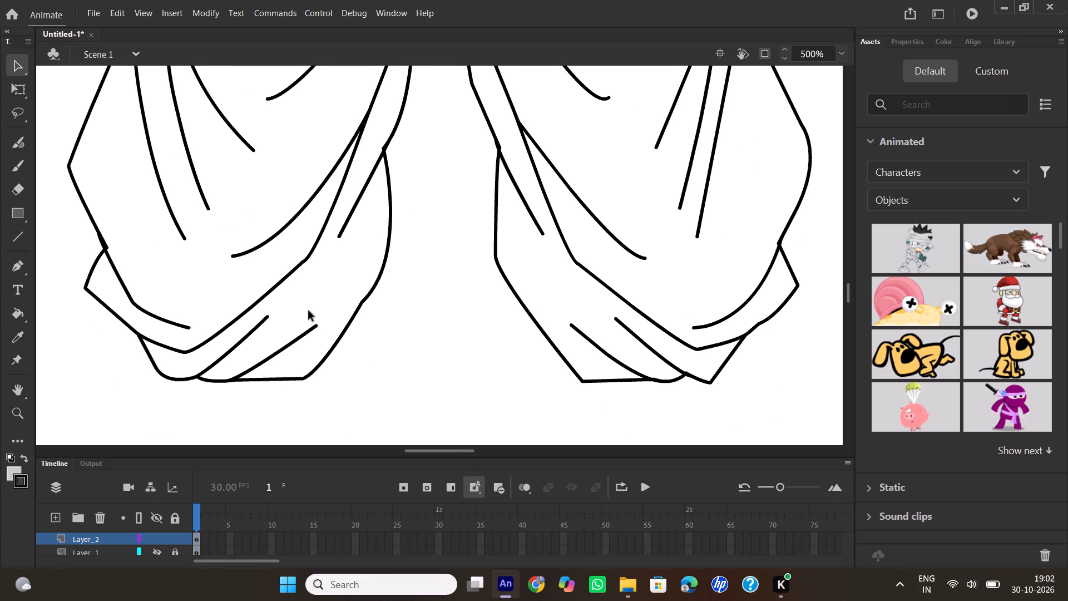
left_click(384, 148)
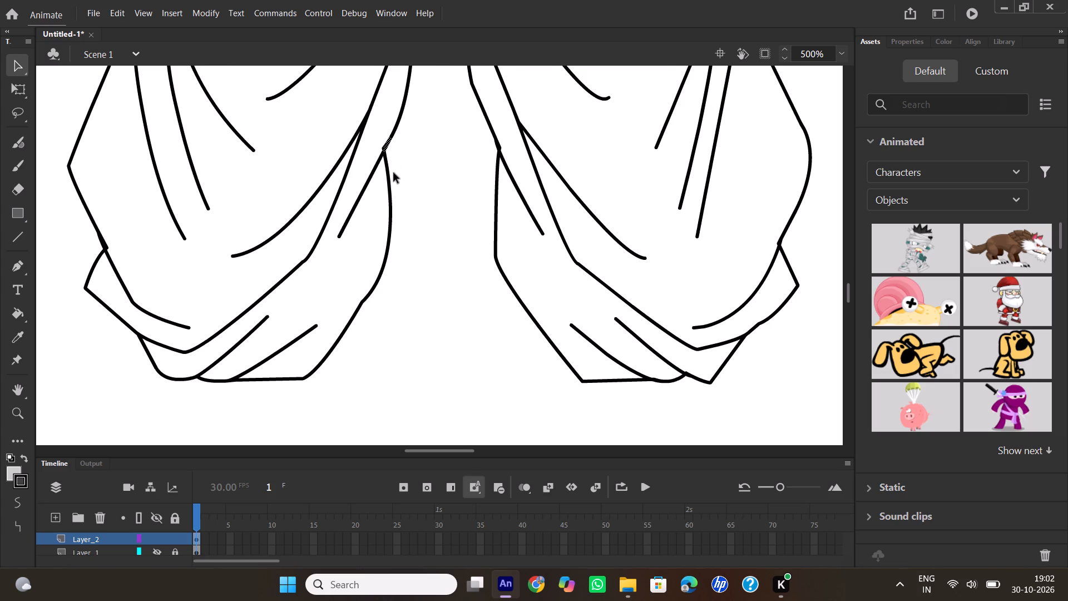
key("Delete")
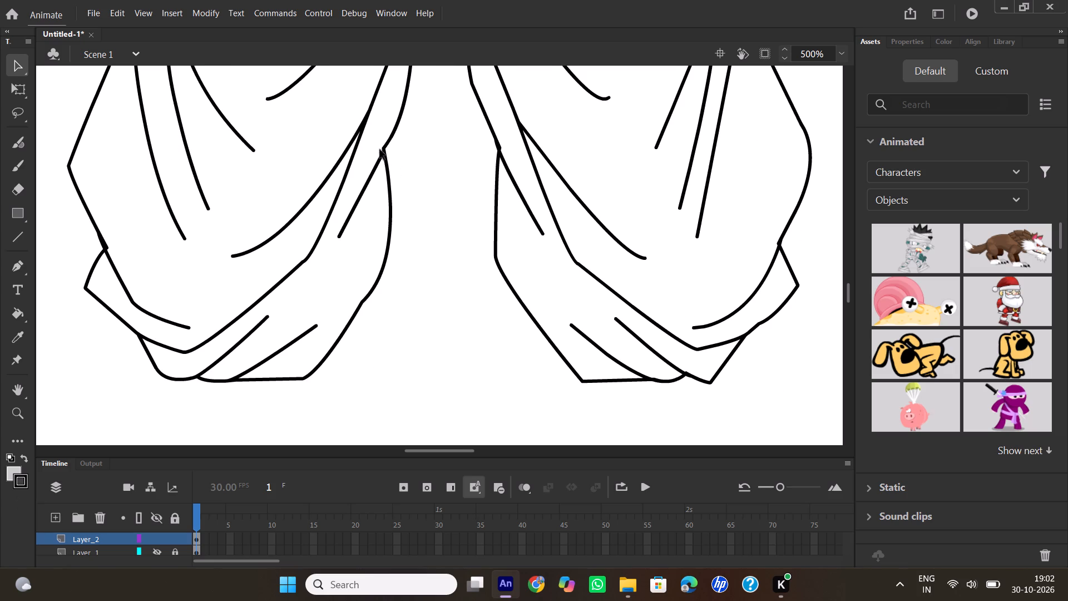
left_click(384, 156)
left_click_drag(364, 191, 368, 201)
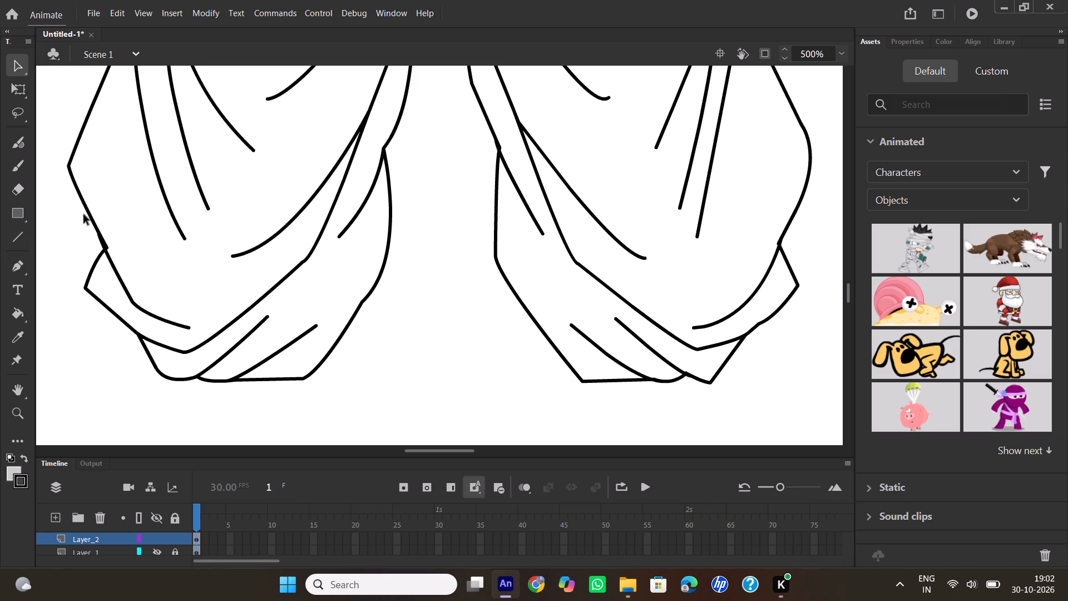
Trim the stub at the left-hand leg's outer junction above the cuff and curve the cuff's upper fold down from the contour.
left_click(105, 247)
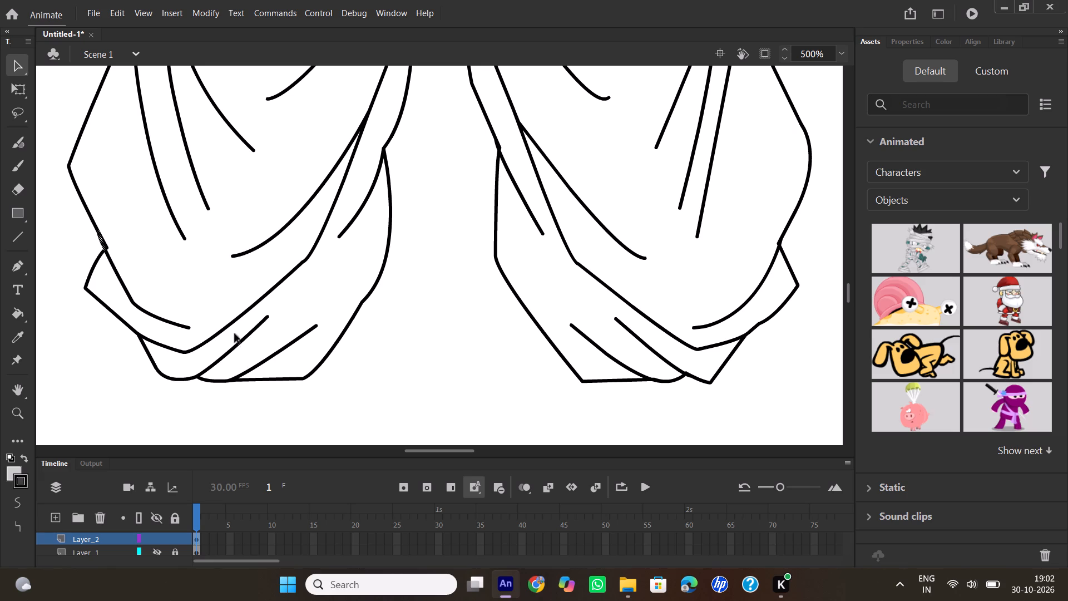
key("Delete")
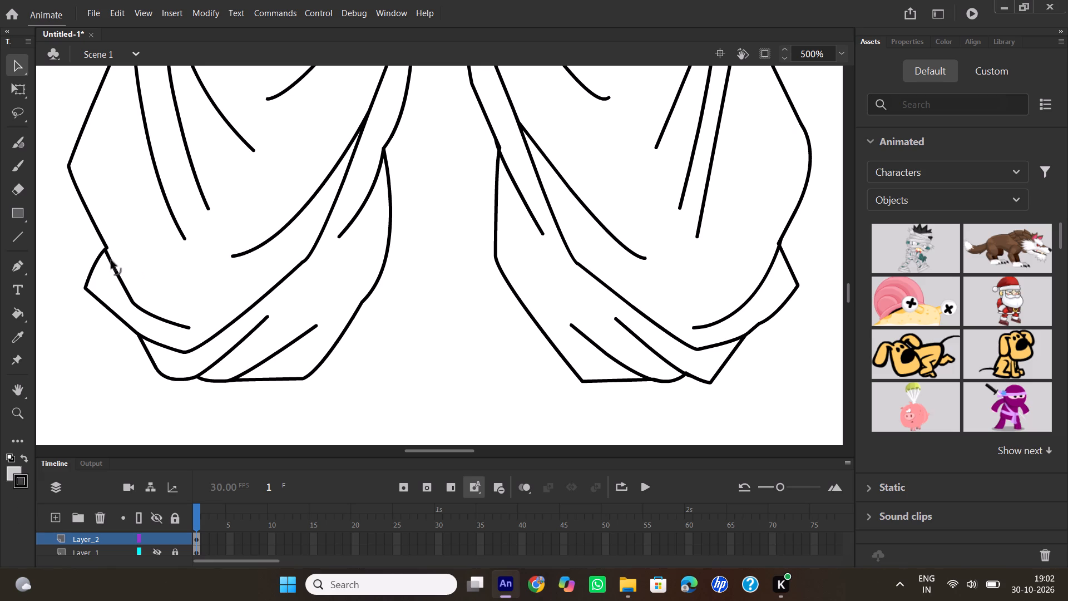
left_click_drag(107, 254, 113, 252)
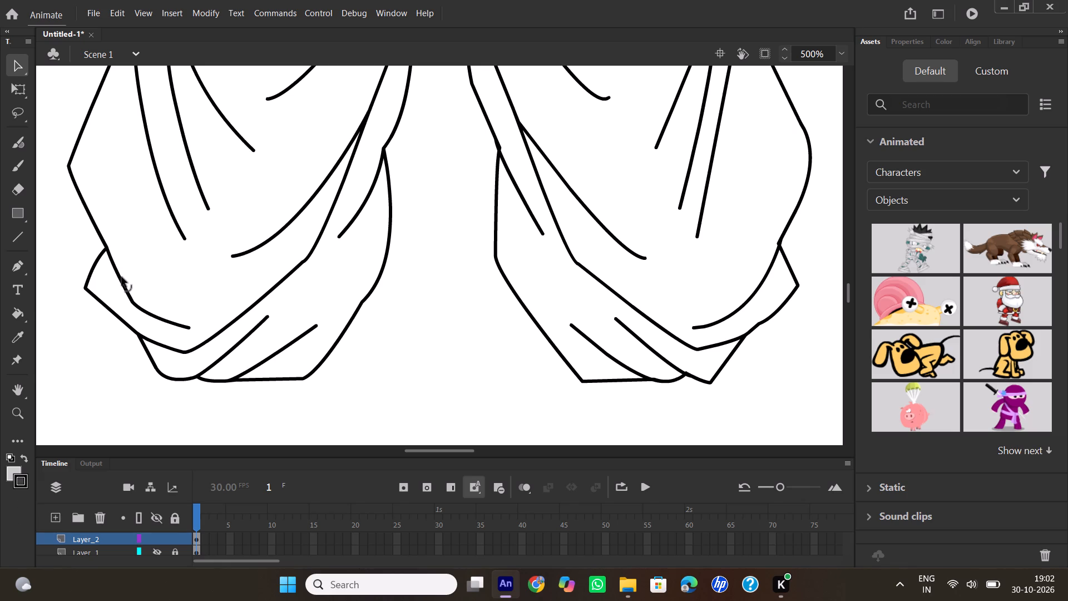
left_click(122, 277)
Bow the left-hand cuff's lower outer edge outward and attach the hem outline's outer top end to it.
left_click_drag(123, 321, 120, 327)
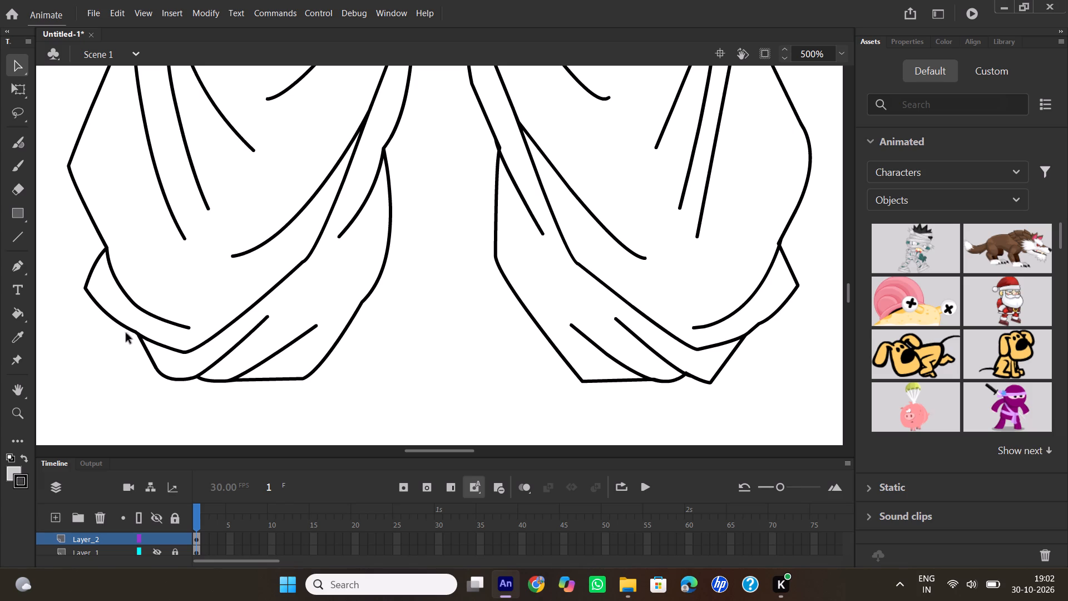
left_click(140, 335)
scroll(314, 272, "up", 1)
scroll(353, 249, "down", 1)
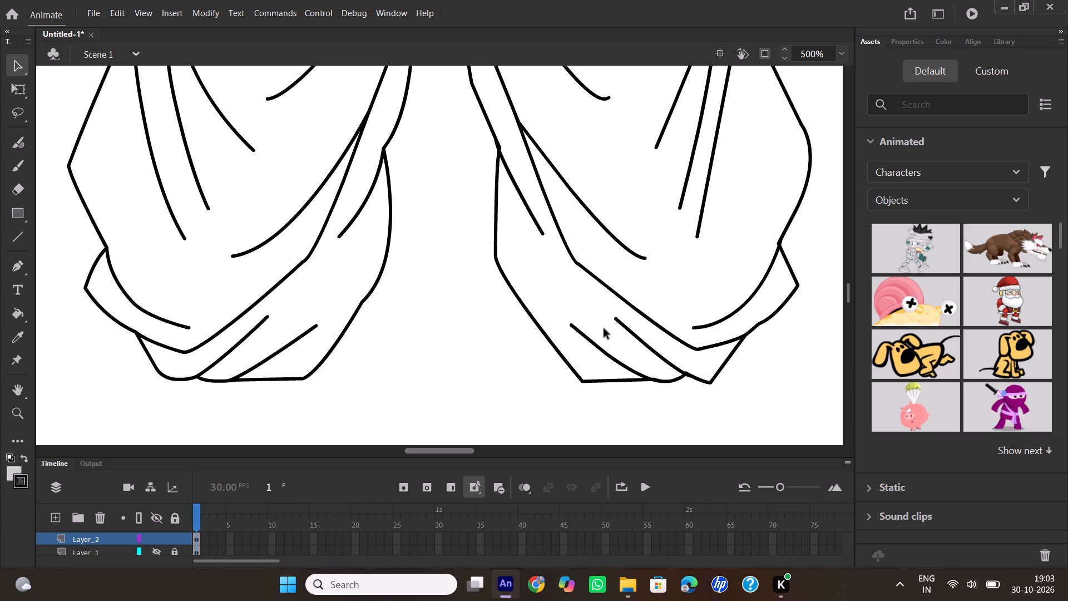
Reshape the two short folds above the right-hand leg's hem, pulling a bend into the middle of each downward.
left_click_drag(606, 356, 600, 361)
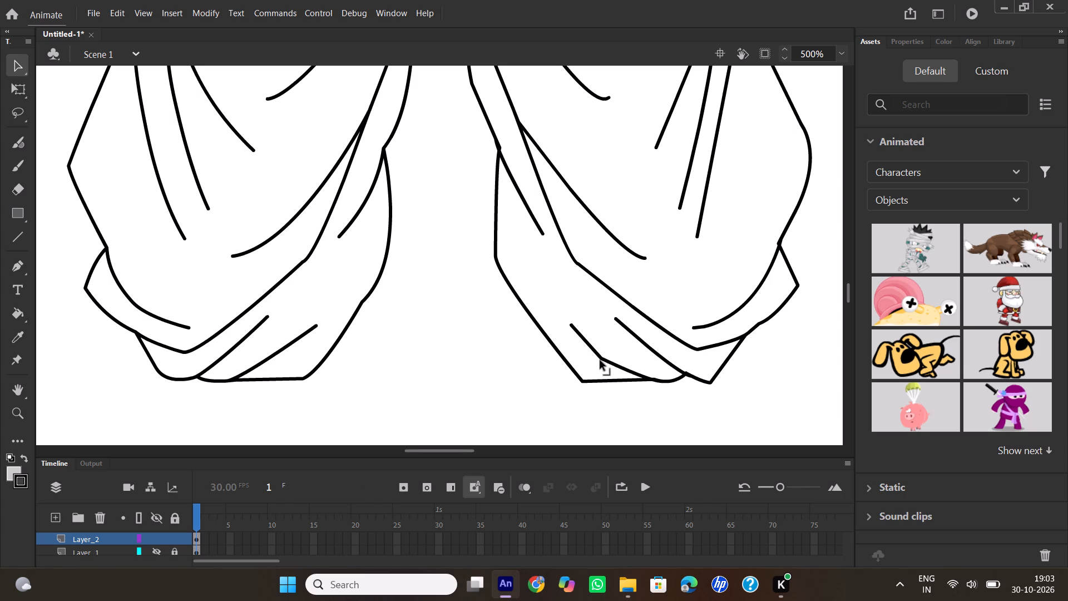
left_click_drag(600, 361, 607, 366)
left_click_drag(648, 347, 644, 354)
Delete the overshooting line stubs at the right-hand leg's inner-edge junction where the short fold begins.
scroll(580, 252, "up", 1)
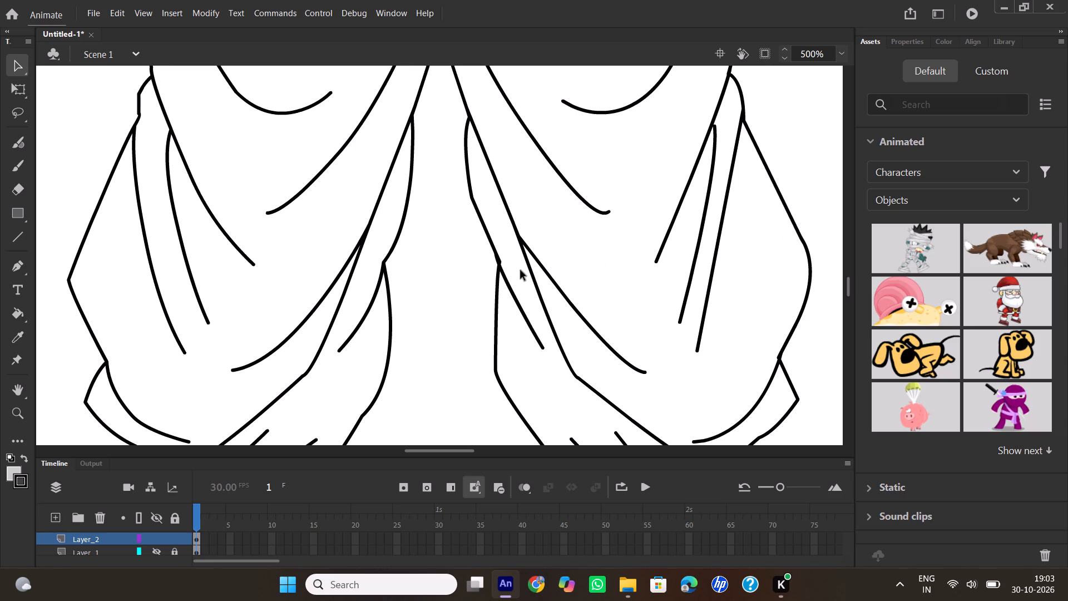
left_click(501, 260)
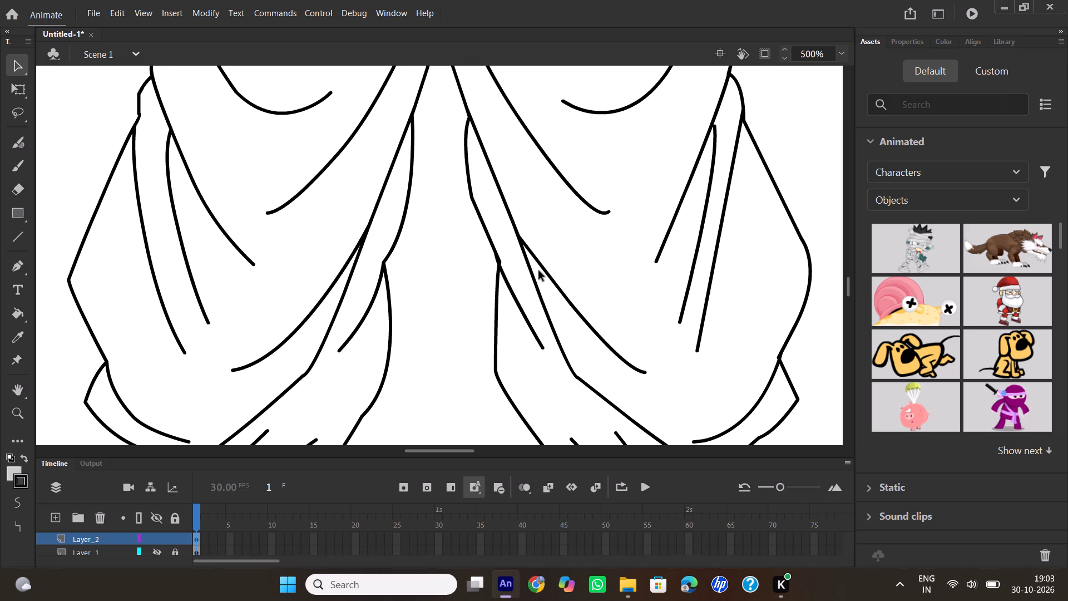
key("Delete")
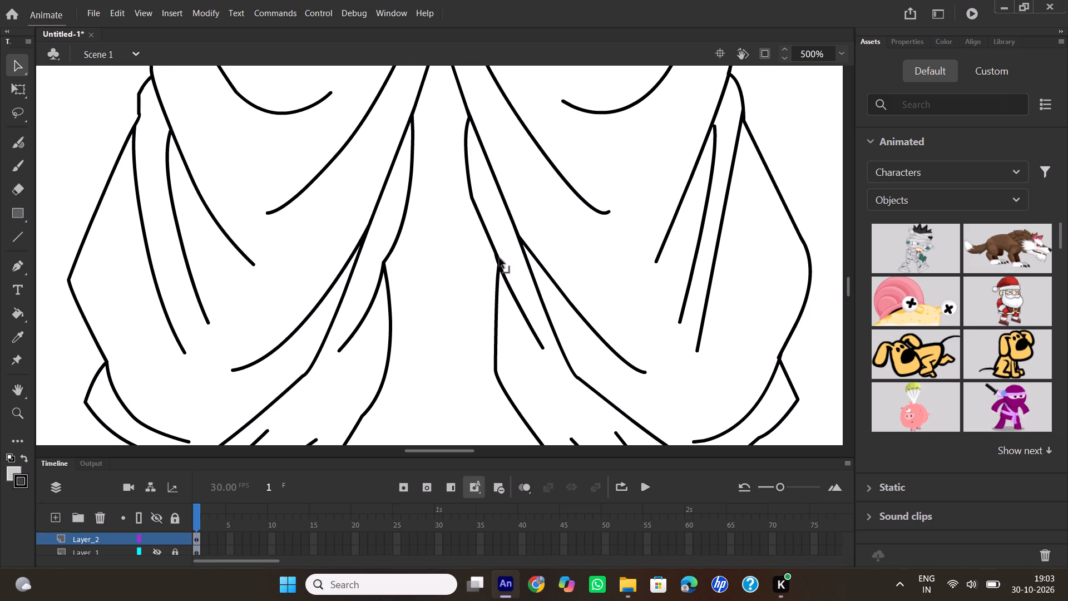
left_click(500, 258)
key("Delete")
Bow the two long outer folds on the right-hand thigh outward and join the inner one's top end to the adjoining line.
left_click_drag(719, 242, 728, 251)
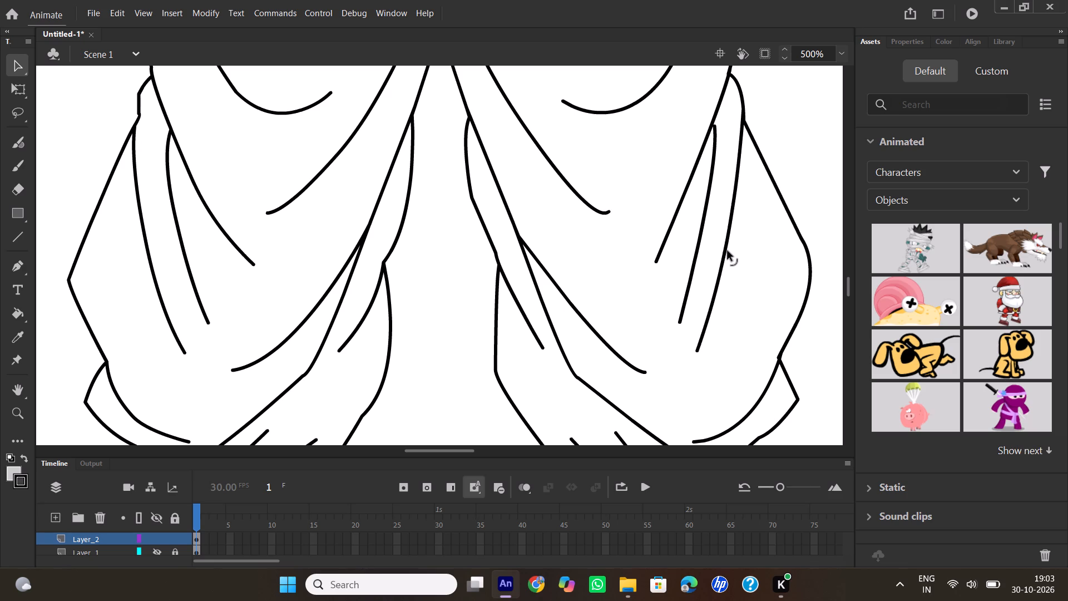
left_click_drag(728, 251, 733, 257)
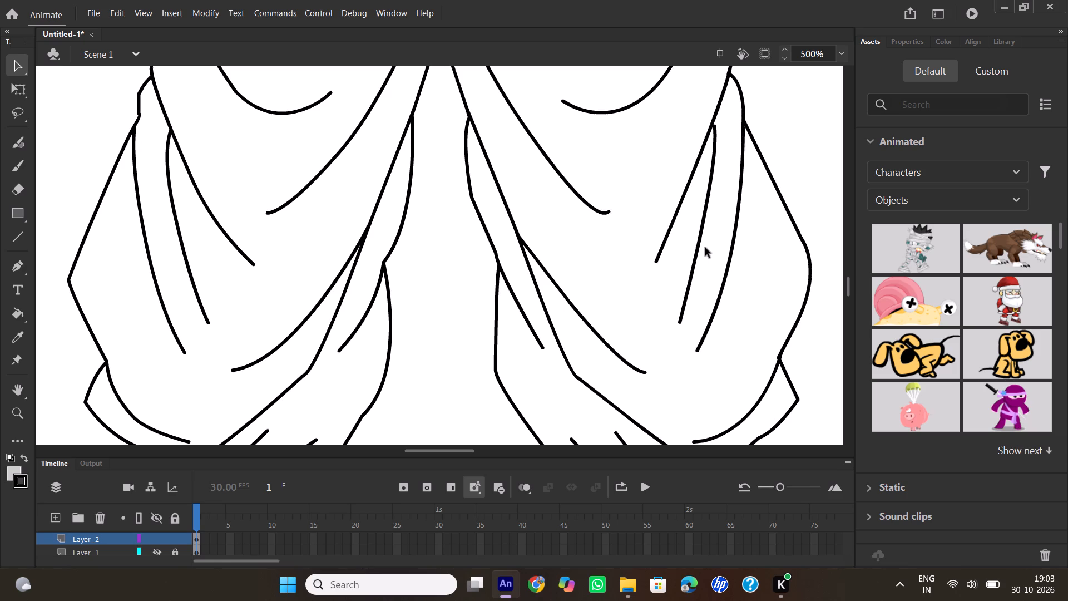
left_click_drag(700, 244, 707, 248)
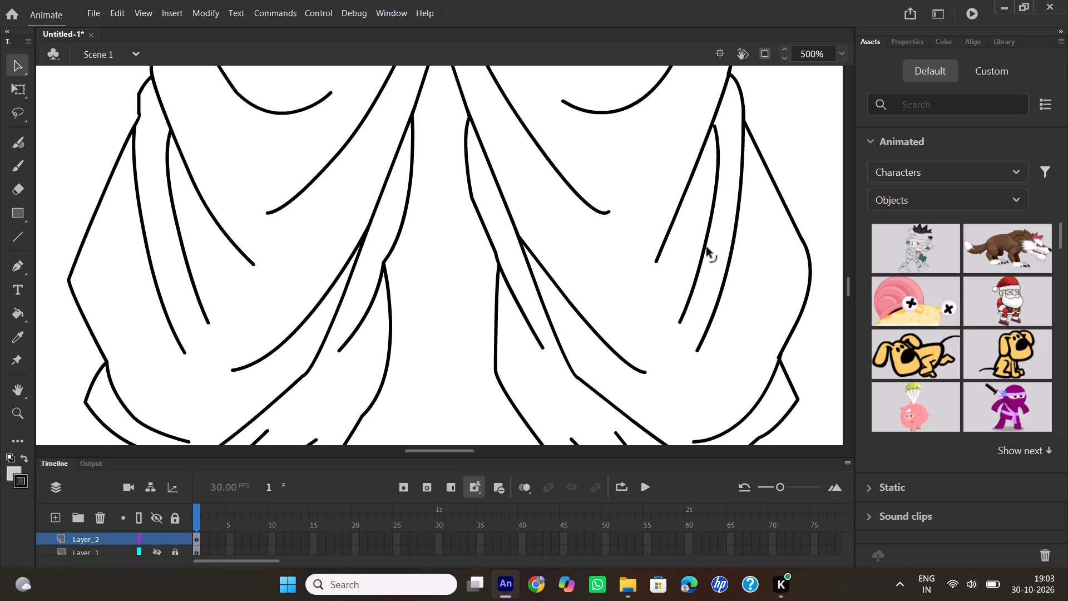
left_click(718, 130)
Delete the line stub at the right-hand leg's outer junction just above the cuff.
scroll(881, 242, "down", 1)
scroll(826, 341, "down", 1)
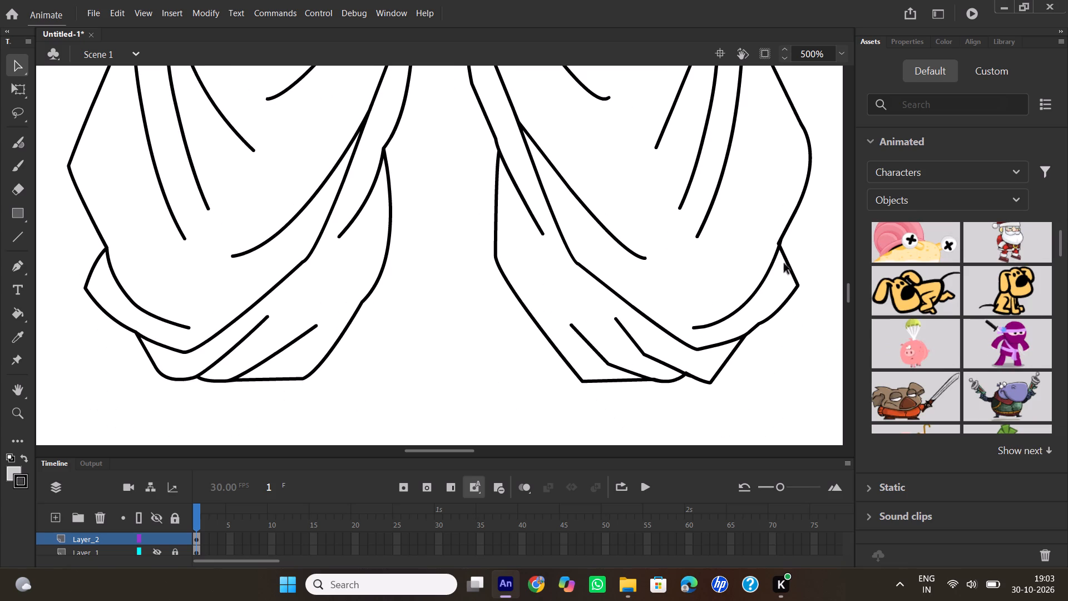
left_click(778, 244)
key("Delete")
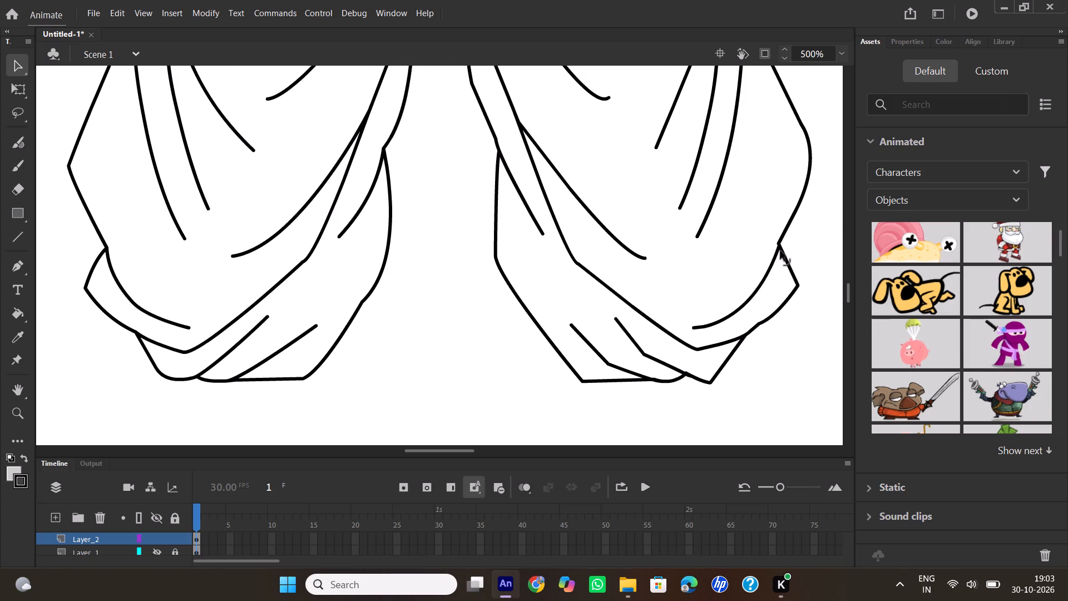
Draw a short curved fold line with the Pen tool beside the crotch fold on the right-hand thigh, following its curve.
scroll(766, 341, "down", 2)
scroll(764, 339, "up", 2)
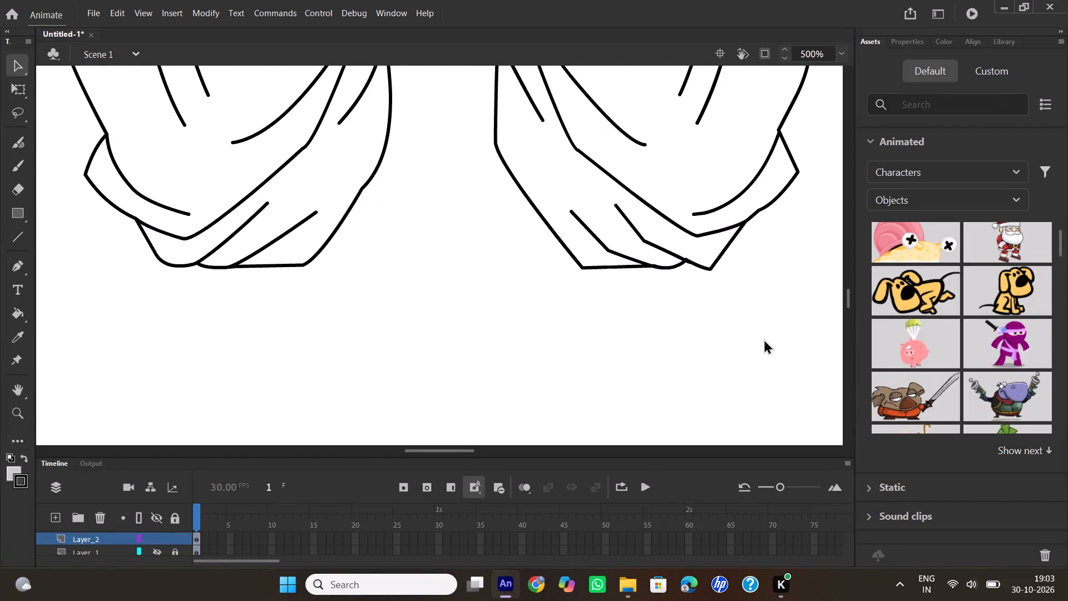
scroll(764, 339, "up", 7)
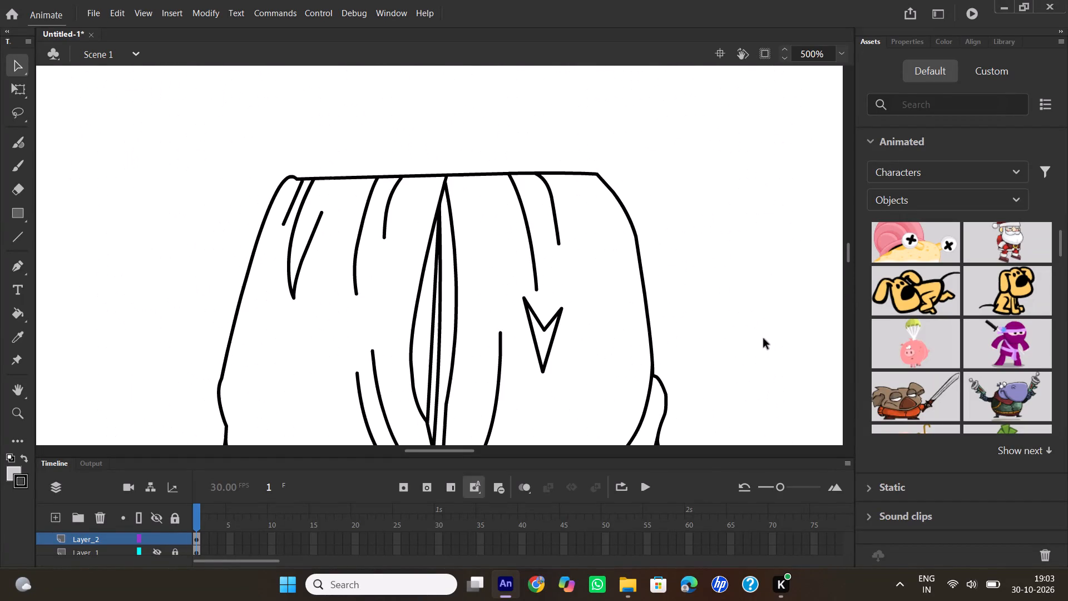
scroll(764, 339, "down", 2)
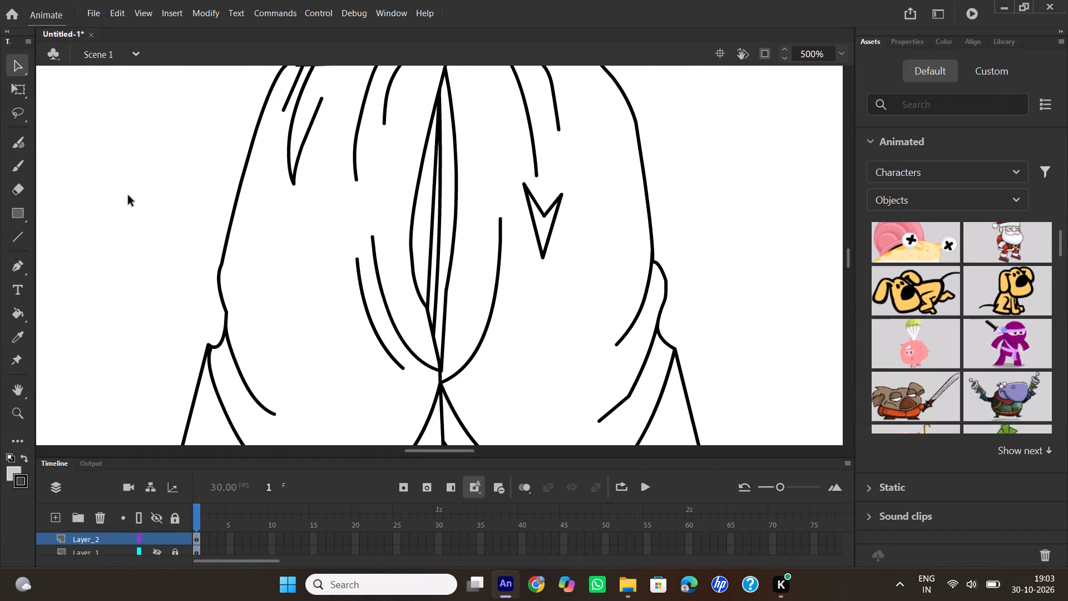
left_click(24, 266)
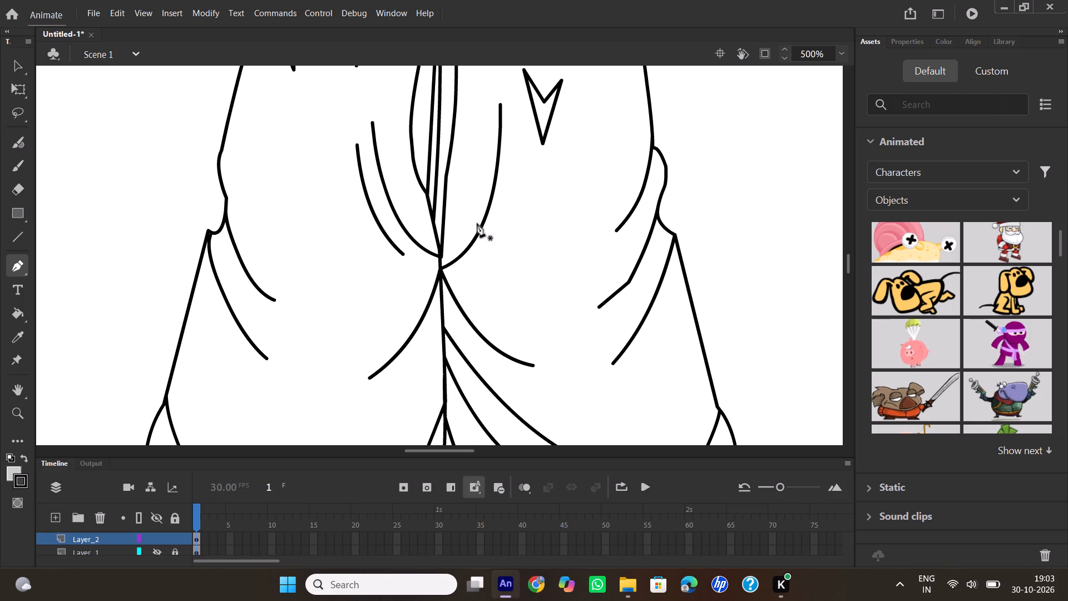
left_click(518, 172)
left_click_drag(472, 280, 438, 303)
left_click_drag(438, 303, 437, 304)
double_click(473, 281)
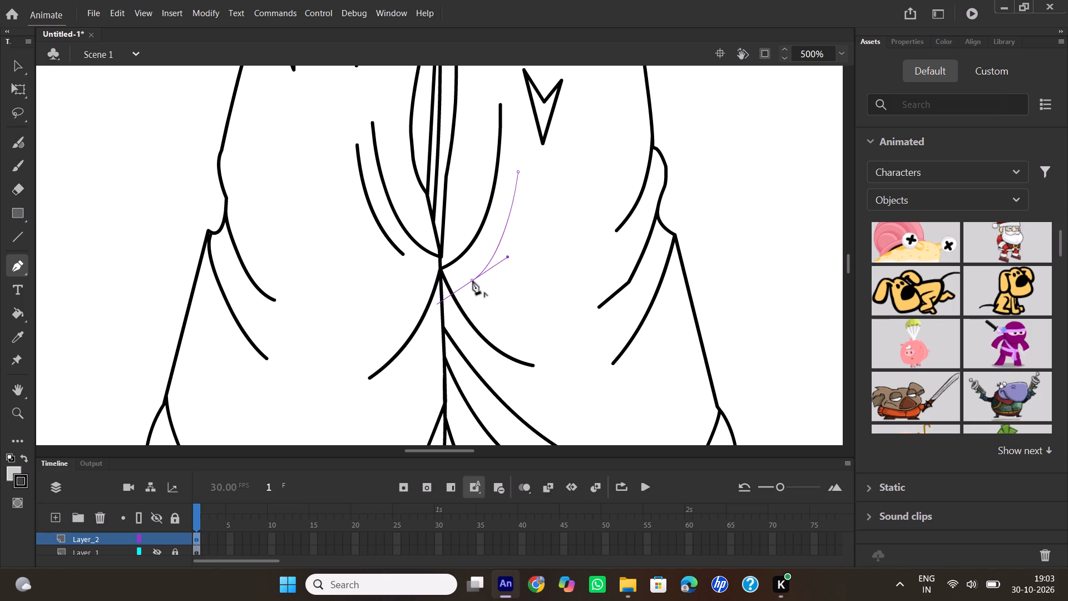
Show the reference image on Layer_1 again.
scroll(597, 268, "down", 2)
scroll(596, 265, "up", 1)
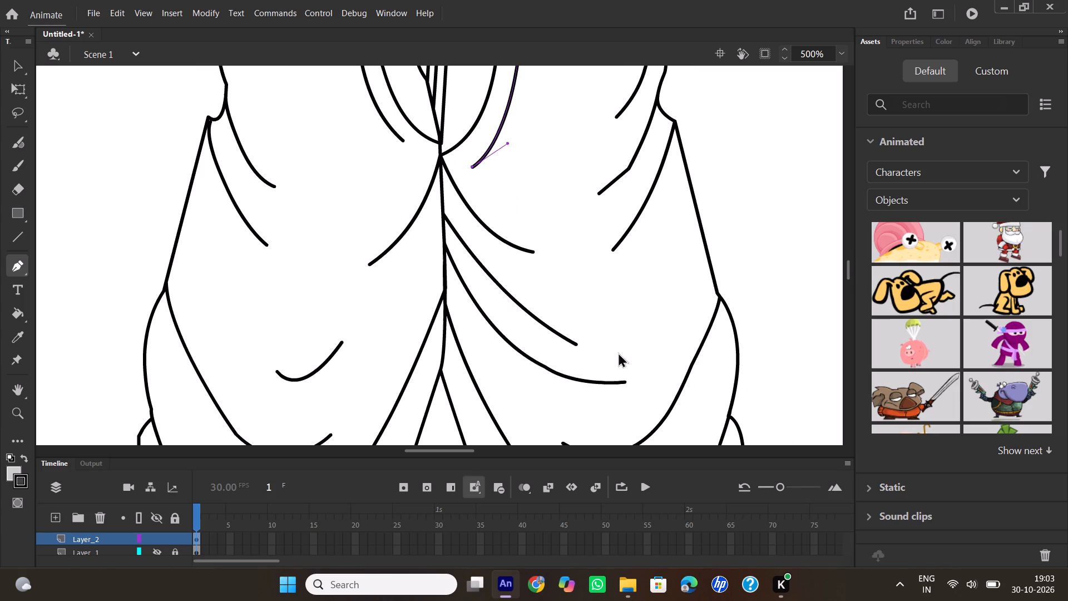
scroll(632, 342, "down", 1)
scroll(485, 273, "down", 2)
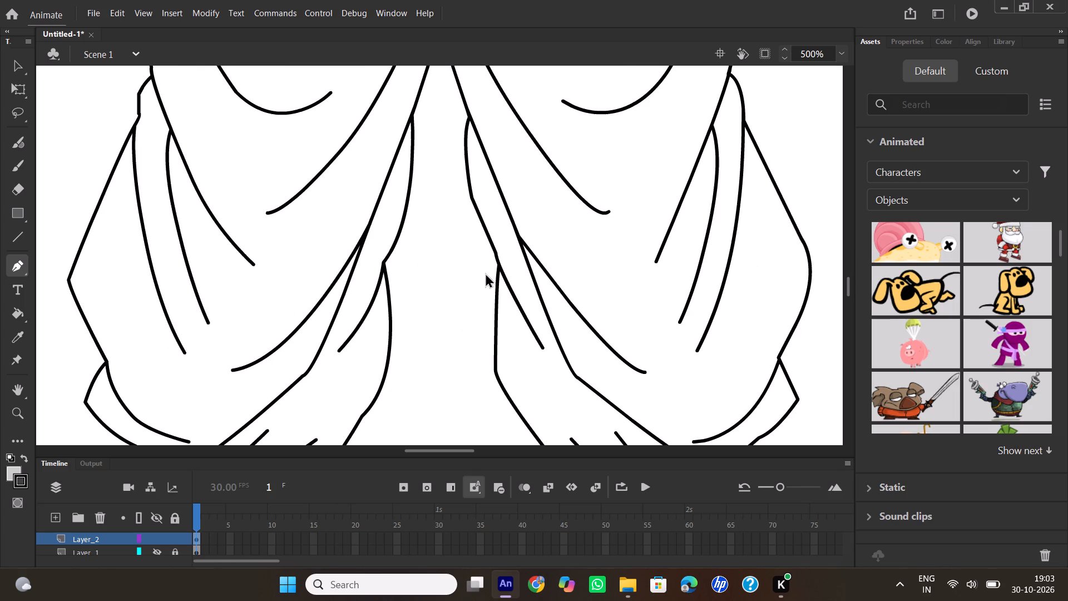
scroll(376, 303, "up", 2)
scroll(298, 316, "up", 3)
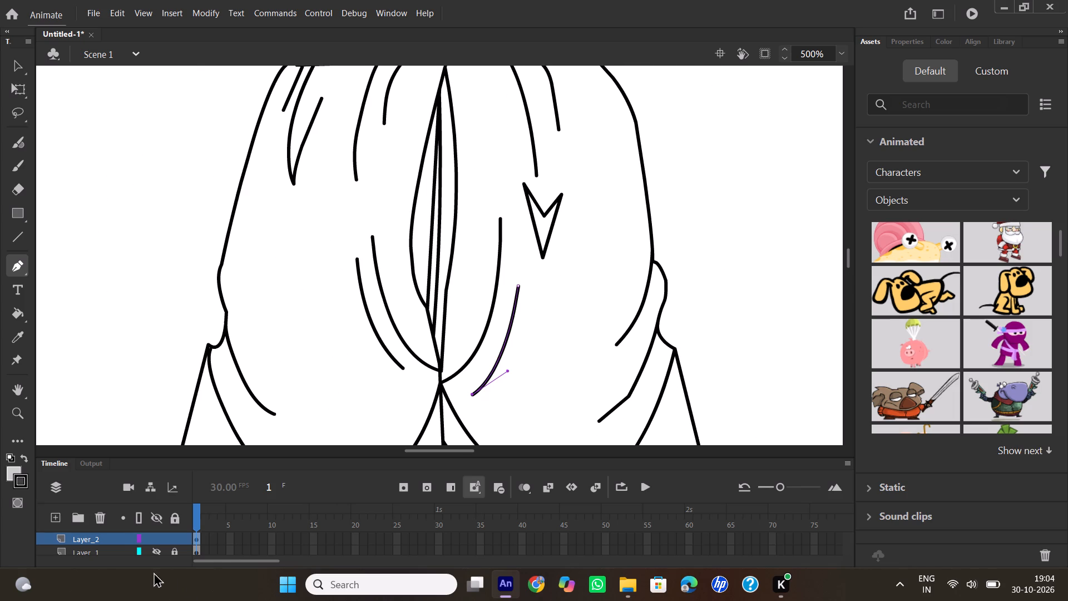
left_click(152, 551)
Trace the left-hand lower leg's outer edge with the Pen tool, from the trouser hem down around the rope's outer end.
scroll(365, 369, "down", 6)
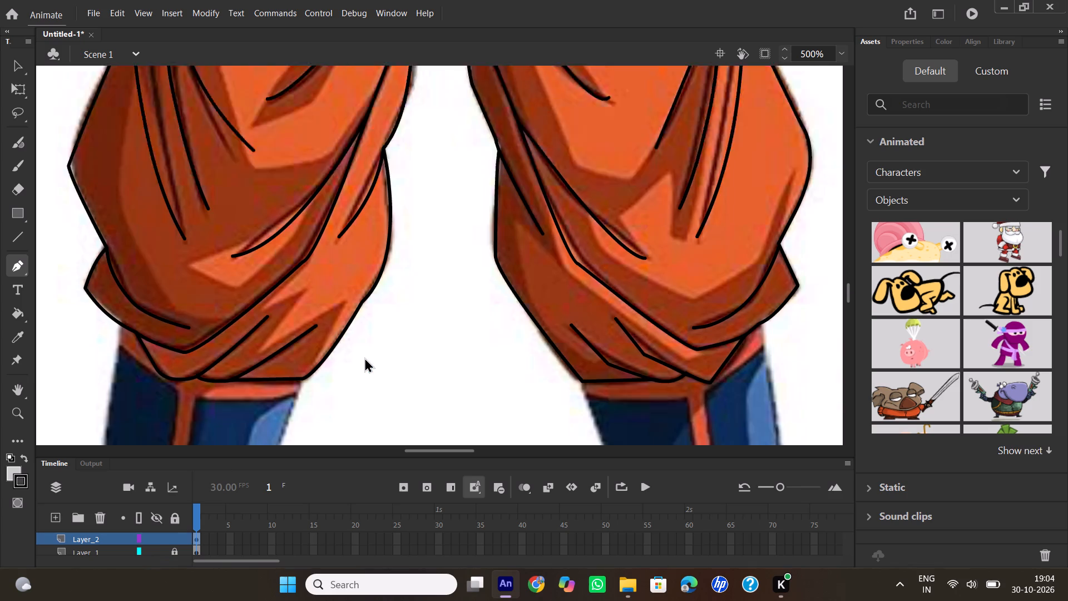
scroll(364, 357, "down", 1)
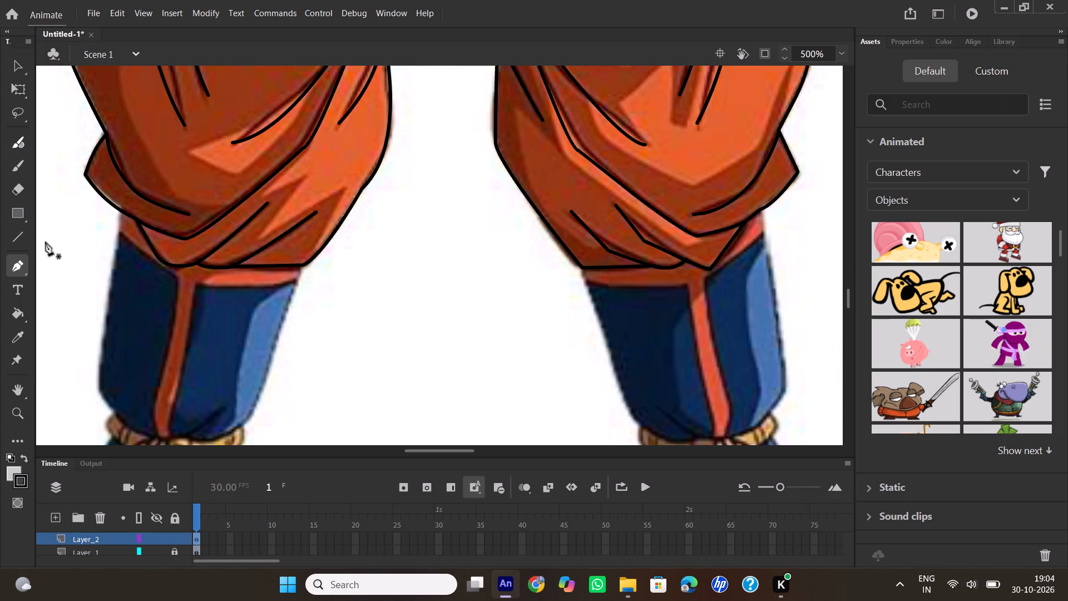
left_click(15, 265)
left_click(121, 213)
left_click(121, 209)
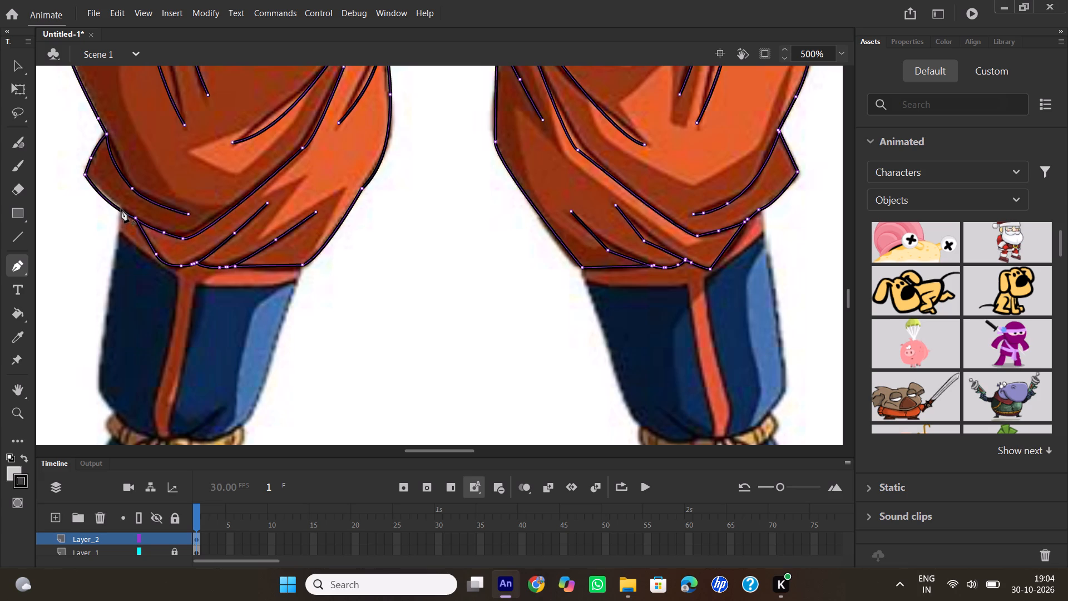
scroll(102, 316, "down", 1)
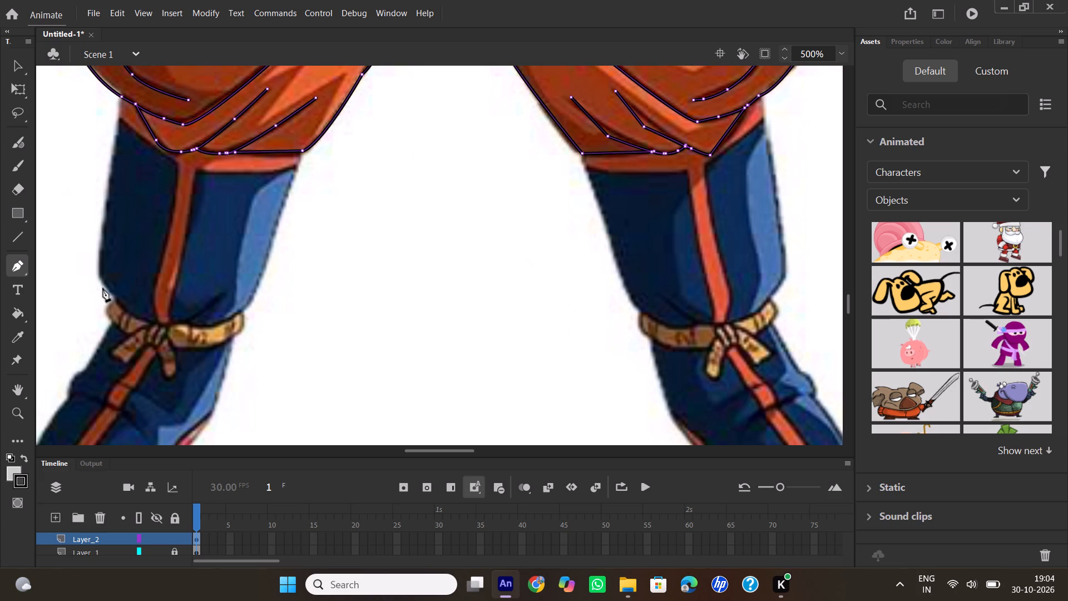
left_click(97, 272)
left_click(118, 303)
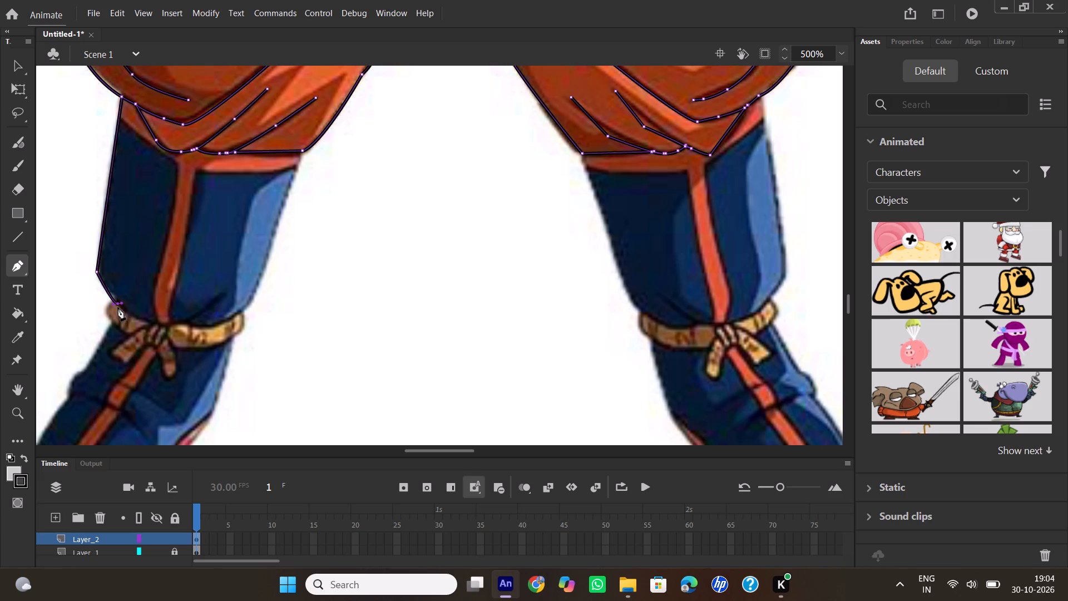
left_click(117, 305)
left_click_drag(111, 324, 123, 339)
left_click_drag(123, 339, 124, 351)
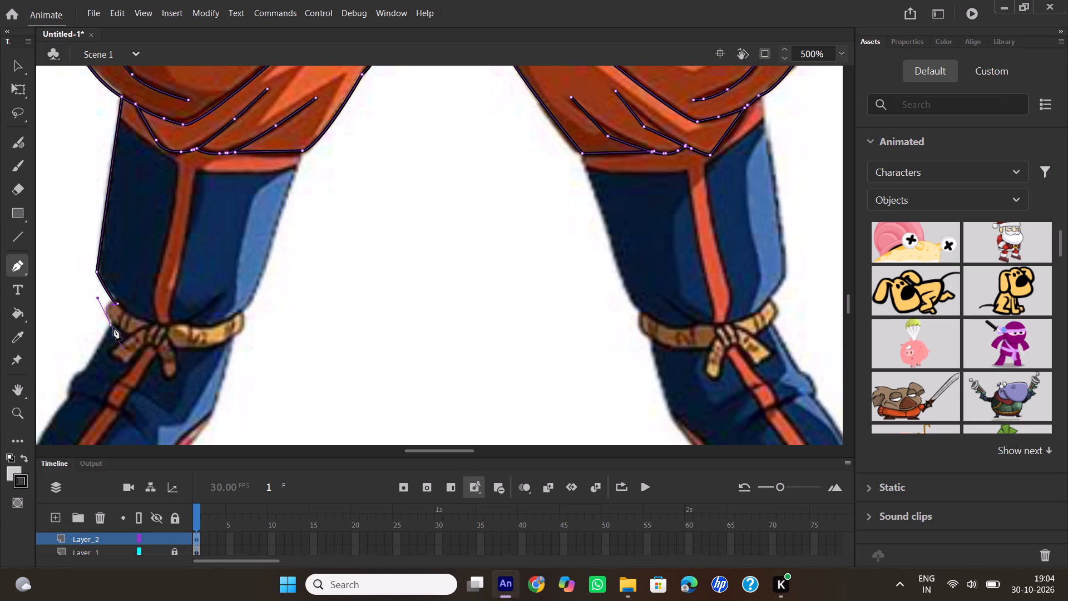
left_click(111, 327)
Continue the left-hand boot's outer outline from below the rope, around the ankle fold bump and down to the toe.
scroll(111, 327, "down", 1)
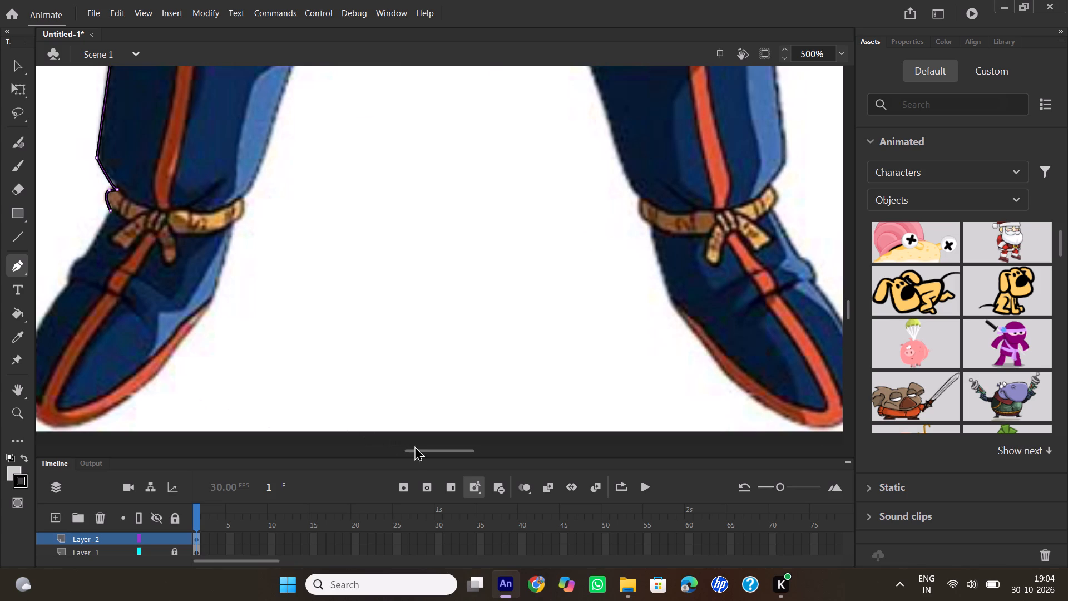
left_click_drag(415, 450, 406, 451)
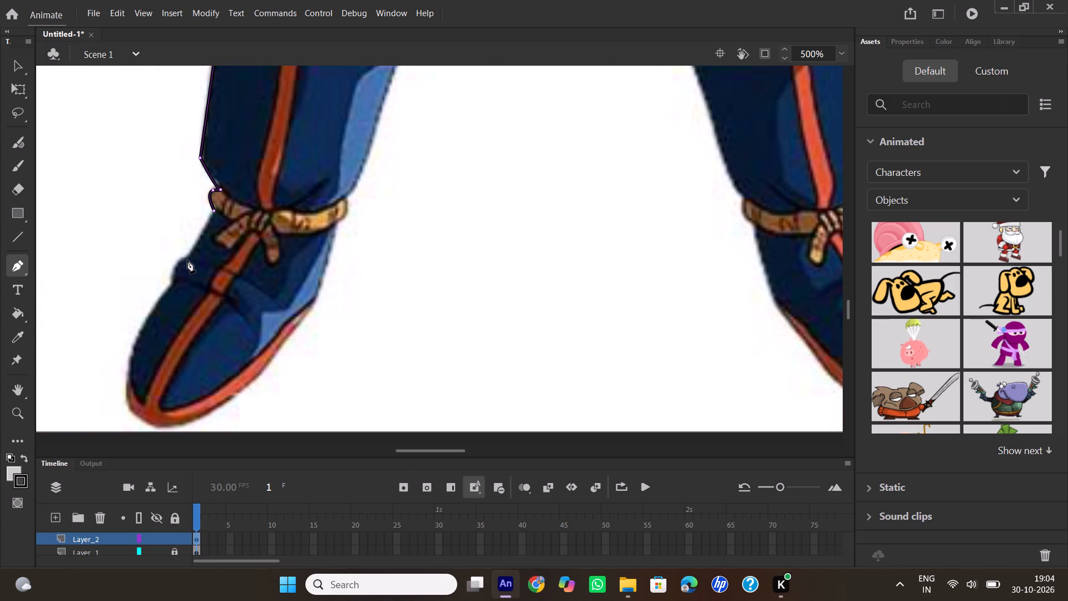
left_click(190, 255)
left_click_drag(172, 283, 178, 302)
left_click_drag(178, 302, 175, 309)
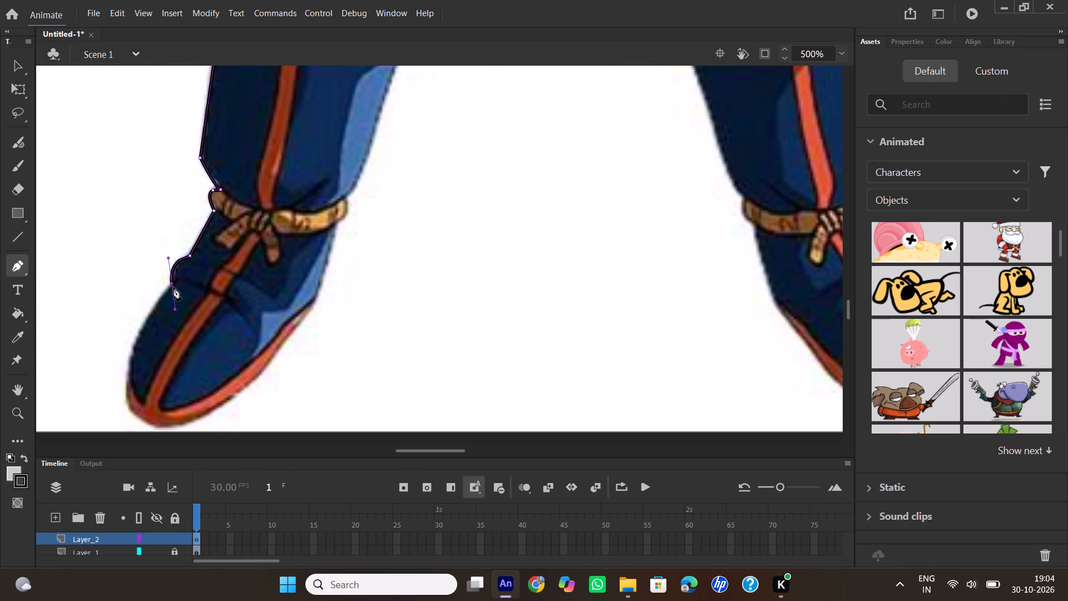
left_click(173, 285)
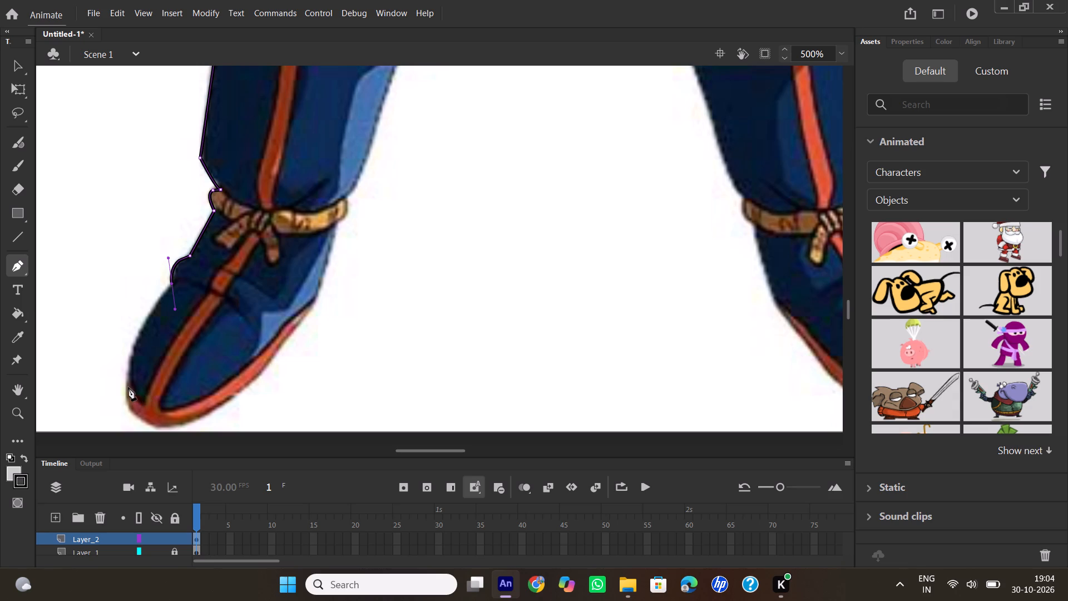
left_click_drag(129, 372, 134, 405)
left_click(129, 374)
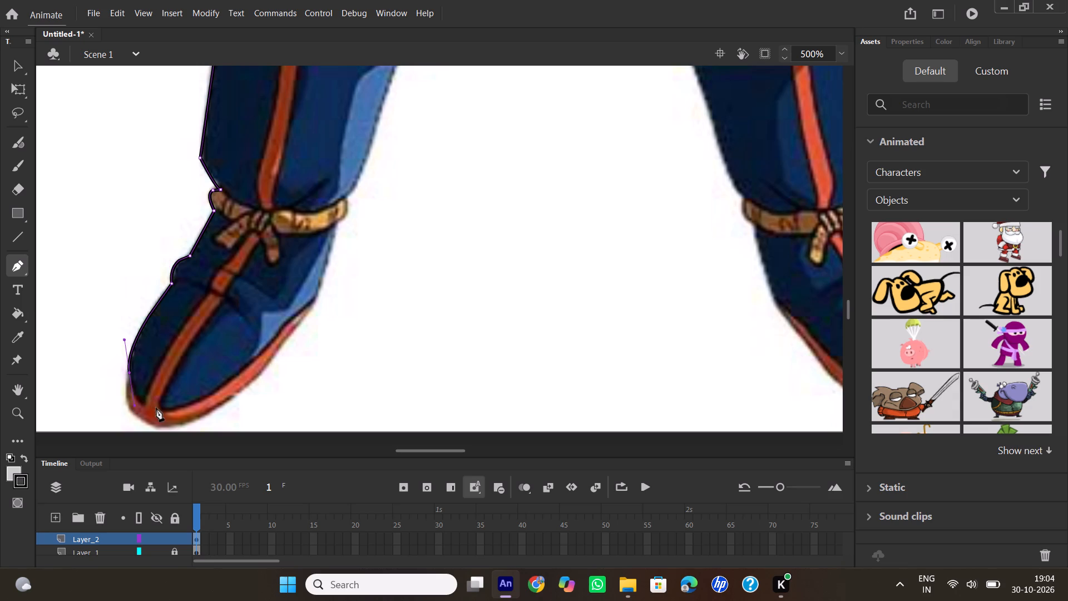
Continue the left-hand boot's outline with the Pen tool around the toe and along the sole's inner edge to the heel corner.
left_click_drag(195, 418, 235, 400)
left_click_drag(235, 400, 275, 384)
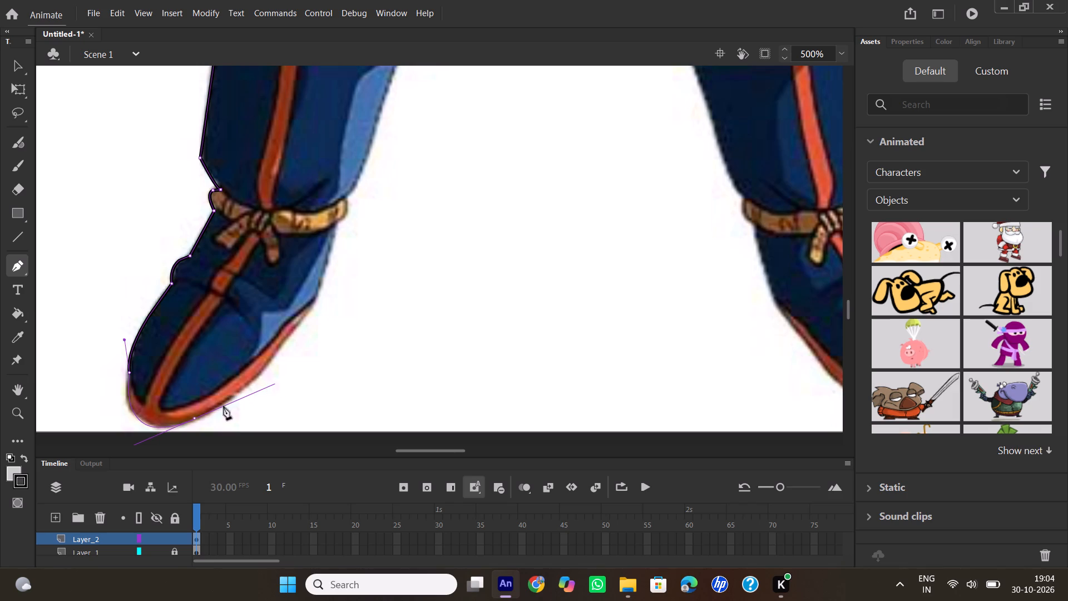
left_click(196, 419)
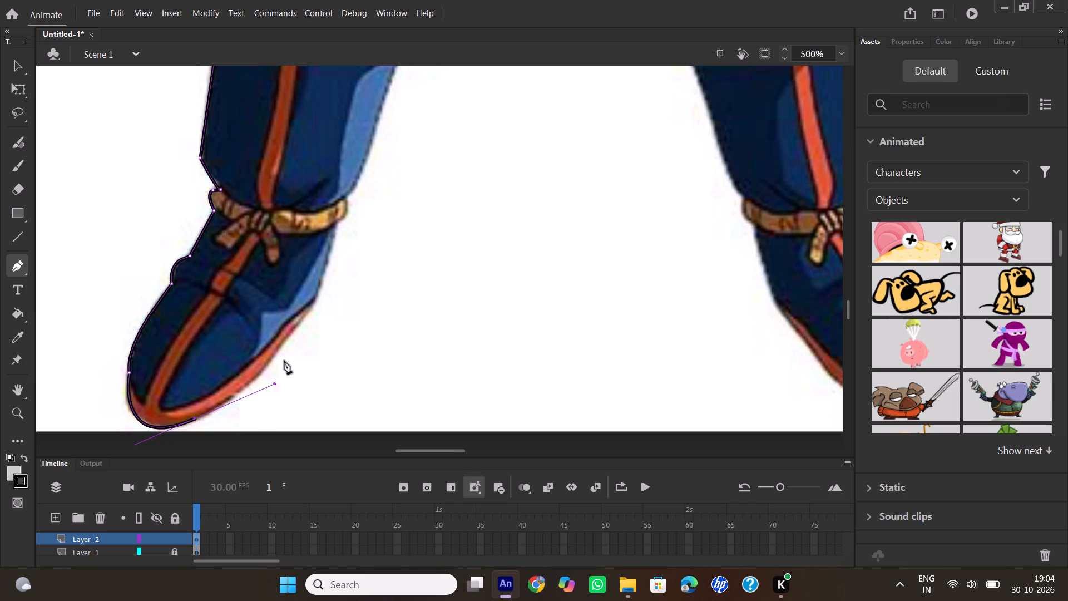
left_click_drag(276, 351, 300, 303)
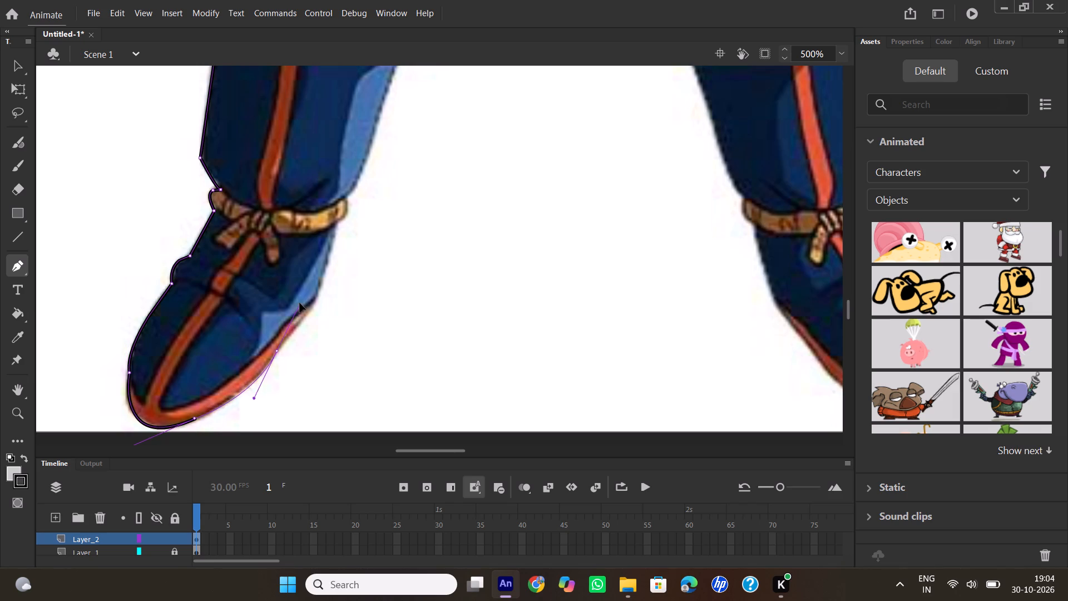
left_click_drag(300, 303, 307, 299)
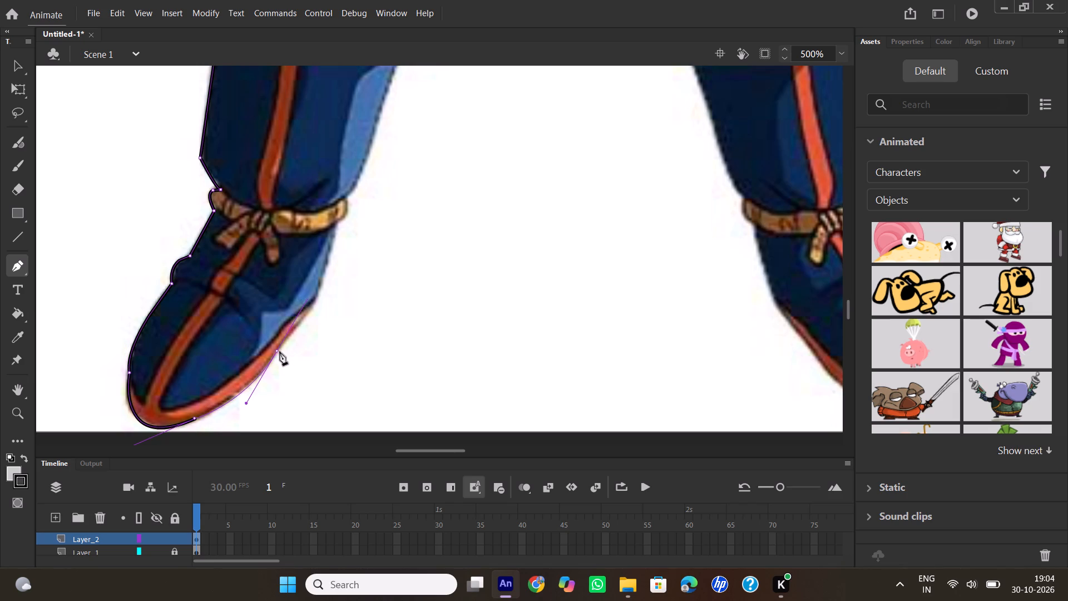
left_click(278, 352)
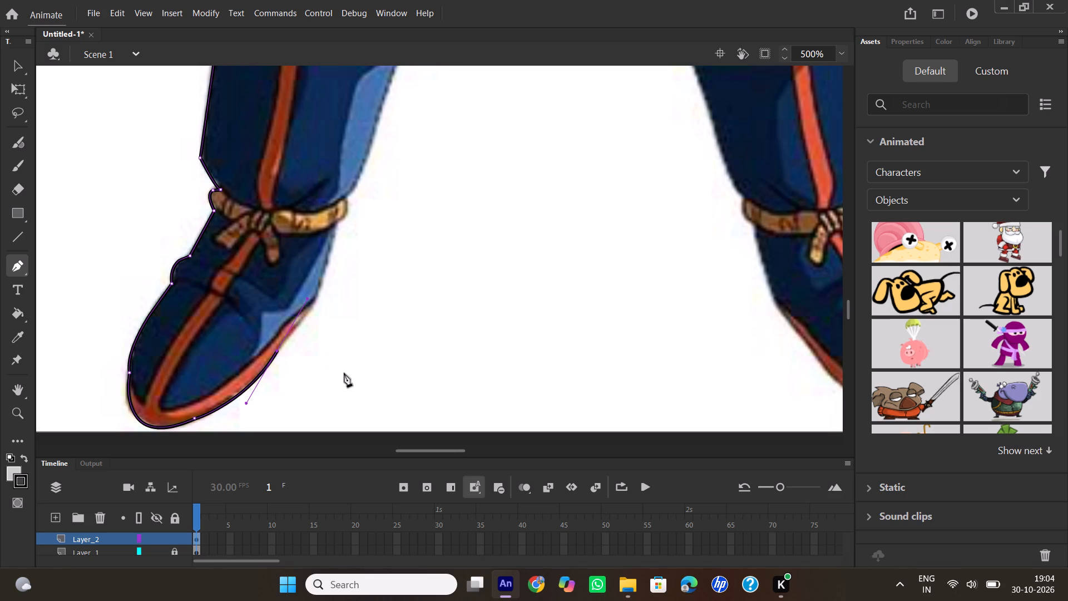
left_click_drag(313, 307, 314, 306)
left_click_drag(314, 306, 319, 301)
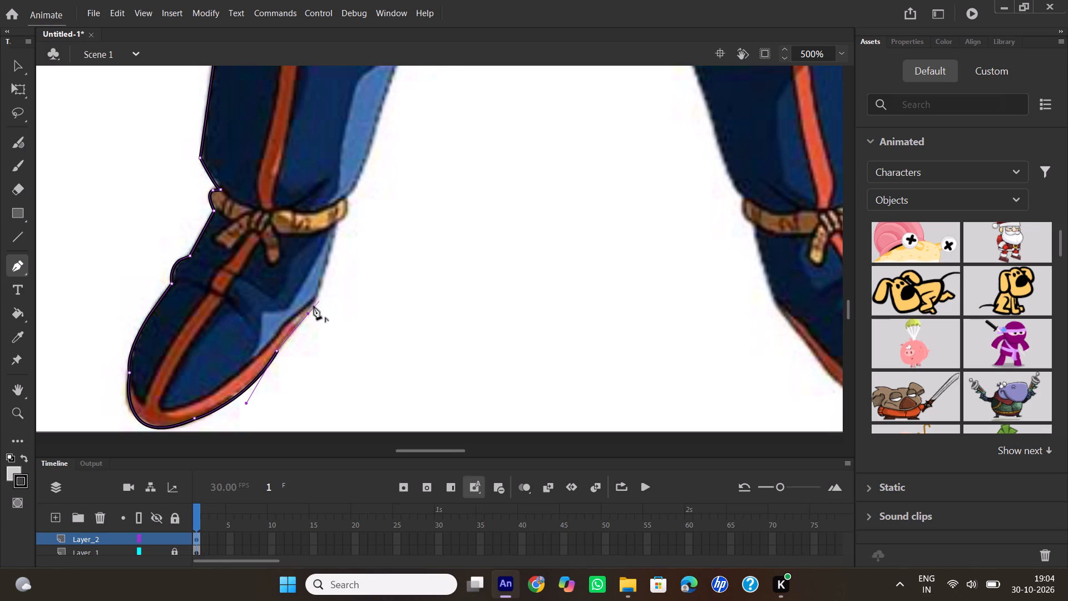
left_click(314, 306)
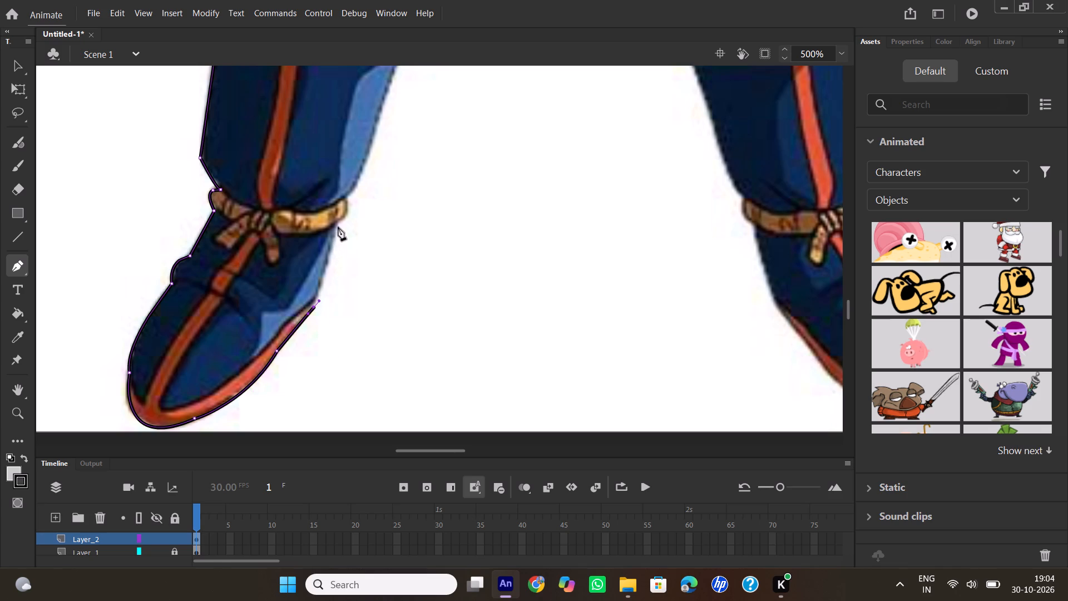
Finish the left-hand leg's outline from the heel up around the rope's inner end and along the inner edge to the trouser hem.
left_click(338, 226)
left_click_drag(346, 195, 332, 175)
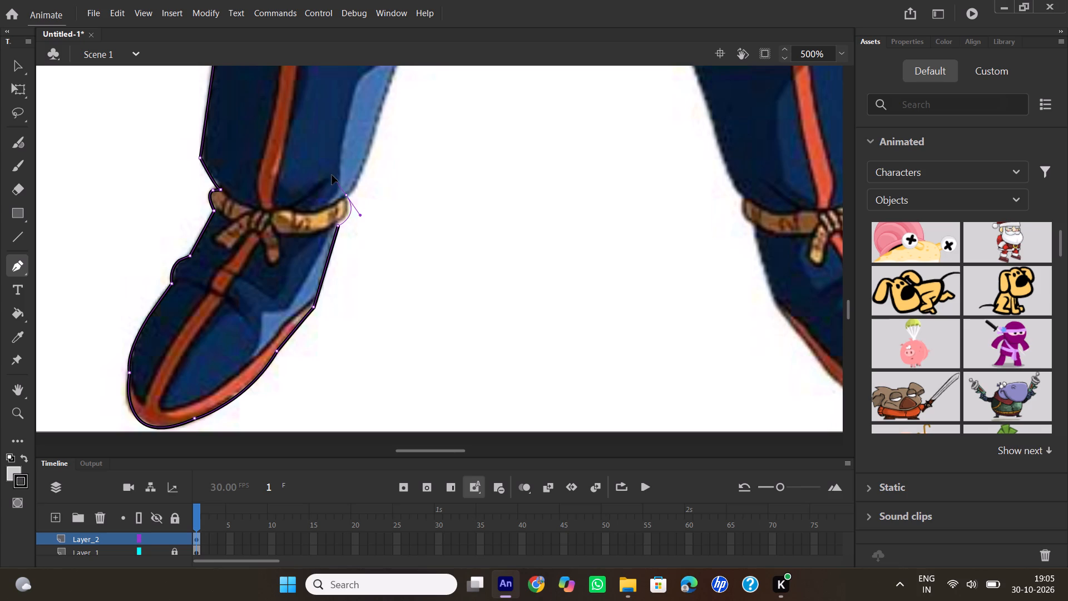
left_click_drag(332, 175, 335, 175)
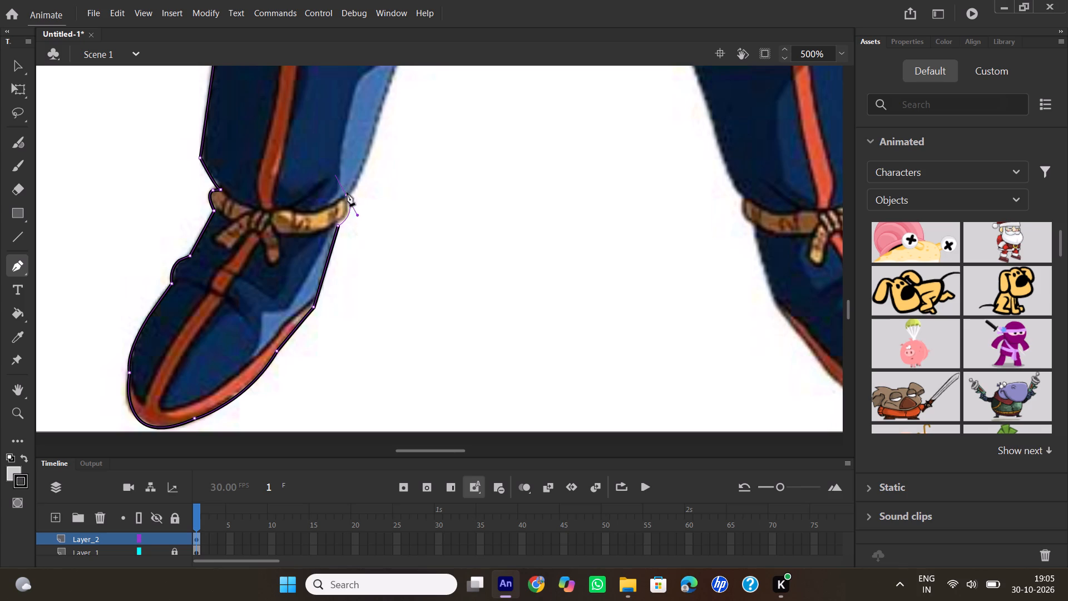
left_click(348, 195)
scroll(359, 195, "up", 1)
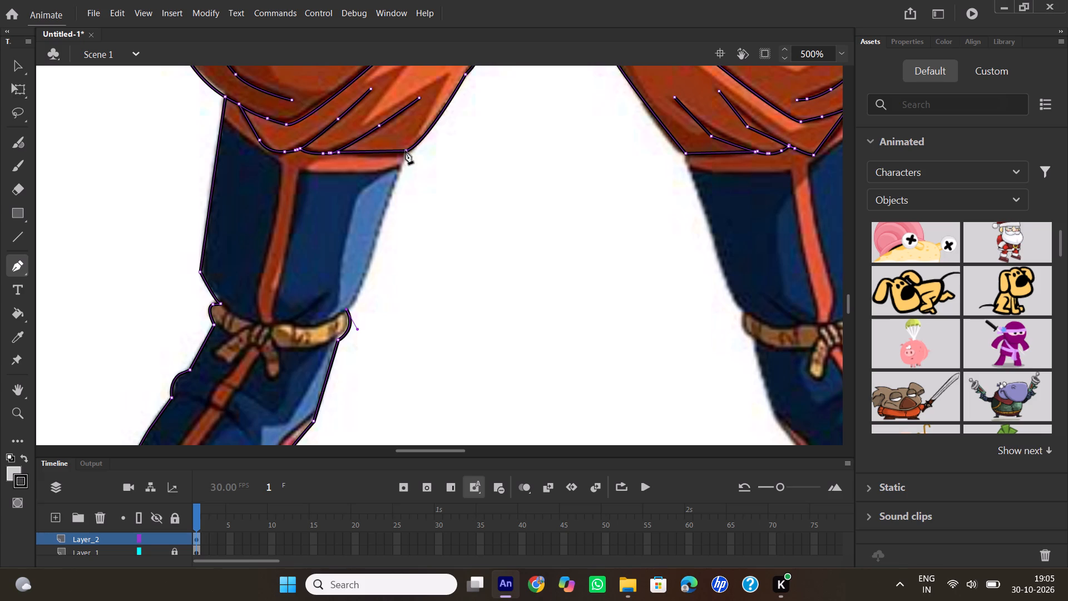
left_click_drag(405, 150, 412, 103)
left_click_drag(412, 103, 440, 68)
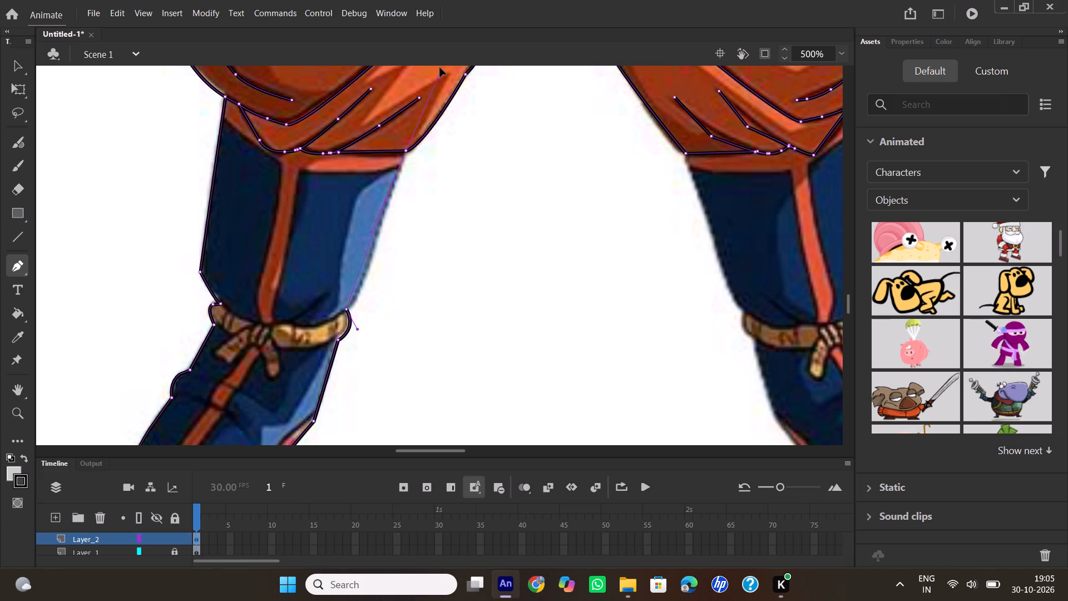
left_click_drag(440, 68, 436, 65)
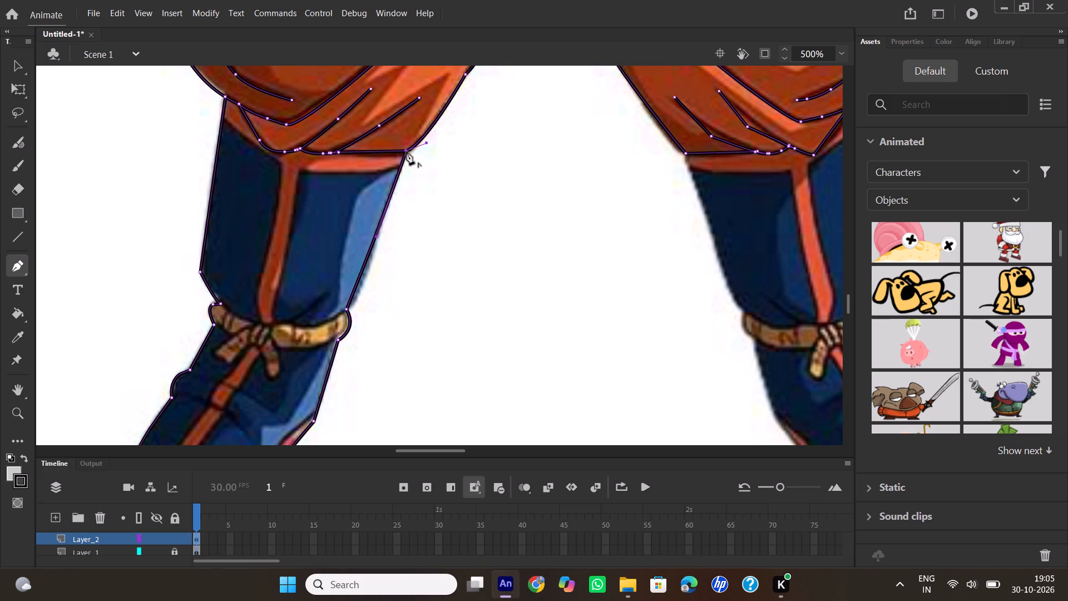
double_click(406, 151)
Trace the orange band's lower edge from the left-hand leg's outer side to the central stripe, continuing down the stripe's outer edge to the rope.
left_click(222, 120)
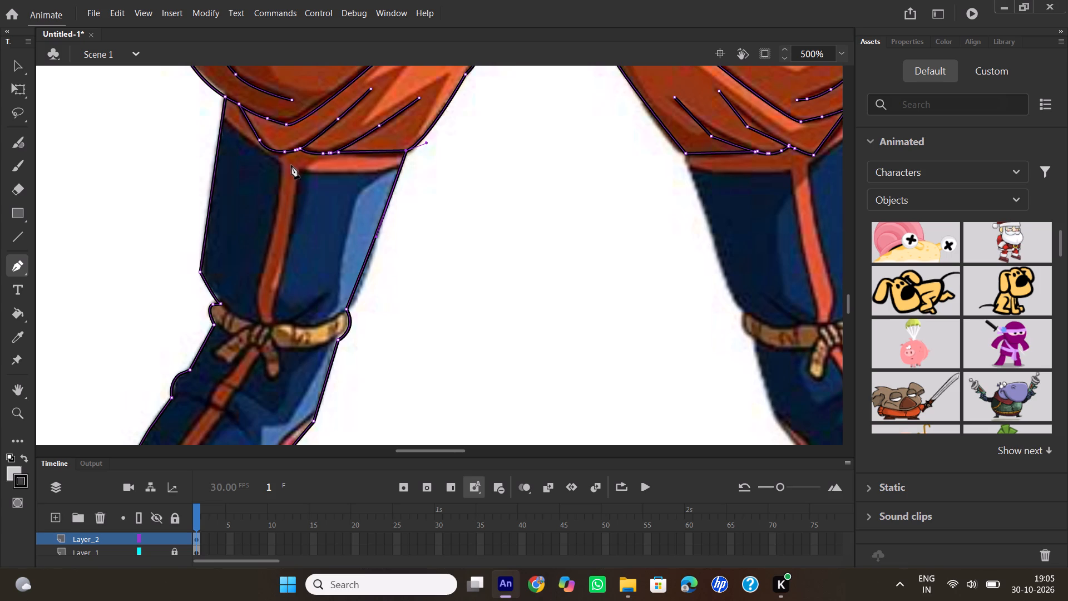
left_click(280, 167)
left_click_drag(263, 274, 254, 290)
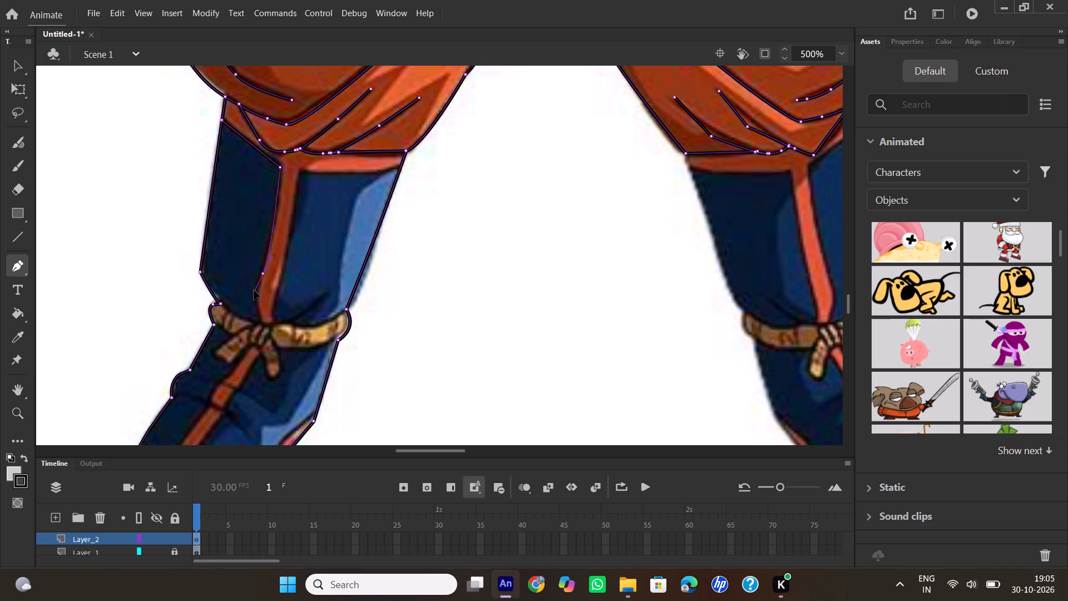
left_click_drag(254, 290, 250, 294)
left_click(263, 276)
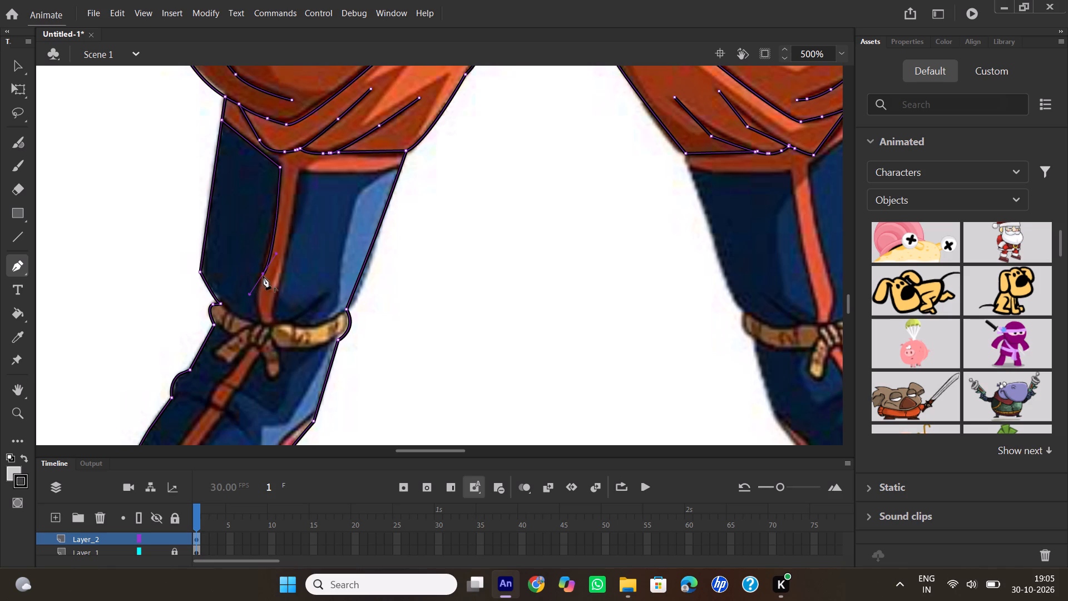
left_click_drag(262, 324, 270, 328)
left_click_drag(270, 328, 271, 339)
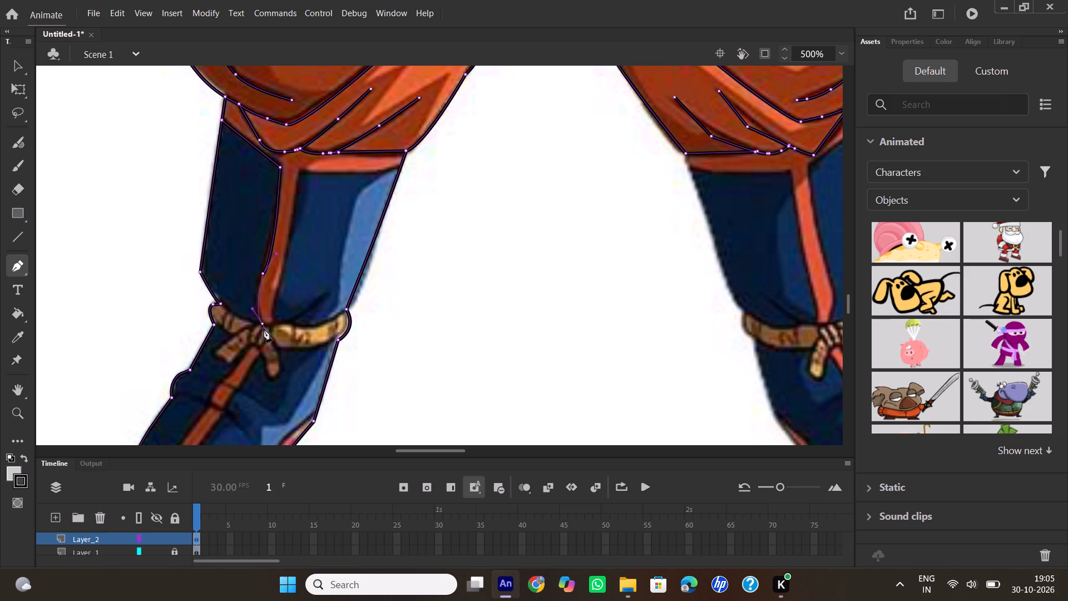
left_click(262, 326)
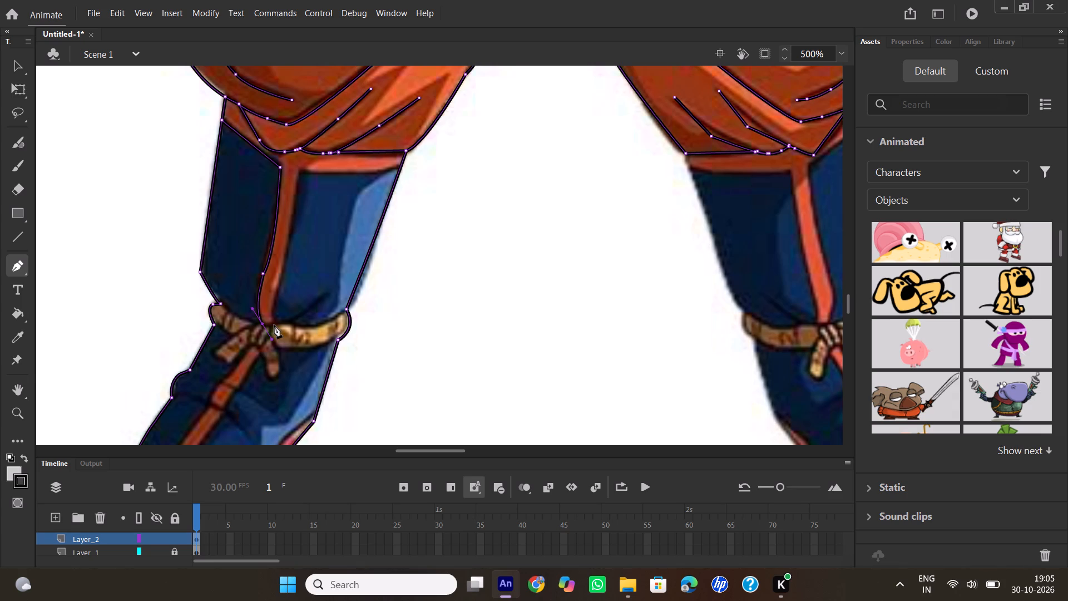
Trace across the stripe's bottom, up its inner edge, and along the orange band's lower edge to the left-hand leg's inner outline.
left_click(274, 325)
left_click_drag(301, 170, 311, 131)
left_click_drag(311, 131, 315, 129)
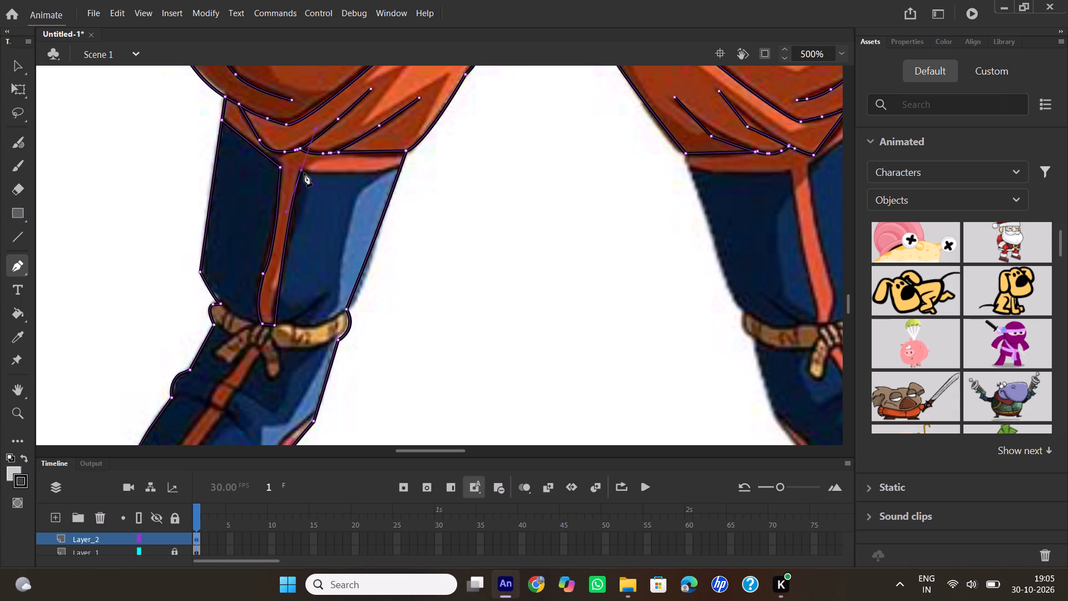
left_click(301, 171)
left_click_drag(402, 166, 421, 153)
double_click(403, 168)
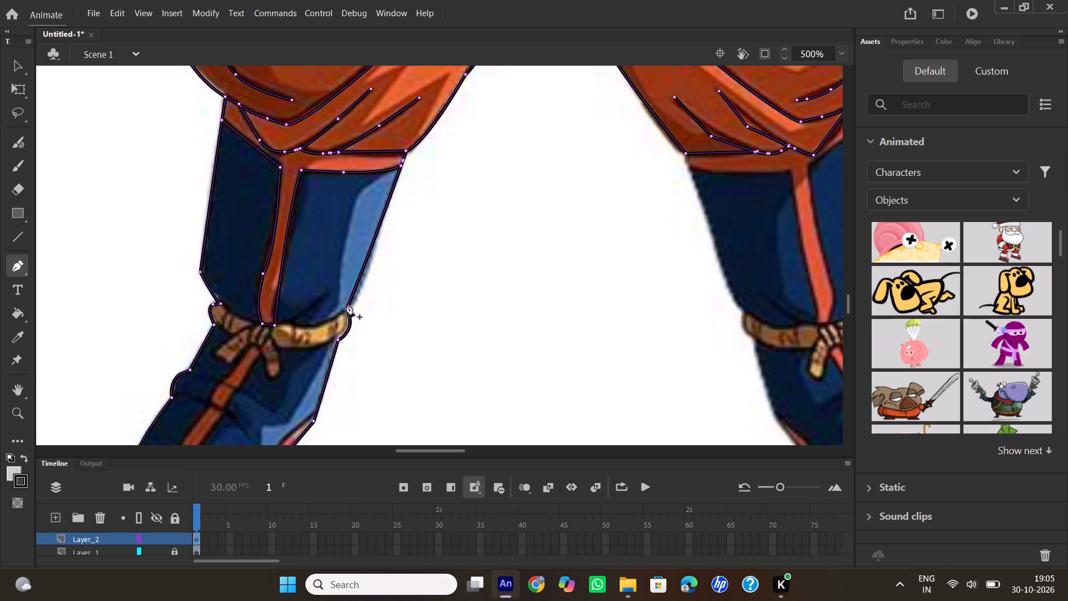
Trace the left-hand leg's rope along its lower edge from the outer end to the knot and around the outer hanging tail.
scroll(348, 303, "down", 1)
scroll(349, 302, "up", 1)
scroll(332, 297, "down", 1)
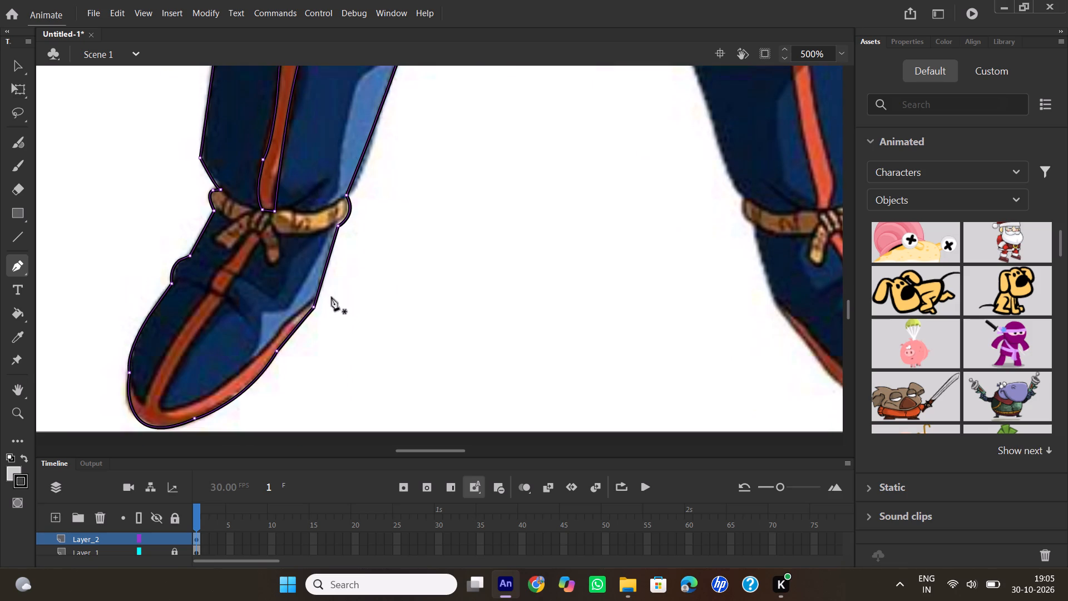
left_click(215, 211)
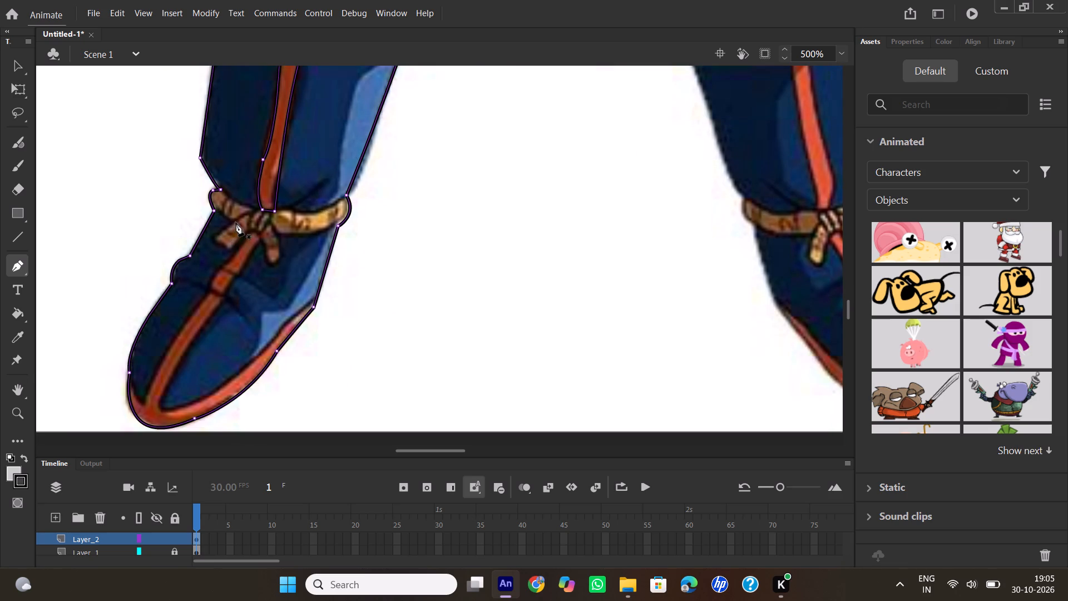
left_click(242, 221)
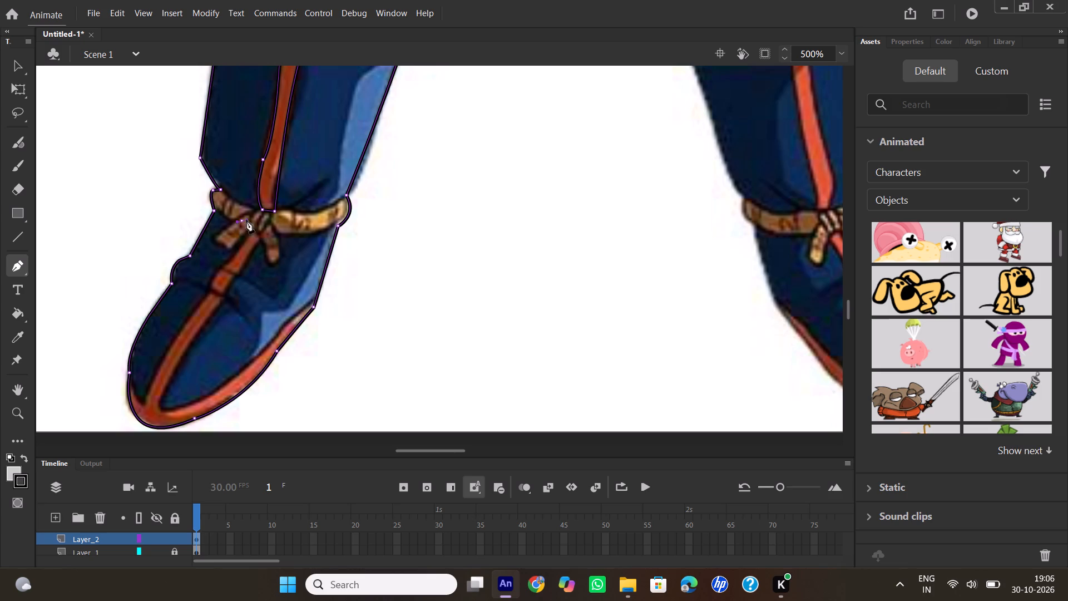
left_click(242, 223)
left_click_drag(218, 236, 213, 248)
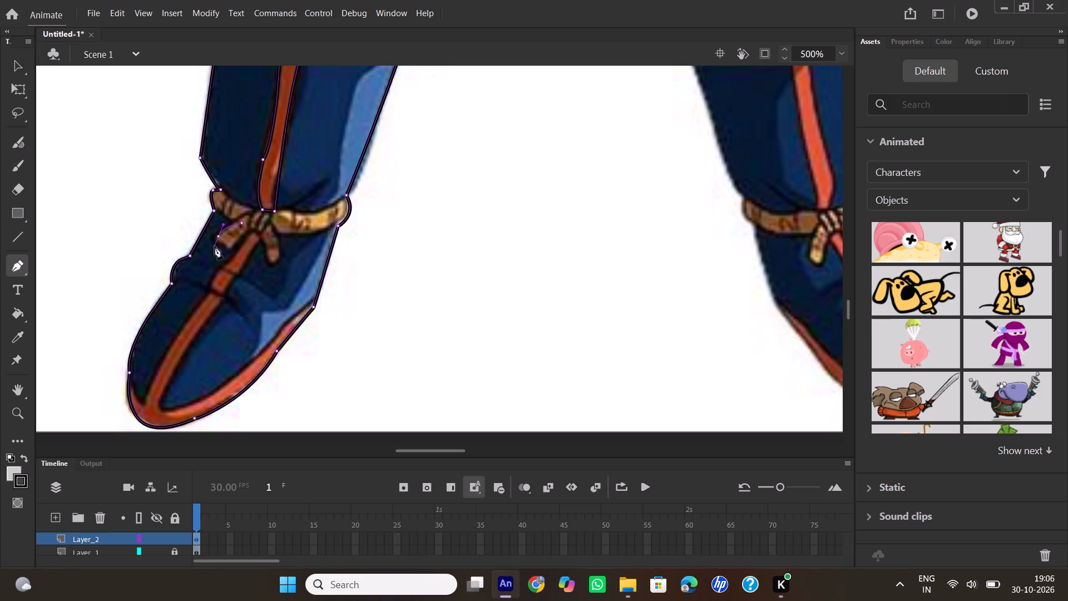
left_click(217, 238)
left_click(229, 250)
left_click_drag(252, 230, 261, 224)
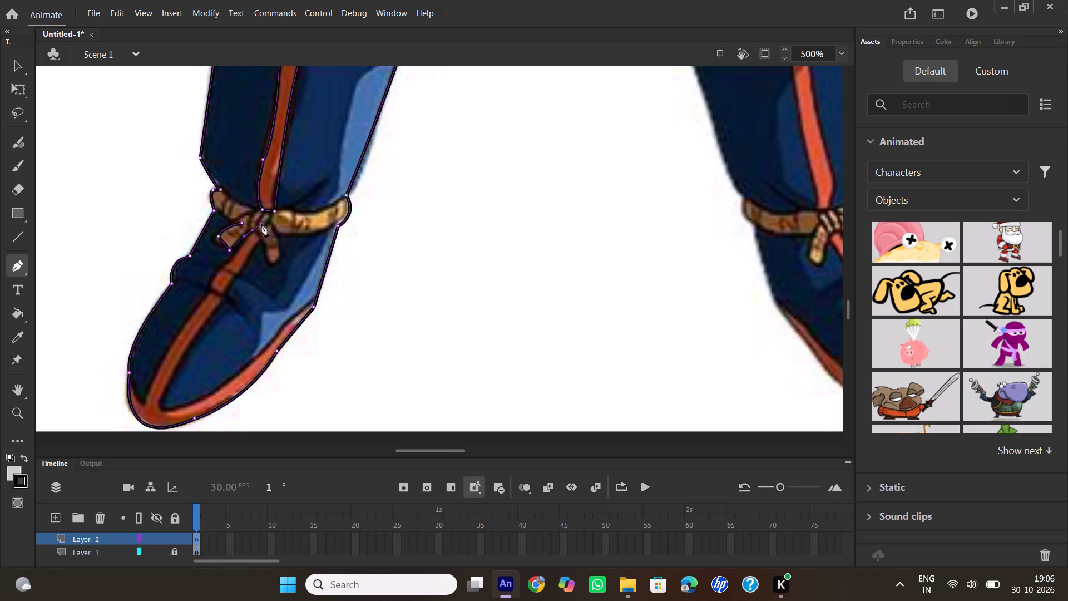
left_click(254, 232)
Trace around the rope's inner hanging tail and along the rope's lower edge to the left-hand leg's inner outline.
left_click_drag(271, 260, 273, 280)
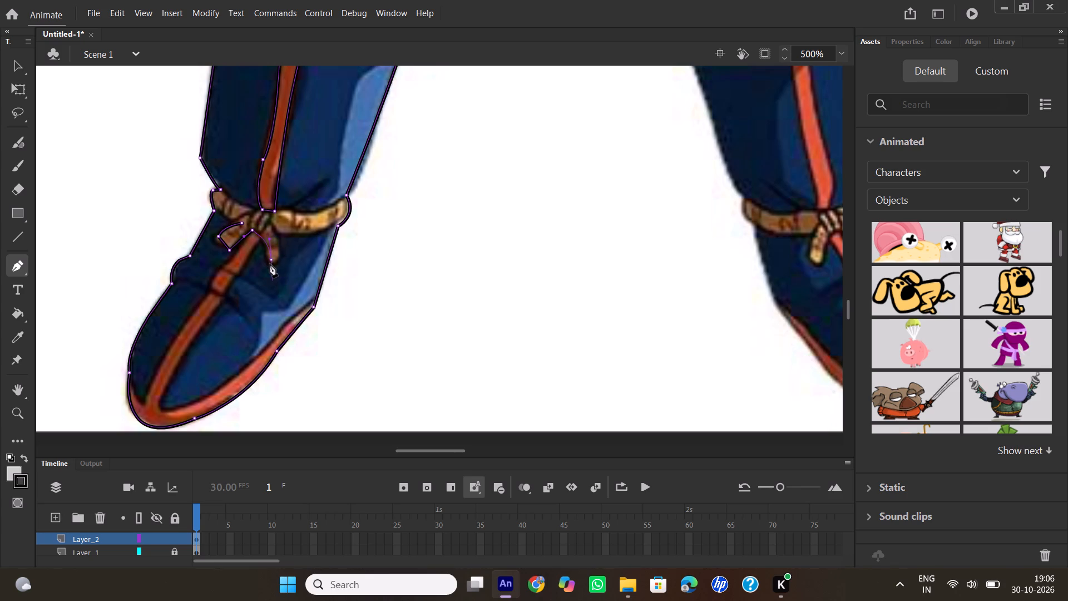
left_click(271, 260)
left_click_drag(278, 237, 270, 204)
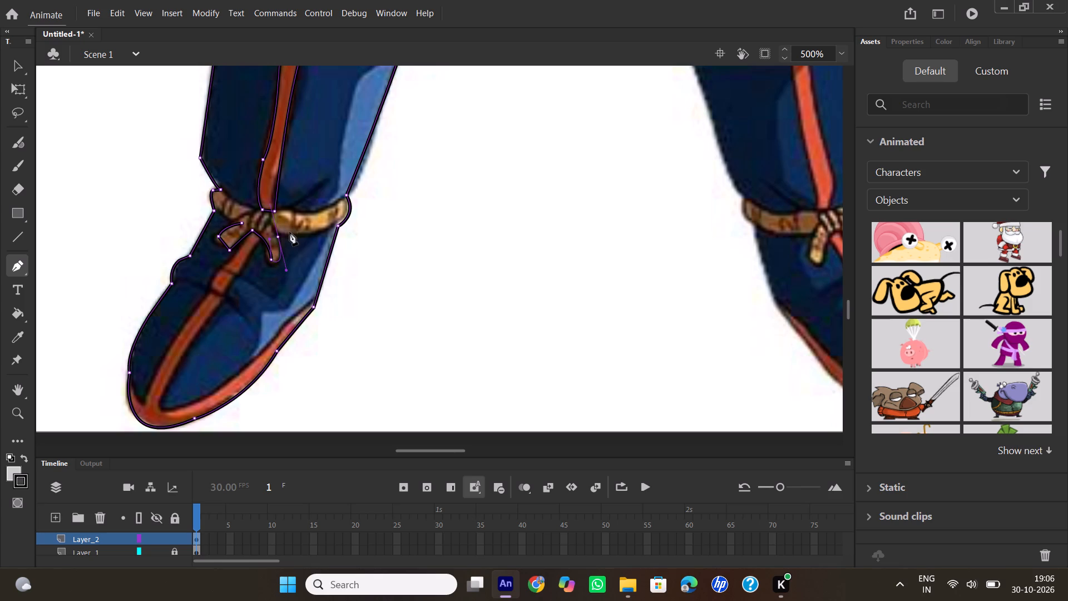
left_click(280, 239)
left_click(278, 238)
left_click_drag(345, 219, 372, 201)
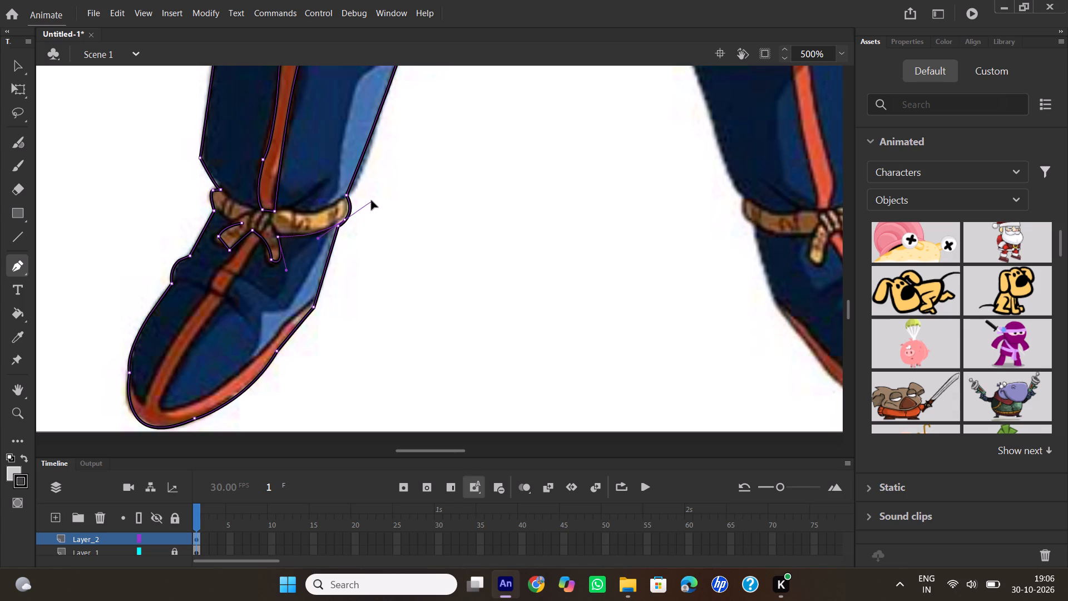
left_click_drag(372, 201, 373, 194)
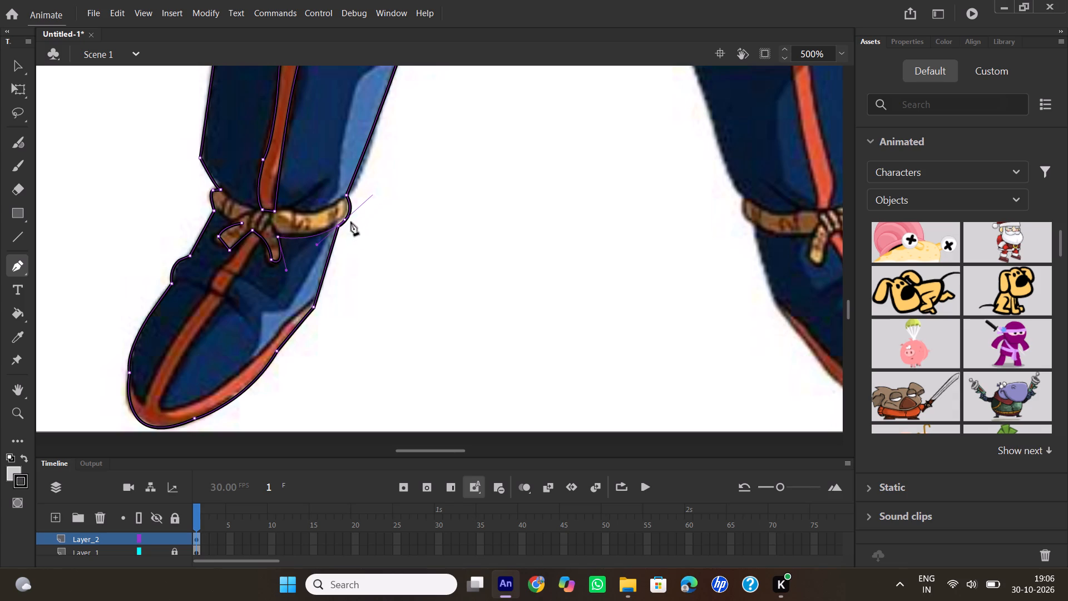
double_click(347, 218)
Trace the left-hand boot stripe's outer edge from below the knot to the toe, continuing along the orange trim to the boot's outer outline.
left_click(244, 240)
left_click_drag(225, 265, 219, 268)
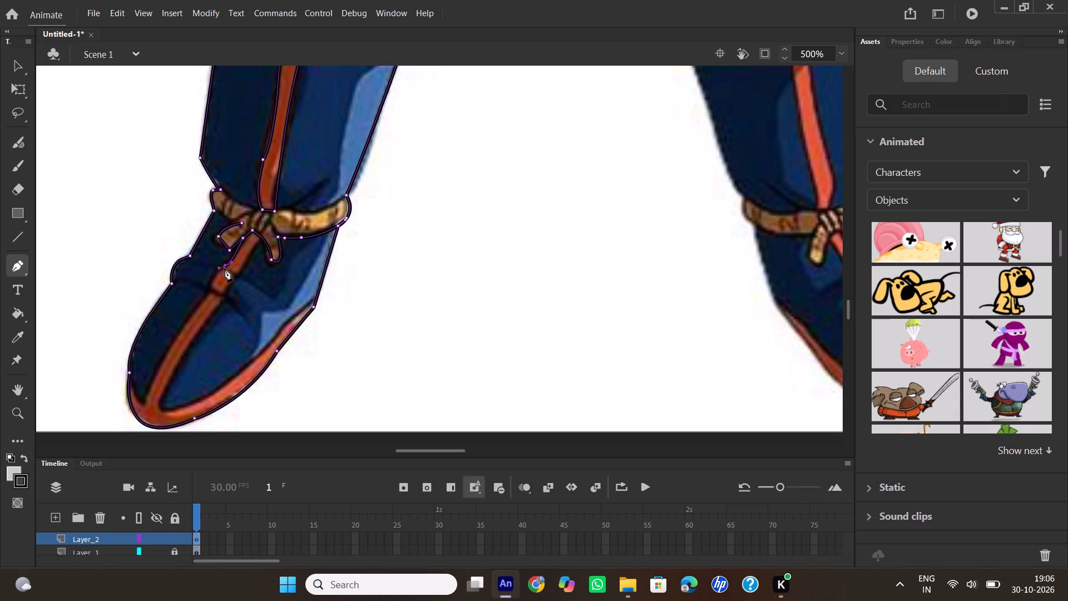
left_click(226, 267)
left_click_drag(213, 292, 213, 307)
left_click_drag(213, 307, 219, 316)
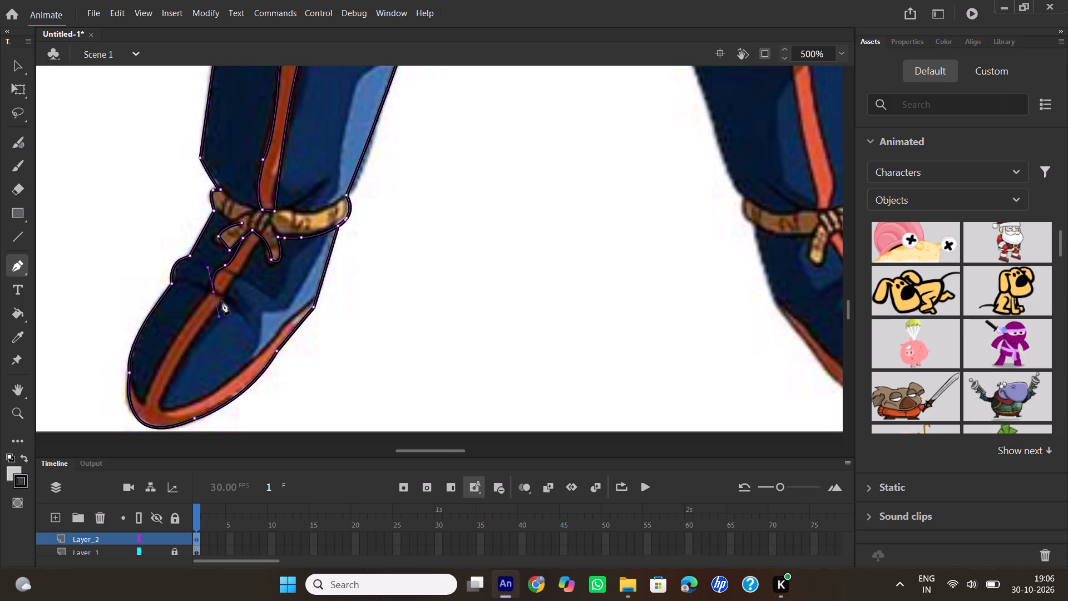
left_click(214, 294)
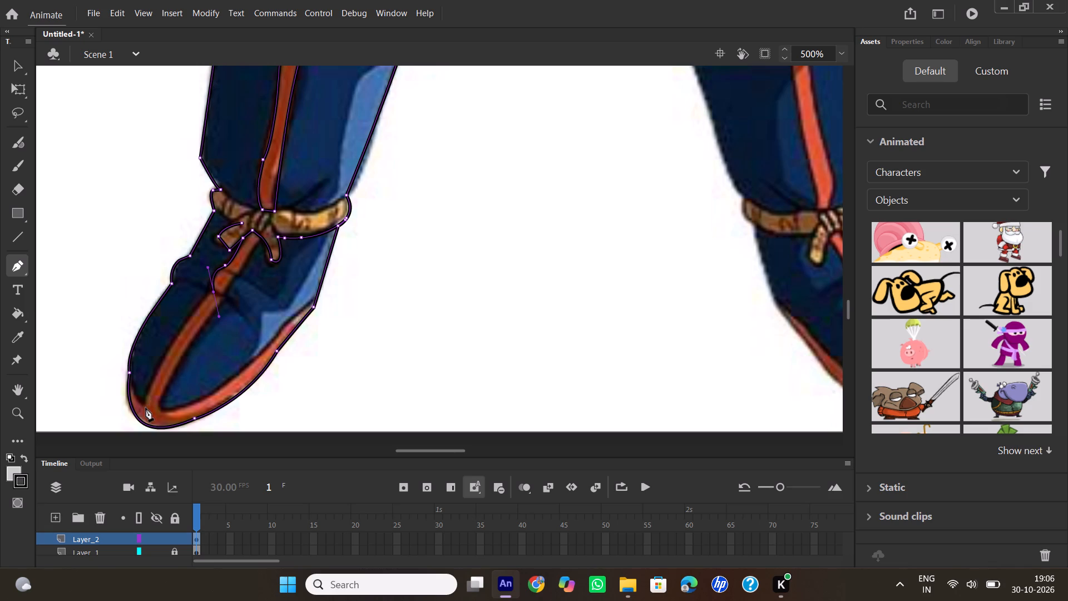
left_click_drag(146, 406, 140, 455)
left_click(147, 407)
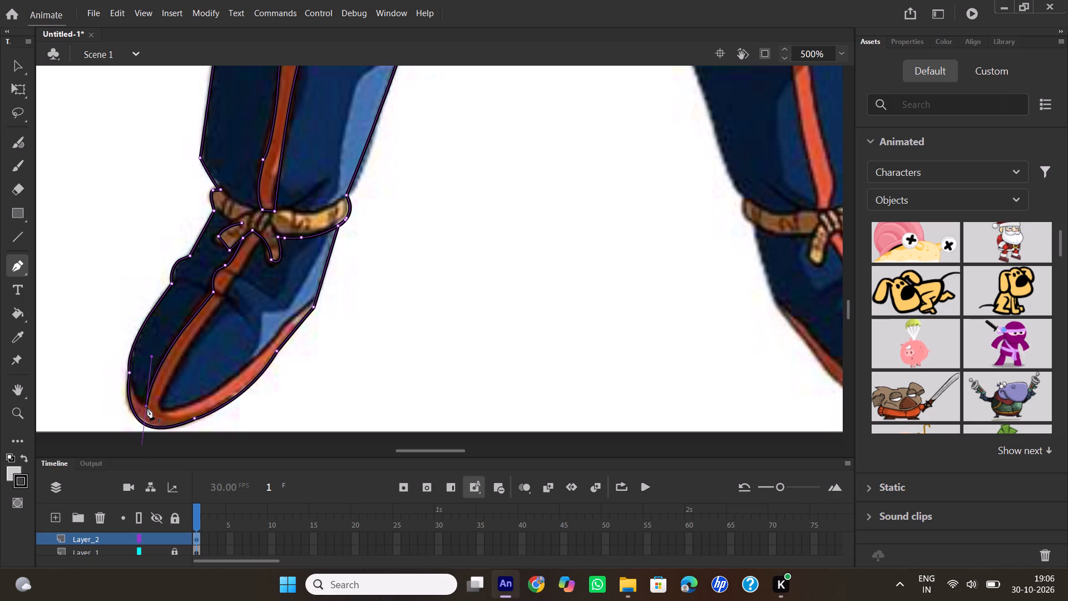
left_click_drag(130, 367, 128, 353)
left_click_drag(128, 353, 128, 338)
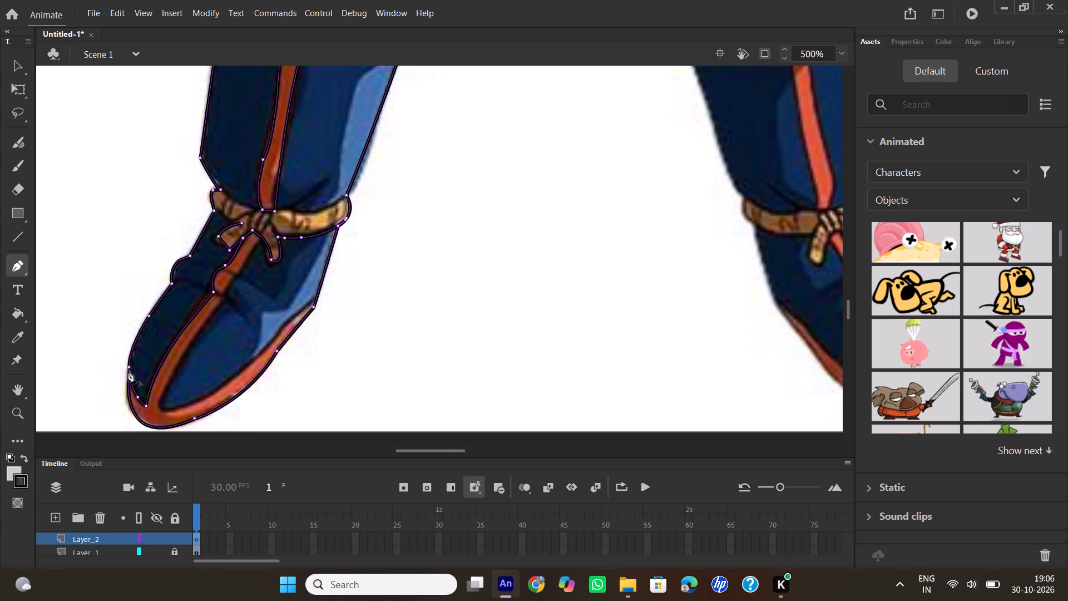
double_click(128, 371)
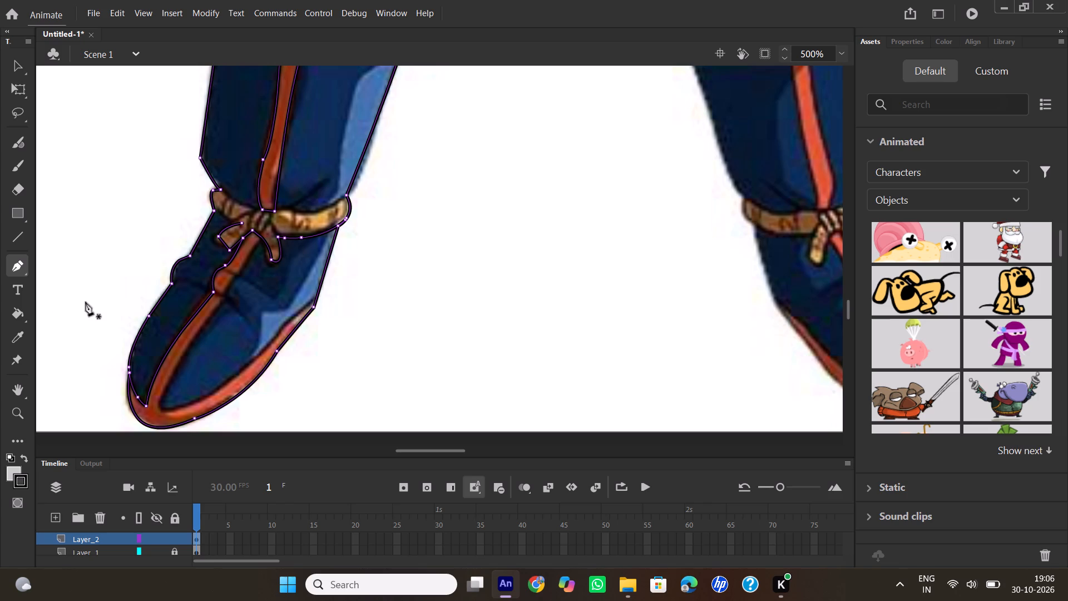
Trace the left-hand boot stripe's inner edge from below the rope's knot down to the orange trim at the toe.
left_click(266, 242)
left_click_drag(243, 274, 232, 297)
left_click(244, 277)
left_click_drag(226, 303, 229, 326)
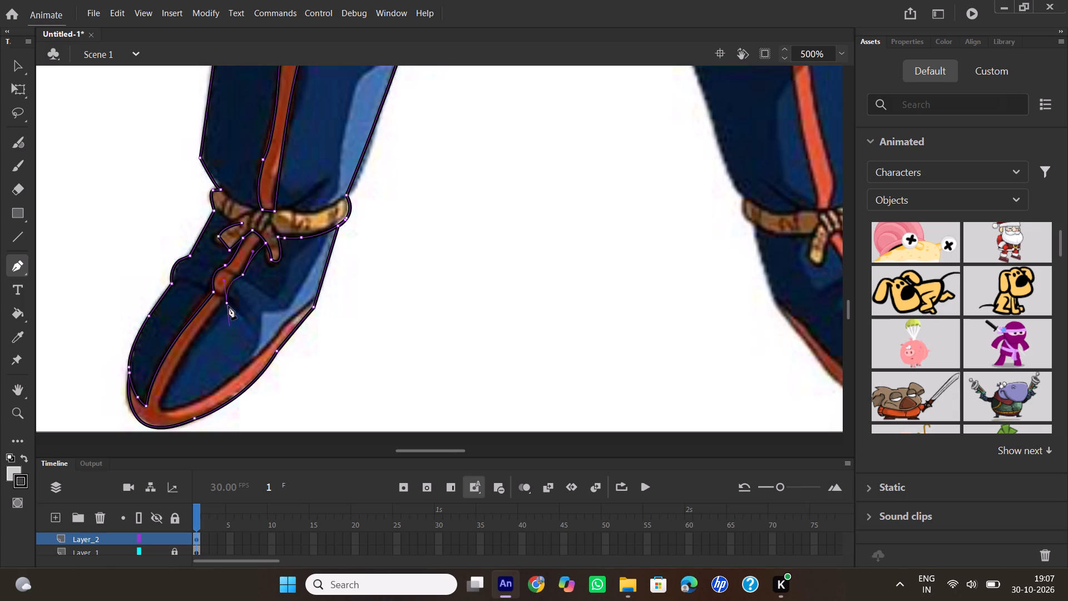
left_click(227, 305)
left_click_drag(160, 407, 160, 410)
left_click_drag(160, 410, 138, 470)
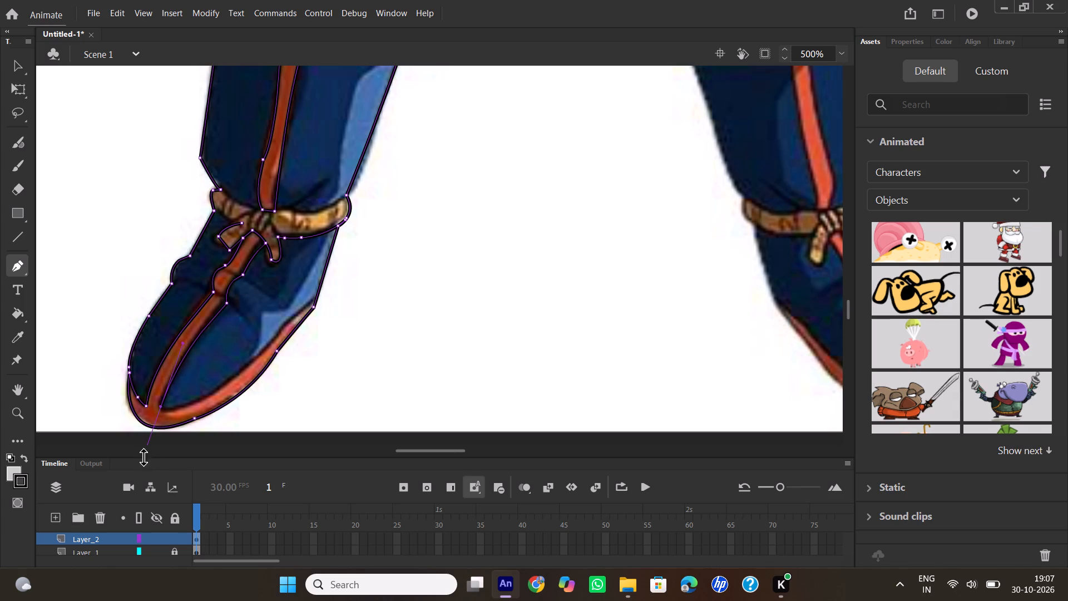
left_click(161, 406)
Trace the orange sole trim's upper edge from the stripe's toe end to the left-hand boot's inner outline.
left_click_drag(280, 331, 318, 260)
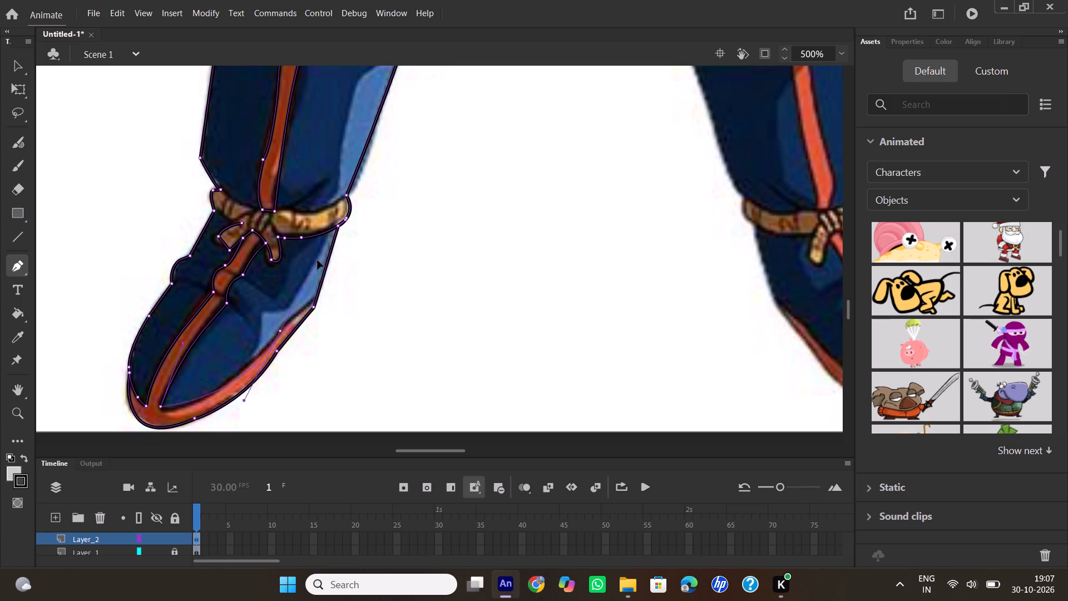
left_click_drag(318, 260, 354, 245)
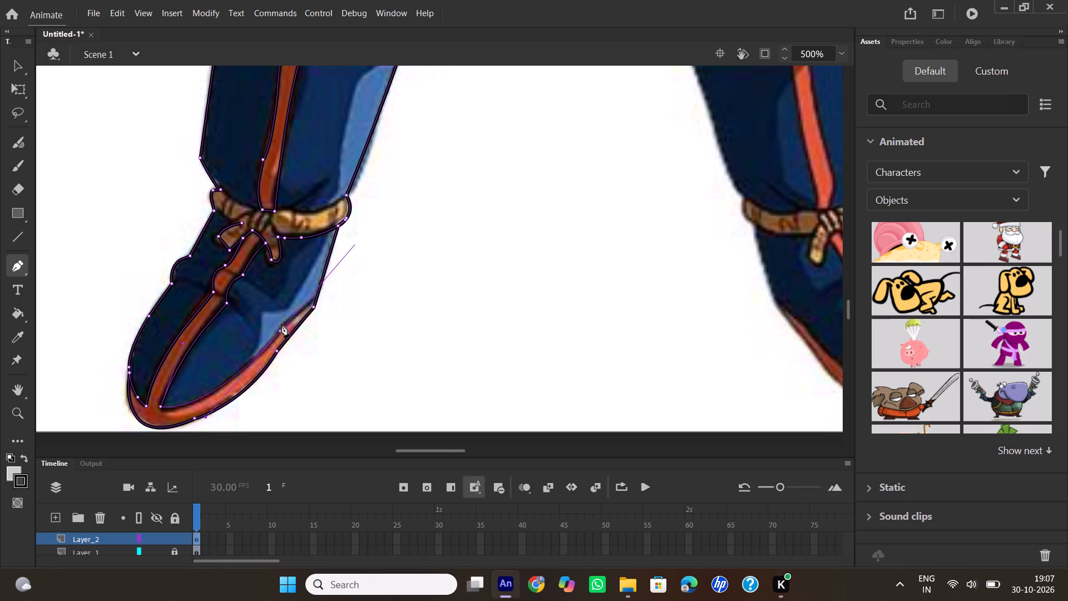
left_click(281, 330)
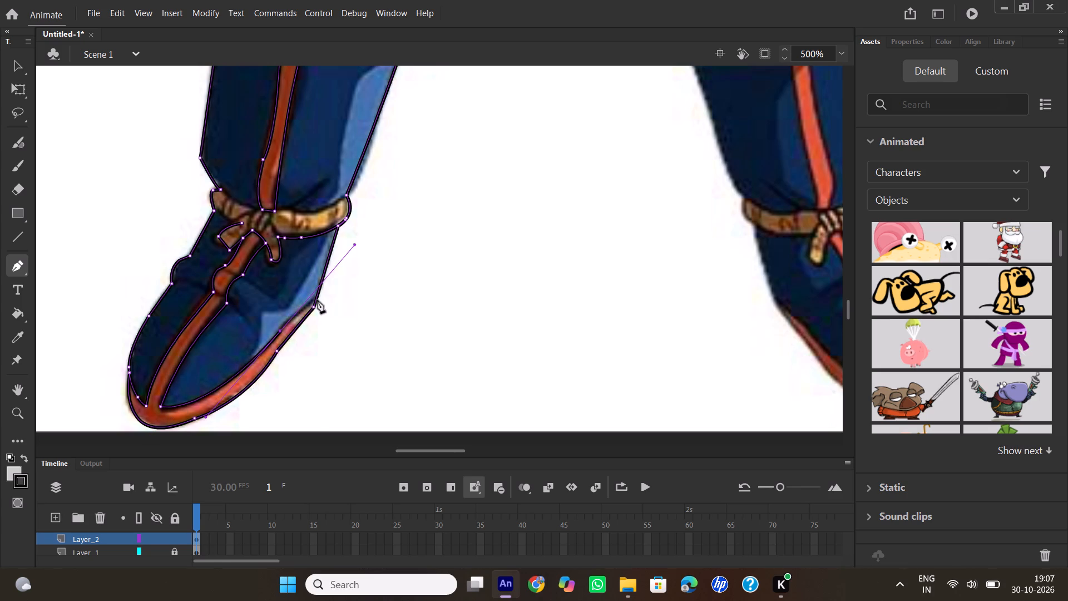
left_click_drag(317, 299, 334, 298)
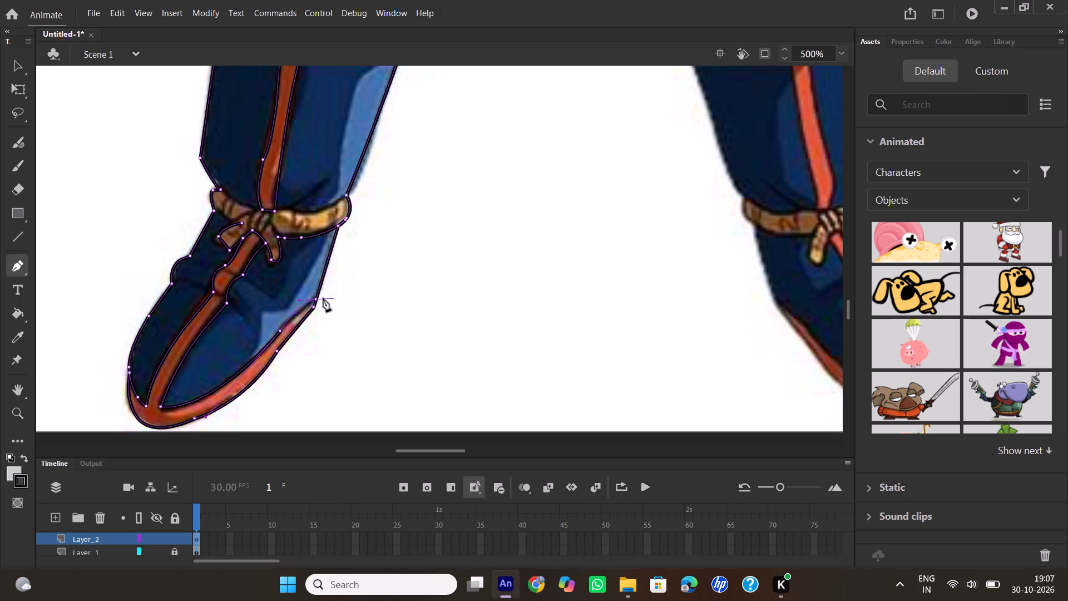
double_click(315, 299)
Trace the missing stretch of the left-hand rope's lower edge, from its outer end across behind the knot to the existing inner line.
left_click(157, 550)
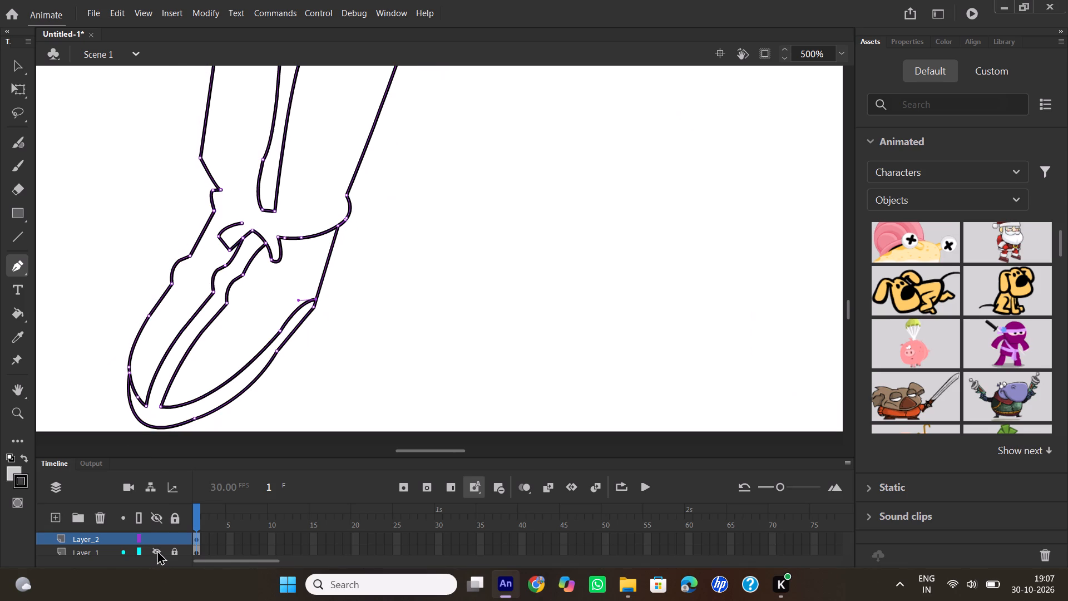
left_click(157, 550)
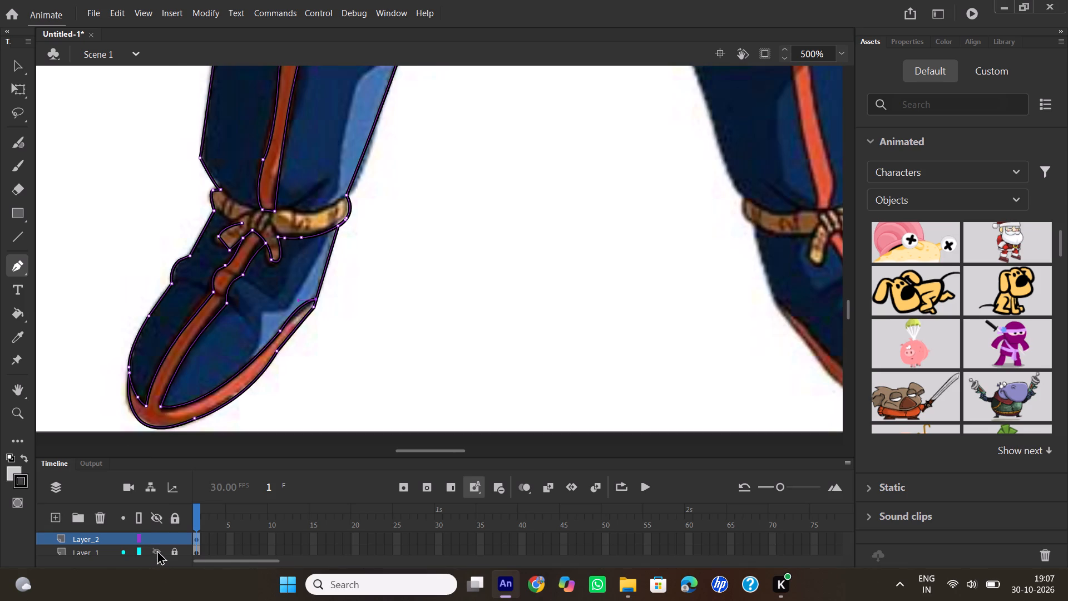
left_click(156, 549)
left_click(156, 549)
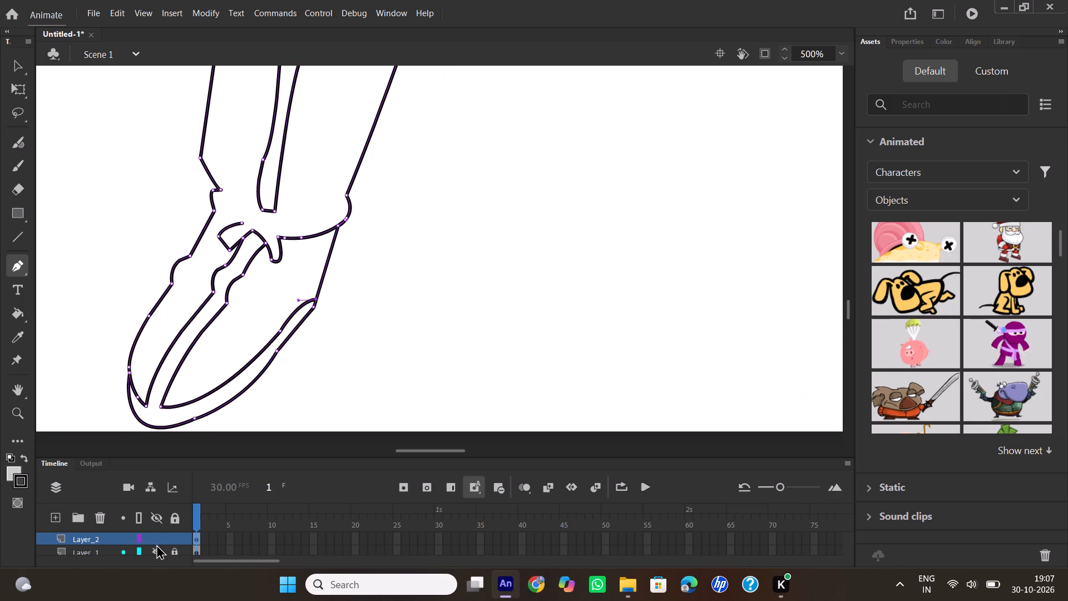
left_click(157, 551)
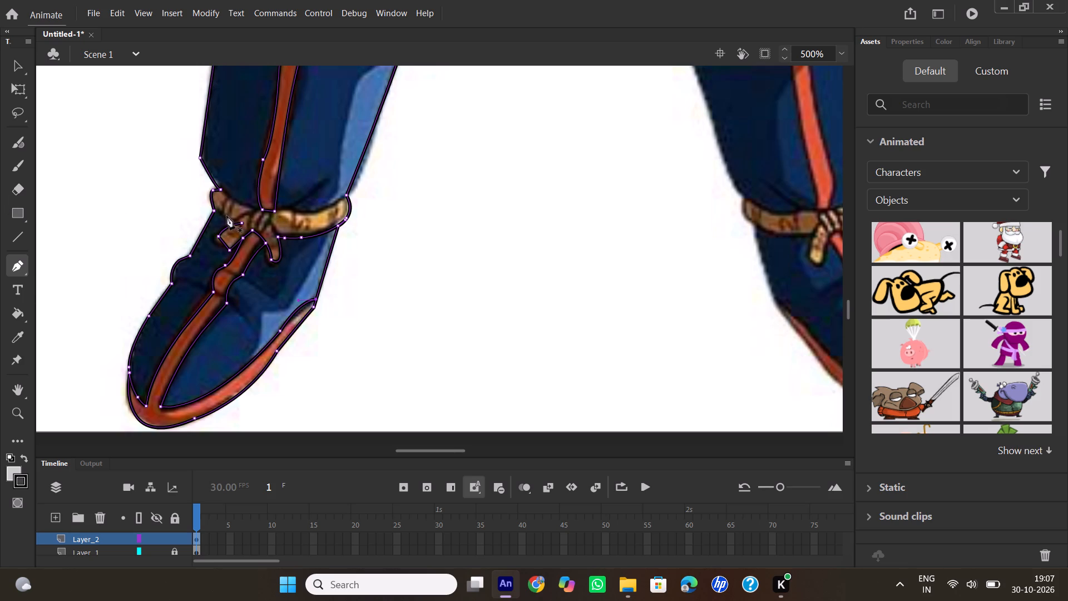
left_click(212, 206)
left_click_drag(294, 237, 317, 233)
left_click_drag(317, 233, 324, 239)
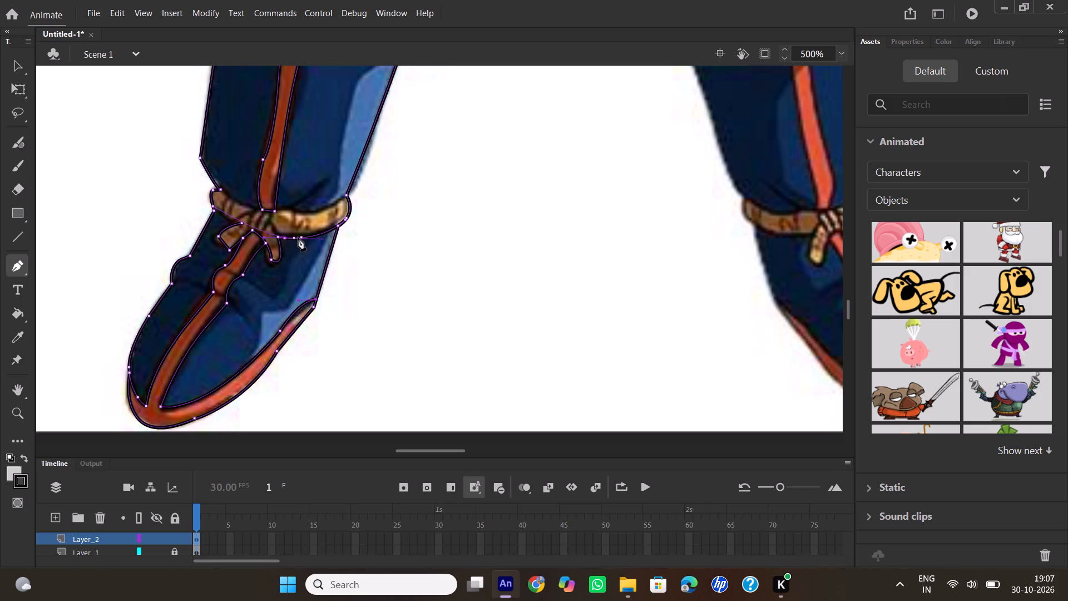
double_click(300, 238)
Hide Layer_1 and draw the left-hand rope's curved upper edge from its outer end to the leg's inner outline.
left_click(156, 550)
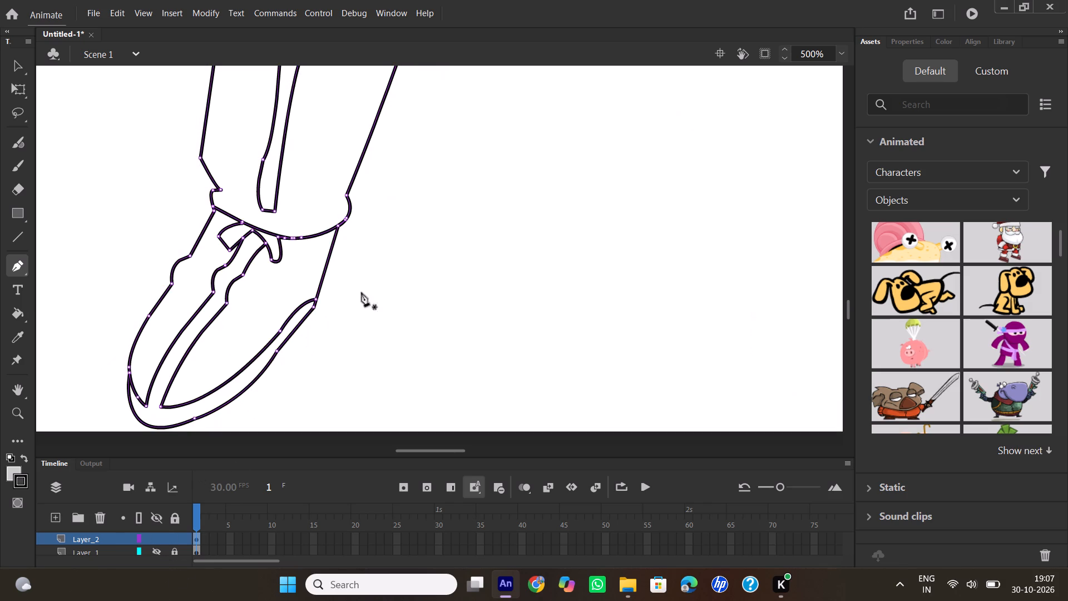
left_click(218, 185)
left_click_drag(349, 195, 419, 141)
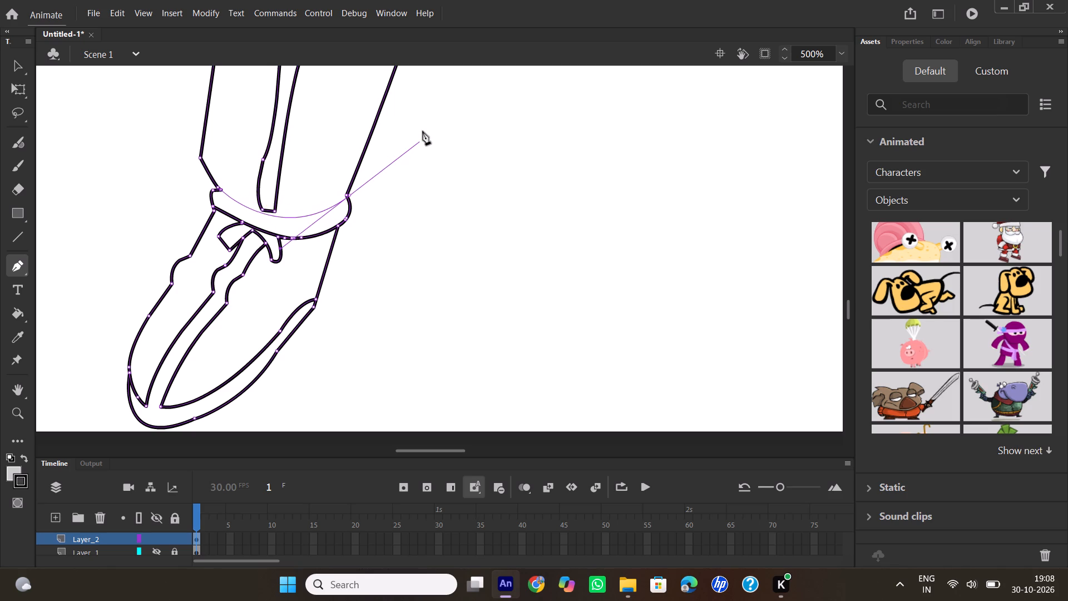
double_click(351, 197)
scroll(380, 213, "up", 1)
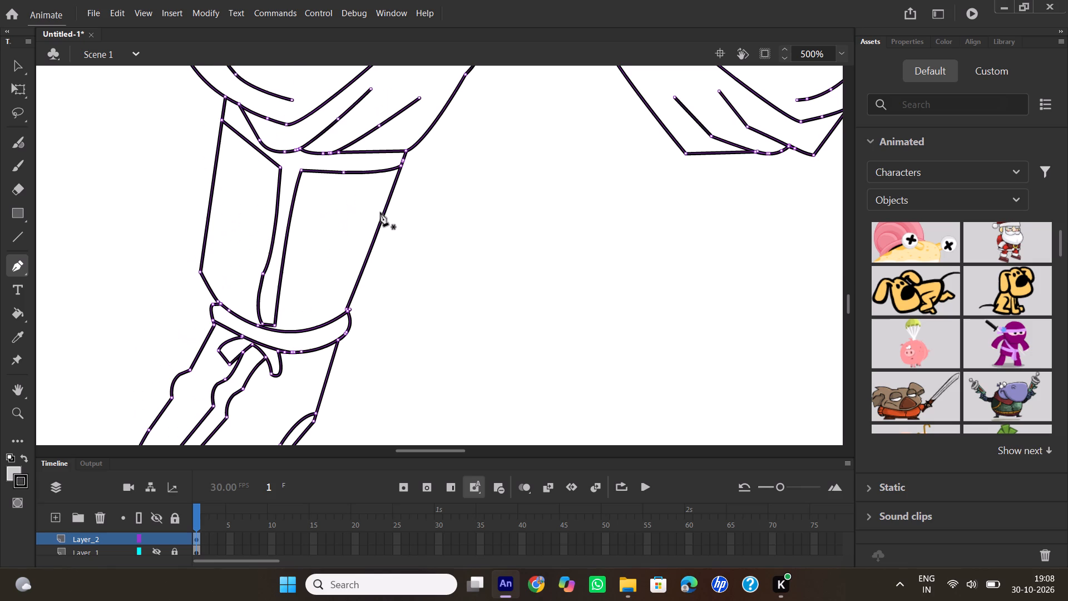
scroll(380, 213, "down", 1)
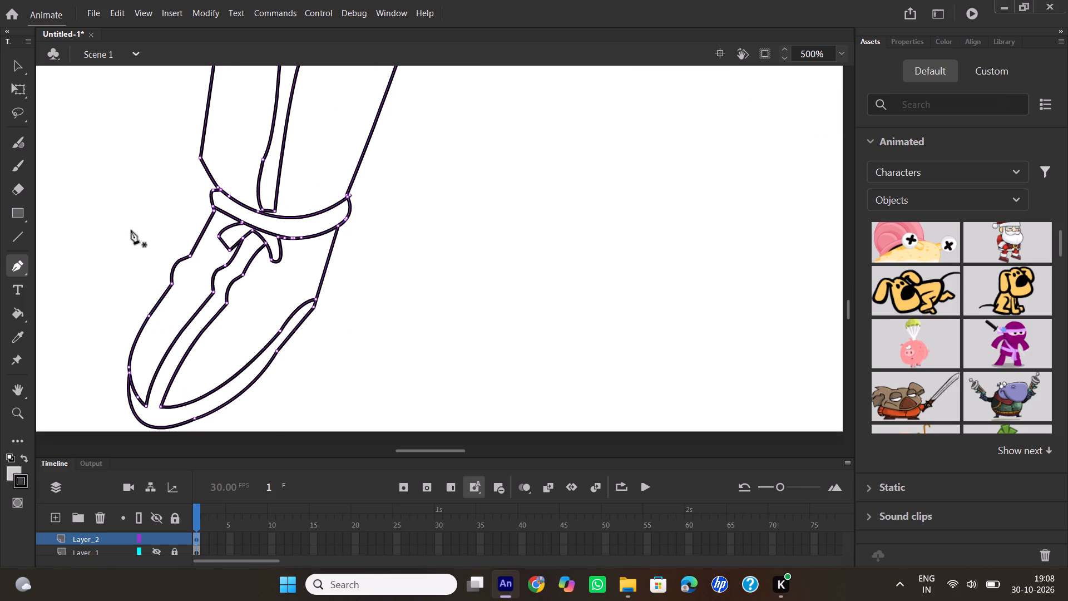
Draw two curved crease lines across the left-hand boot's stripe, one at each end of its bulge below the rope.
left_click(158, 555)
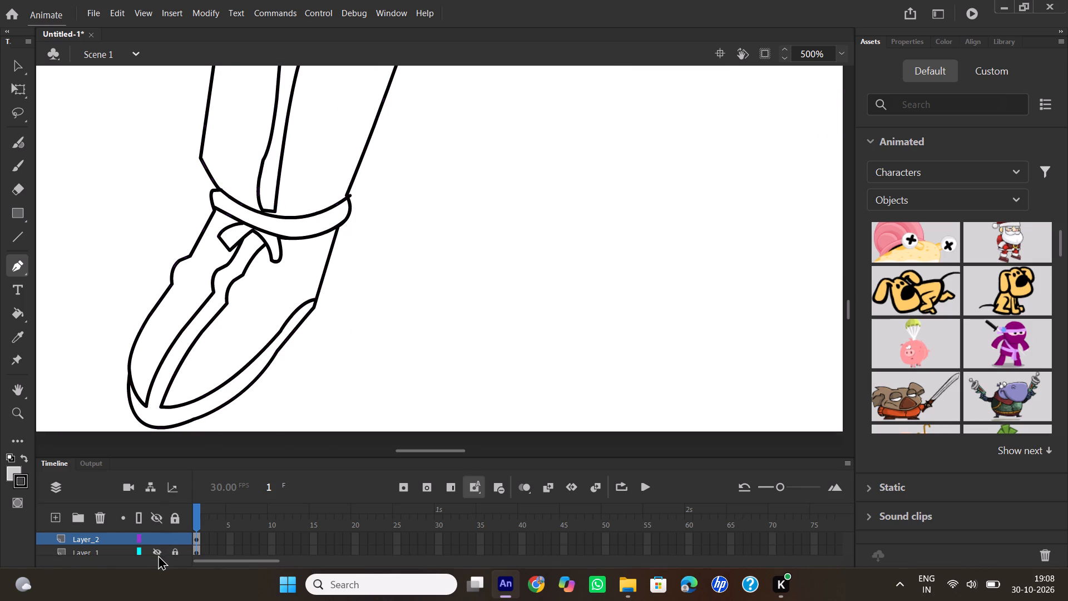
left_click(151, 551)
left_click(151, 551)
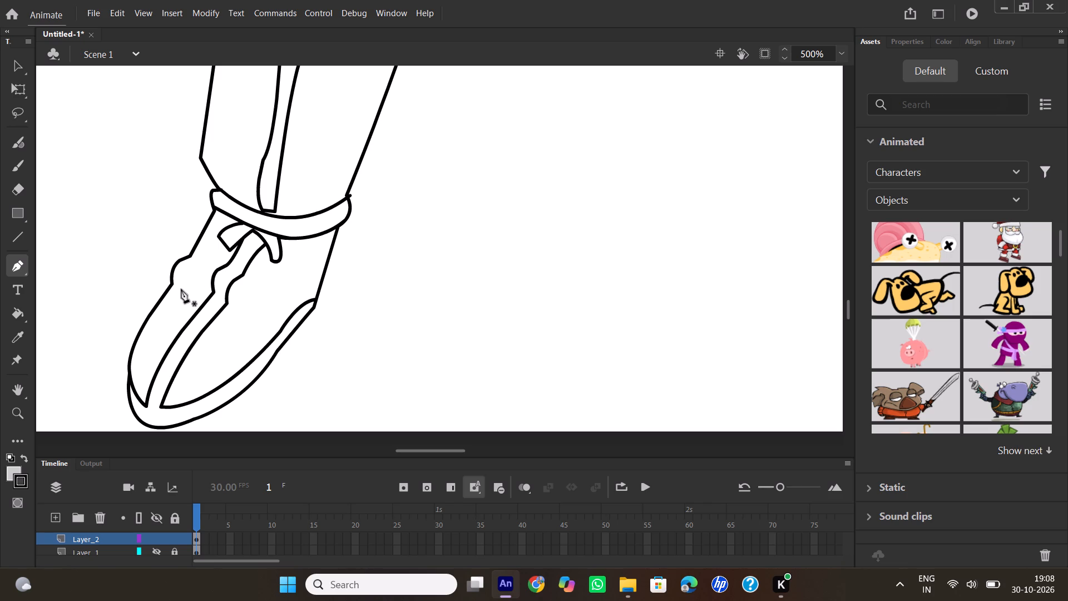
left_click(179, 289)
left_click_drag(251, 320, 270, 343)
left_click_drag(270, 343, 291, 358)
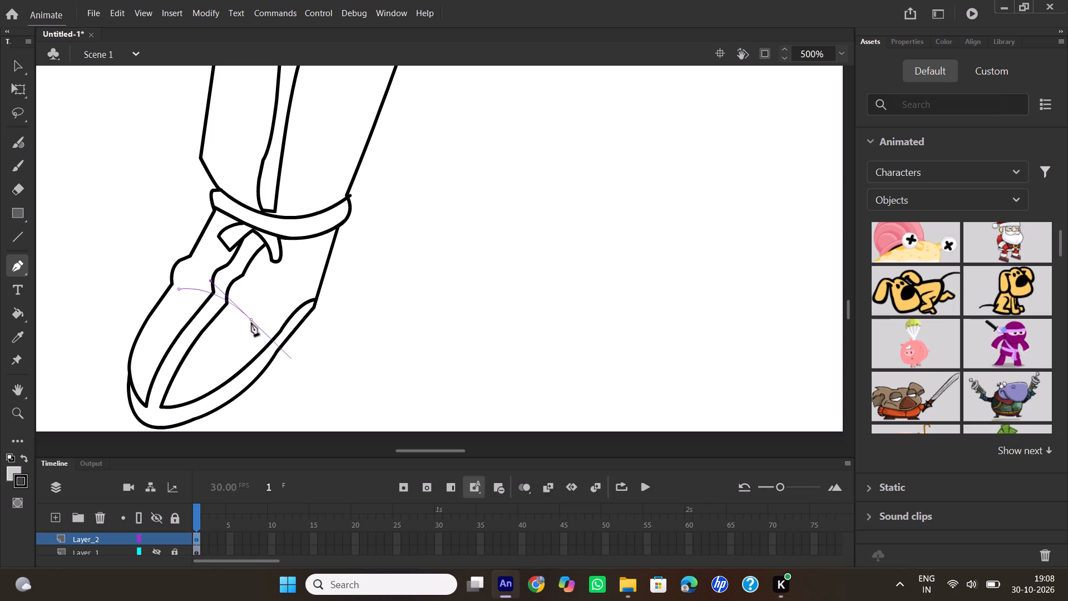
double_click(253, 318)
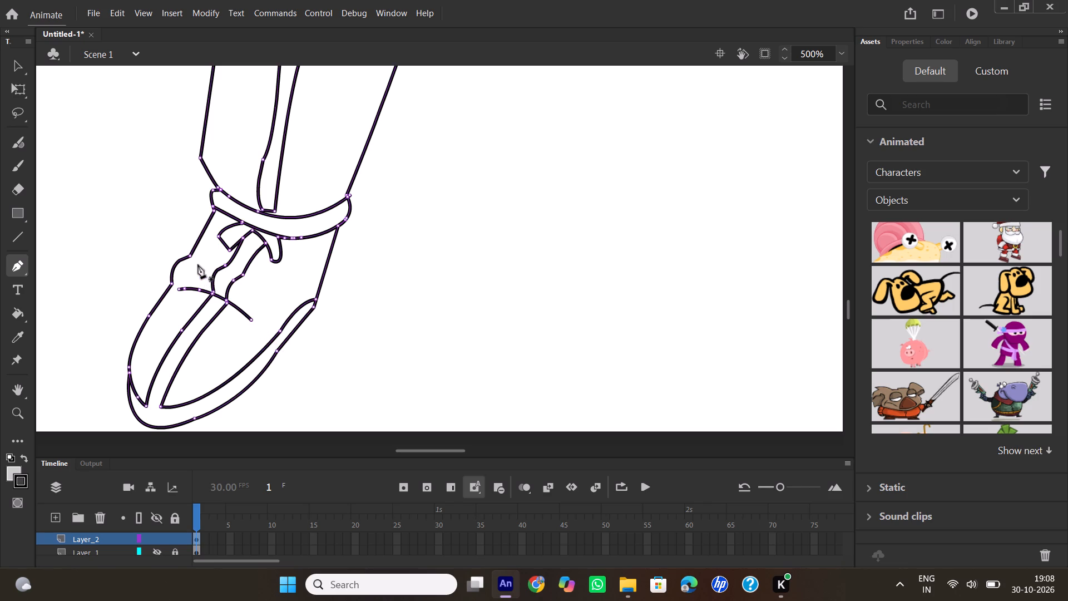
left_click(201, 260)
left_click_drag(269, 295, 308, 335)
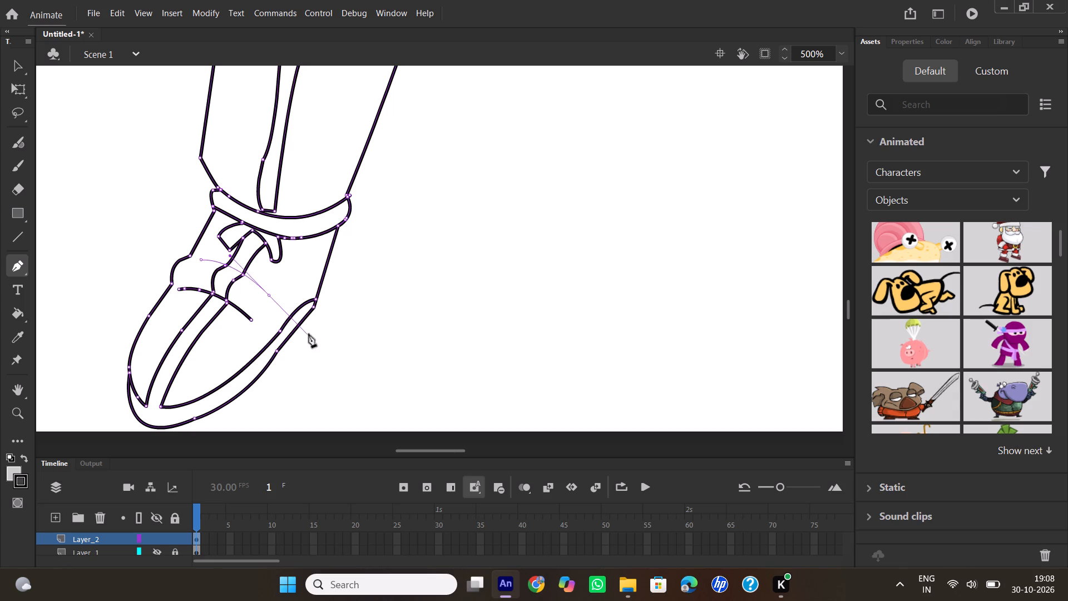
double_click(270, 295)
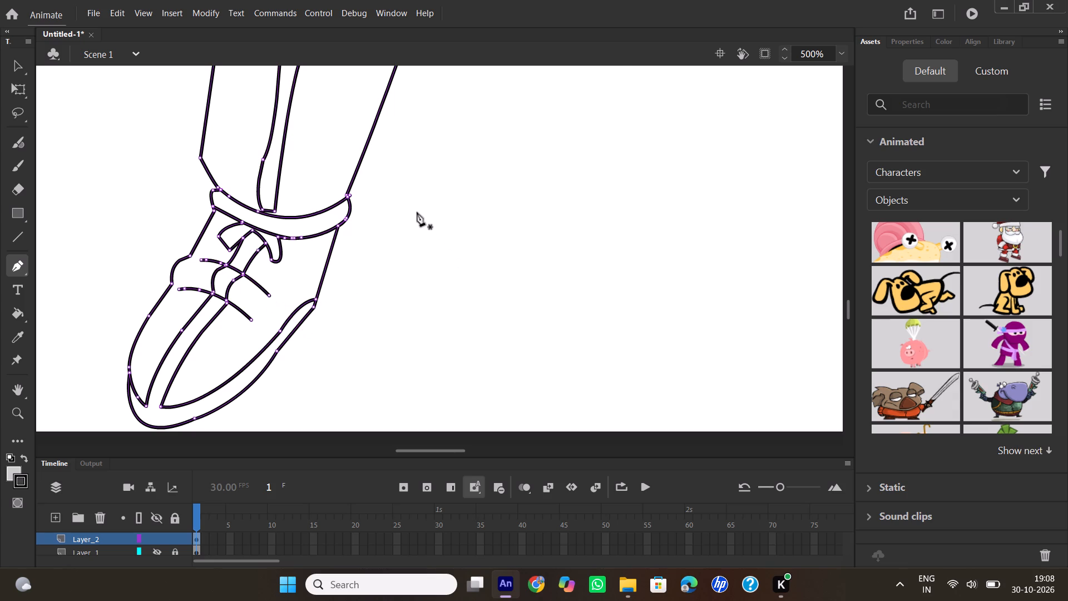
scroll(417, 219, "up", 2)
scroll(414, 229, "down", 2)
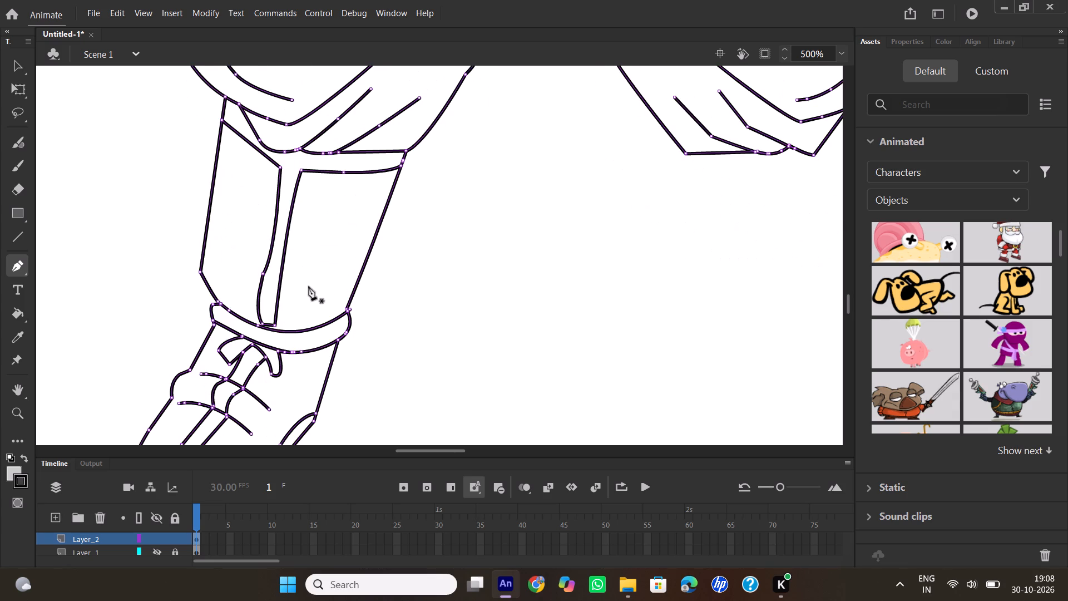
left_click(17, 69)
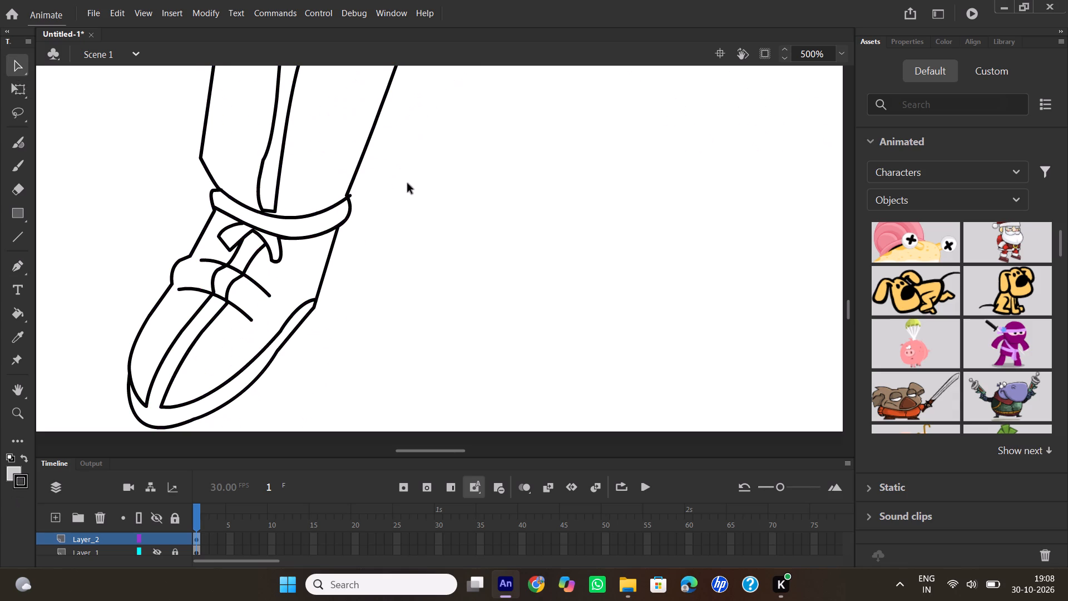
Select all linework of the finished left-hand lower leg and boot, and paste a copy of it on Layer_2.
scroll(402, 158, "down", 2, "ctrl")
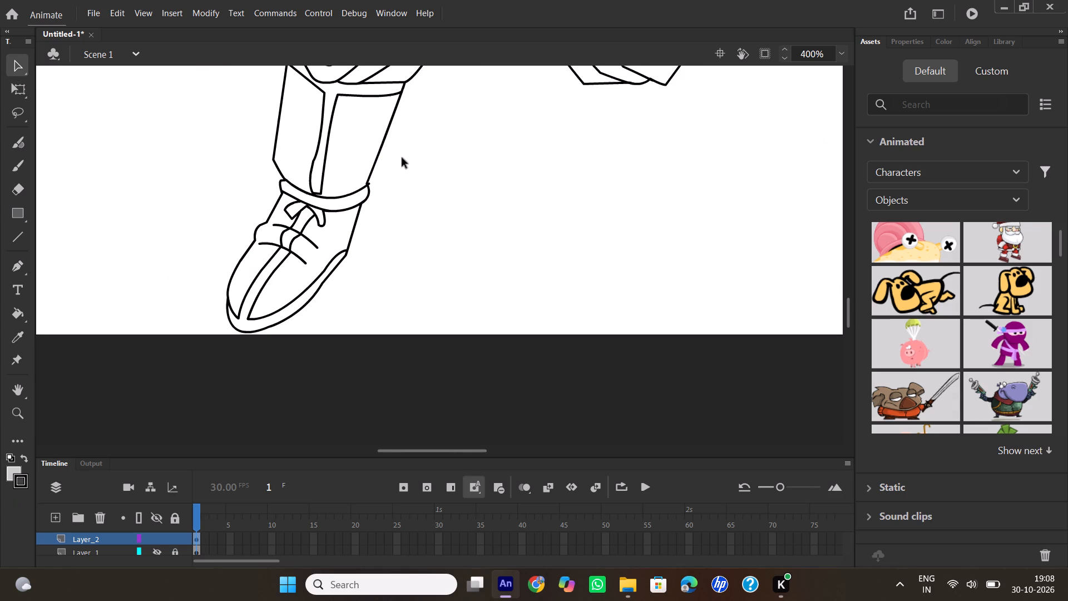
scroll(387, 140, "up", 1)
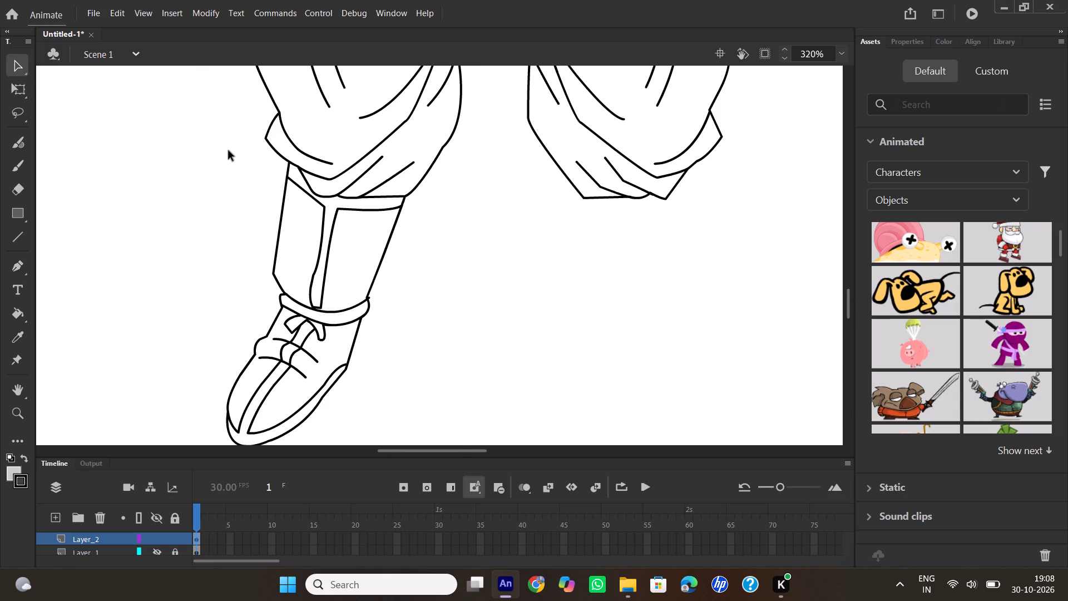
left_click_drag(204, 158, 243, 174)
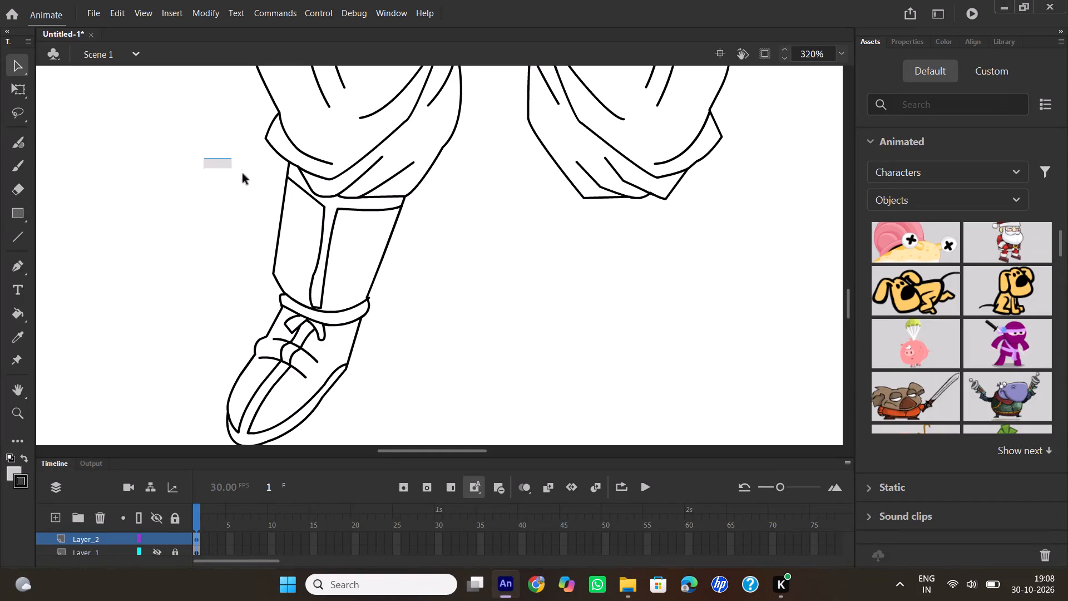
left_click_drag(243, 174, 378, 437)
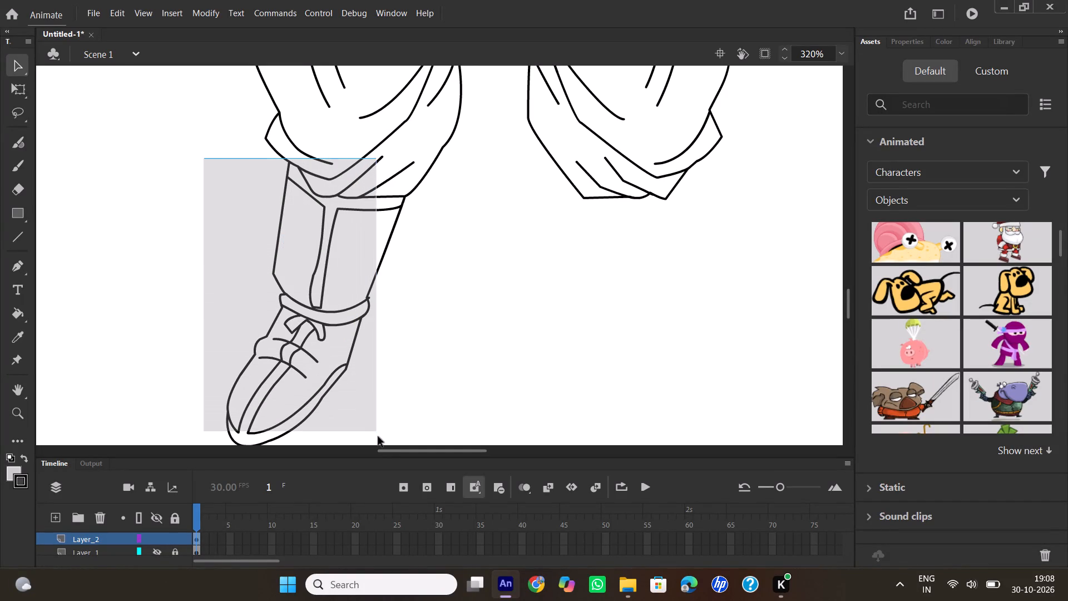
left_click_drag(378, 437, 412, 452)
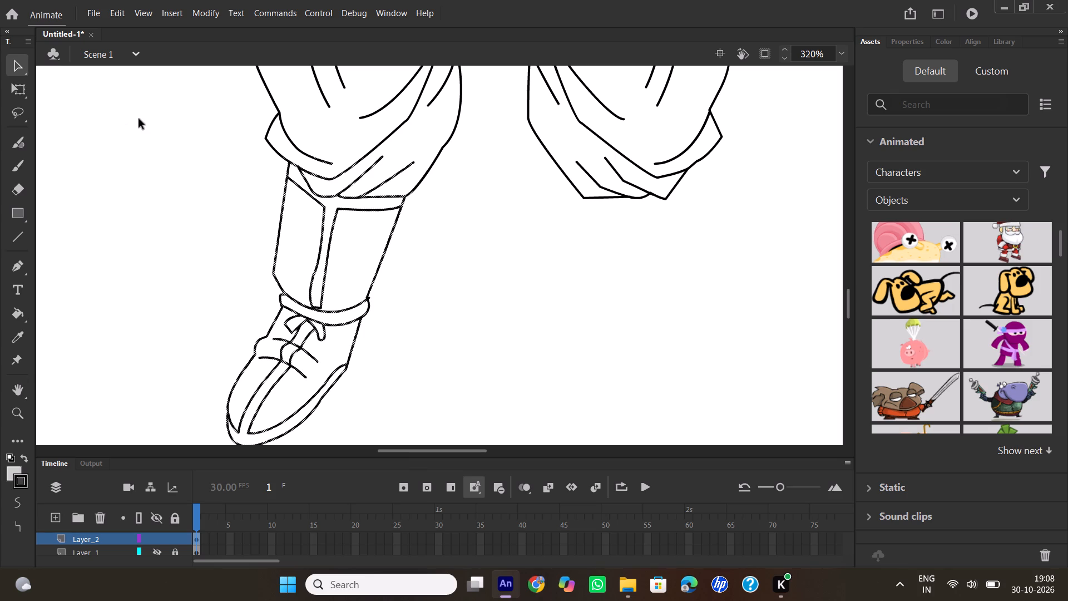
key("ctrl+c")
key("ctrl+v")
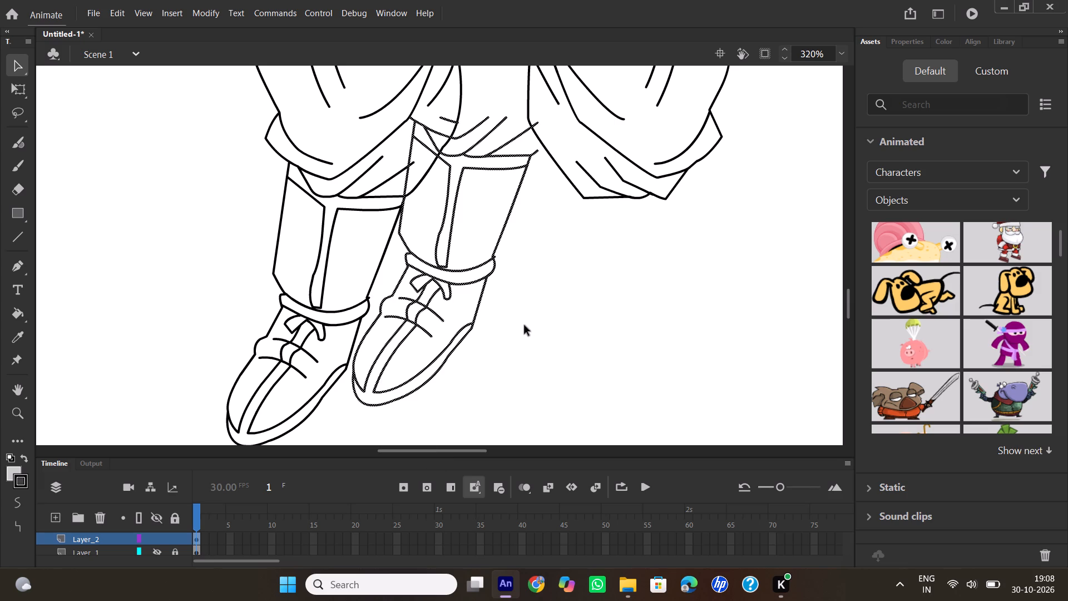
With Free Transform, move the pasted leg and boot copy beneath the right-hand trouser cuff, level with the original leg.
left_click(20, 92)
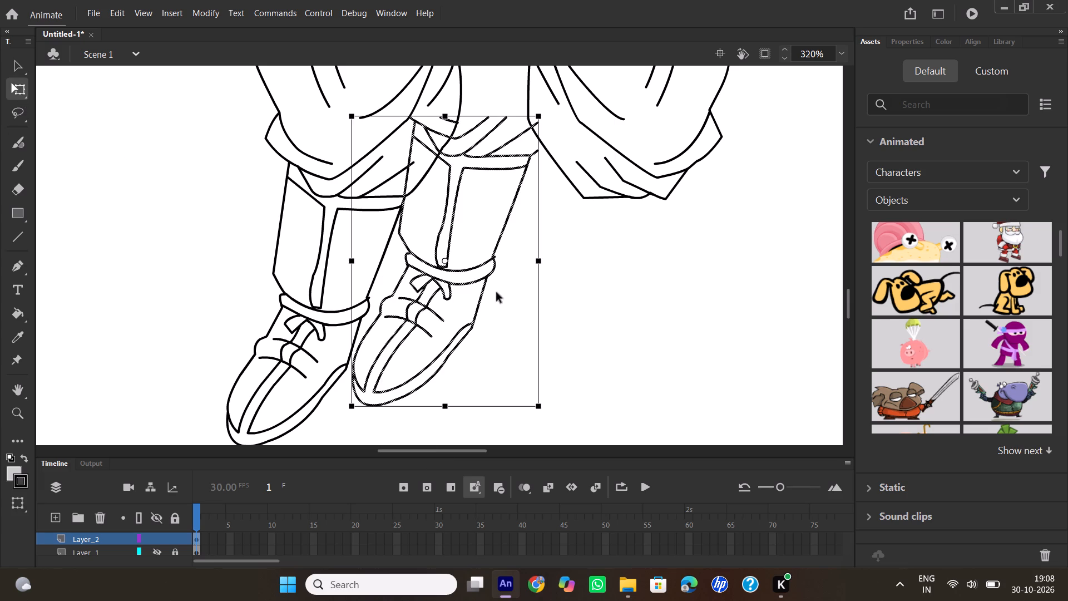
left_click_drag(471, 302, 555, 336)
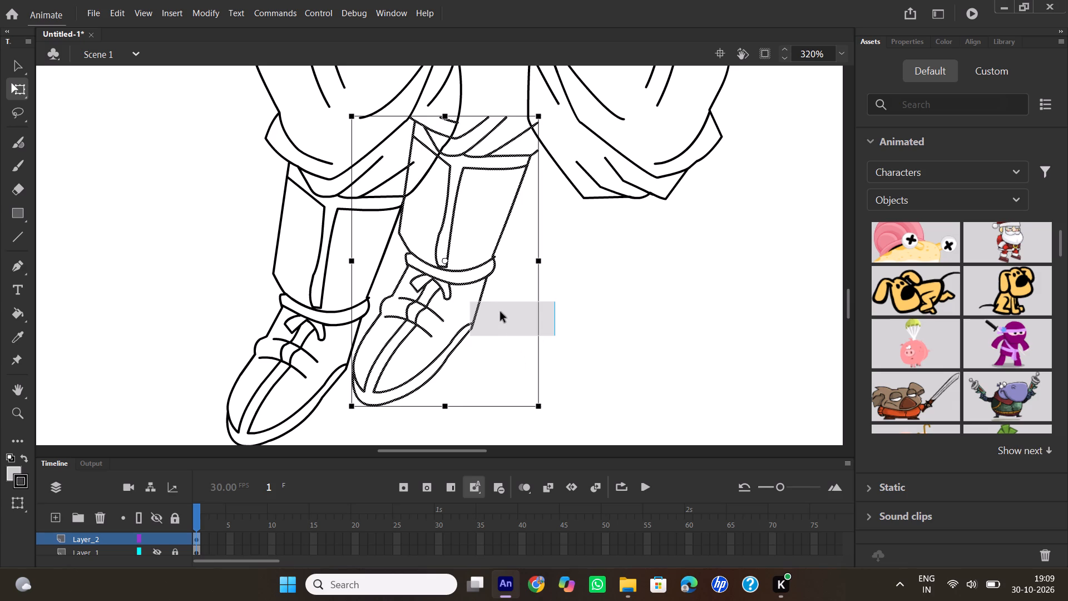
key("ctrl+z")
left_click(469, 288)
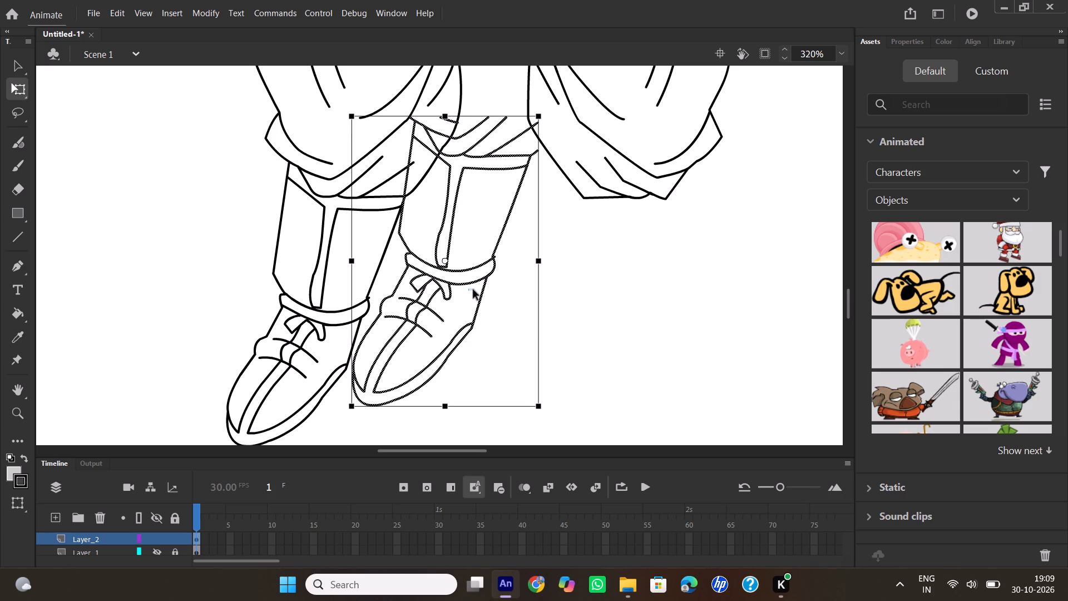
left_click_drag(513, 314, 531, 321)
left_click_drag(531, 321, 539, 324)
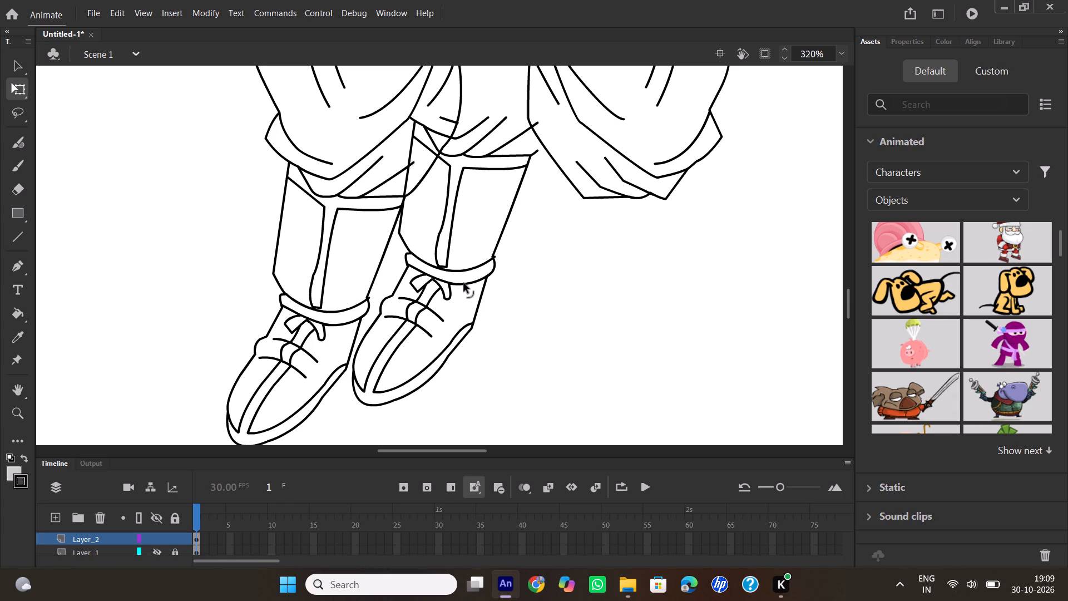
key("ctrl+z")
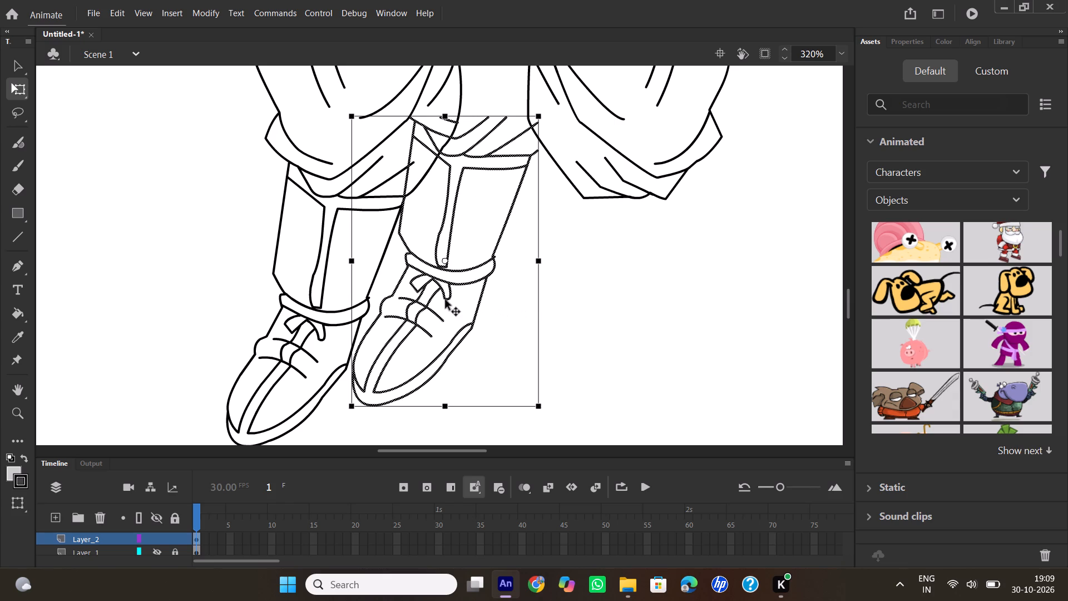
left_click_drag(446, 296, 706, 347)
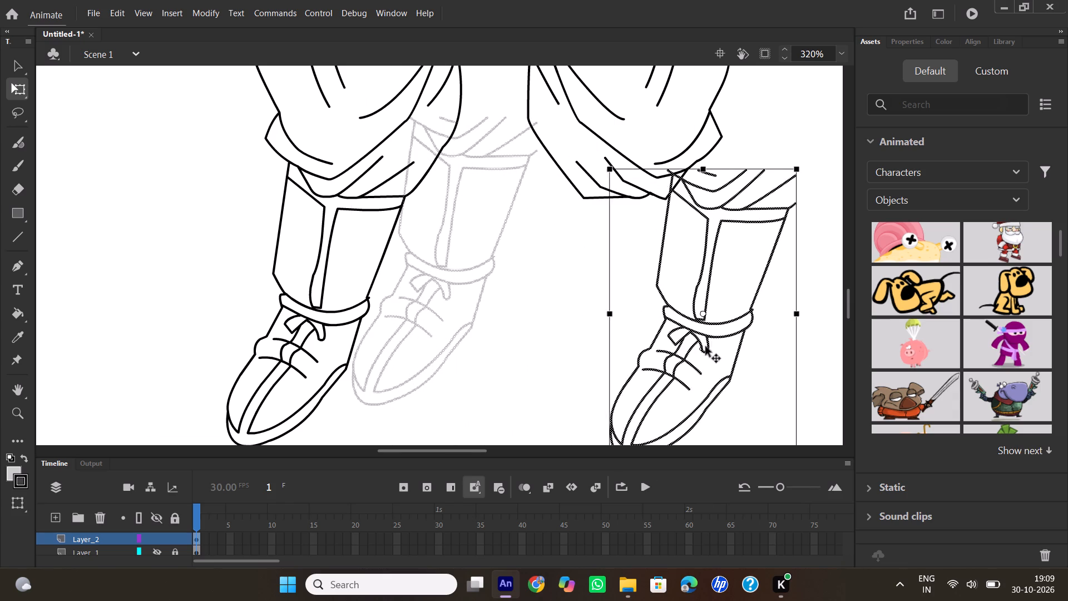
left_click_drag(706, 347, 728, 338)
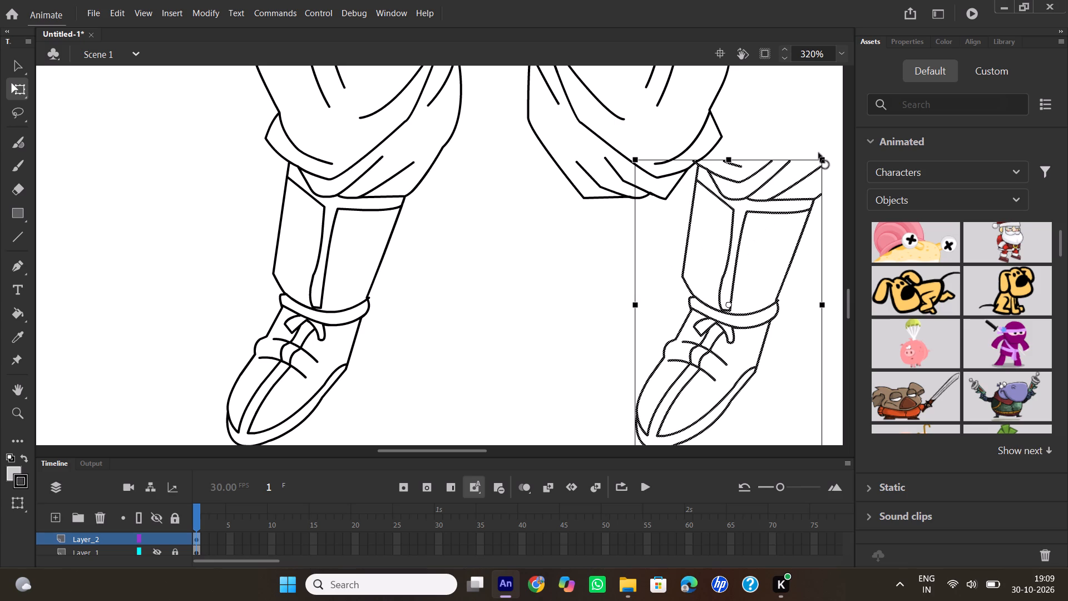
Scale the leg and boot copy down slightly about its centre.
left_click_drag(825, 160, 807, 179)
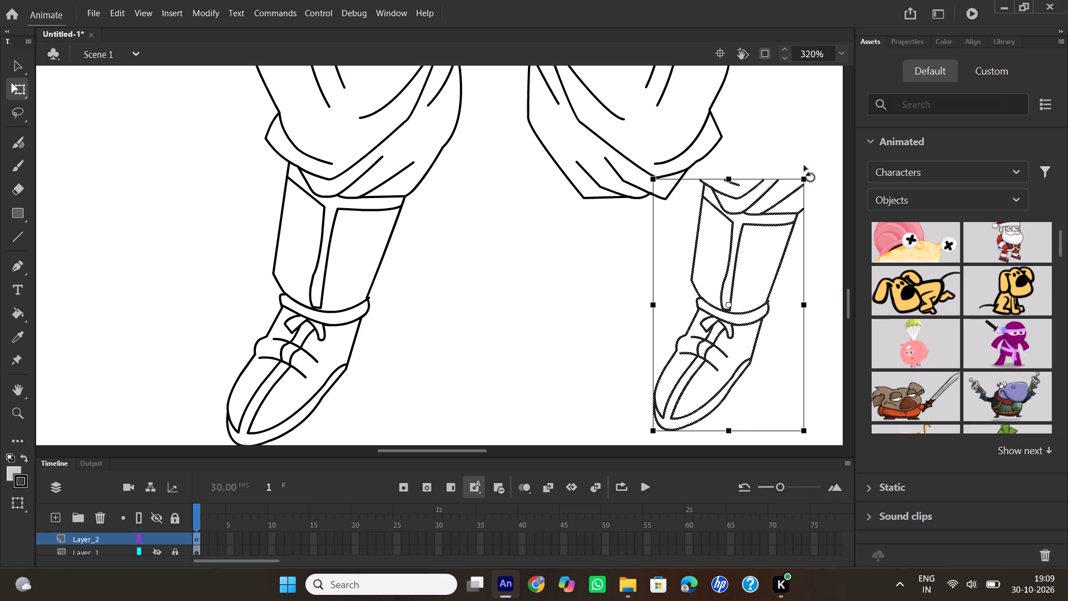
key("ctrl+z")
left_click_drag(823, 162, 812, 165, "shift")
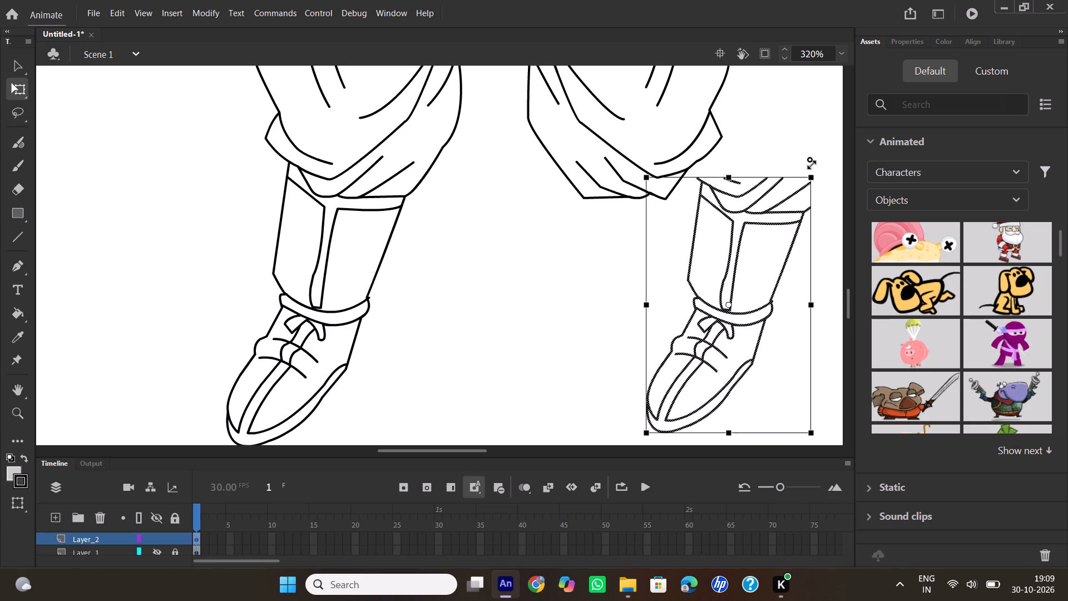
left_click_drag(812, 165, 816, 161, "shift")
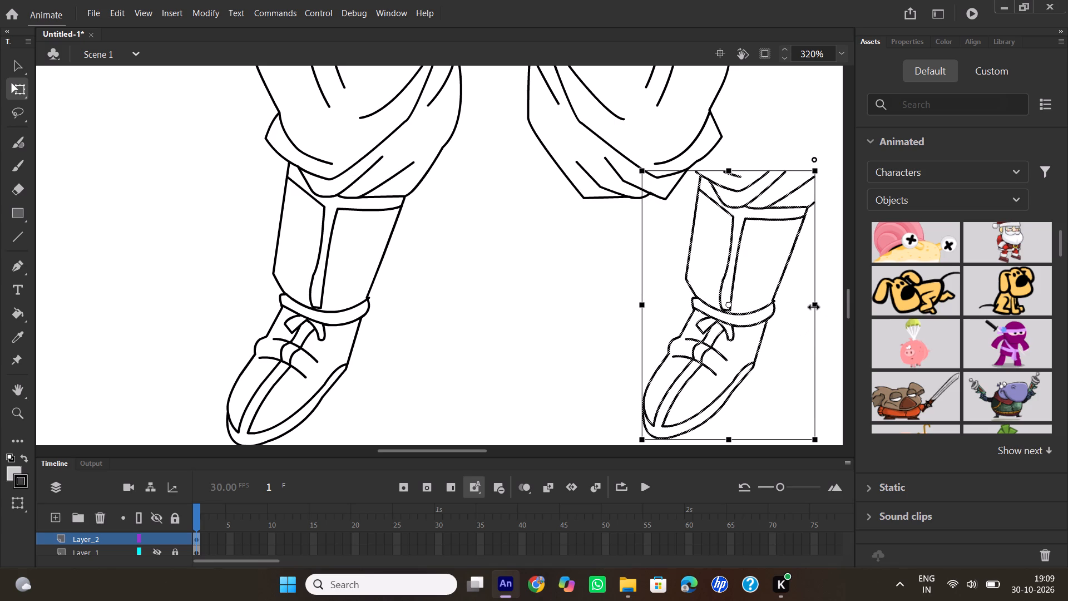
Mirror the leg and boot copy horizontally so its toe points outward, keeping roughly the original leg's width.
left_click_drag(814, 307, 706, 333)
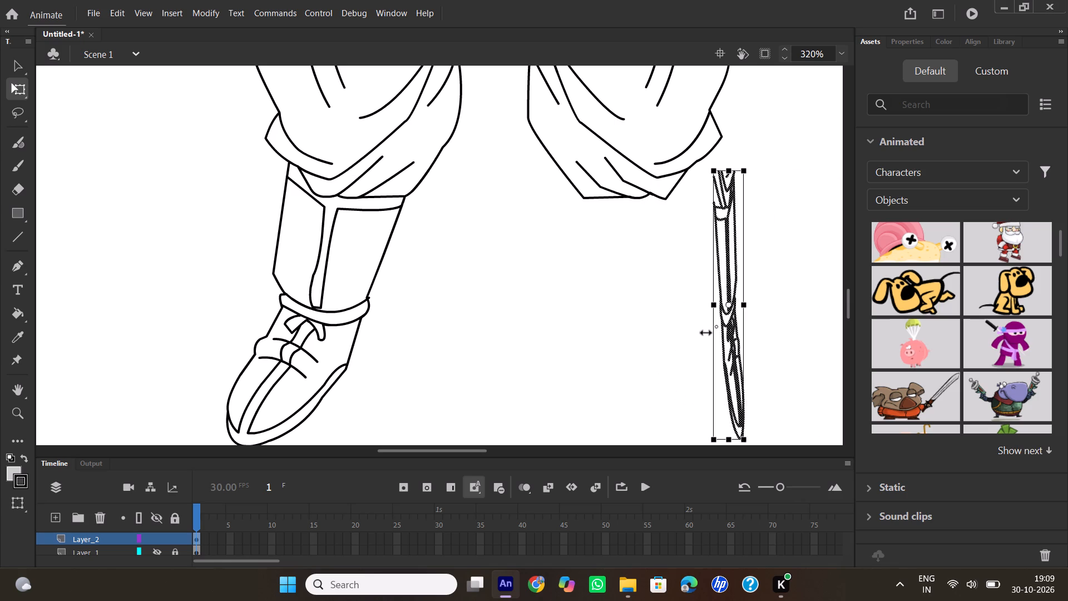
left_click_drag(706, 333, 630, 381)
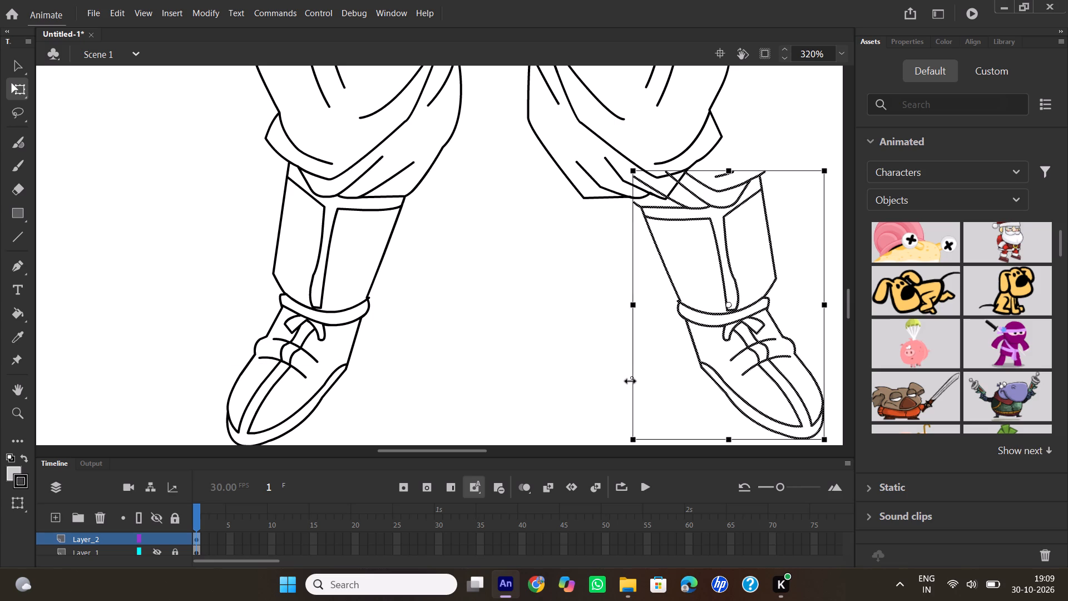
left_click_drag(630, 381, 609, 400)
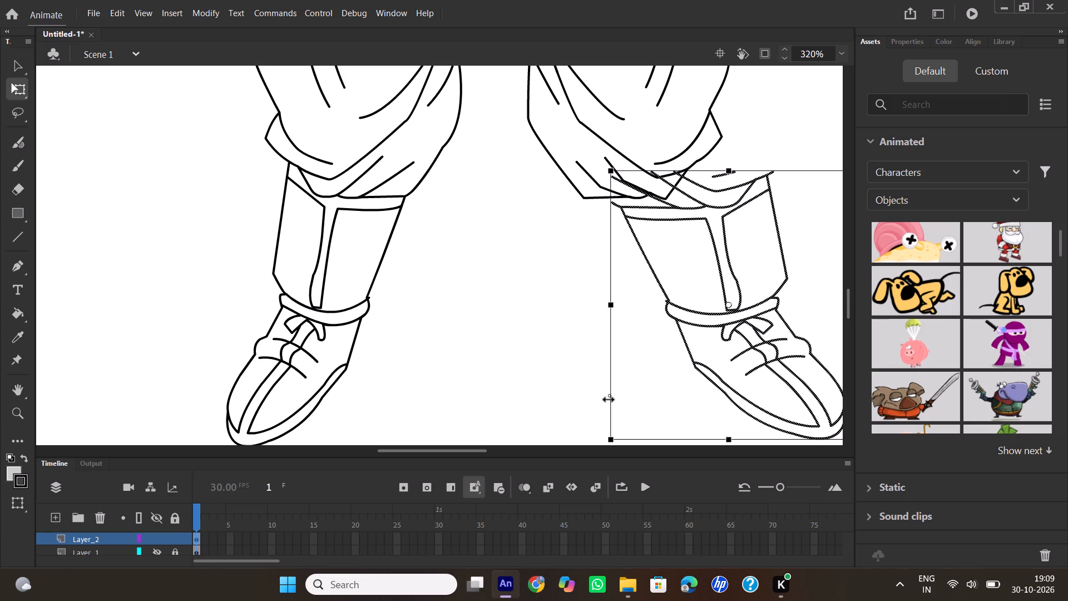
left_click_drag(609, 400, 629, 387)
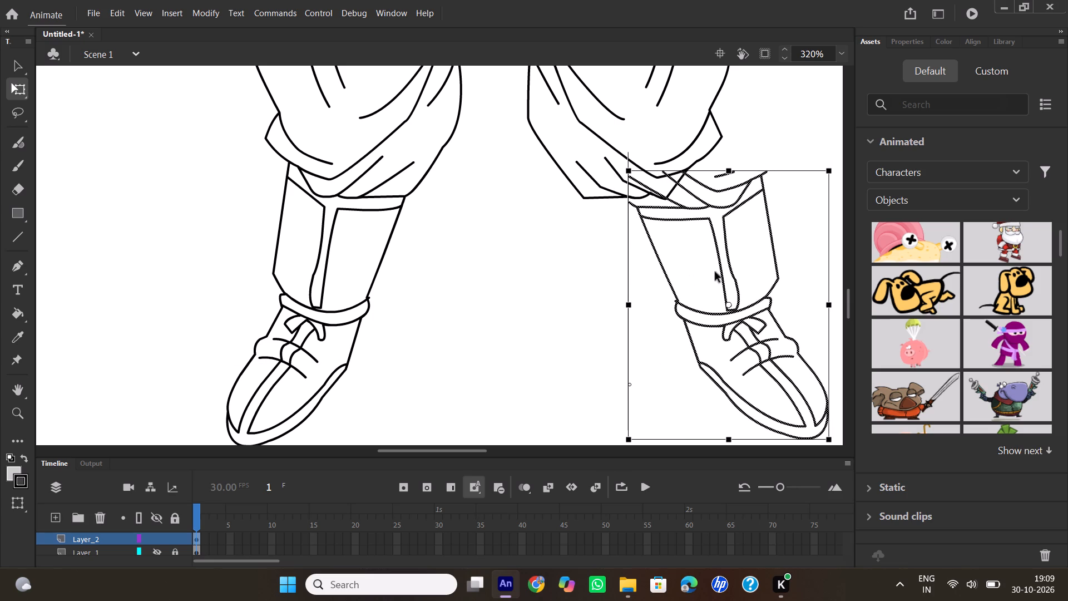
Move the mirrored leg and boot away from the trouser cuff into the empty canvas area beside it.
left_click(737, 287)
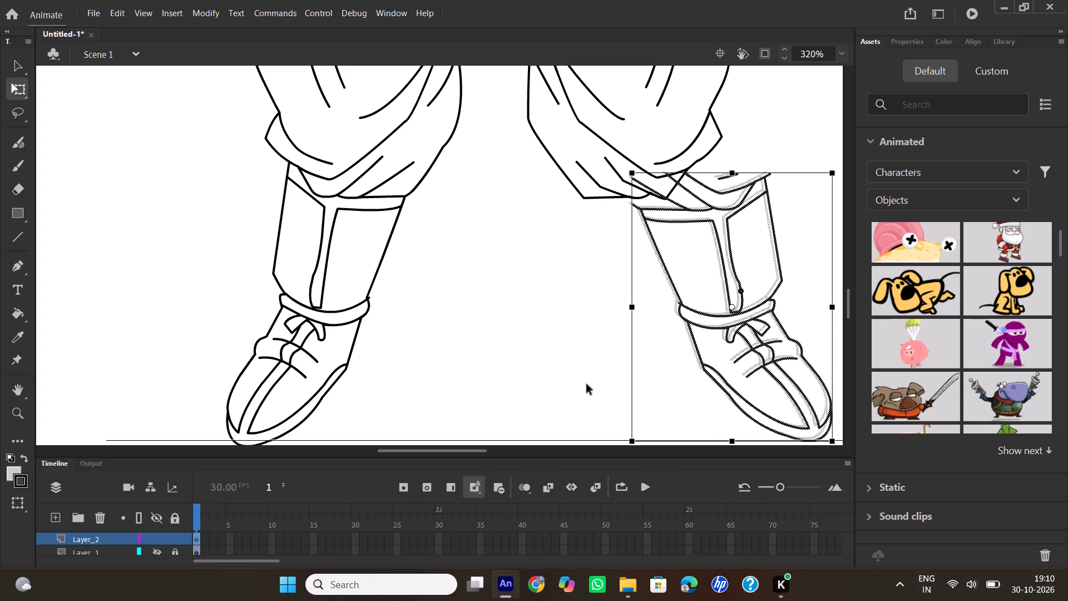
left_click_drag(472, 448, 513, 432)
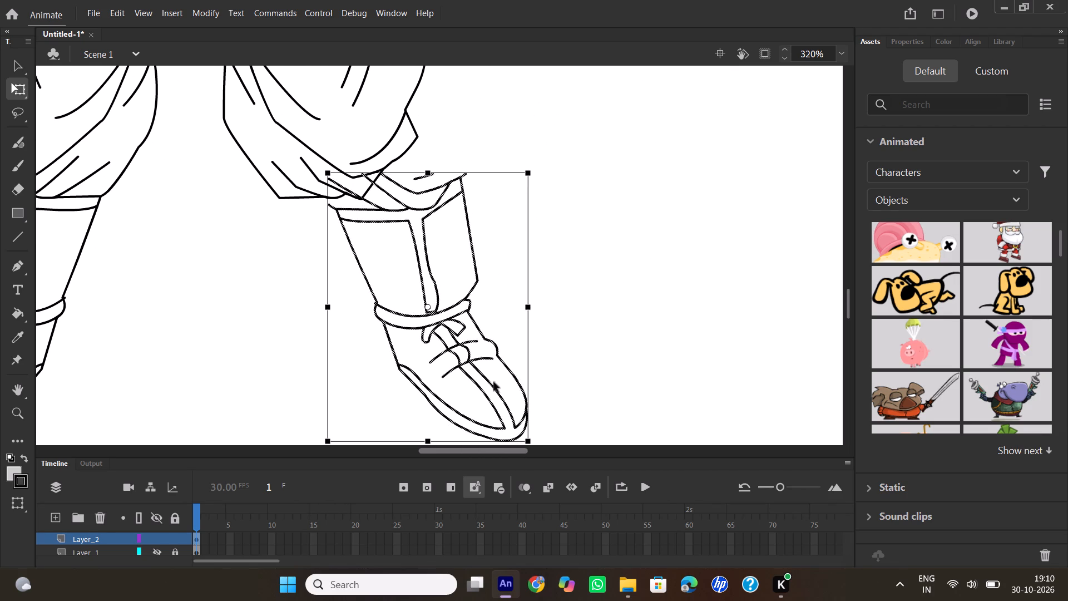
left_click_drag(438, 301, 523, 275)
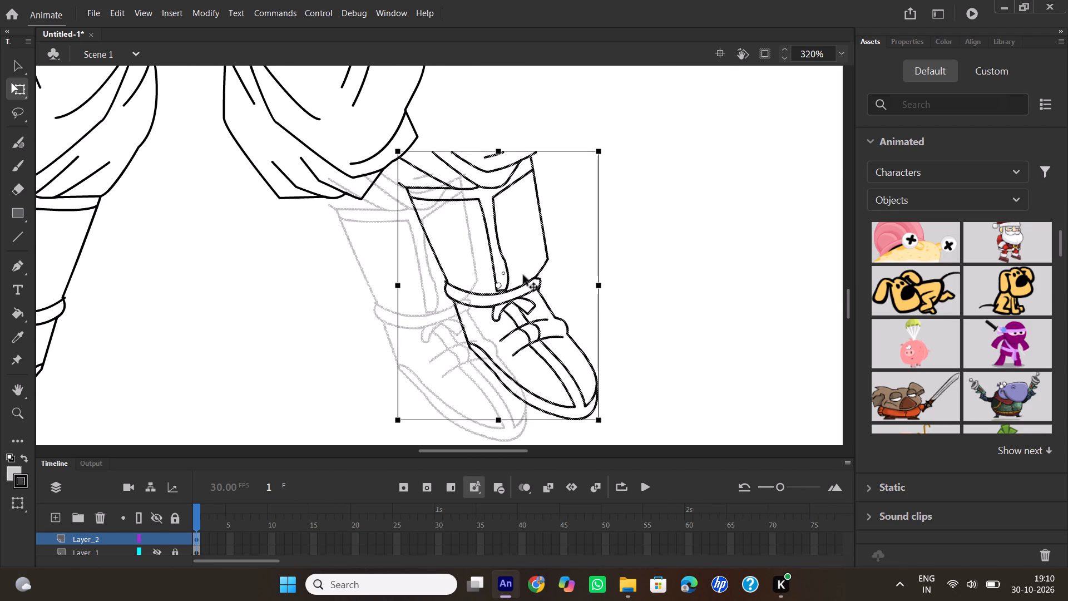
left_click_drag(523, 275, 642, 270)
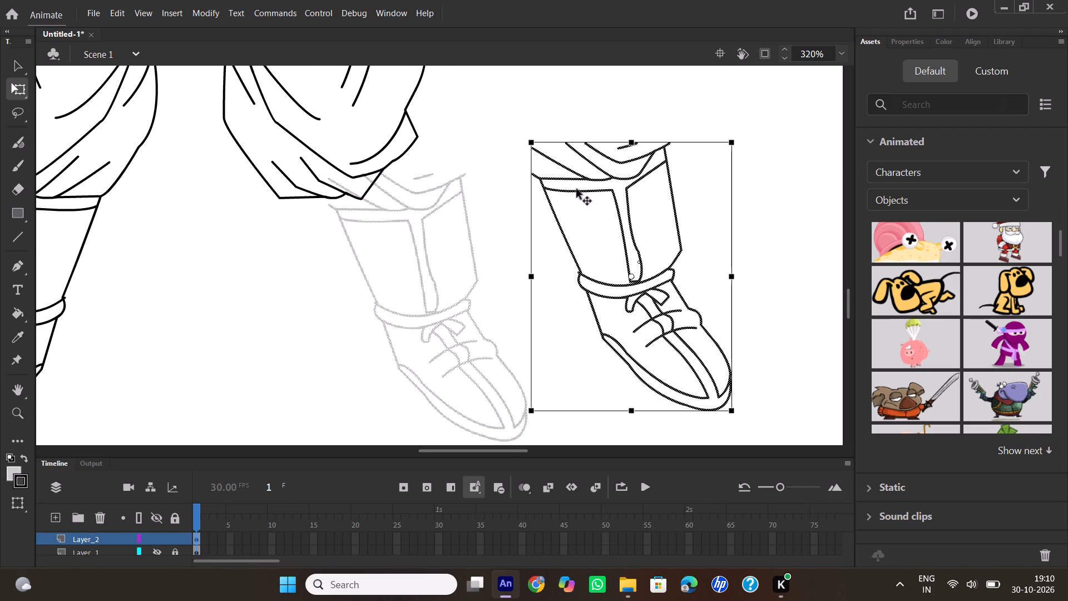
Delete the leftover trouser-fold strokes and overhanging line ends above the top edge of the mirrored leg copy.
left_click(22, 68)
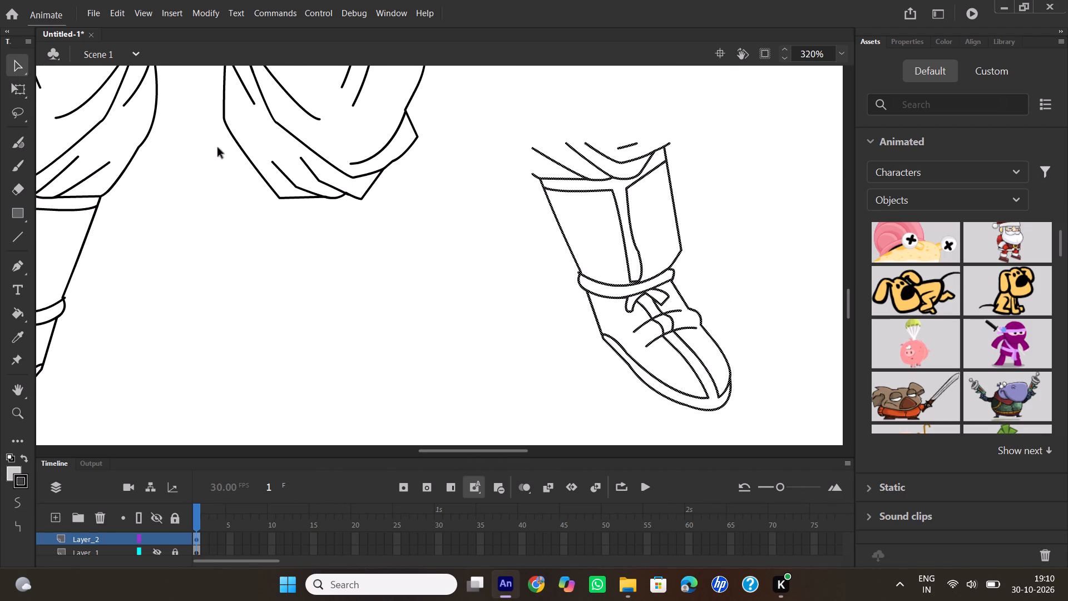
left_click(621, 147)
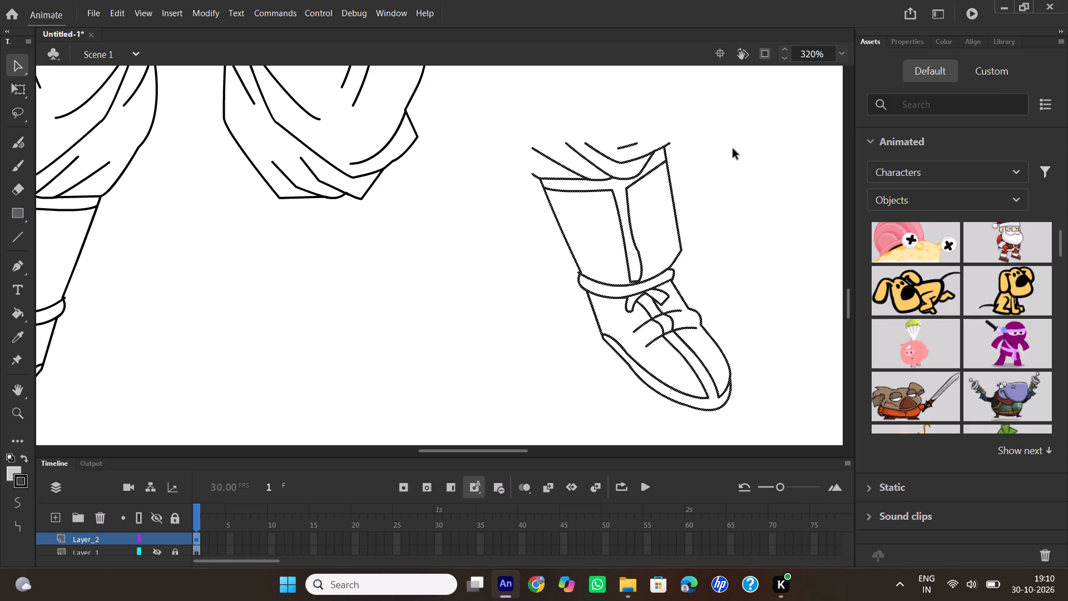
left_click(721, 156)
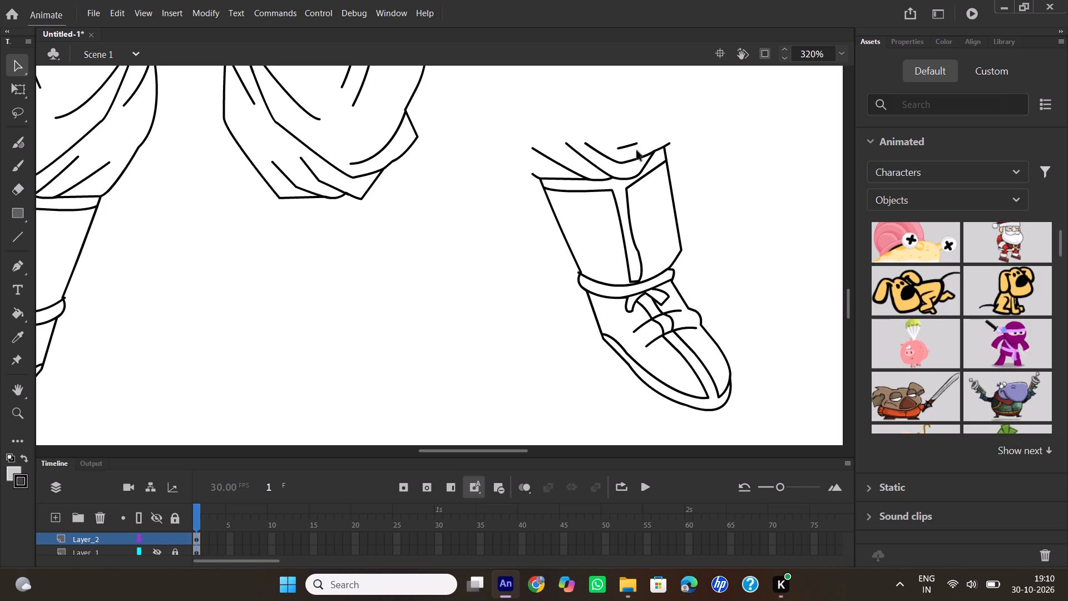
left_click(624, 148)
key("Delete")
left_click(629, 162)
key("Delete")
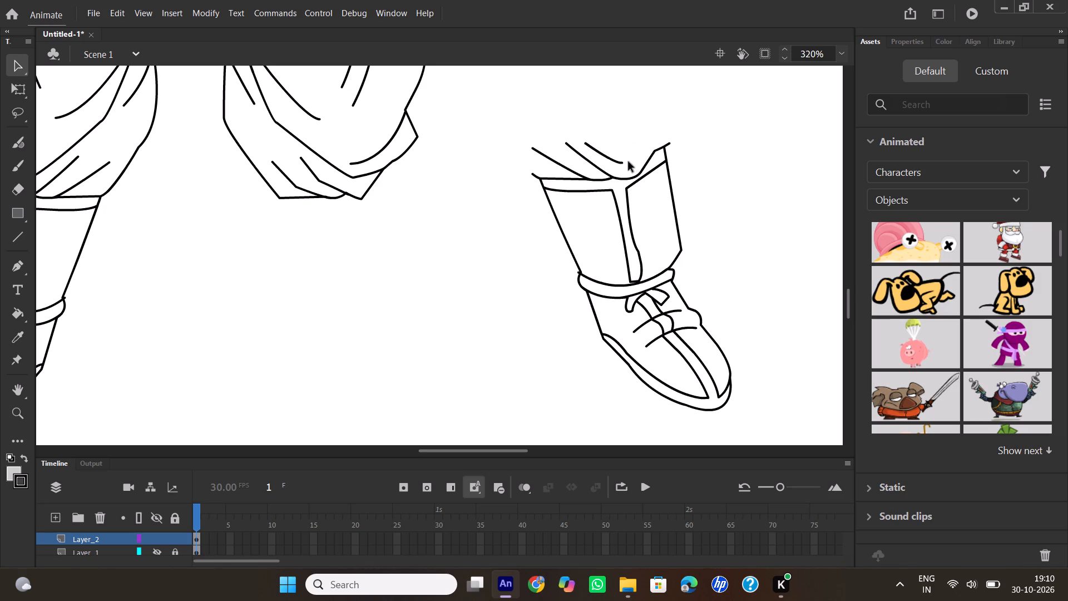
left_click(610, 159)
key("Delete")
left_click(590, 161)
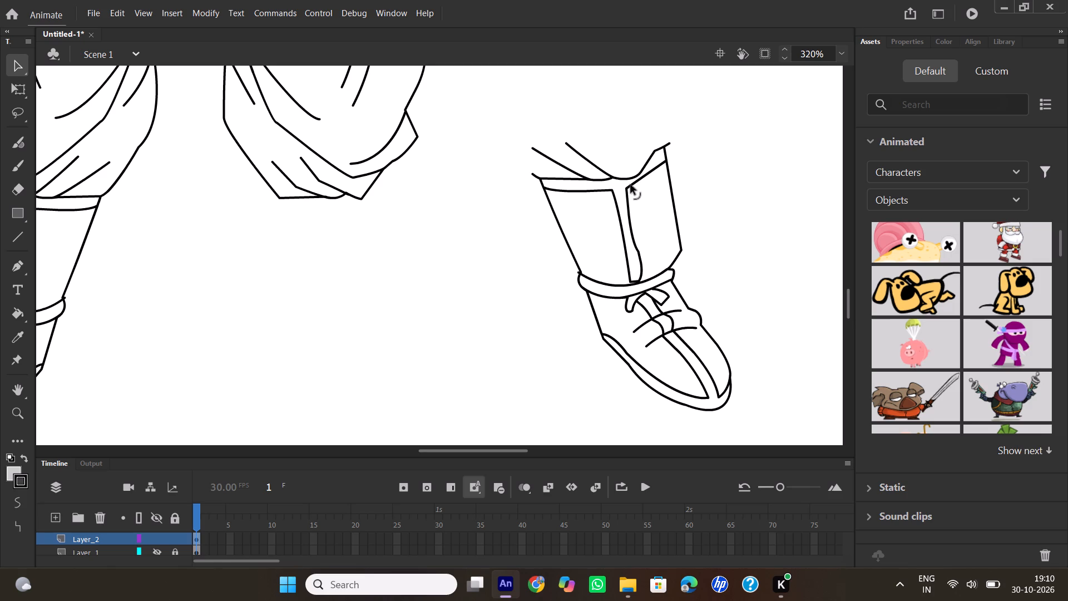
key("Delete")
left_click(563, 167)
key("Delete")
left_click(535, 175)
key("Delete")
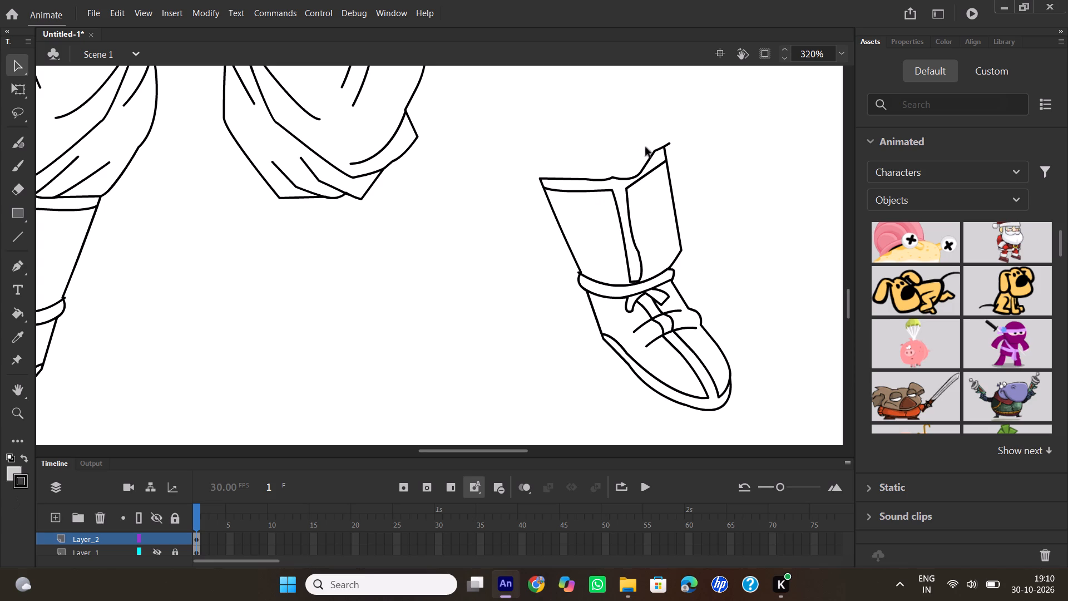
left_click(667, 146)
key("Delete")
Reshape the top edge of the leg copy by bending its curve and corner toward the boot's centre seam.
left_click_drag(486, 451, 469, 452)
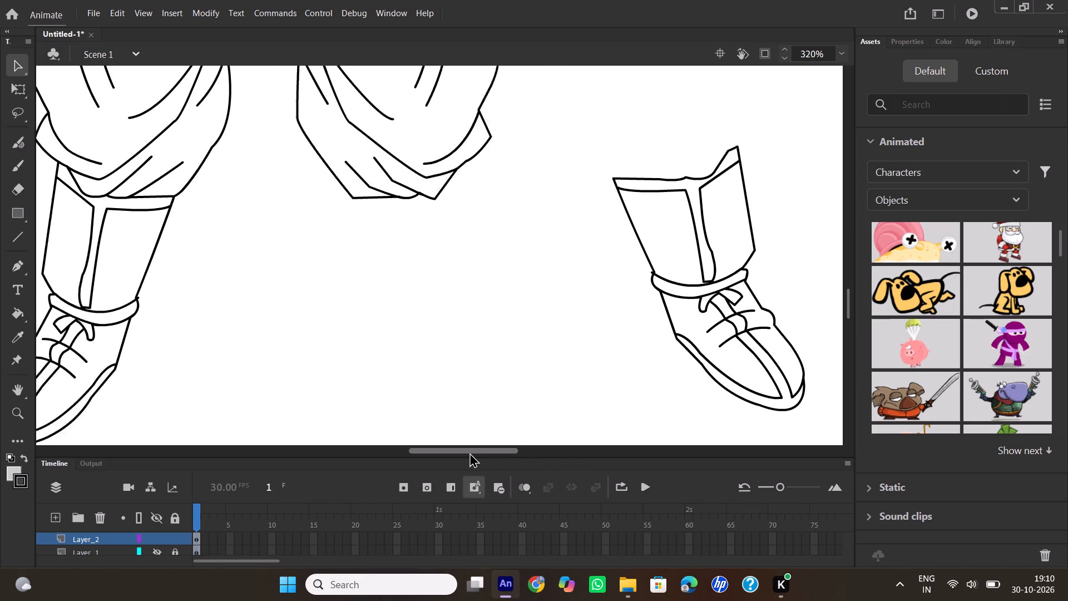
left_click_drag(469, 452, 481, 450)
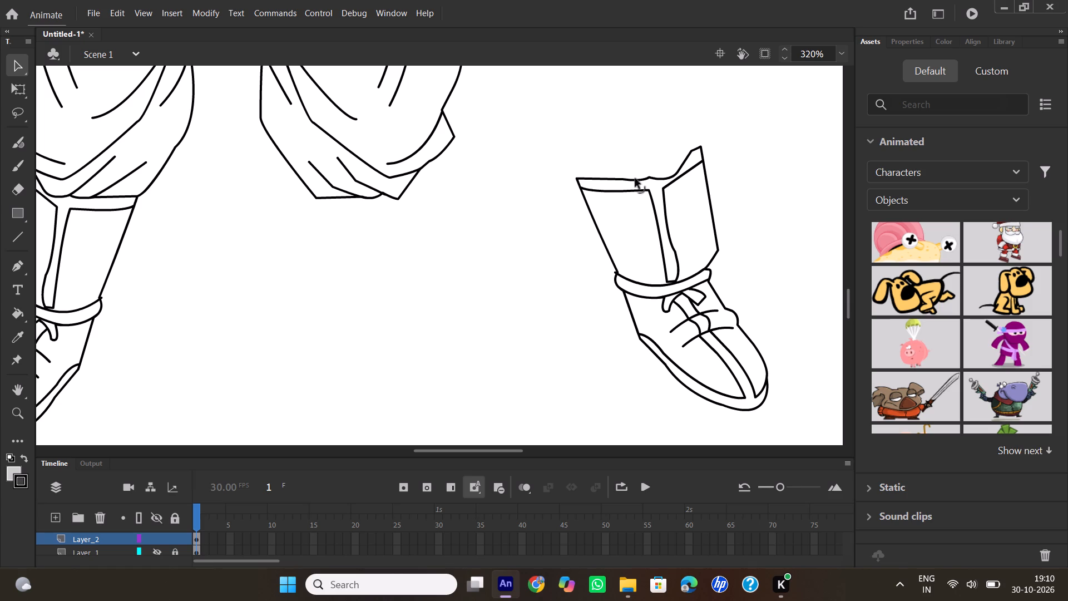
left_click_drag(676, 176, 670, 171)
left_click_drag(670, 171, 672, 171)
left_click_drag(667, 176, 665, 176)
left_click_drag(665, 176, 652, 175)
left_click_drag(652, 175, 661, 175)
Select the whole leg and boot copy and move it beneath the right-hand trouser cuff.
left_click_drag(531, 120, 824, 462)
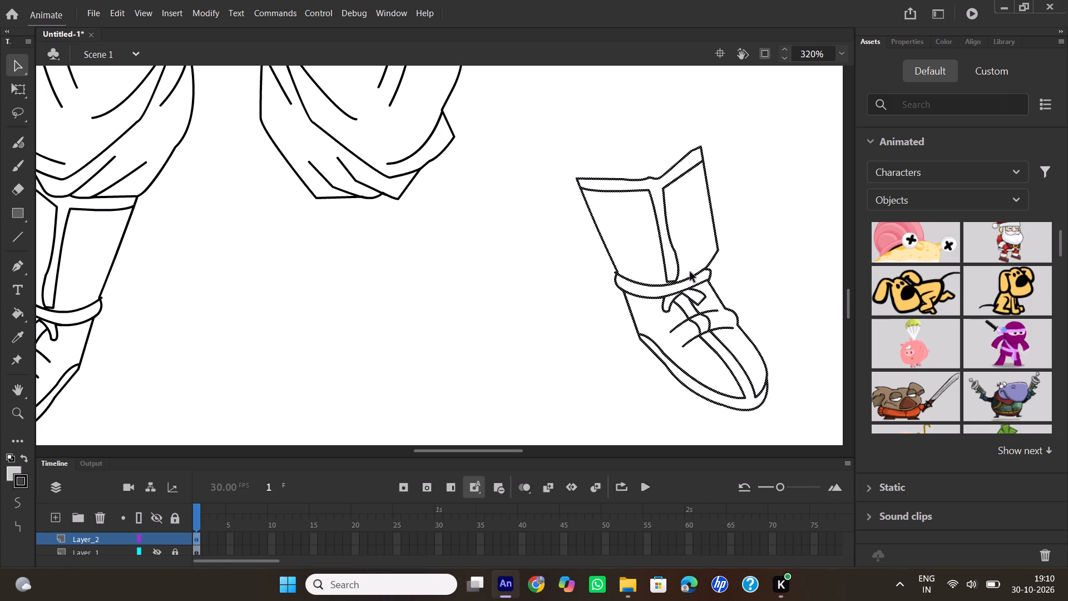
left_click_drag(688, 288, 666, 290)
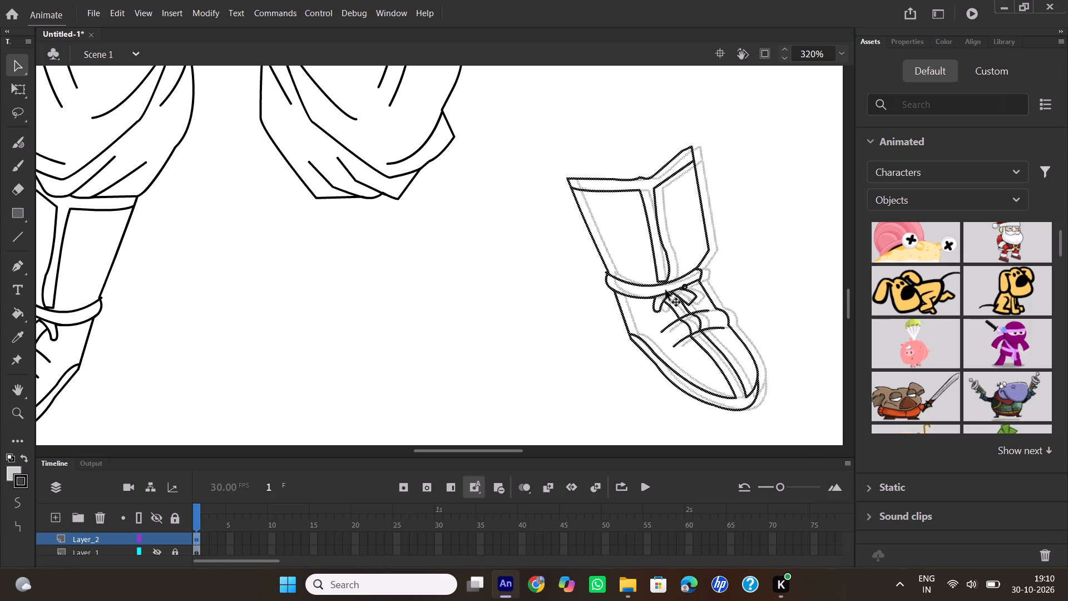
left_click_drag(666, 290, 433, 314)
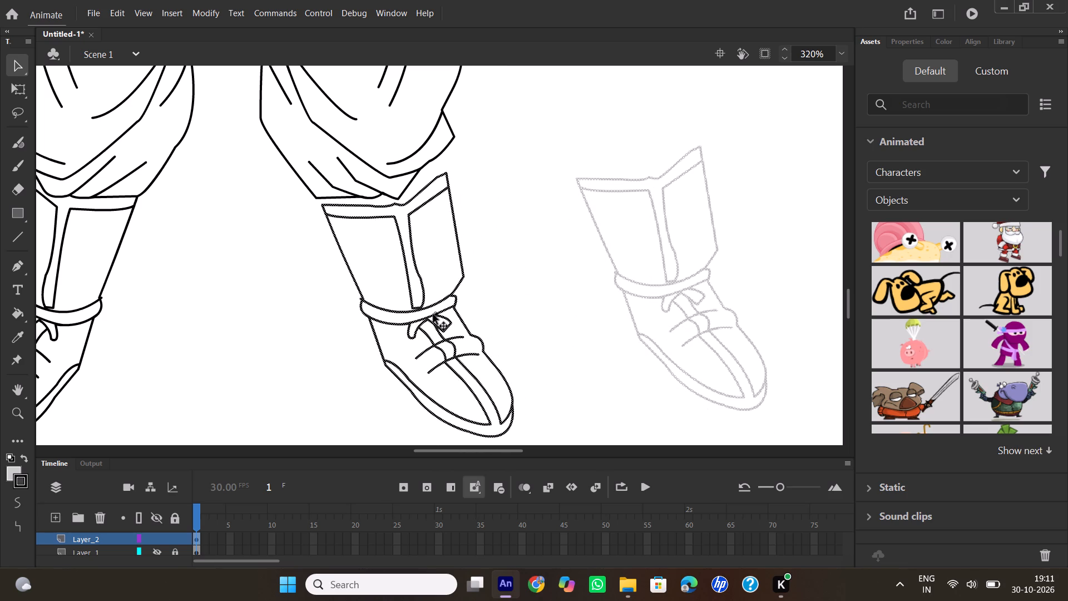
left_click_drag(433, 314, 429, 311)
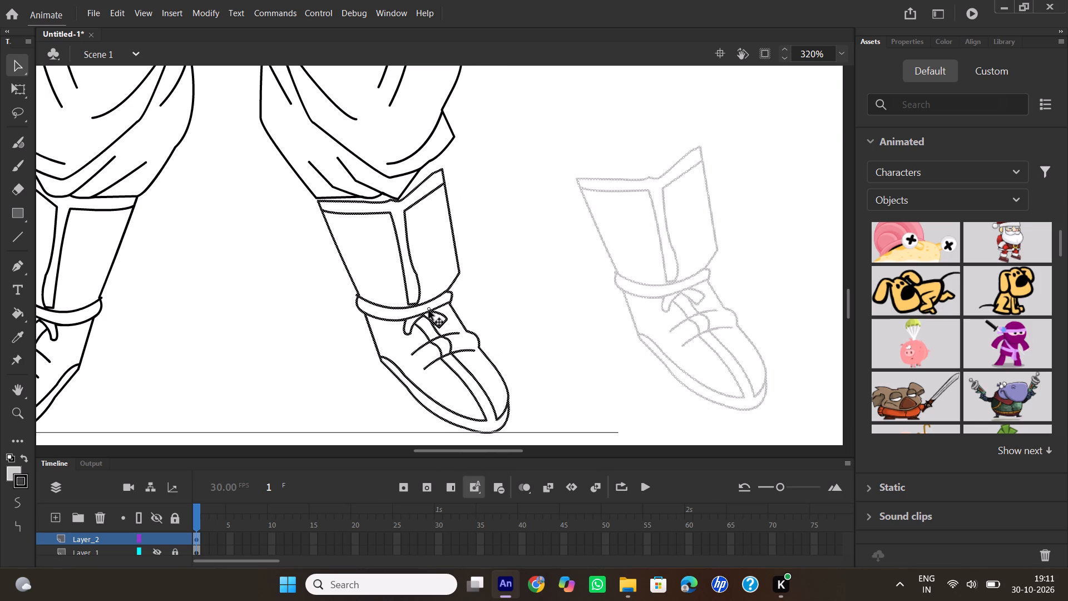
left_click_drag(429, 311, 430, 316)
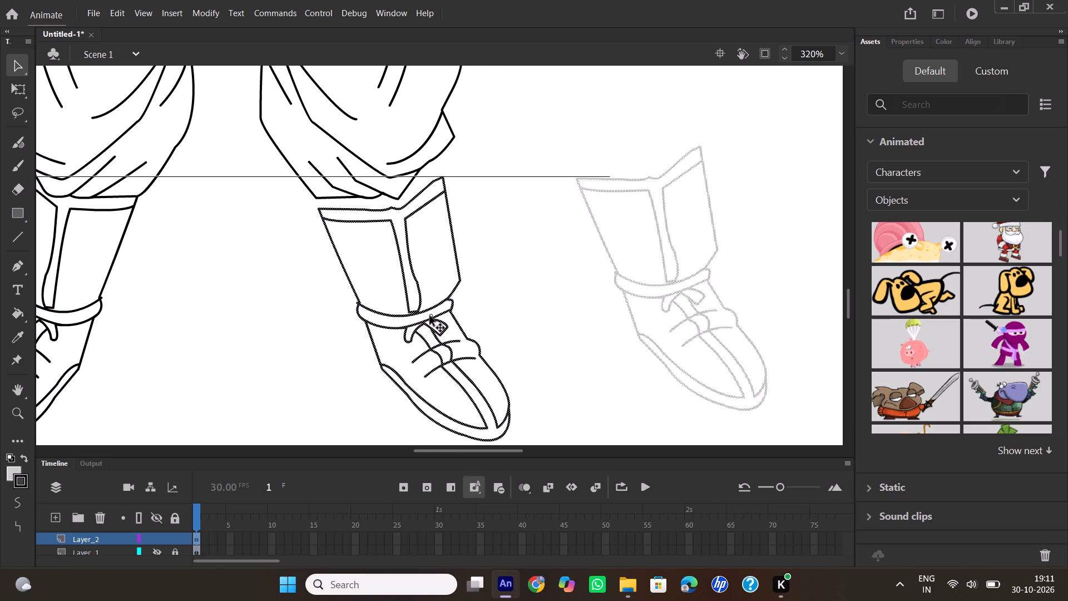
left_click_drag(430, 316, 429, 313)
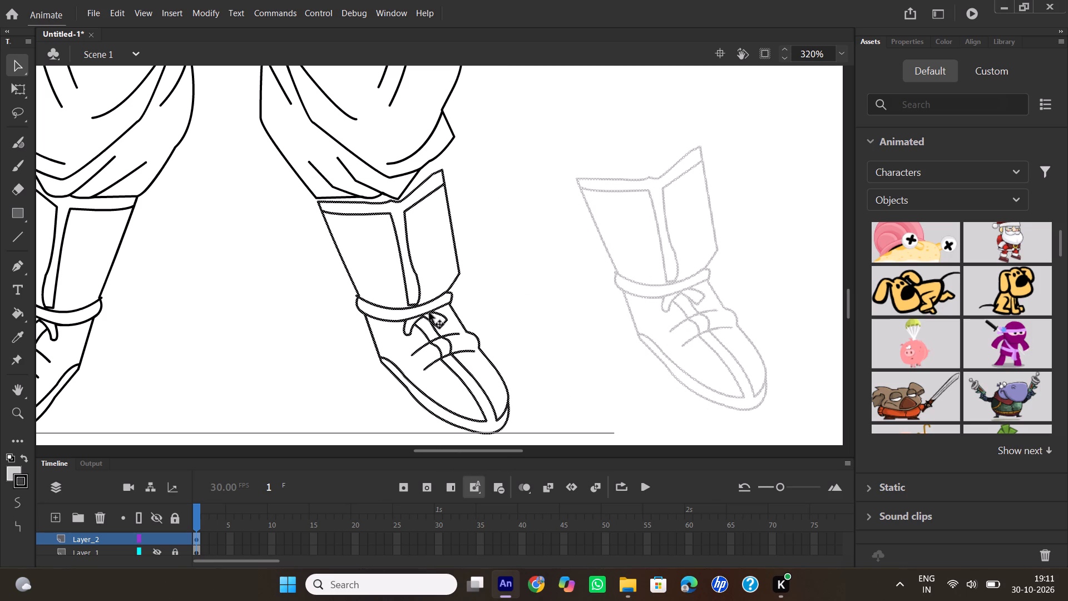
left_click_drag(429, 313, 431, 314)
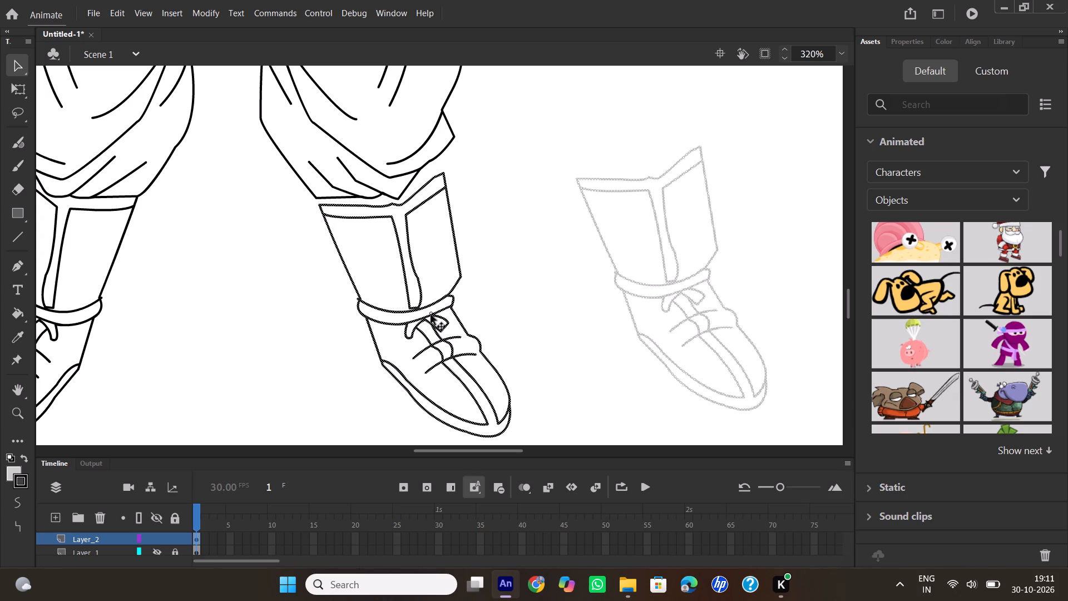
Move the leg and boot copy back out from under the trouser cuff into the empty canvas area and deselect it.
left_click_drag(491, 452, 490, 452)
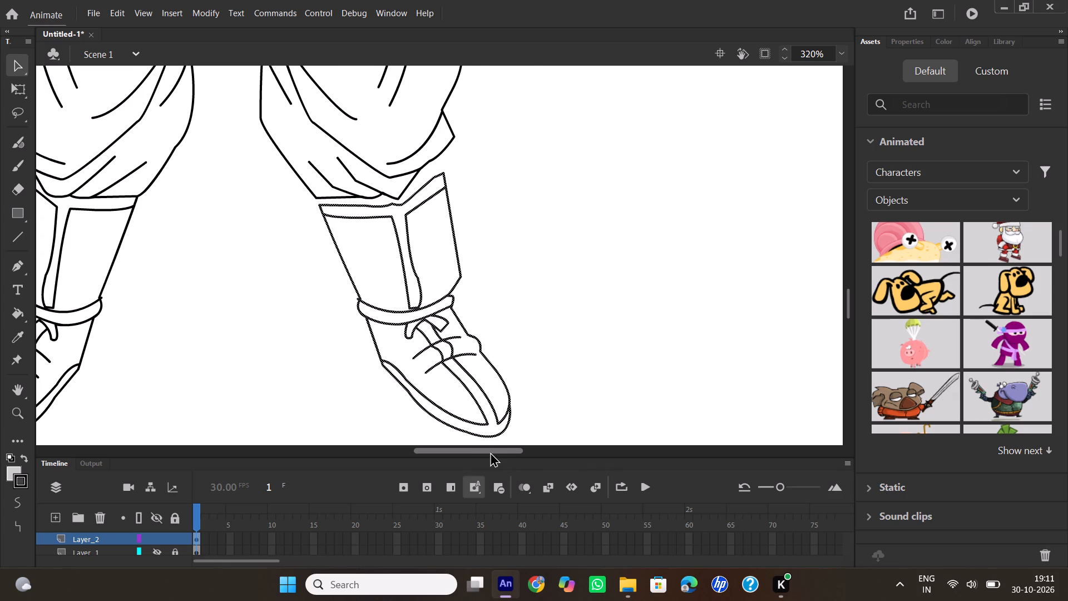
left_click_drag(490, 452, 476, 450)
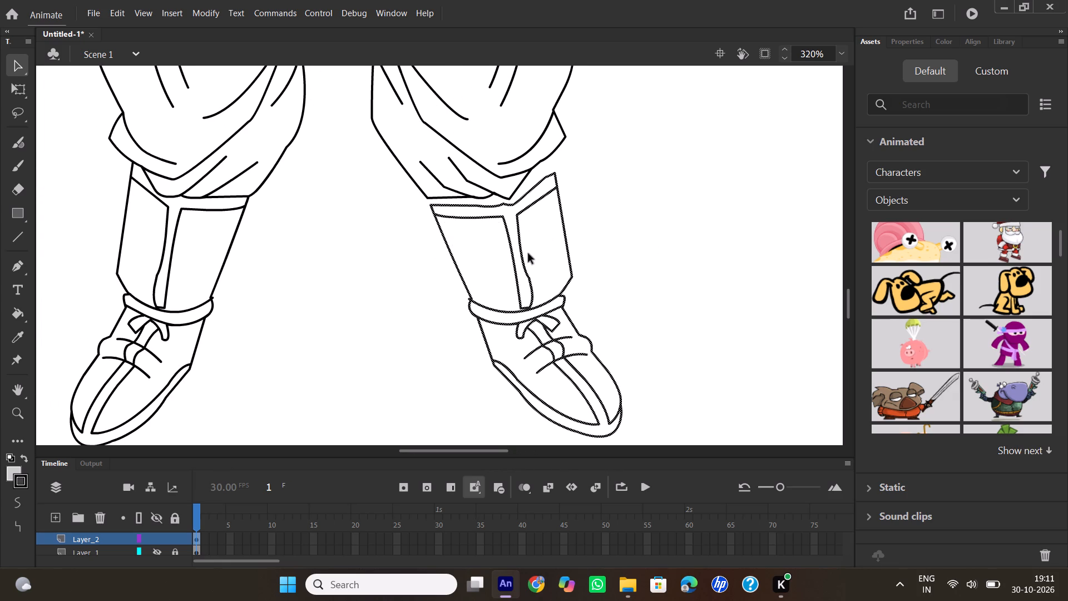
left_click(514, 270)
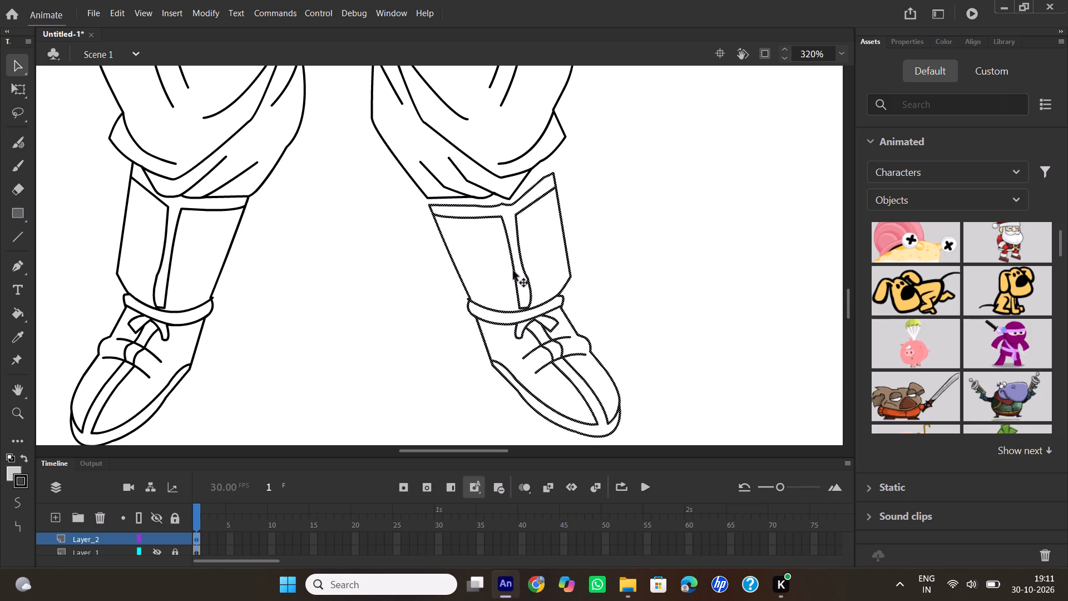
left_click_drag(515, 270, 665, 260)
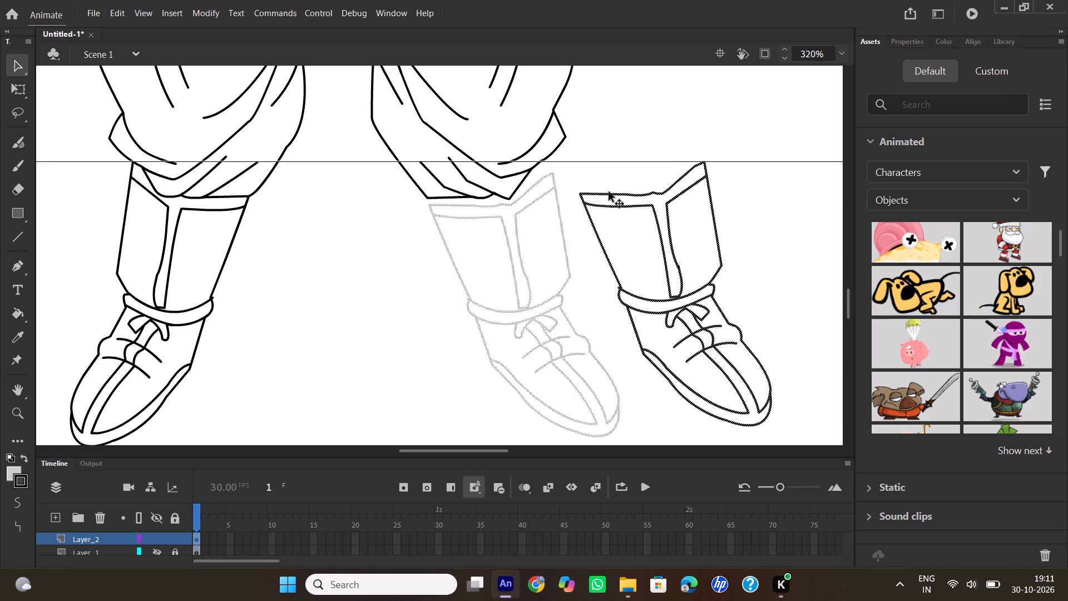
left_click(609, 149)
Delete all the strokes forming the top edge of the leg copy, leaving its side lines open above the inner band.
left_click(608, 194)
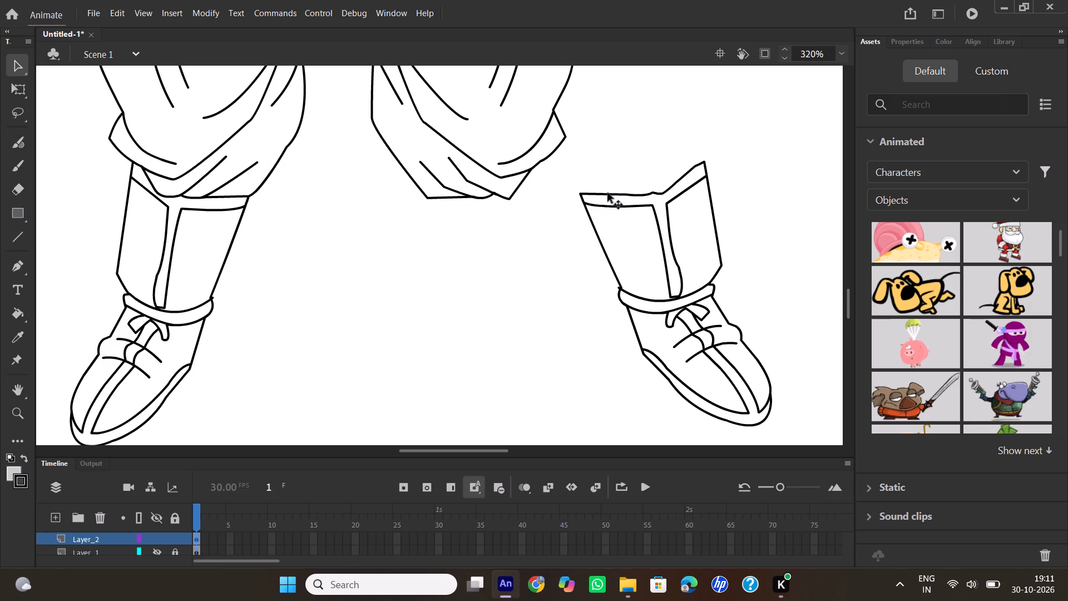
key("Delete")
left_click(644, 194)
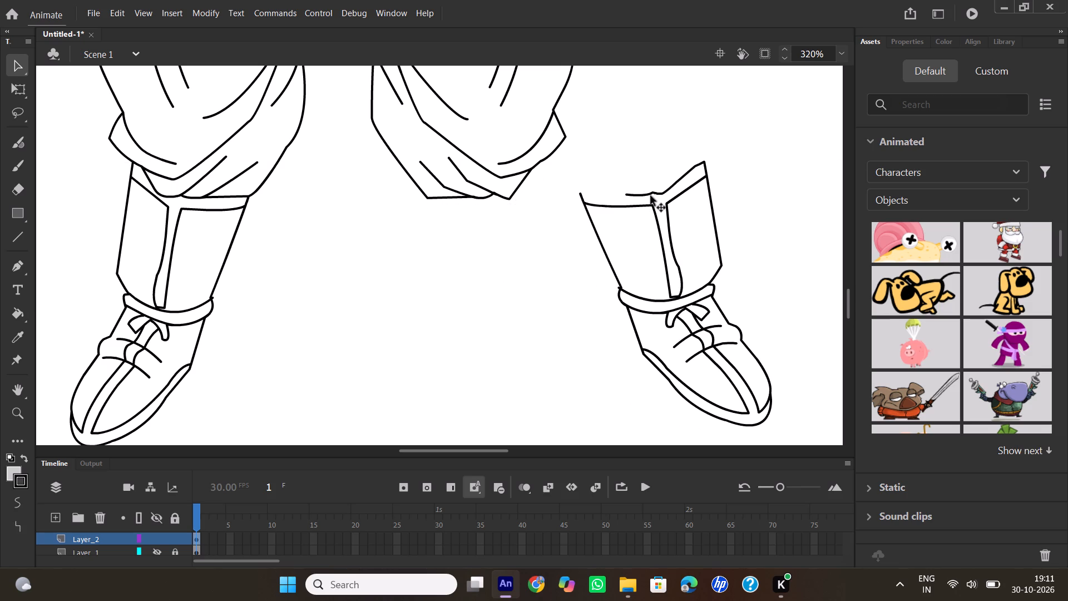
key("Delete")
left_click(662, 195)
key("Delete")
left_click(686, 173)
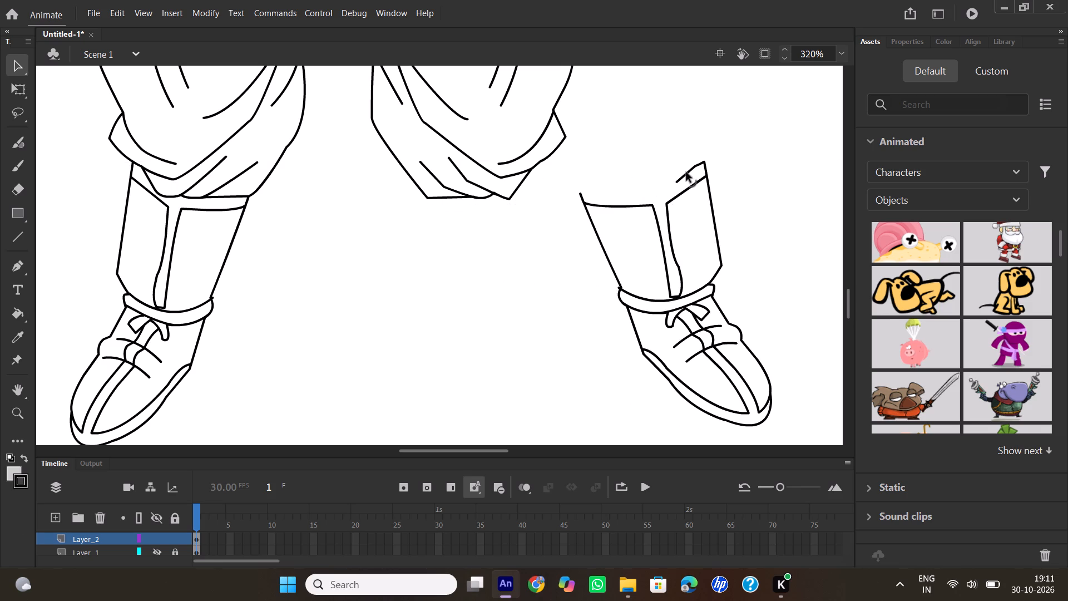
key("Delete")
left_click(698, 165)
key("Delete")
Select the whole open-topped leg and boot copy and move it so its side lines meet the right-hand trouser cuff.
left_click_drag(557, 168, 698, 257)
left_click(640, 126)
left_click_drag(558, 151, 810, 446)
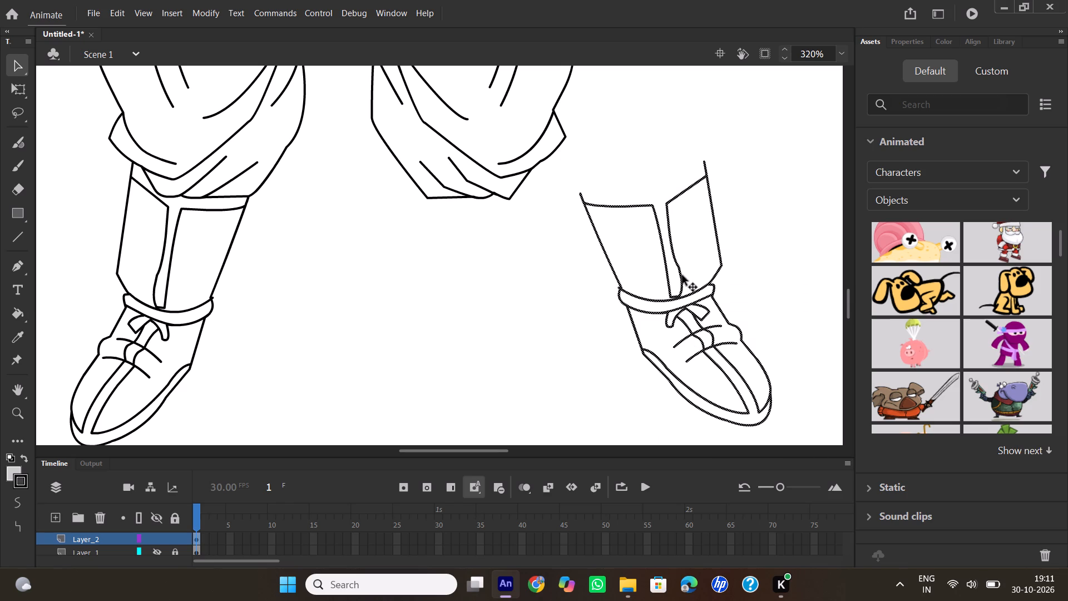
left_click_drag(683, 275, 536, 283)
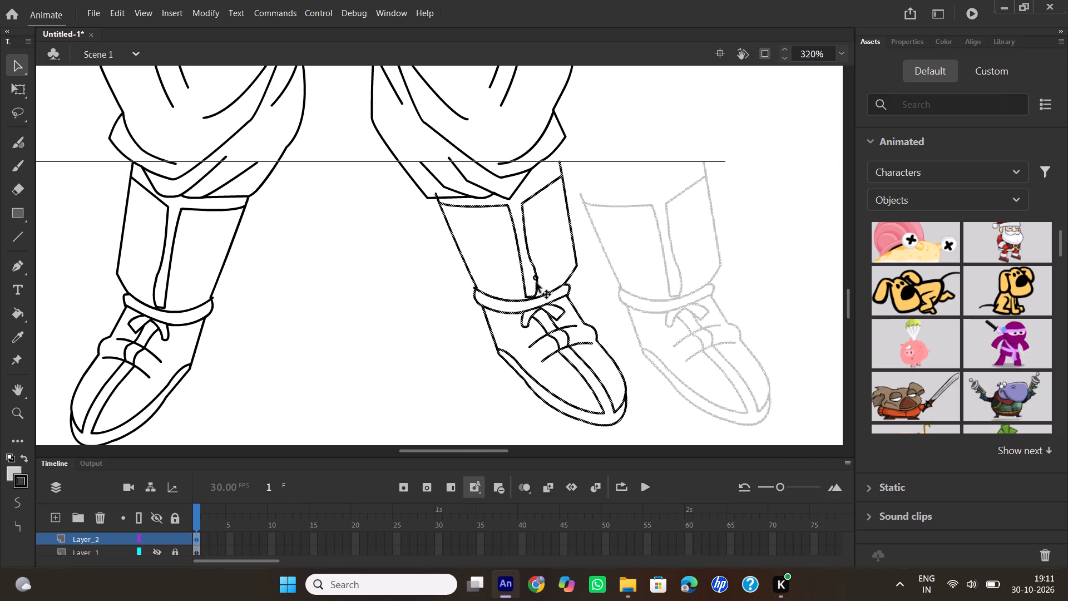
left_click_drag(536, 283, 534, 283)
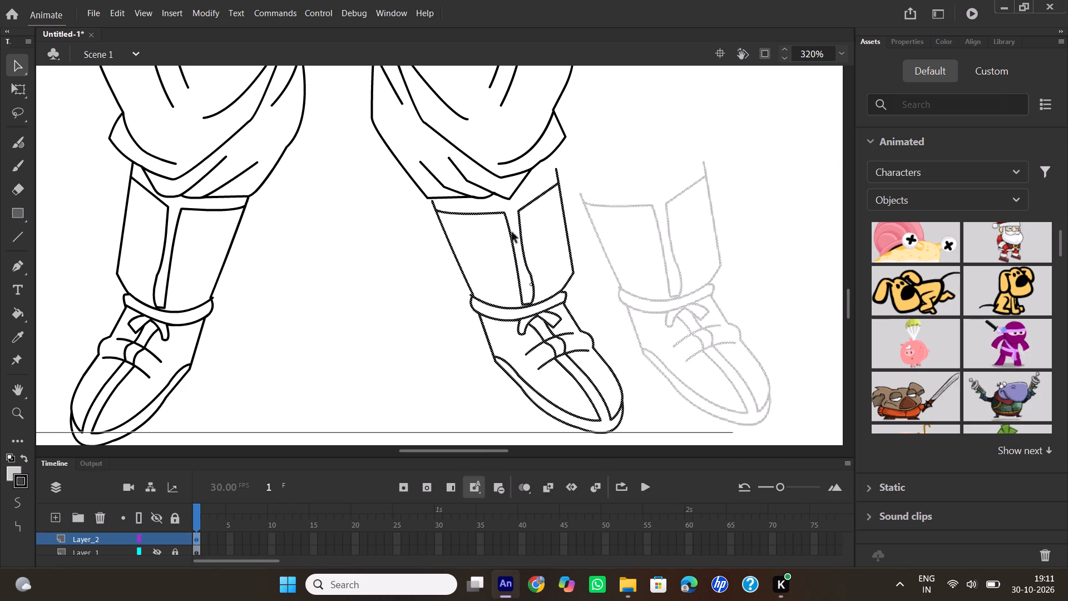
Deselect the leg copy and pull the upper ends of its two side lines up to join the right-hand trouser cuff.
left_click(745, 248)
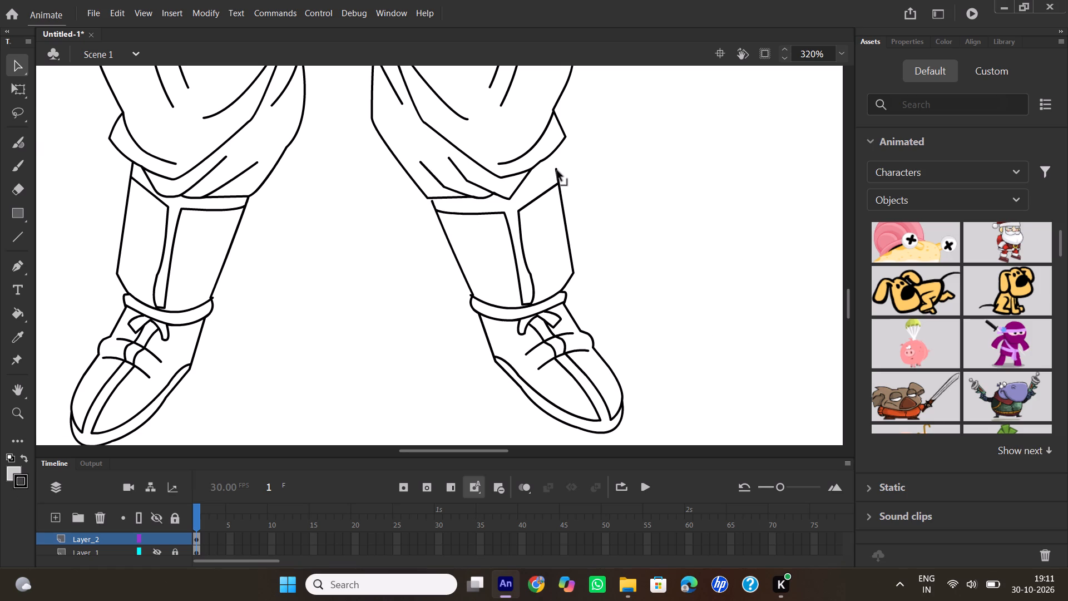
left_click_drag(557, 171, 558, 154)
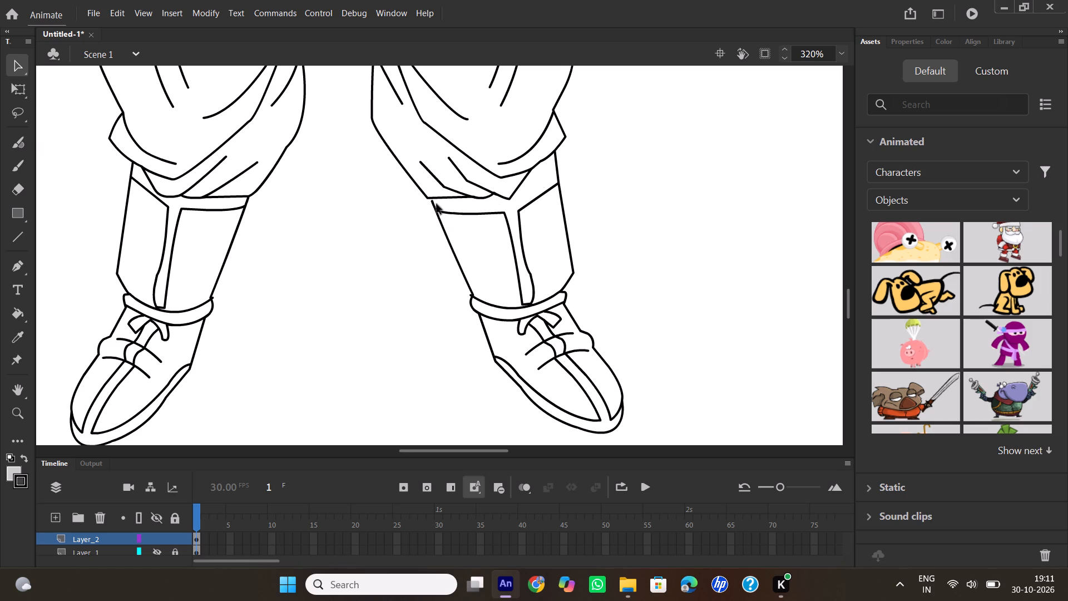
left_click(433, 202)
Show the hidden Layer_1 reference image beneath the line art.
scroll(692, 271, "down", 1)
scroll(690, 269, "up", 1)
left_click_drag(462, 452, 451, 452)
scroll(392, 321, "up", 2)
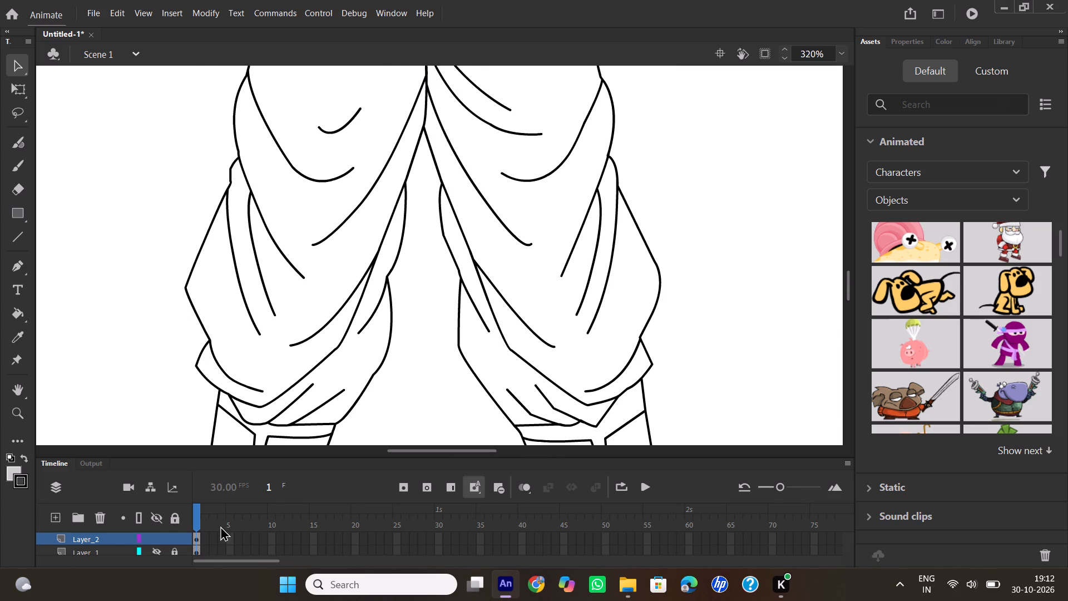
left_click(155, 552)
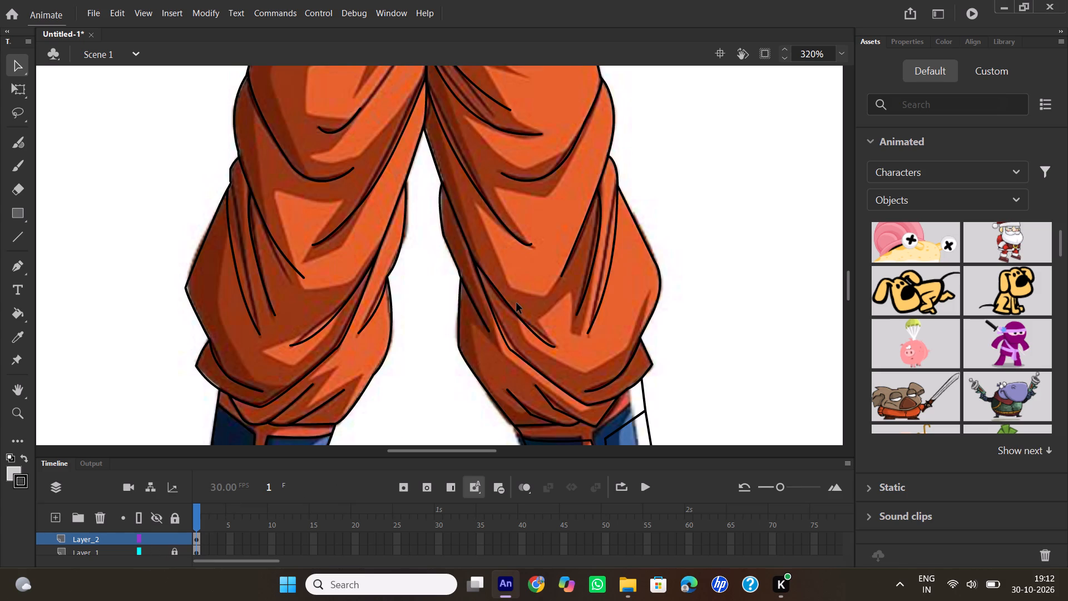
With the Pen tool, start the hair outline at the right side of the neck and trace the two small spikes below the right-hand ear.
scroll(517, 303, "up", 1)
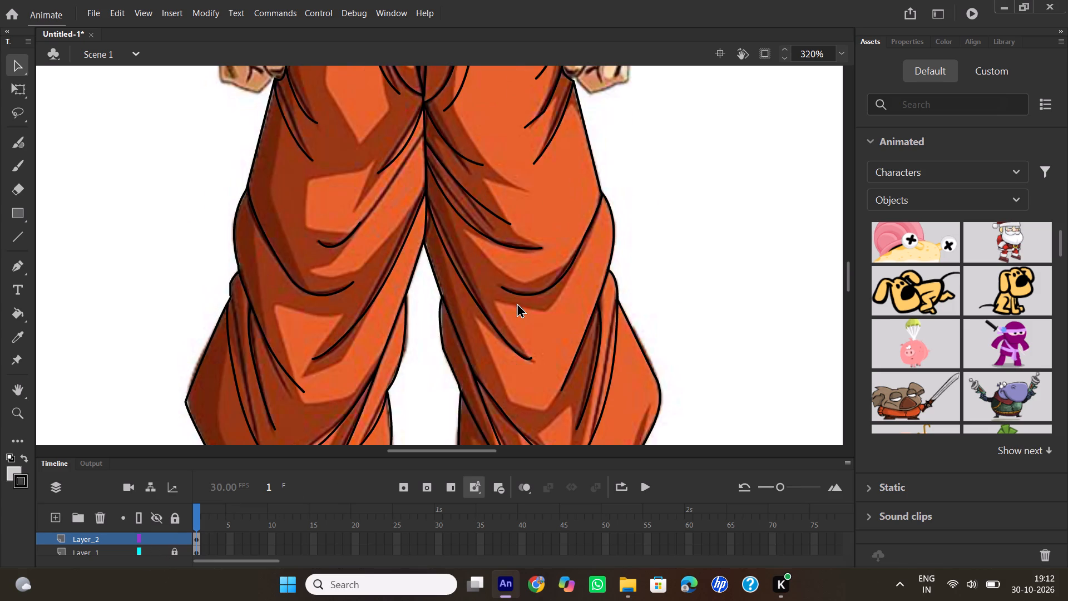
scroll(517, 303, "up", 6)
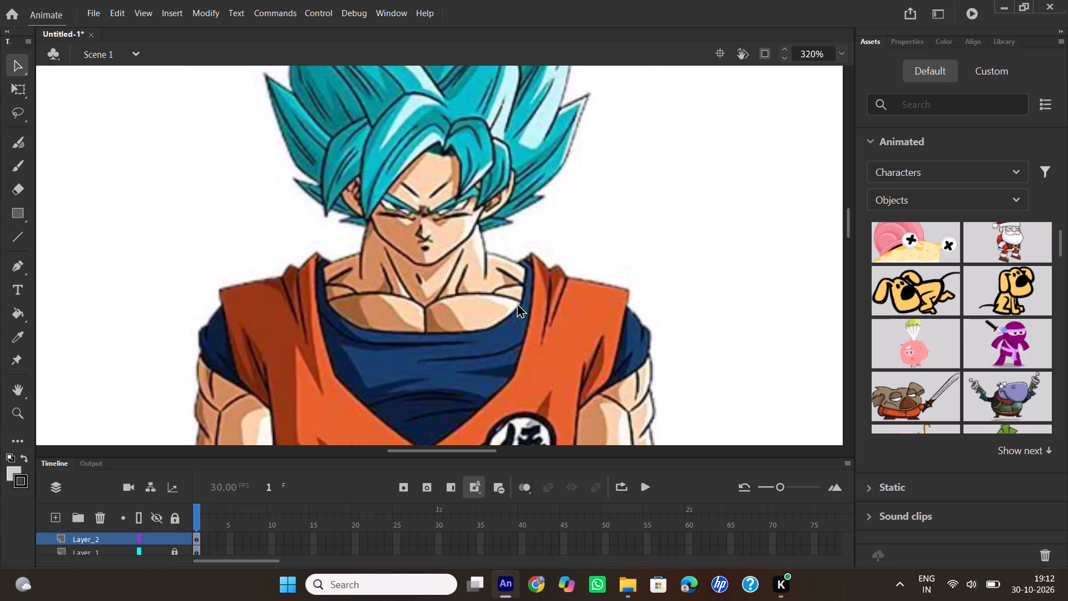
scroll(517, 303, "up", 1)
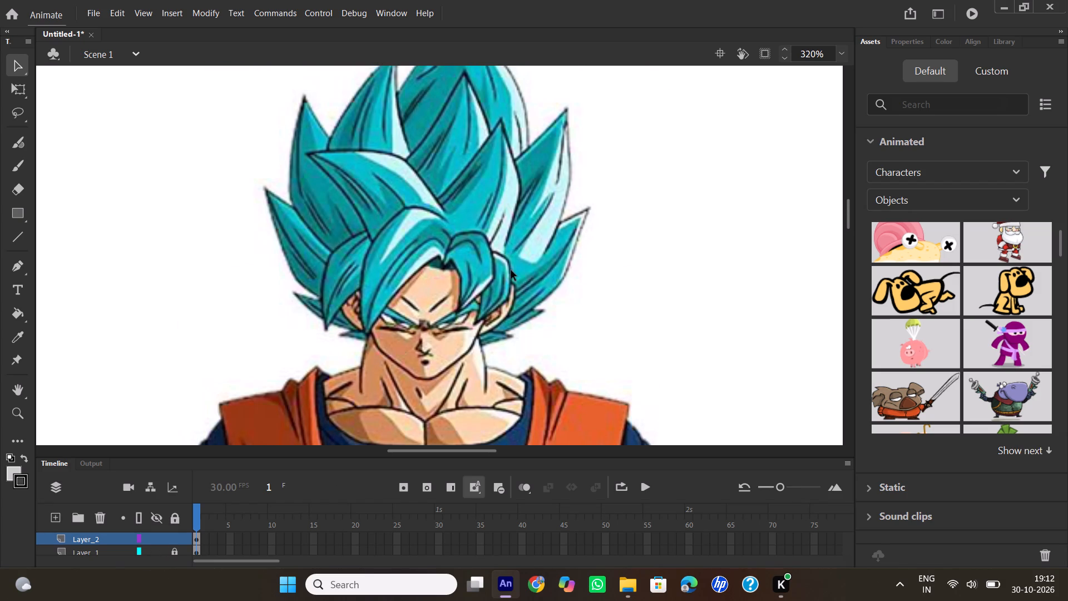
scroll(508, 276, "up", 1, "ctrl")
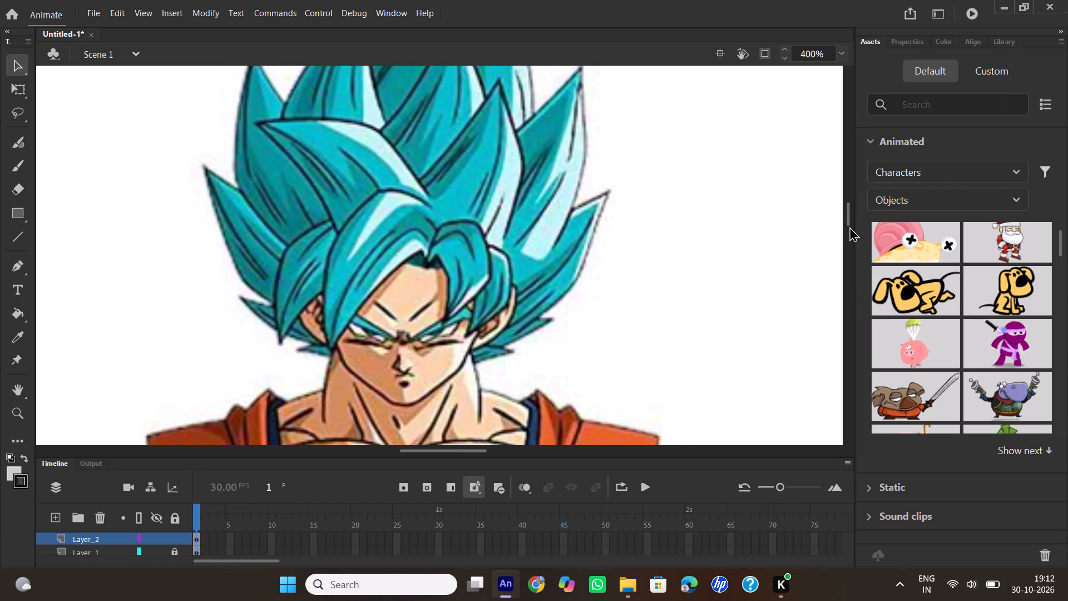
left_click_drag(847, 222, 848, 217)
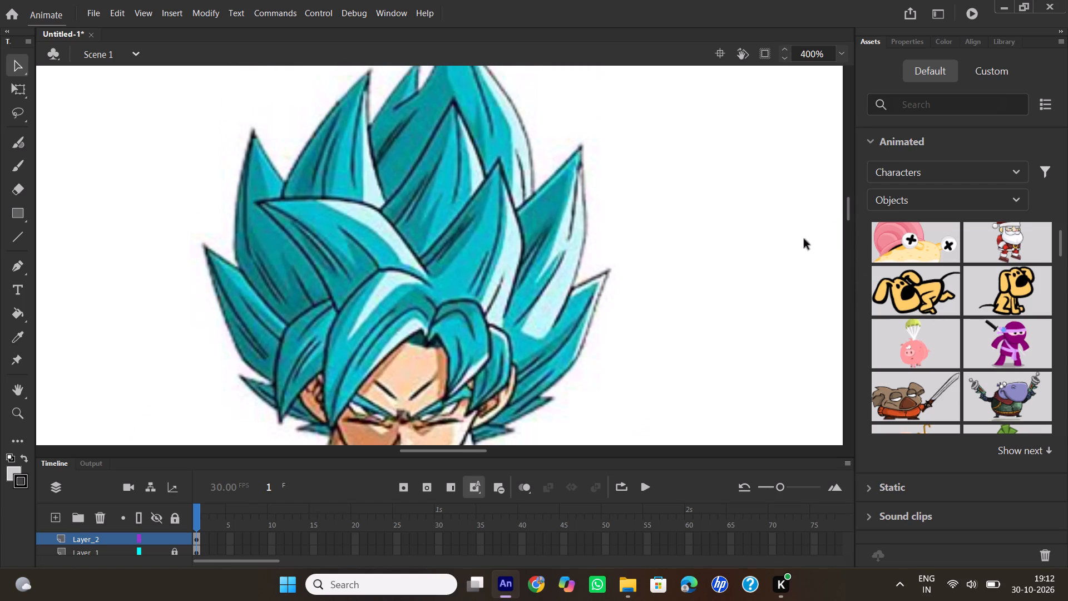
scroll(777, 263, "up", 1, "ctrl")
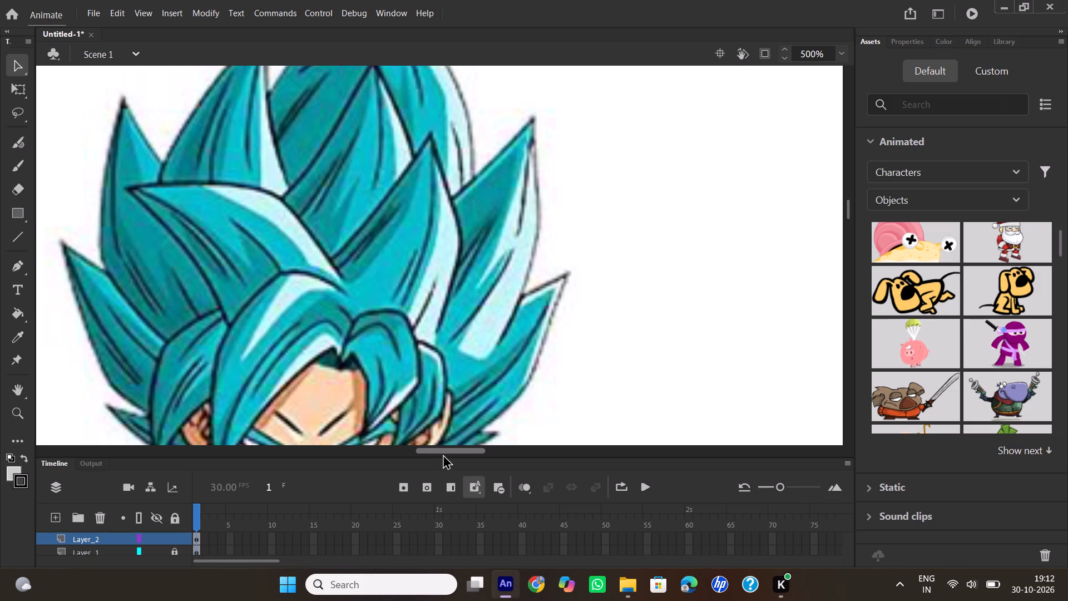
left_click_drag(443, 454, 441, 448)
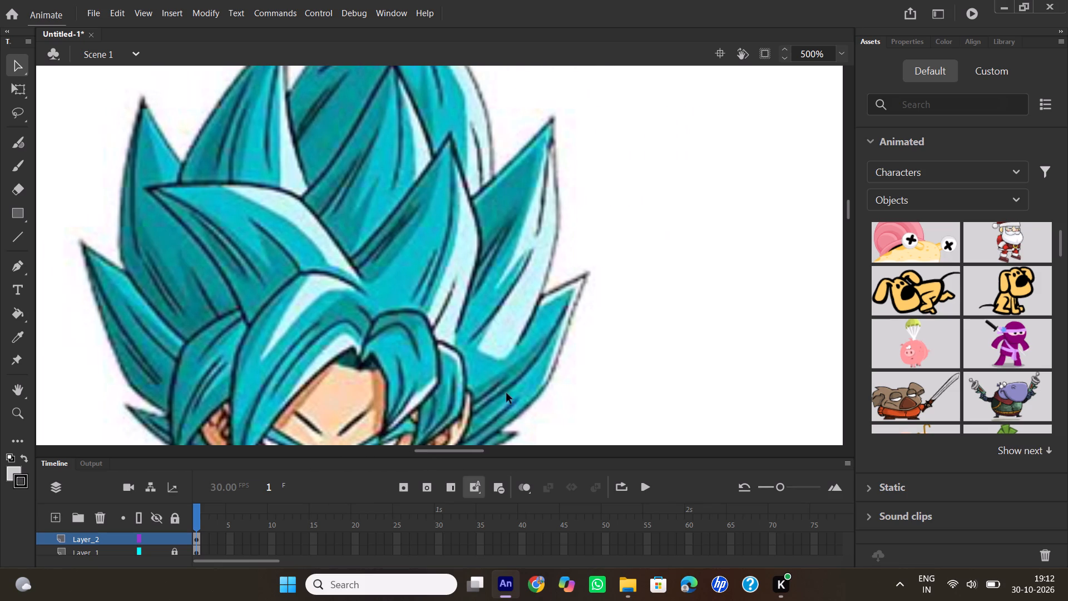
left_click(848, 213)
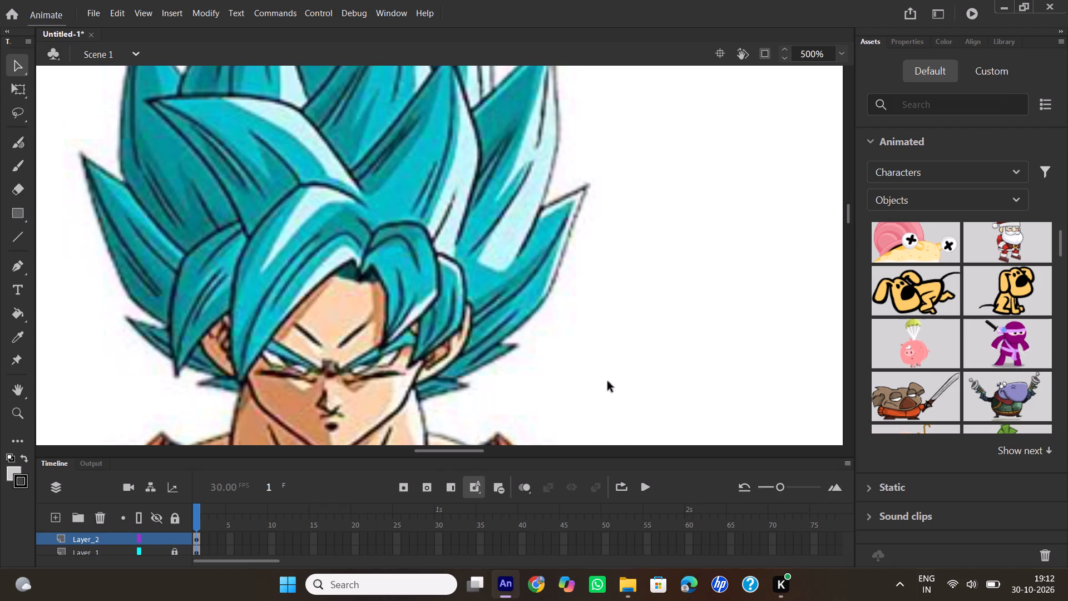
left_click_drag(433, 454, 417, 454)
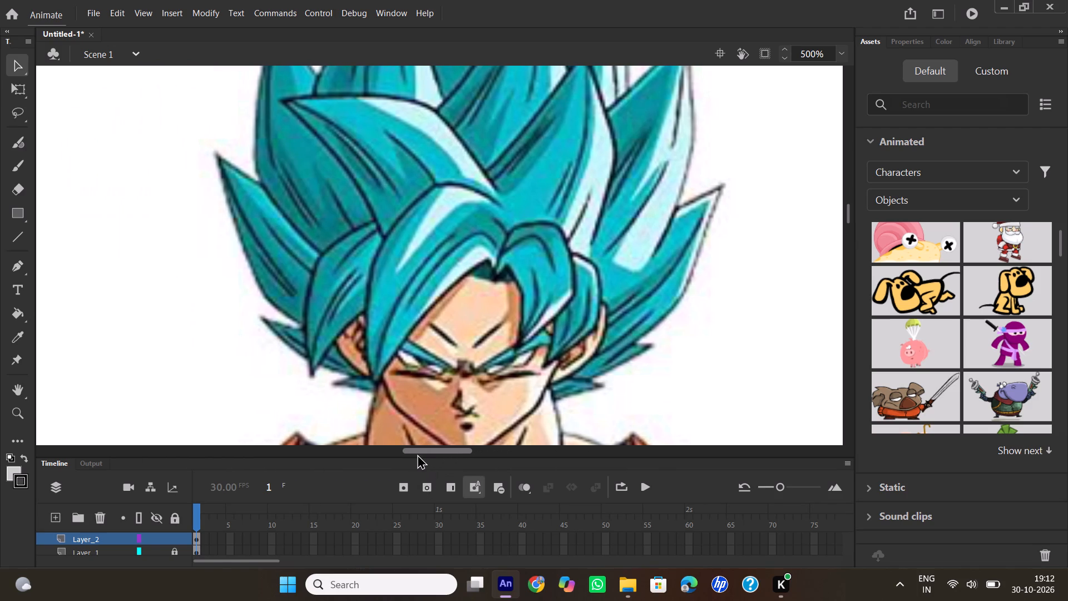
left_click_drag(417, 454, 421, 454)
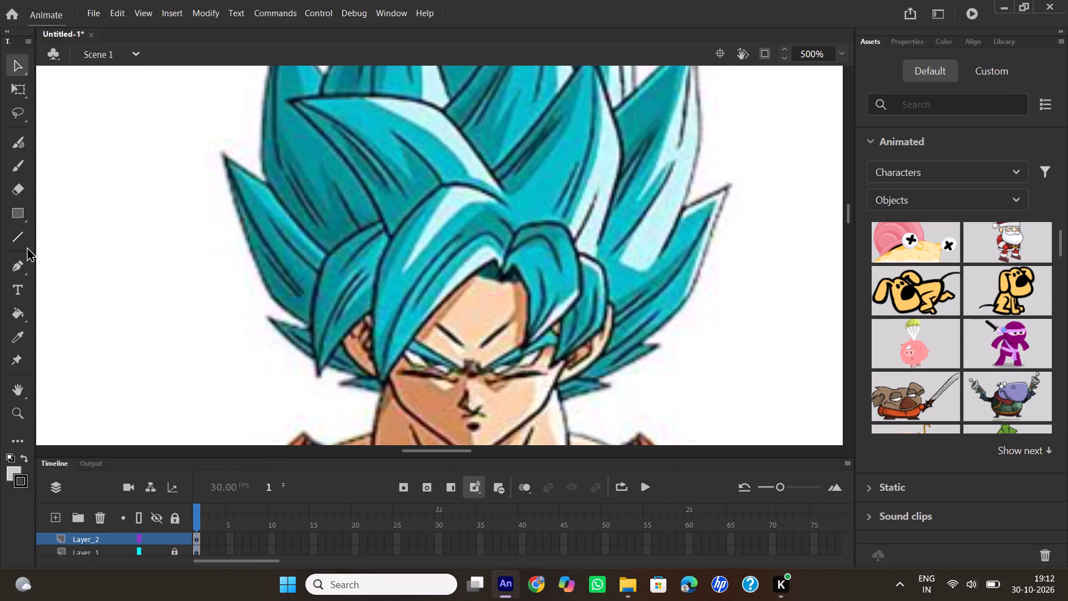
left_click(24, 264)
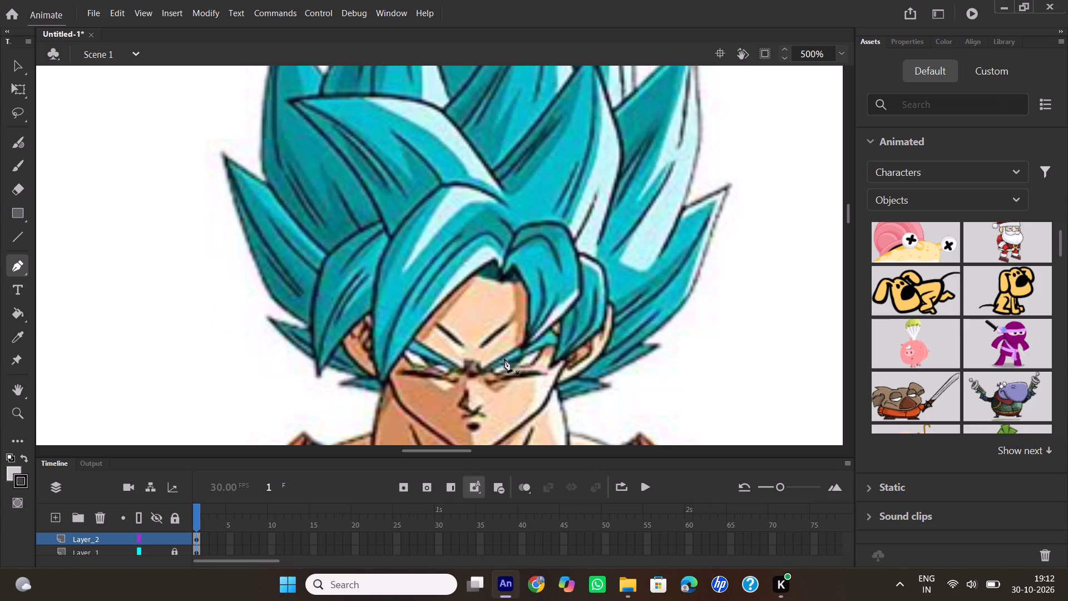
left_click(561, 401)
left_click_drag(607, 387, 619, 385)
left_click_drag(619, 385, 621, 385)
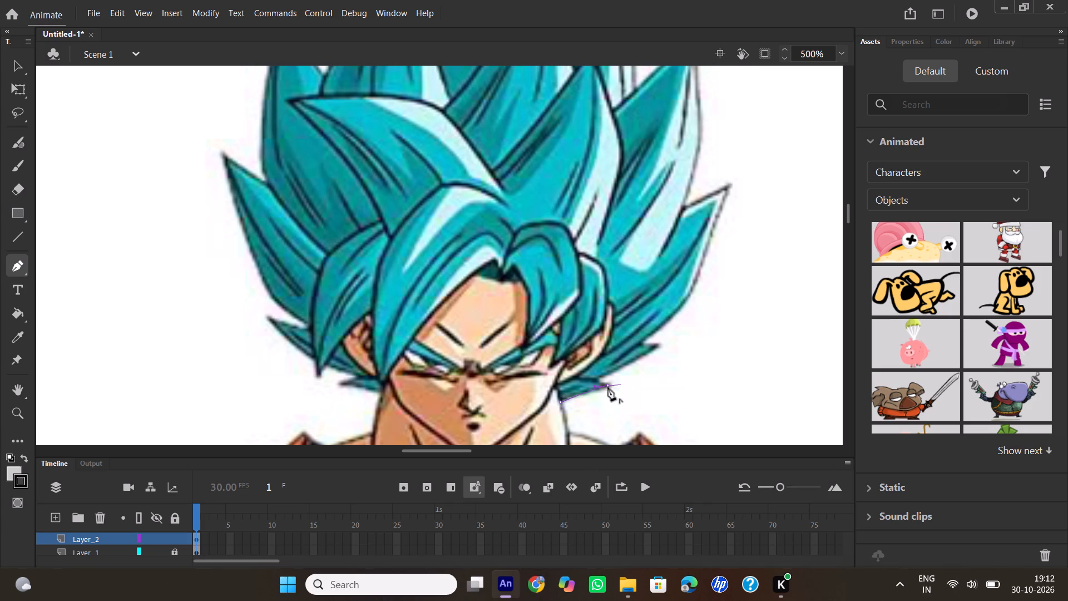
left_click(608, 387)
left_click(595, 380)
left_click_drag(654, 344, 682, 324)
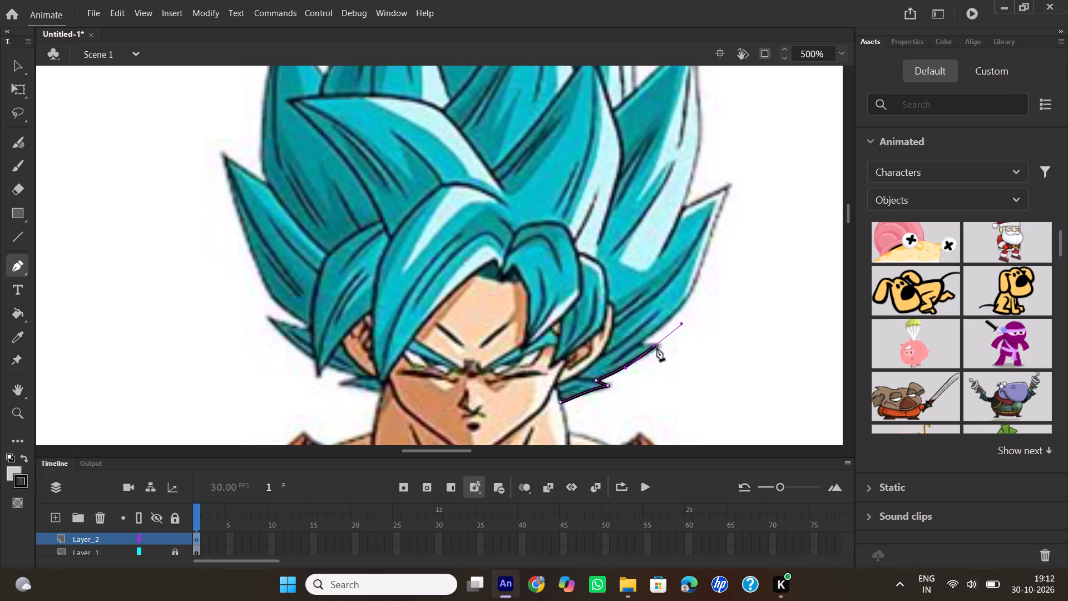
left_click(654, 348)
left_click(642, 342)
Continue the hair outline around the lowest large right-hand spike, up its curved outer edge to the tip and back to the notch.
left_click_drag(701, 265, 711, 225)
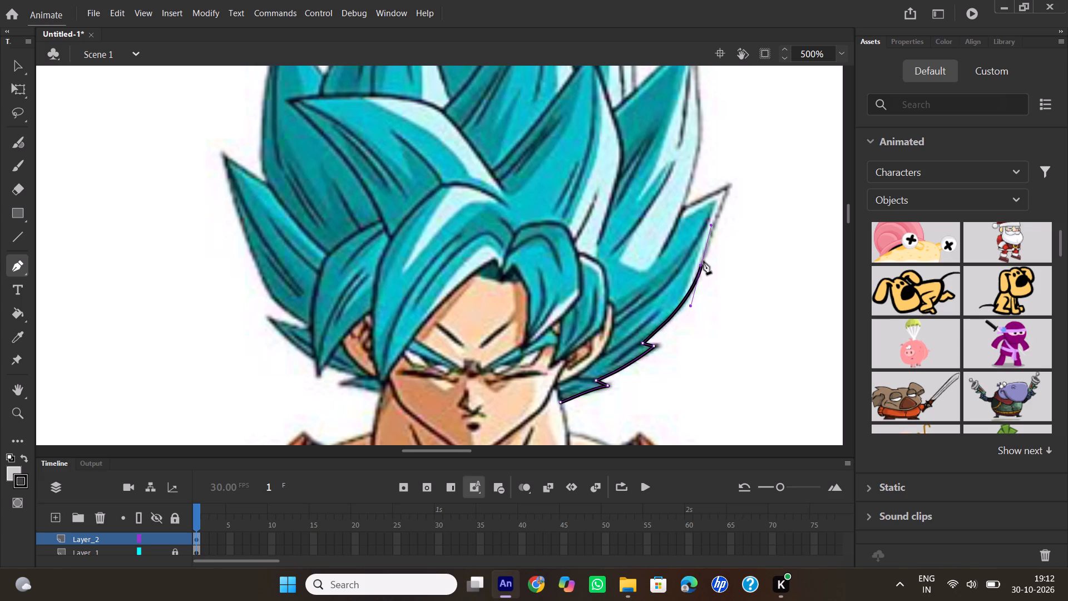
left_click(703, 265)
left_click(729, 185)
left_click(682, 207)
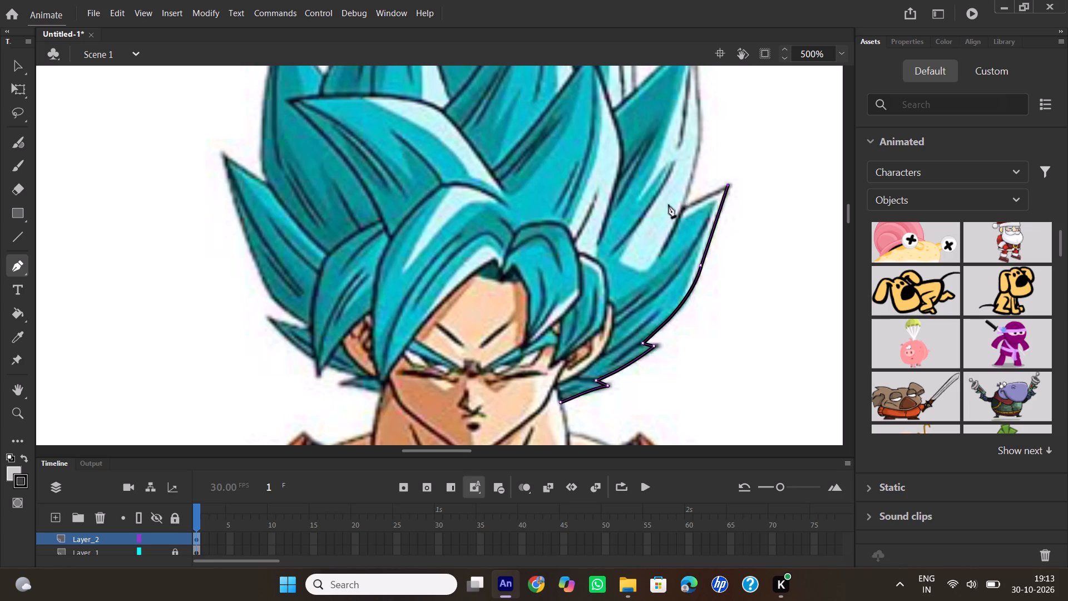
Trace the next tall right-hand hair spike, curving up to its tip and back down to the edge of the top spike.
scroll(669, 204, "up", 1)
left_click_drag(699, 206, 689, 176)
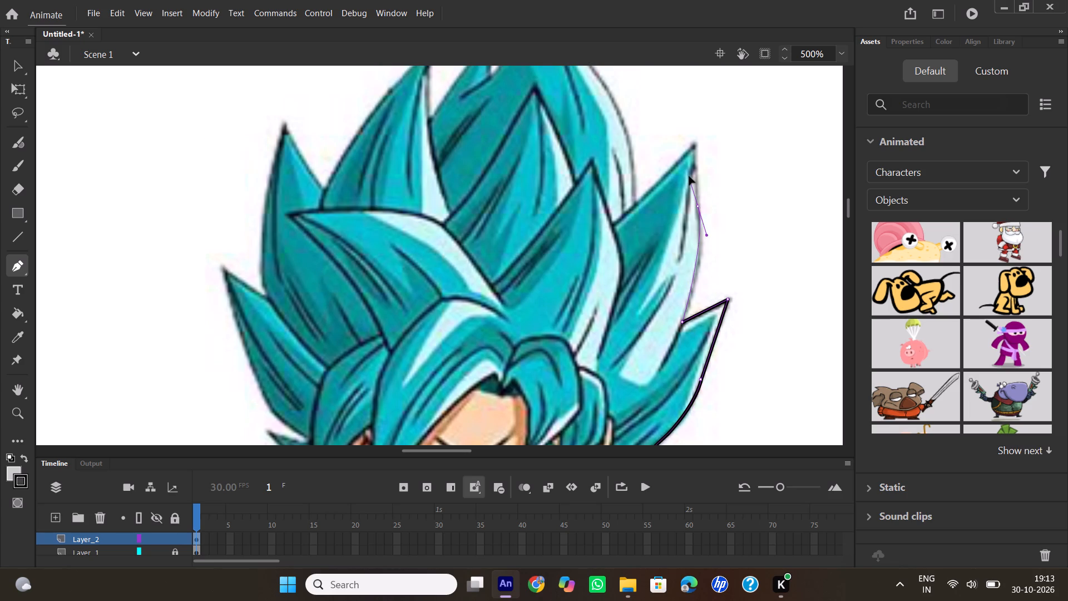
left_click_drag(689, 176, 688, 169)
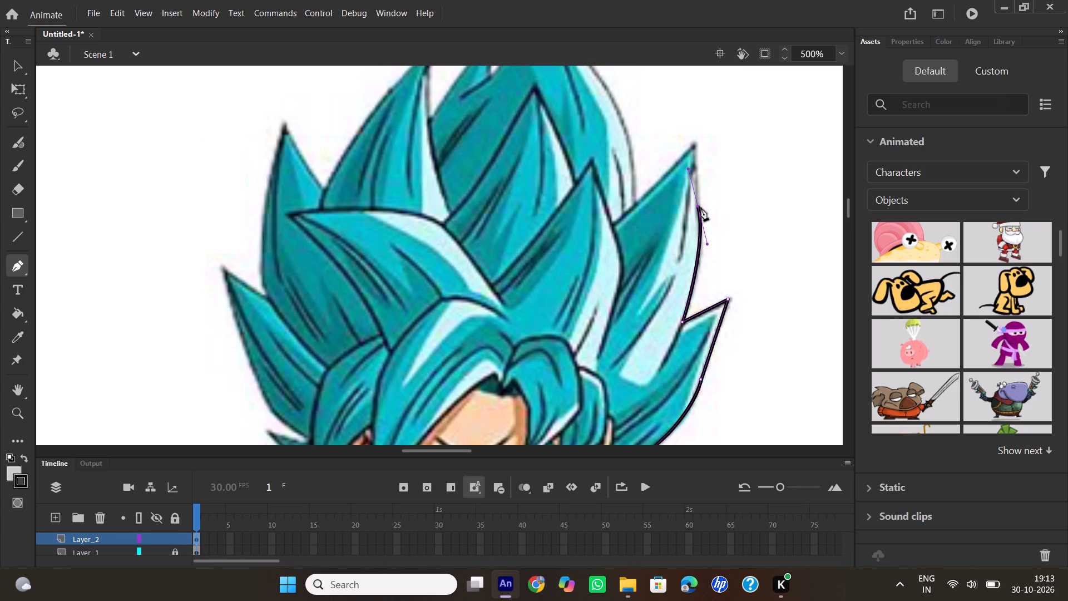
left_click(699, 208)
left_click_drag(695, 145, 695, 138)
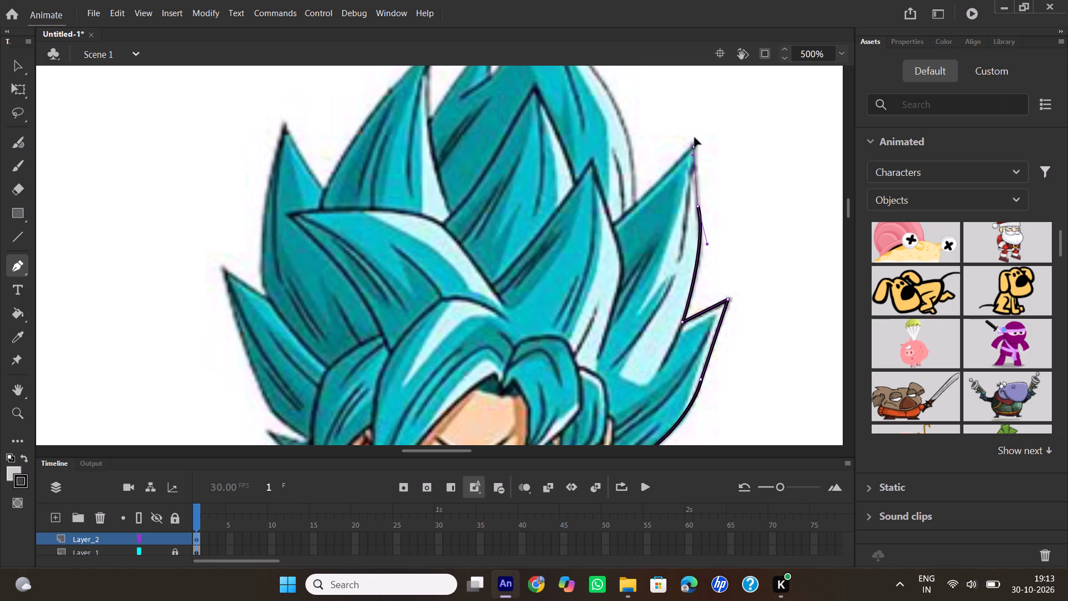
left_click_drag(695, 138, 695, 136)
left_click(695, 149)
left_click_drag(635, 200, 625, 209)
left_click_drag(625, 209, 616, 210)
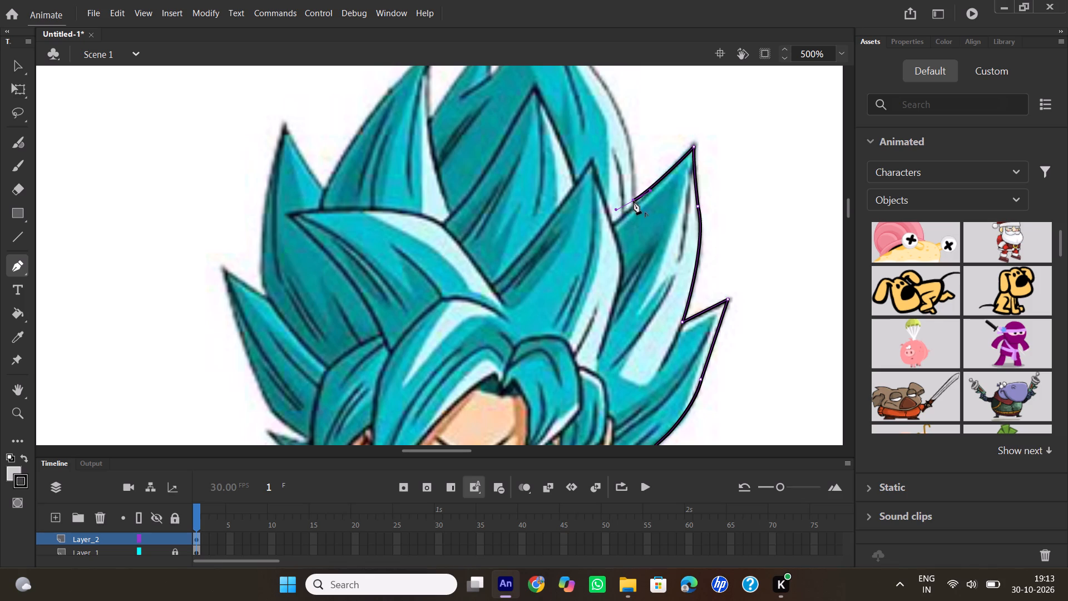
left_click(634, 199)
Trace the curved right-hand edge of the topmost hair spike from the notch up to its tip.
scroll(637, 169, "up", 1)
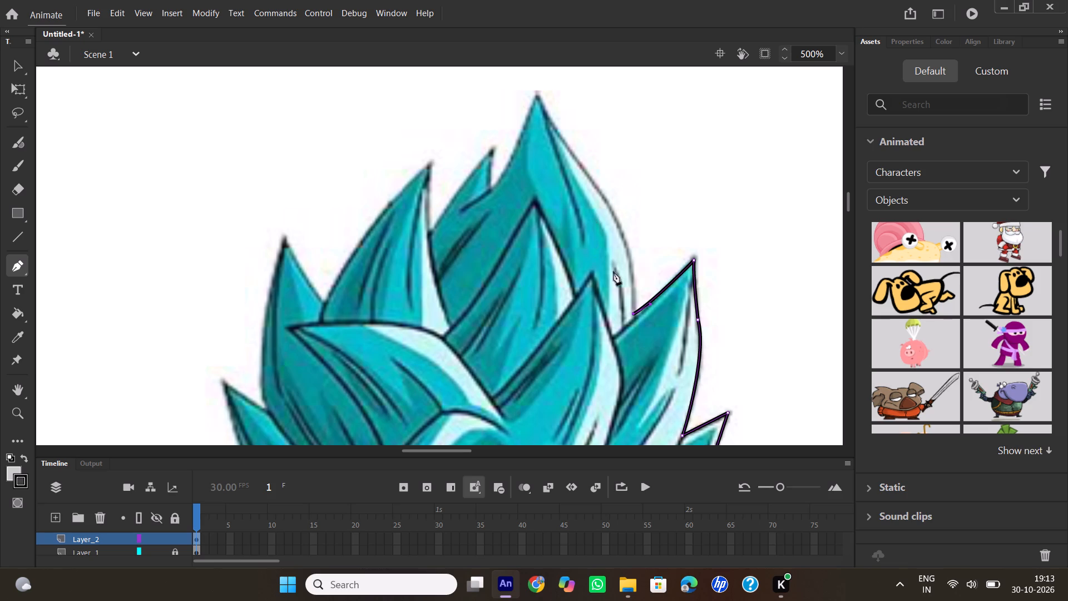
left_click_drag(572, 154, 553, 140)
left_click_drag(553, 140, 510, 81)
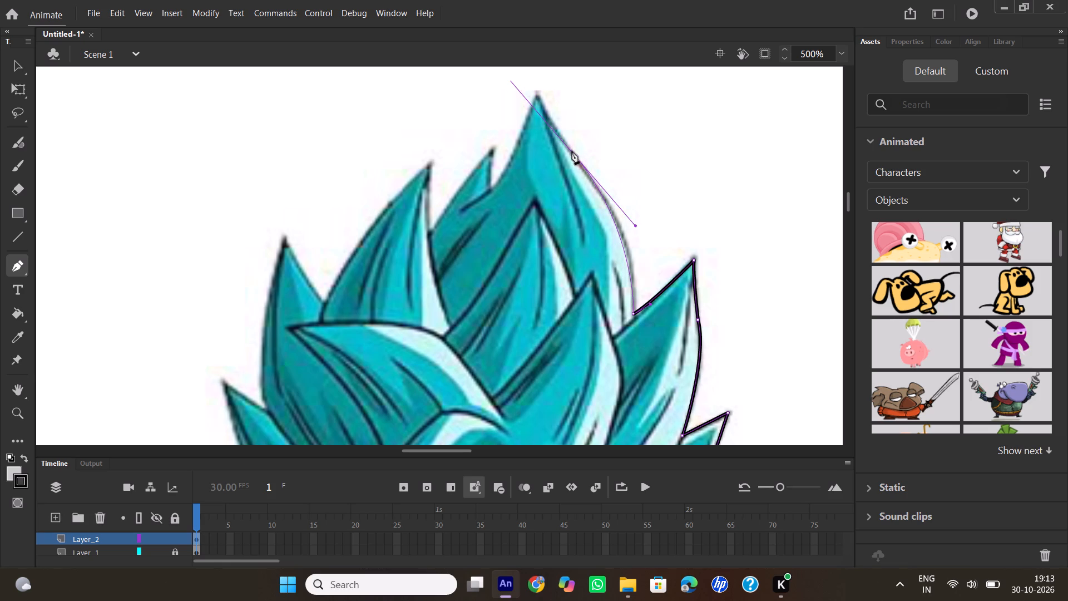
left_click(573, 151)
left_click_drag(540, 93, 532, 68)
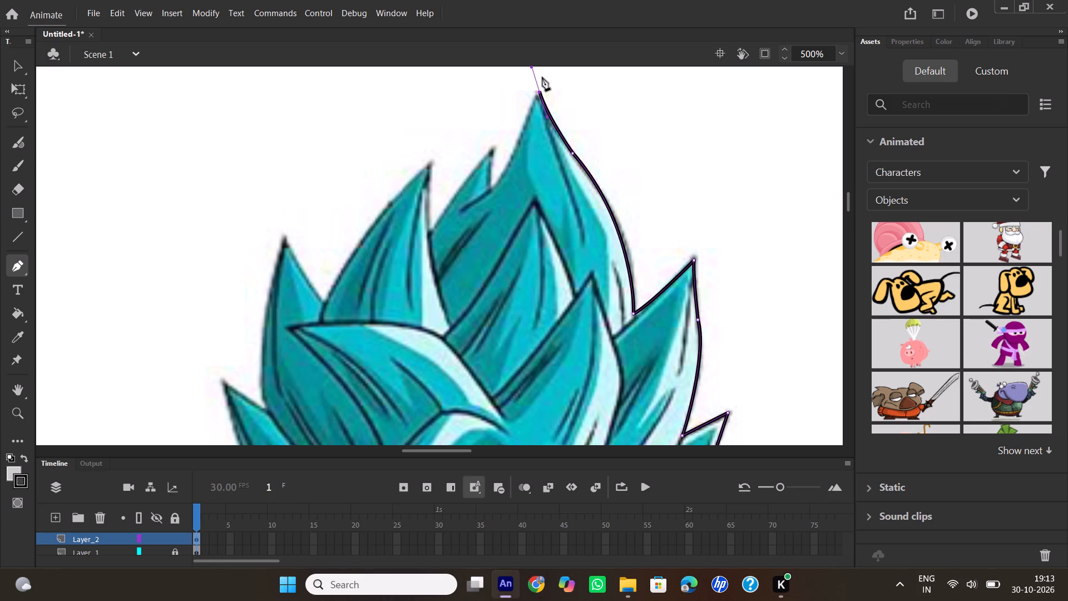
Trace the topmost spike's left edge down to its notch, and around the small spike beside it to the tall left-hand spike.
left_click(541, 93)
left_click_drag(491, 187, 474, 202)
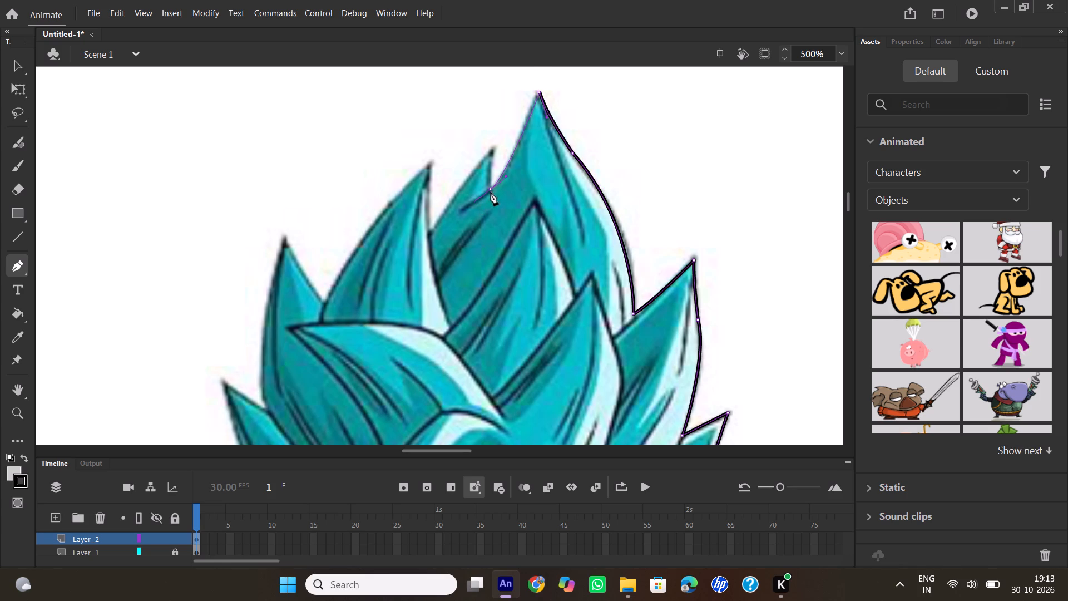
left_click(490, 189)
left_click_drag(493, 147, 503, 134)
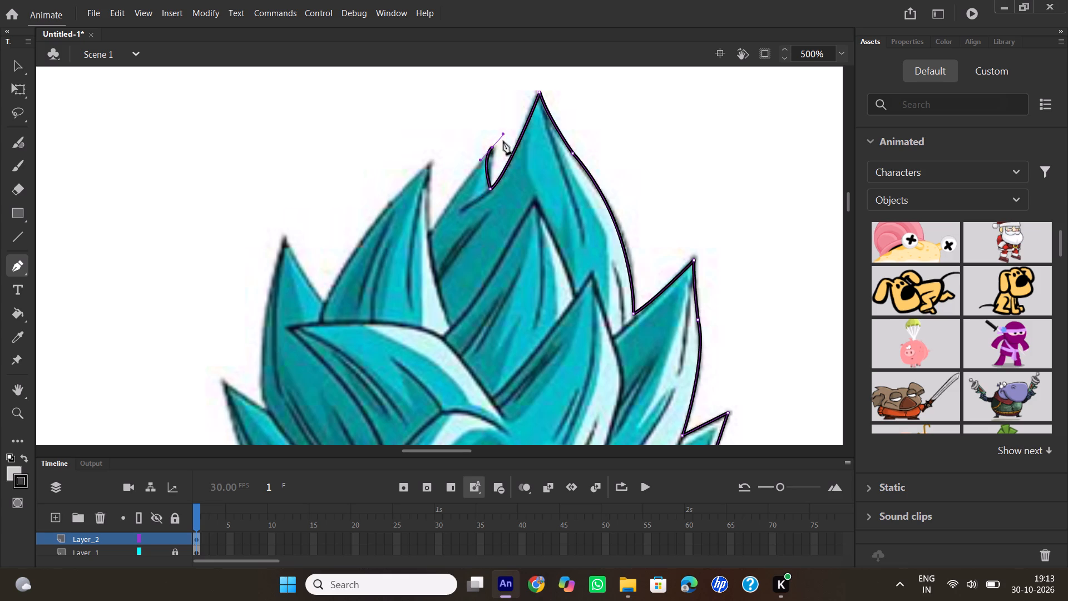
left_click(492, 147)
left_click_drag(428, 231, 426, 247)
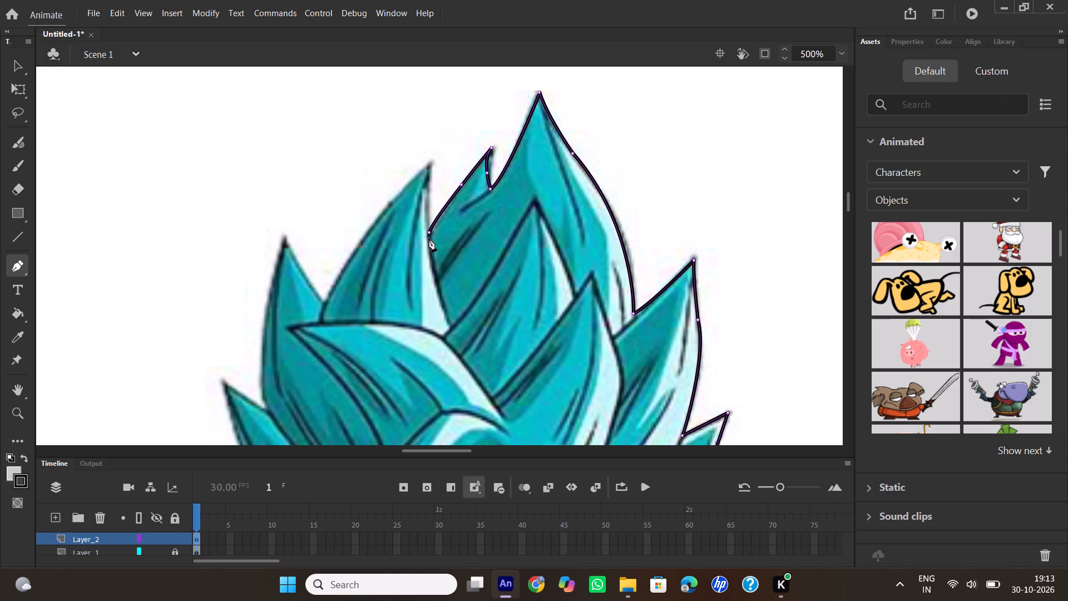
left_click(428, 230)
Trace the tall left-hand hair spike up to its tip and down its curved outer edge to the next notch.
left_click_drag(432, 165, 442, 129)
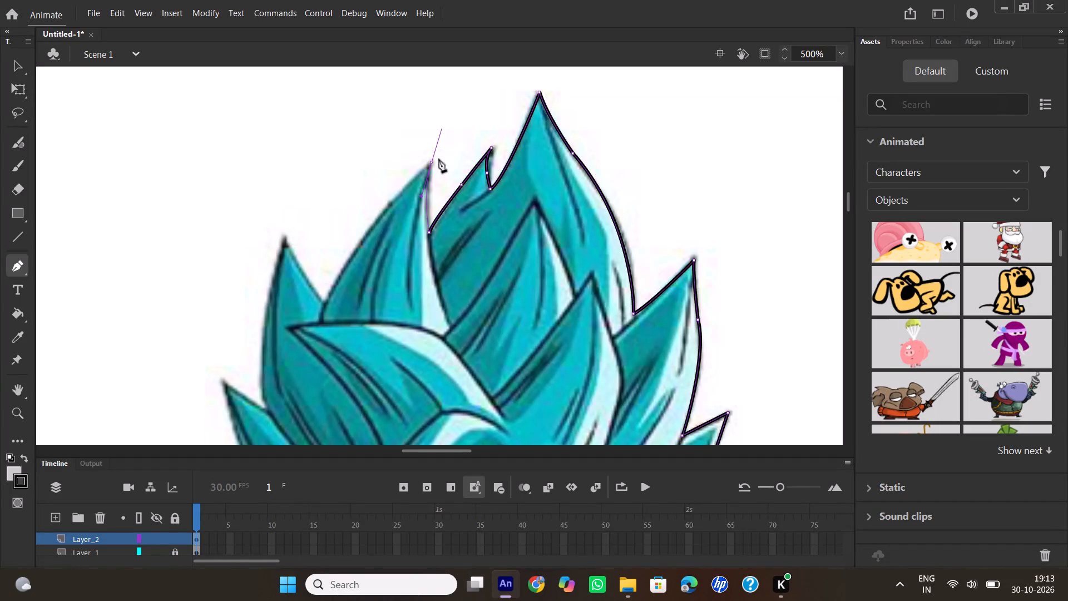
left_click(432, 165)
left_click_drag(324, 303, 315, 338)
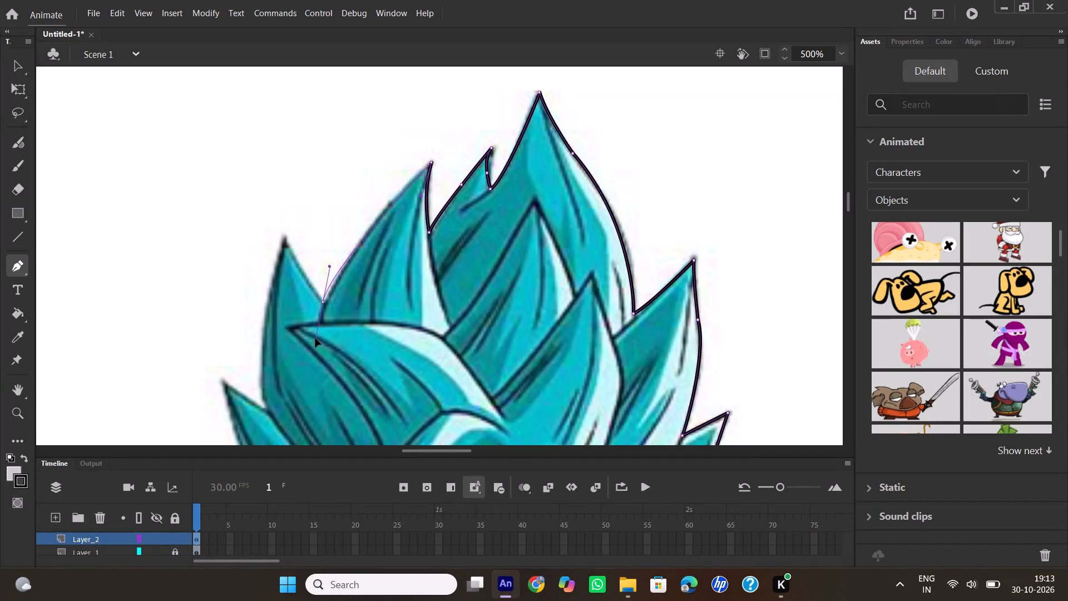
left_click_drag(315, 338, 294, 370)
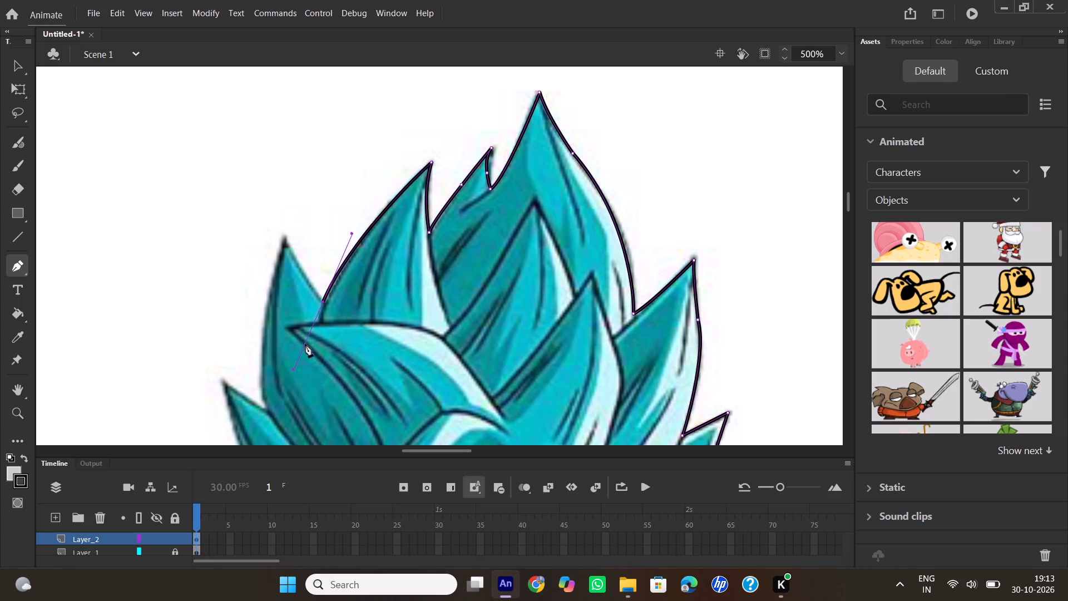
left_click(323, 300)
Trace the outer left-hand hair spike up to its tip and down its curved outer edge to the notch below.
left_click_drag(285, 238, 278, 204)
left_click(288, 238)
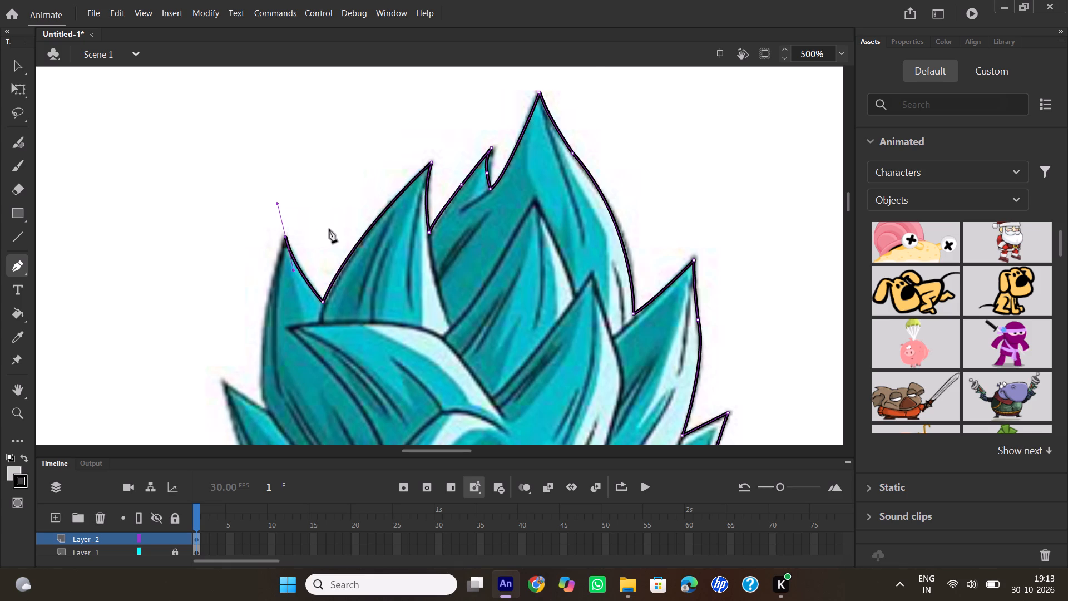
scroll(329, 229, "down", 1)
left_click_drag(265, 296, 265, 311)
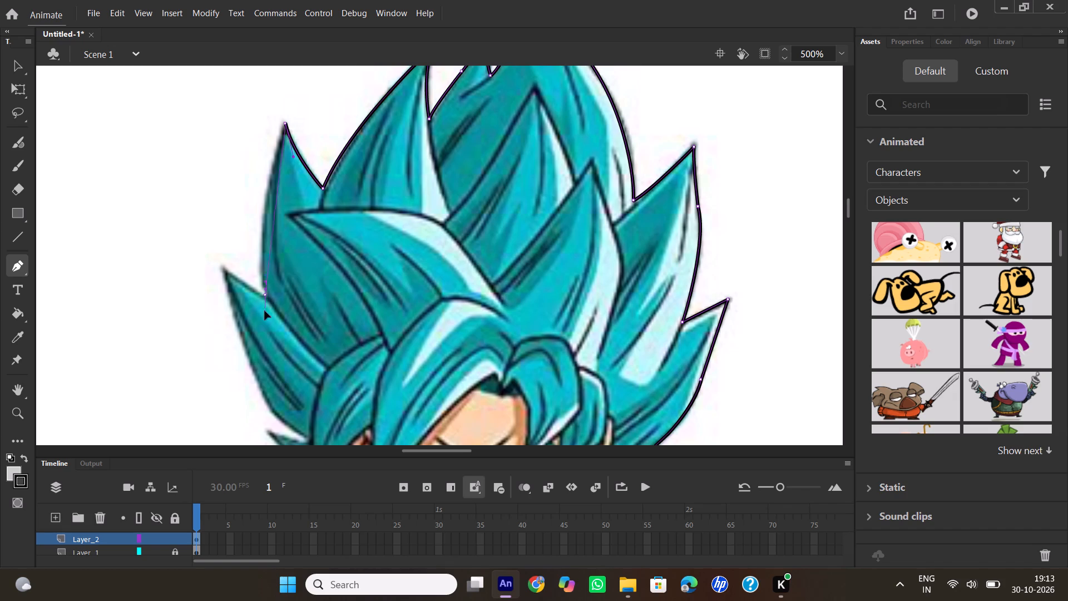
left_click_drag(265, 311, 283, 359)
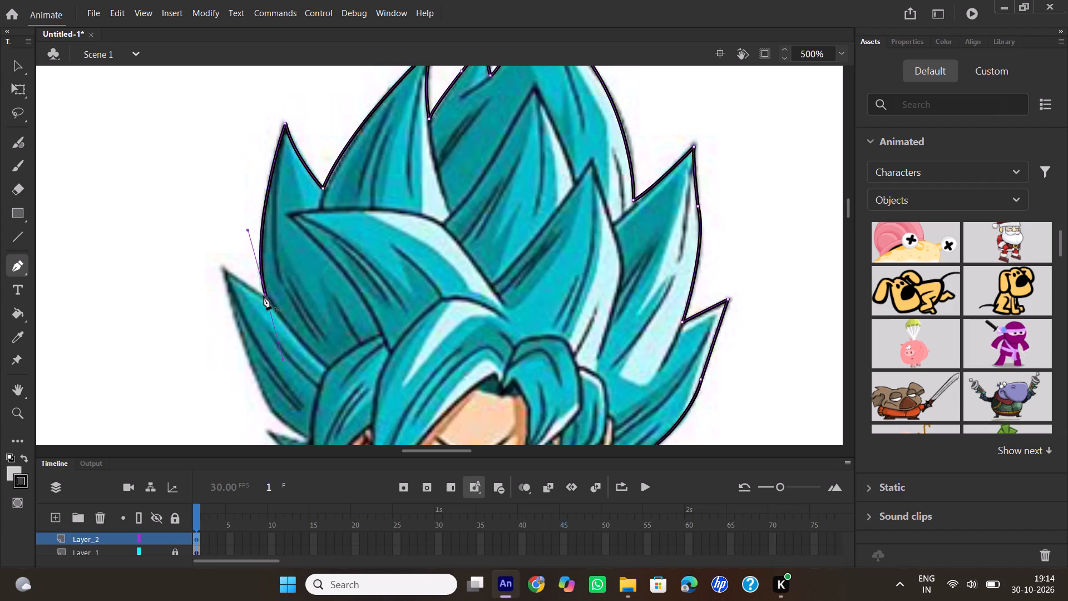
left_click(264, 296)
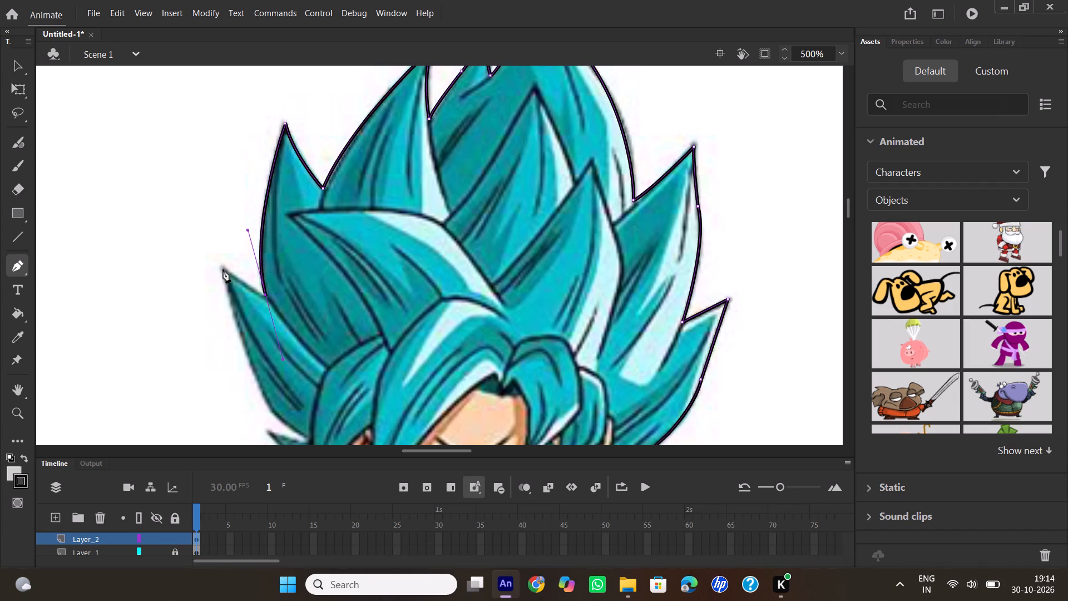
Continue the hair outline around the lowest large left-hand spike, from its tip down the curved outer edge to the small spikes.
left_click(223, 269)
scroll(195, 302, "down", 1)
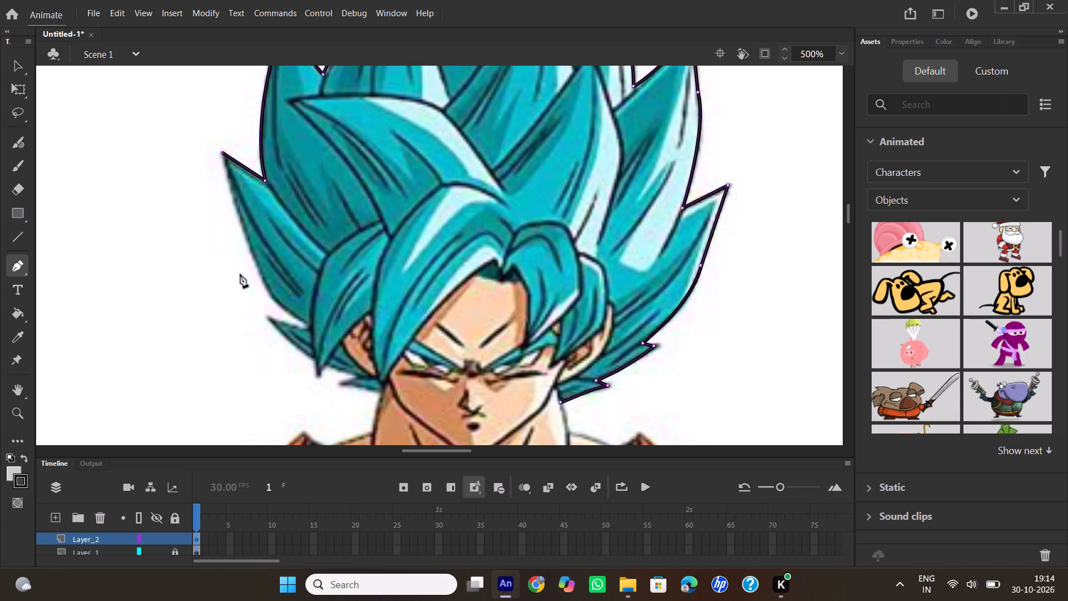
left_click_drag(269, 295, 290, 314)
left_click(271, 293)
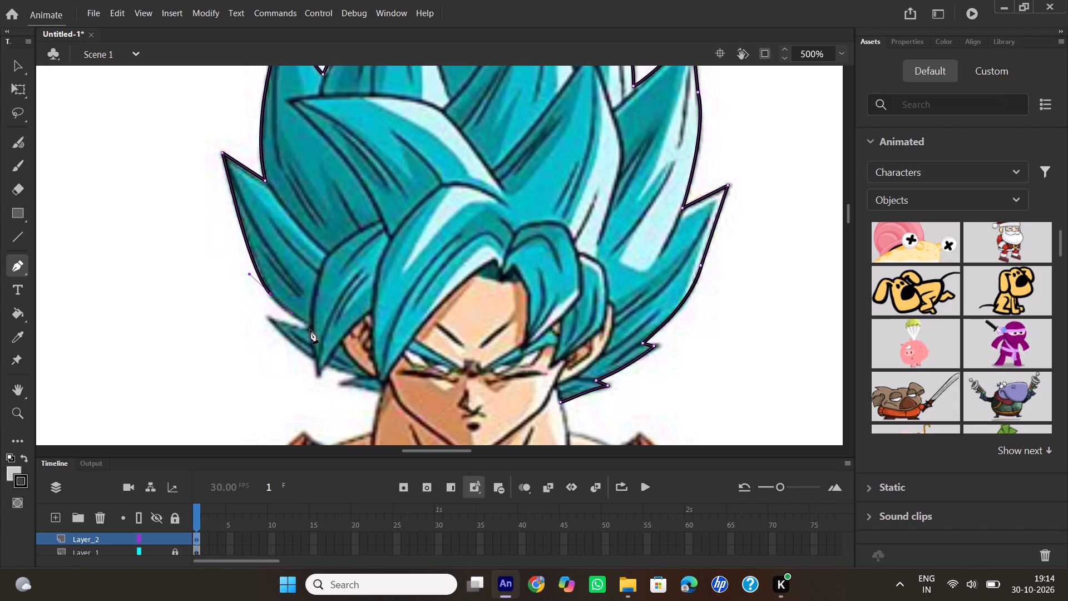
left_click(310, 328)
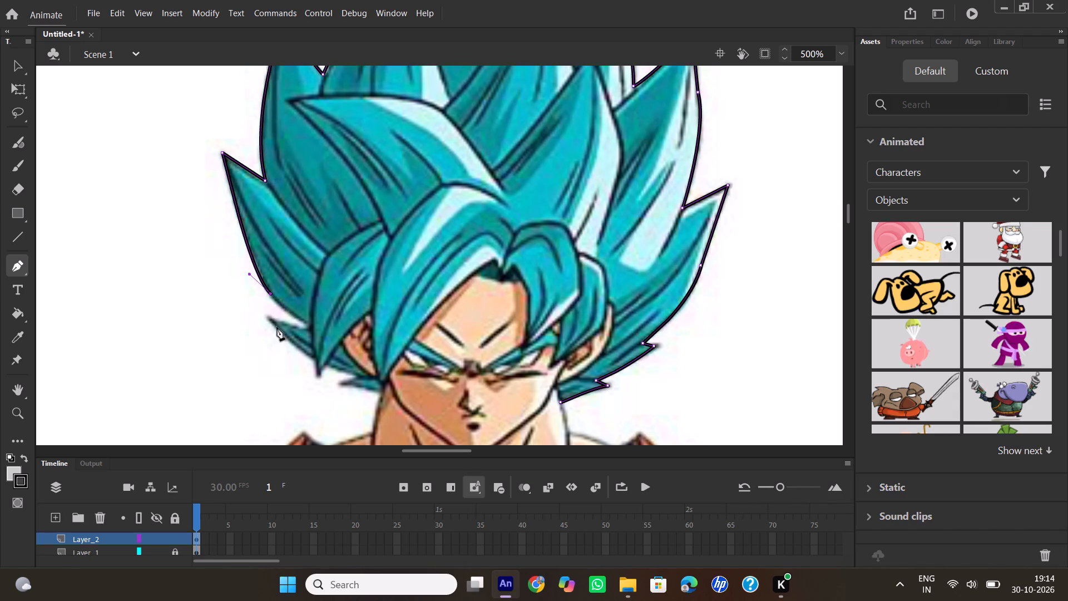
Trace the small pointed hair spikes below the left-hand ear with mostly straight segments, ending at the left side of the neck.
left_click(269, 317)
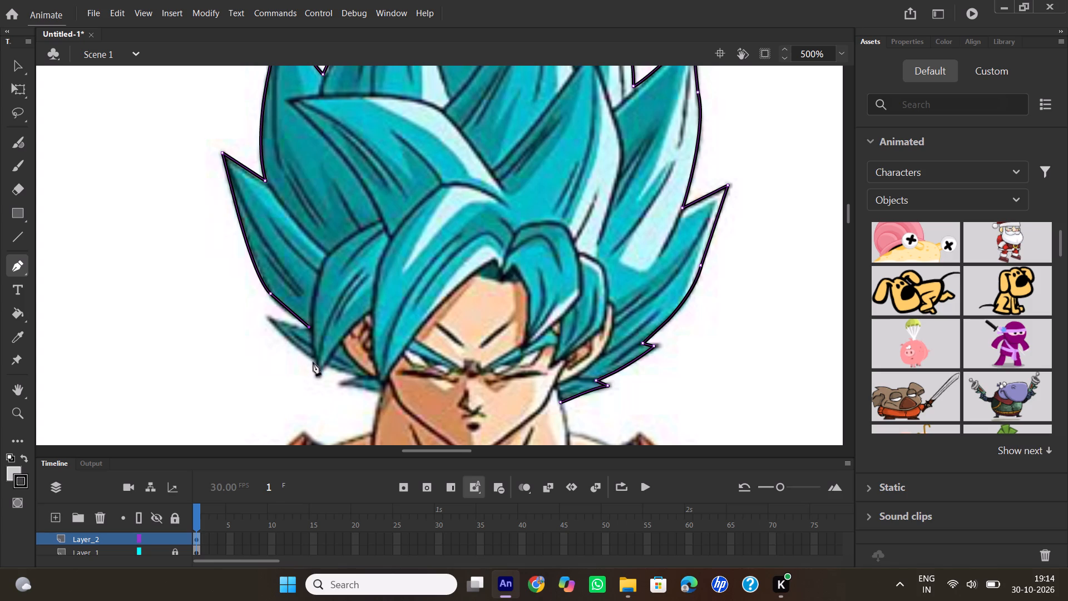
left_click_drag(315, 364, 323, 366)
left_click(314, 366)
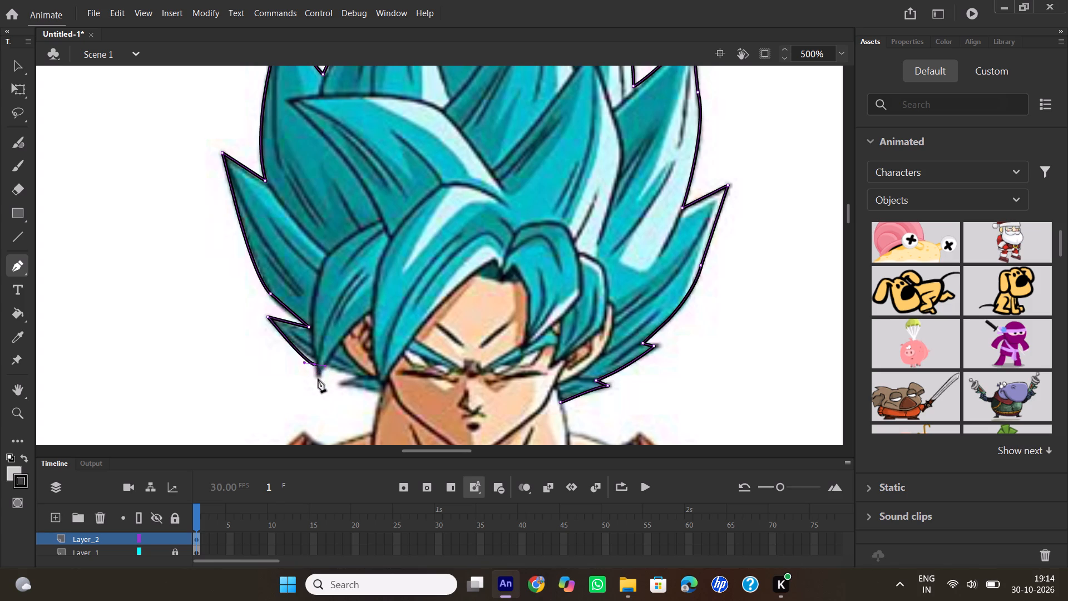
left_click(318, 379)
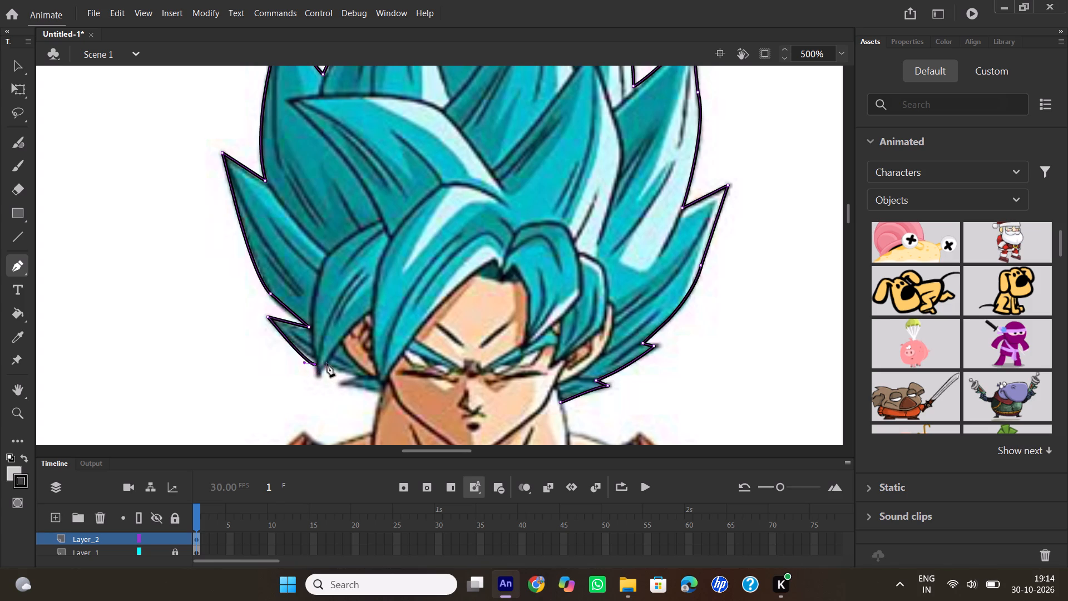
left_click(327, 363)
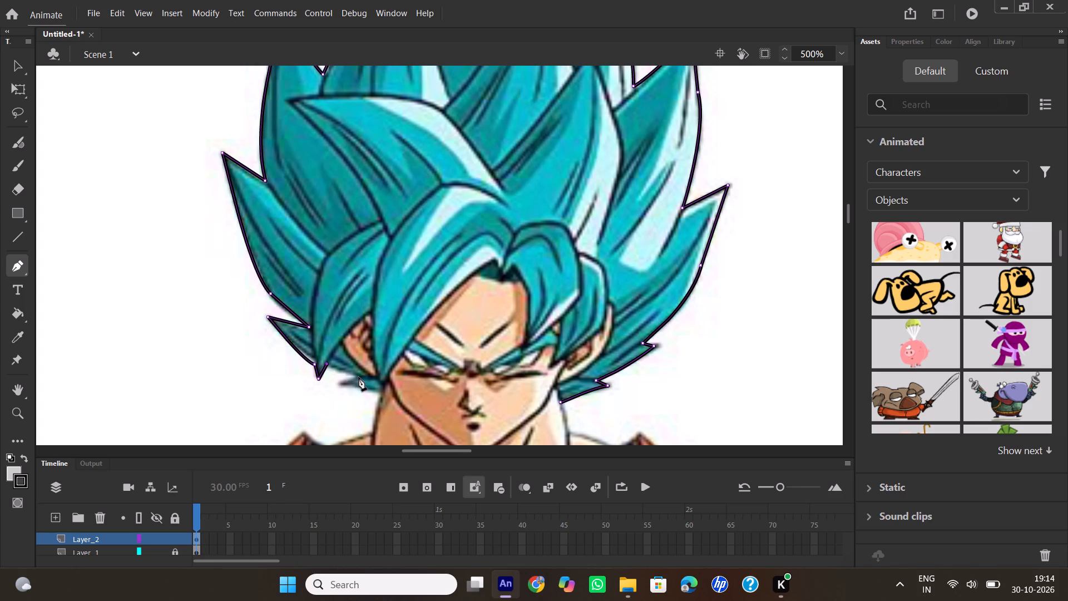
left_click(359, 377)
left_click(339, 381)
left_click(380, 394)
Trace the hair edge around the left-hand ear, up to its top and down to the tip of the long front lock.
left_click(378, 380)
left_click_drag(344, 342, 344, 338)
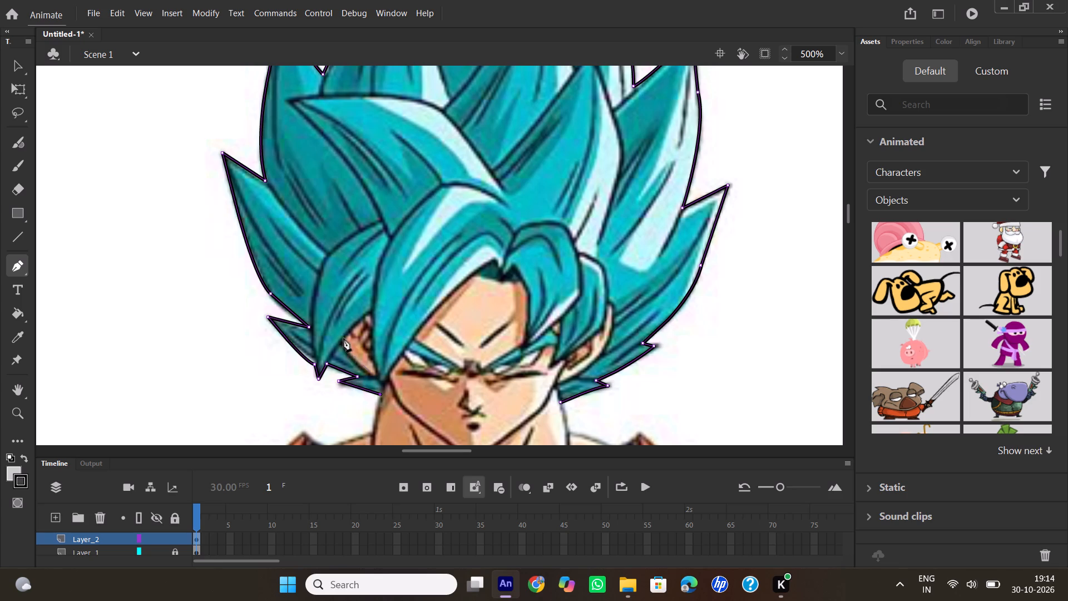
left_click_drag(344, 338, 338, 297)
left_click_drag(338, 297, 323, 304)
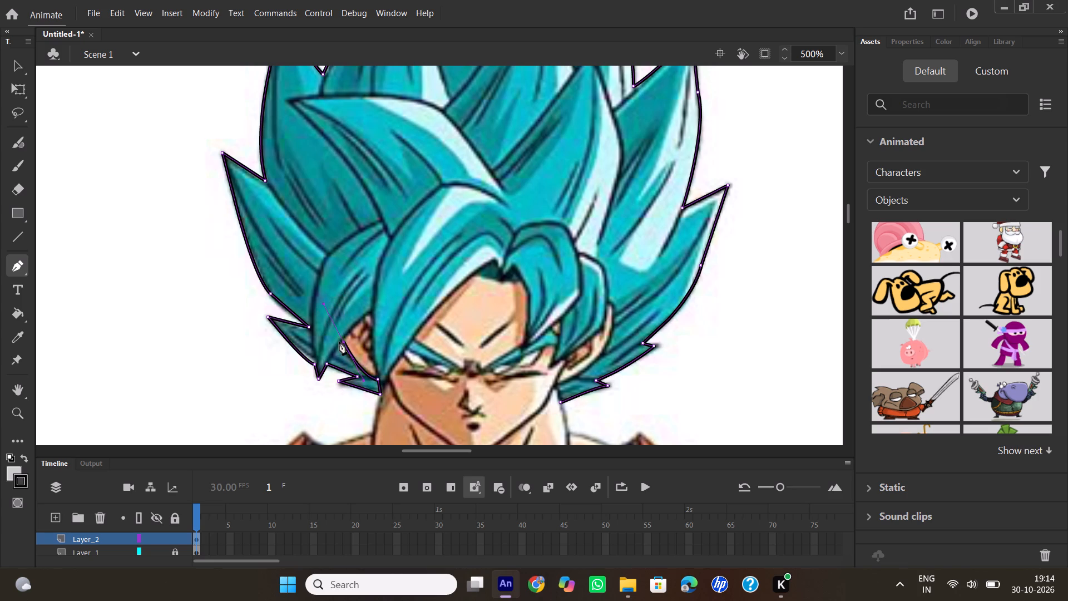
left_click(345, 342)
left_click_drag(372, 314, 384, 314)
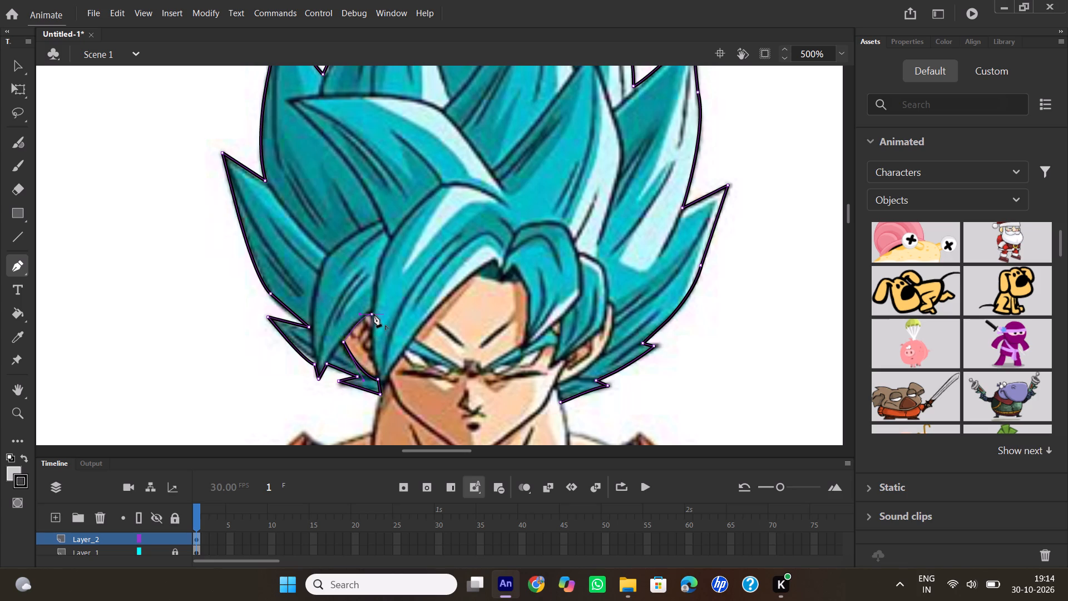
left_click(372, 313)
left_click_drag(387, 383, 395, 397)
left_click(384, 382)
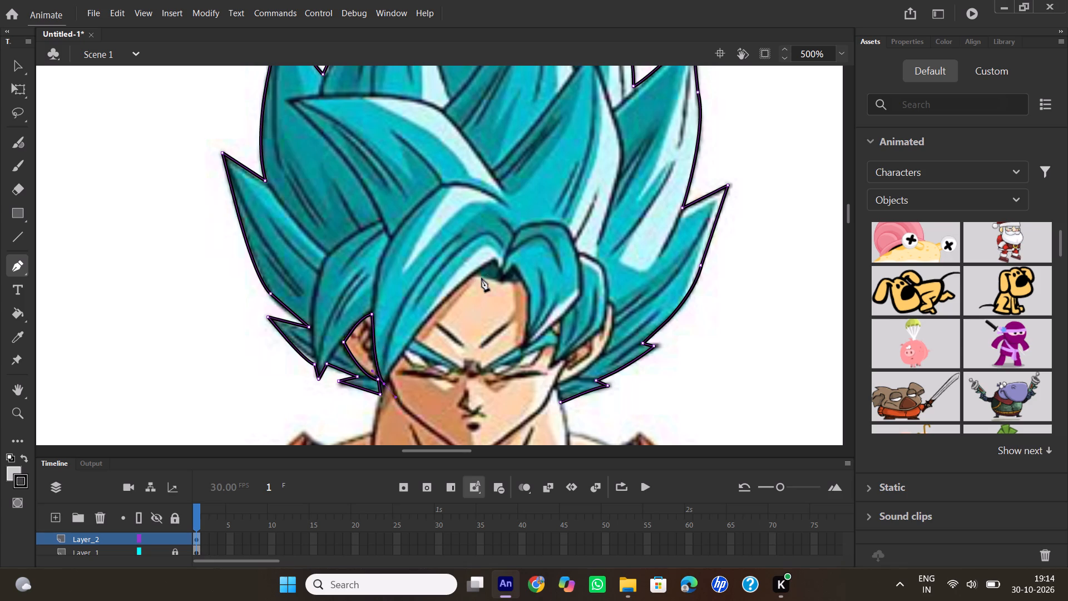
Trace the inner edge of the long front lock up to the forehead peak, then the small V-shaped notch beside it.
left_click_drag(495, 260, 549, 229)
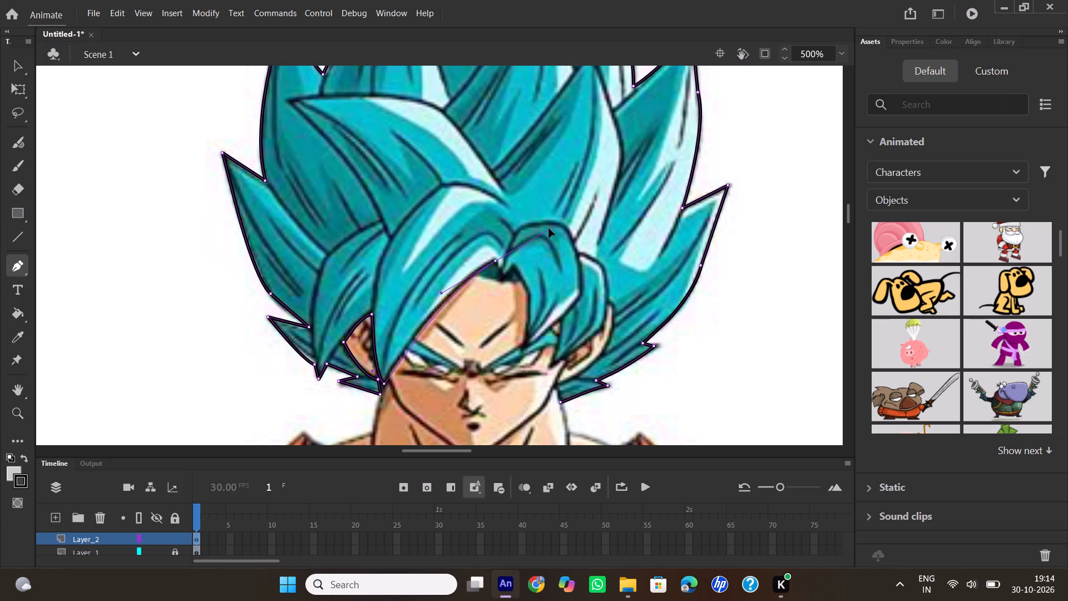
left_click_drag(549, 229, 550, 228)
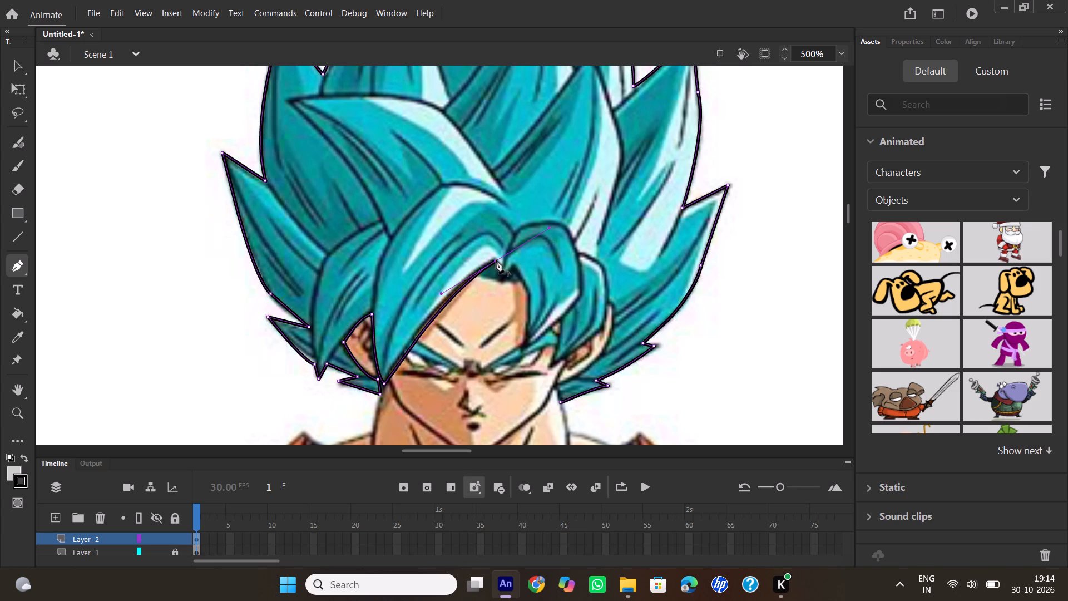
left_click(496, 260)
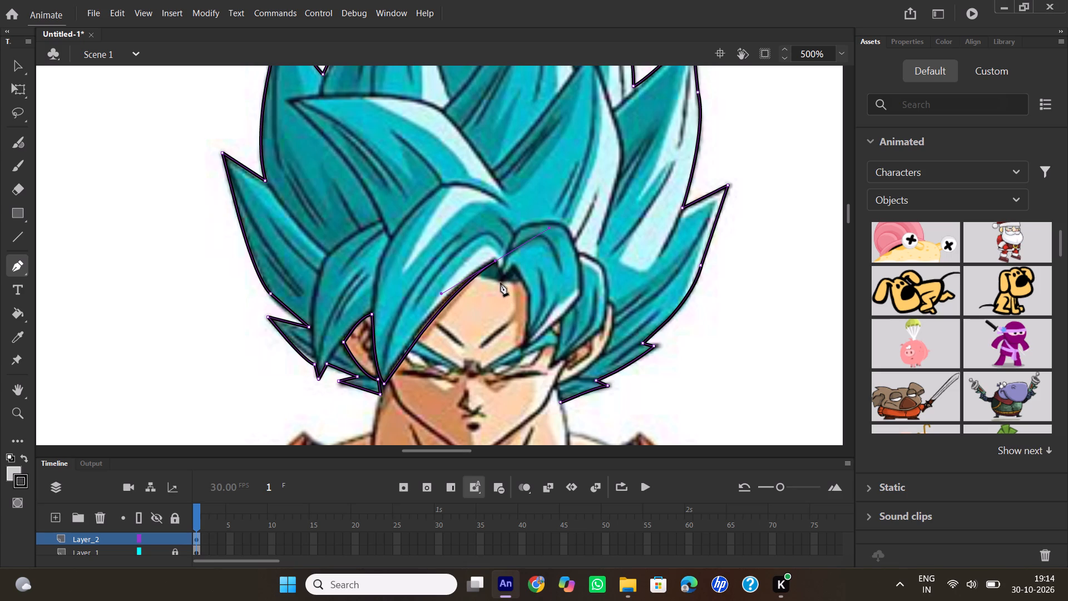
left_click_drag(501, 279, 505, 290)
left_click(501, 281)
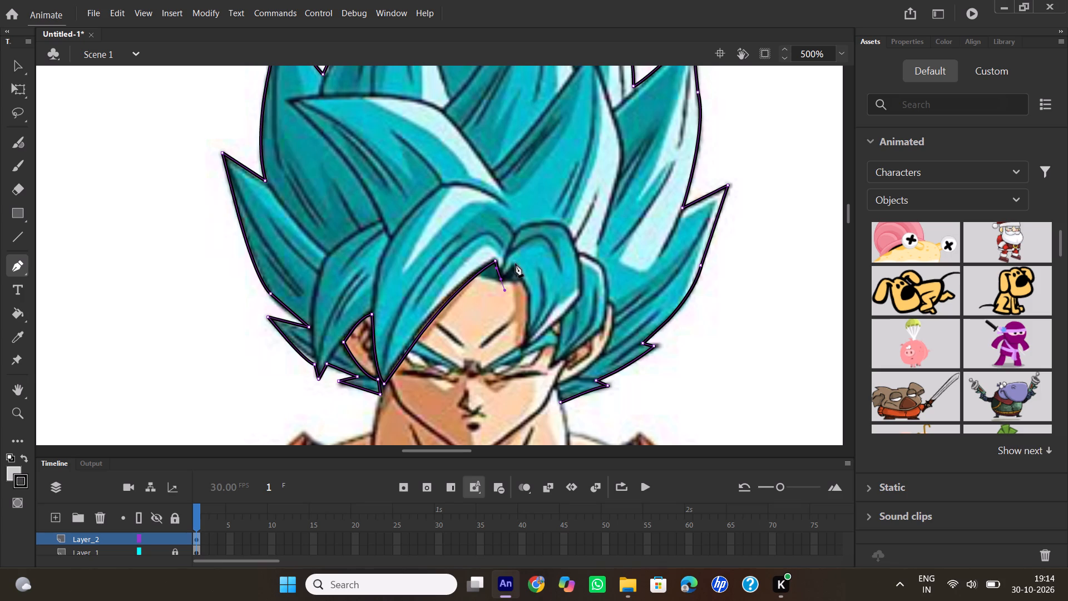
left_click(516, 264)
Trace the right-hand bangs down the forehead to the first pointed tip, up to the notch, and down to the second tip.
left_click_drag(531, 295, 529, 302)
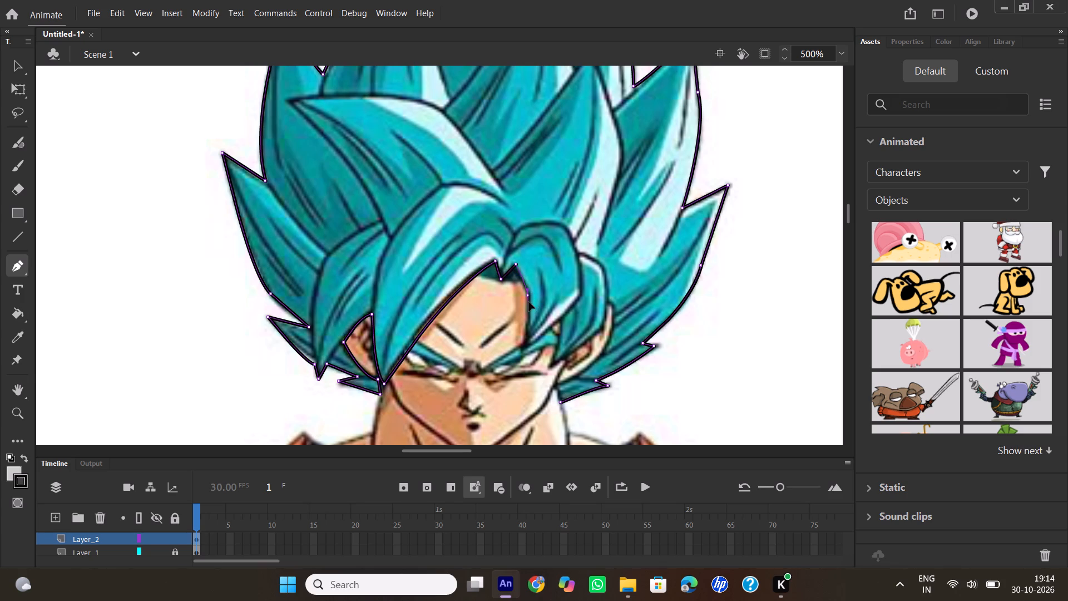
left_click_drag(529, 302, 528, 308)
left_click(530, 295)
left_click_drag(522, 348, 516, 361)
left_click_drag(516, 361, 515, 362)
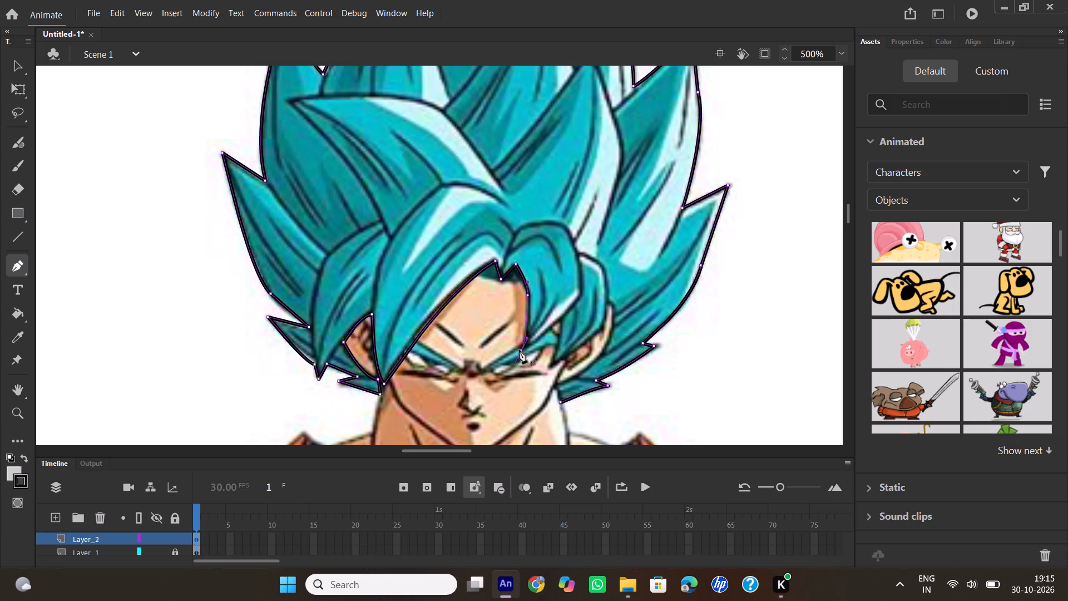
left_click(522, 348)
left_click_drag(561, 318, 570, 306)
left_click_drag(570, 306, 572, 302)
left_click(562, 321)
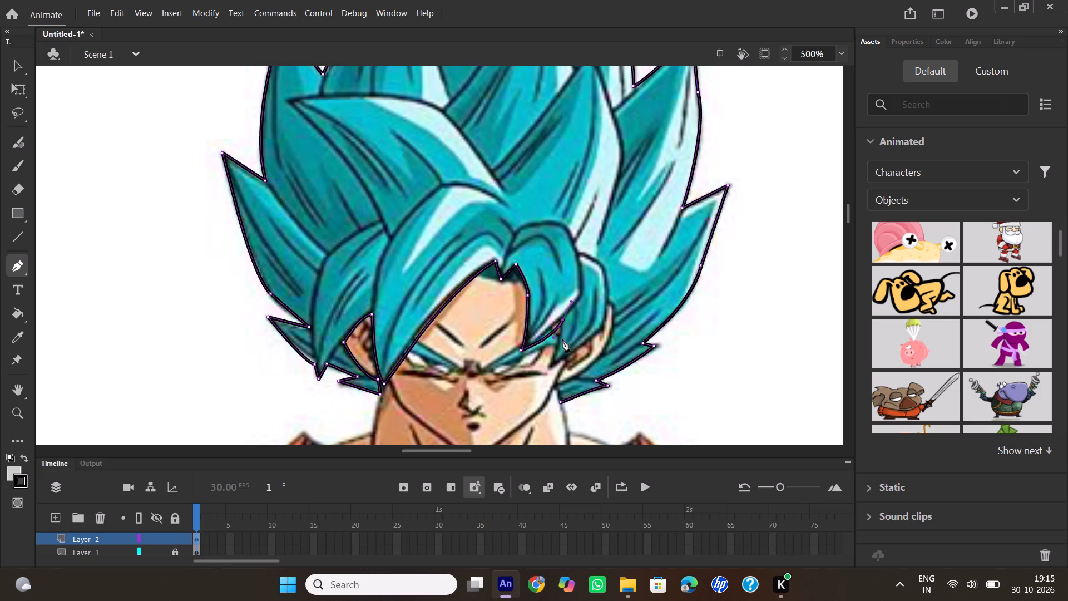
left_click_drag(549, 366, 536, 372)
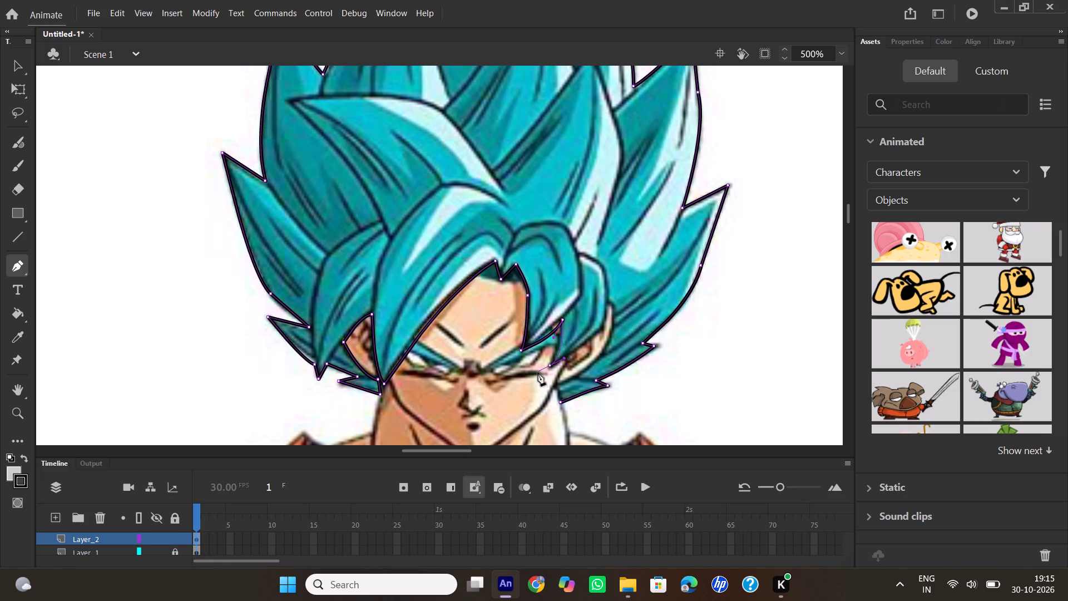
left_click(550, 366)
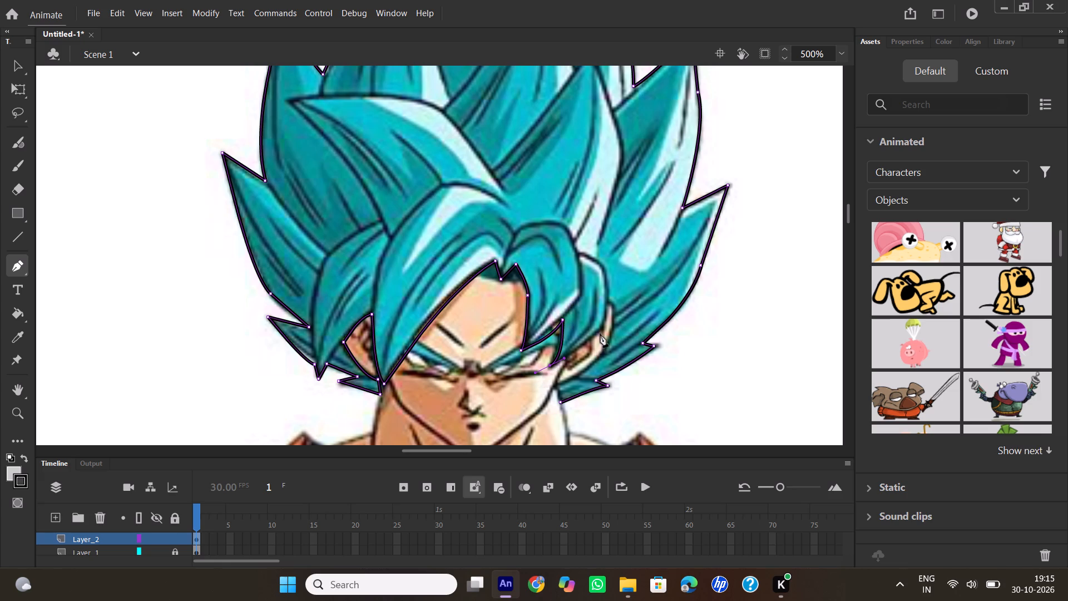
Trace the hair edge above and around the right-hand ear, joining it to the outer hair outline at the neck.
left_click(604, 324)
left_click_drag(609, 300, 608, 291)
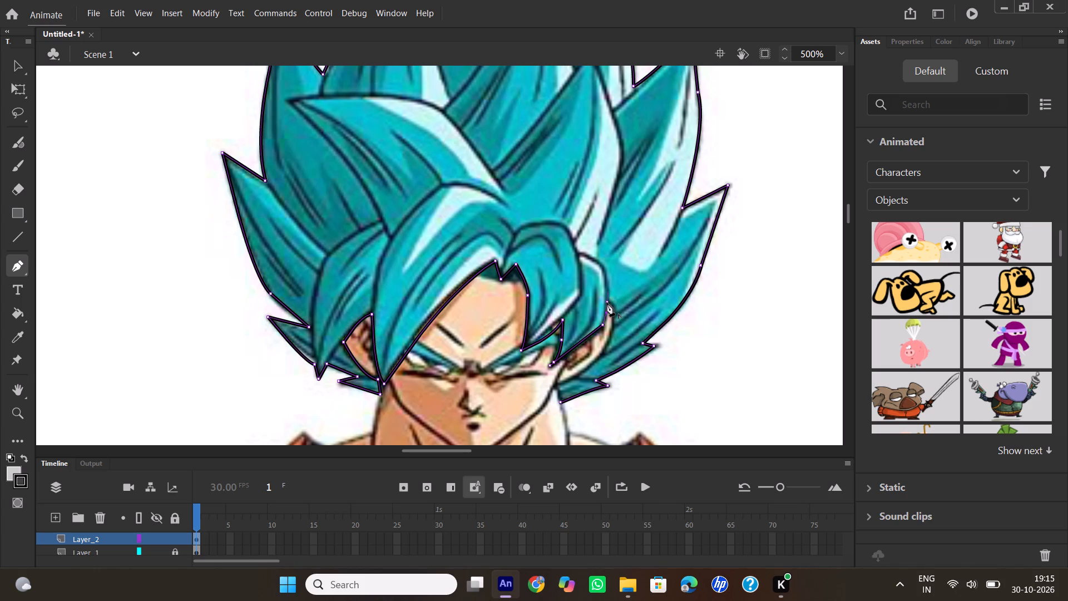
left_click(607, 303)
left_click_drag(557, 385, 485, 430)
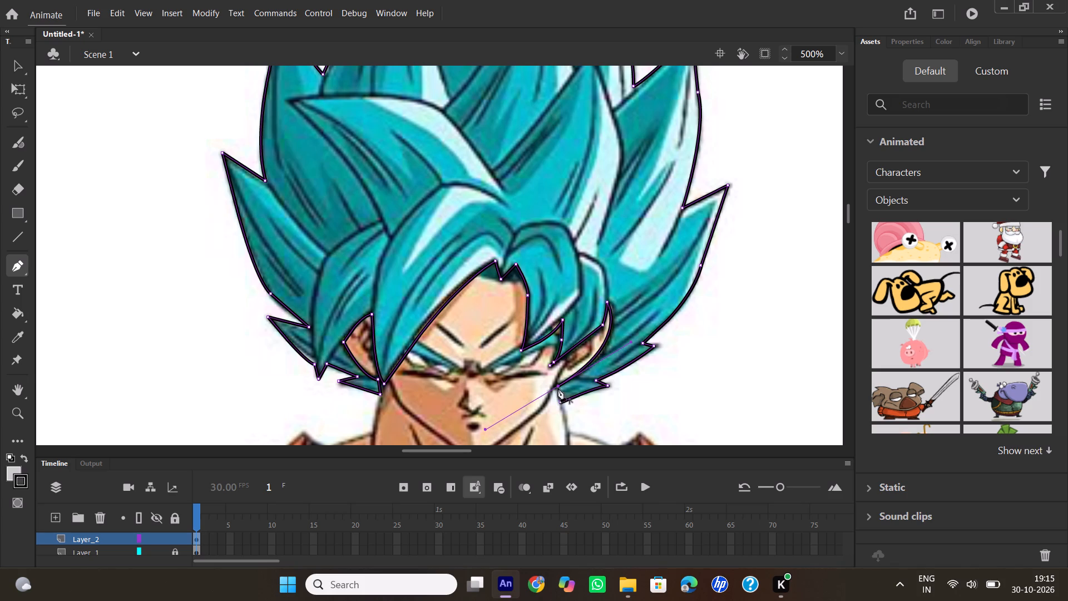
left_click(558, 387)
left_click(559, 401)
Trace the two slanted frown lines on the forehead as separate straight strokes.
scroll(426, 285, "down", 2)
scroll(425, 282, "up", 1)
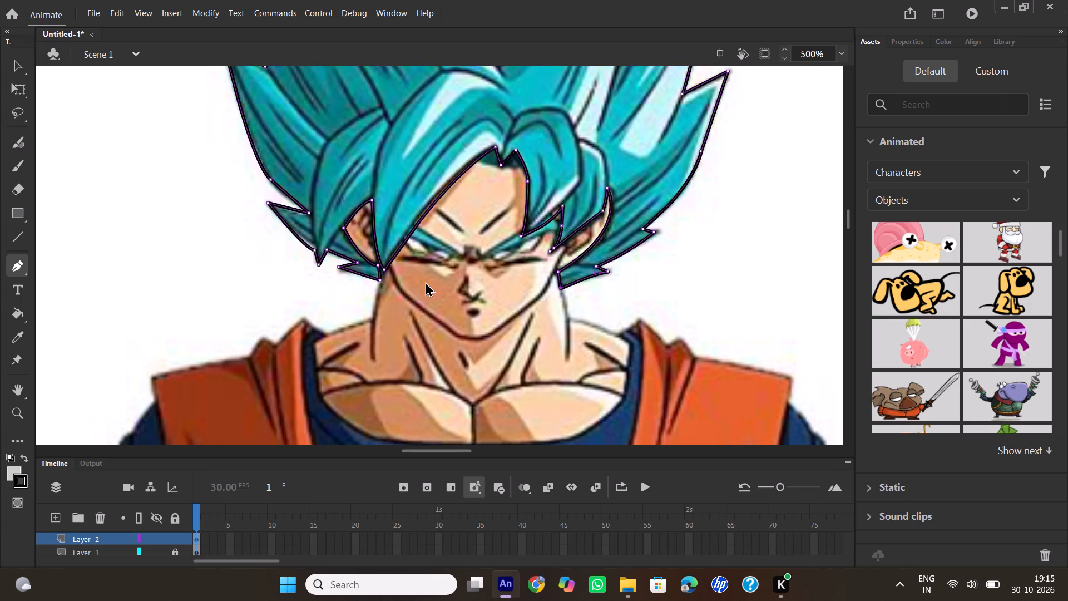
left_click(484, 231)
left_click(510, 209)
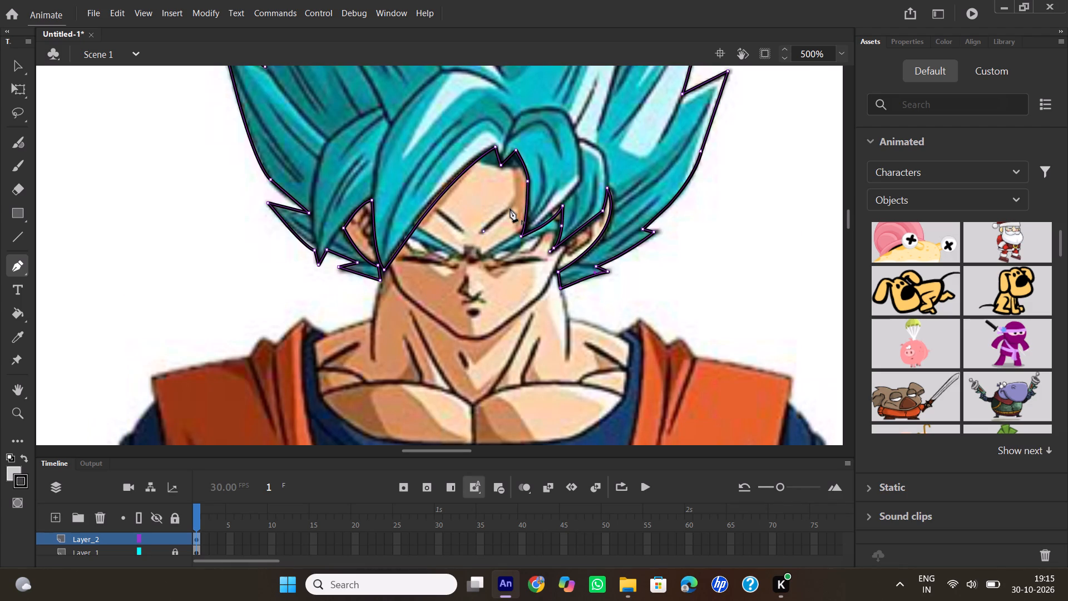
double_click(510, 209)
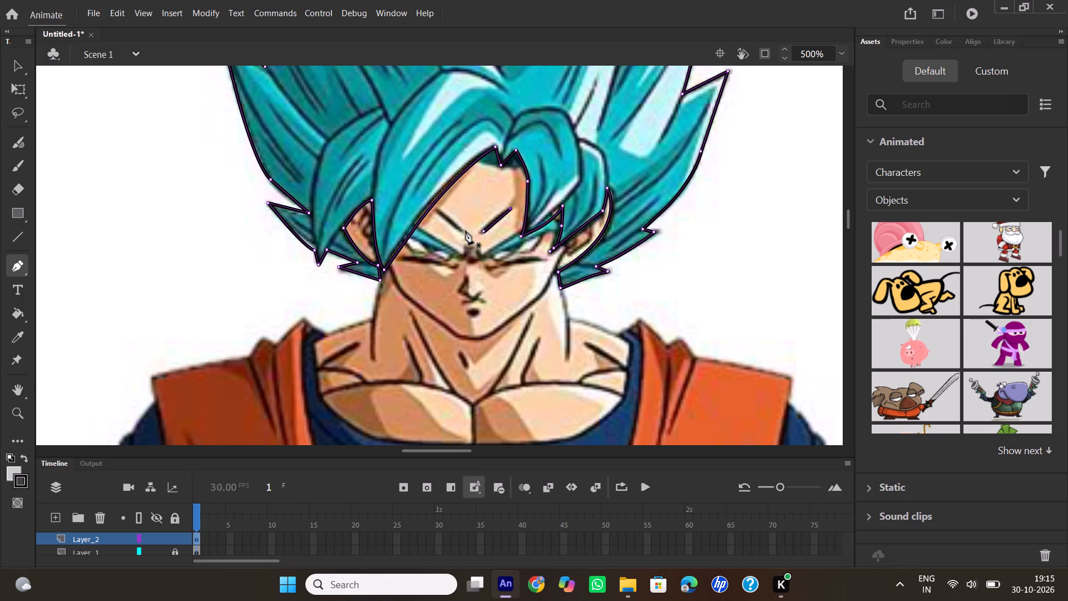
left_click(463, 230)
left_click(437, 209)
double_click(437, 209)
Trace the curved lower edge of the dark hair shadow across the top of the forehead, between the two front locks.
left_click(477, 159)
left_click_drag(527, 168, 551, 166)
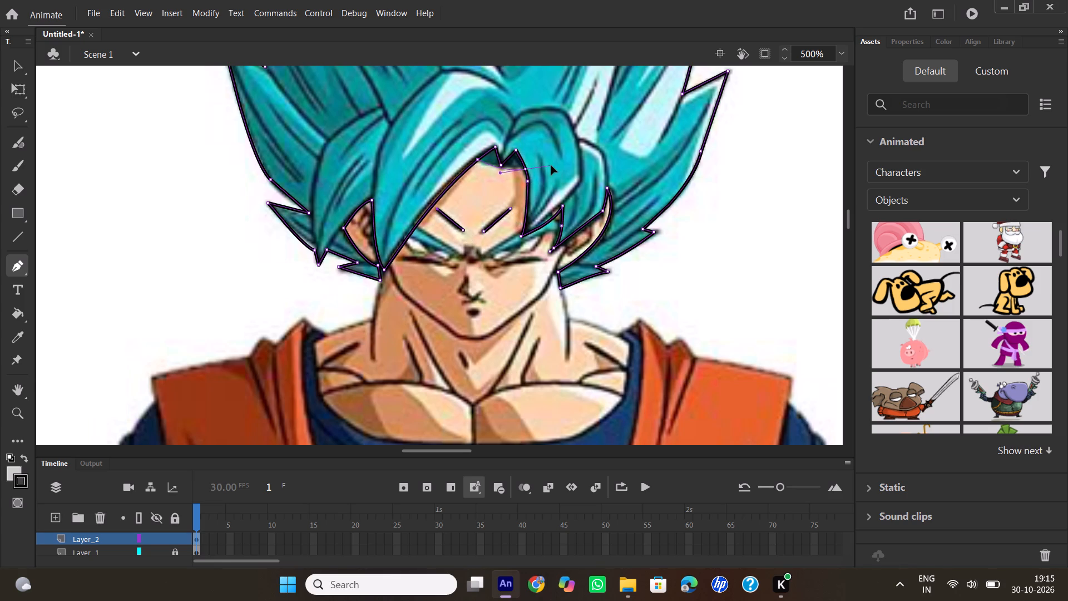
left_click_drag(551, 166, 552, 166)
double_click(526, 169)
Trace the upper and lower edges of the right-hand eyebrow with straight segments, from its inner end out to the hair.
left_click(490, 250)
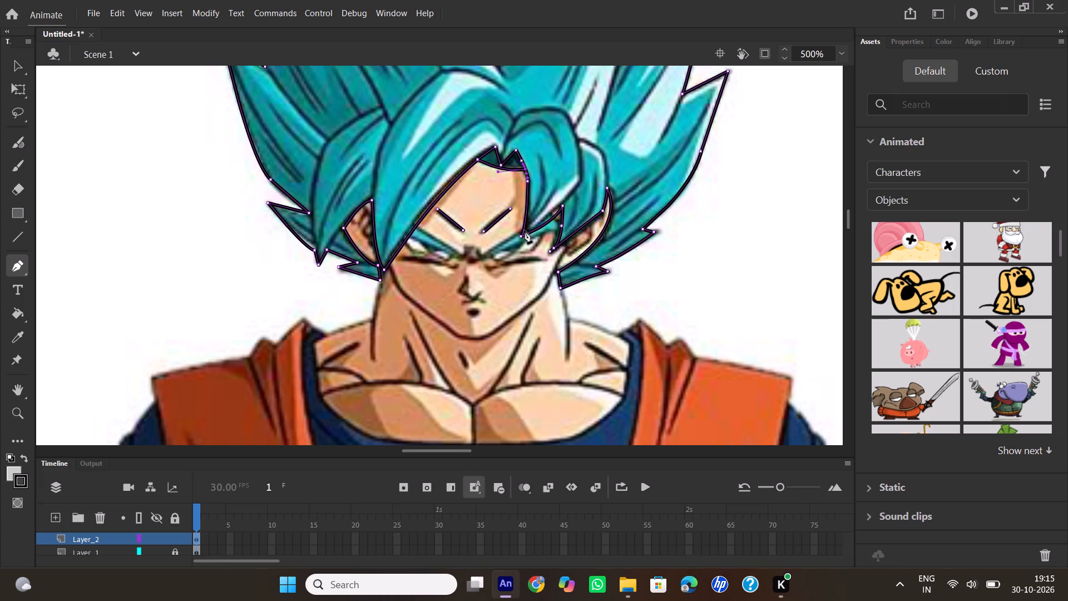
left_click(524, 230)
double_click(524, 230)
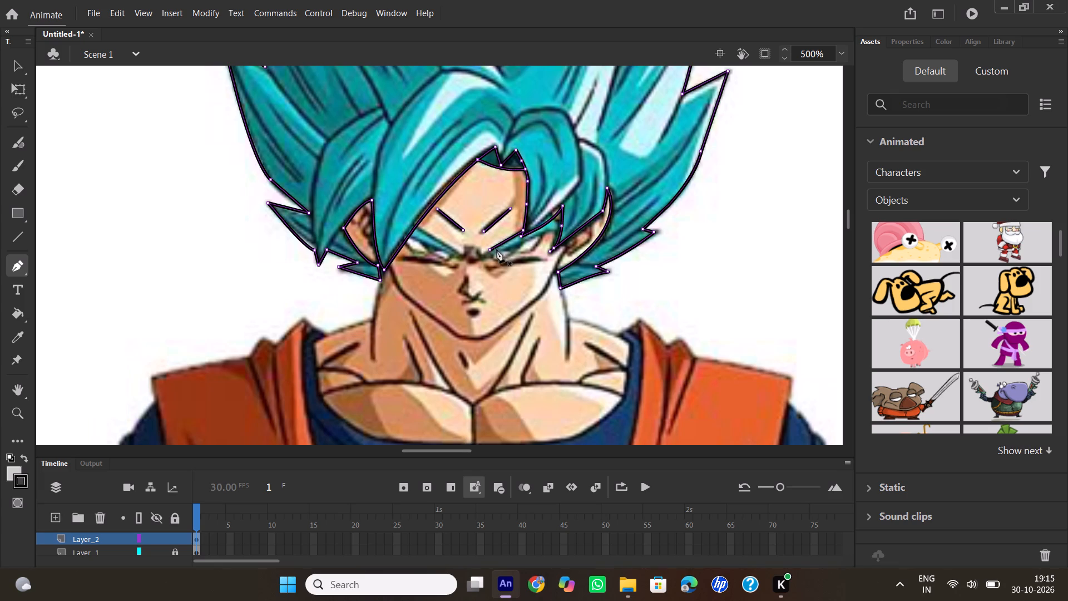
left_click(491, 250)
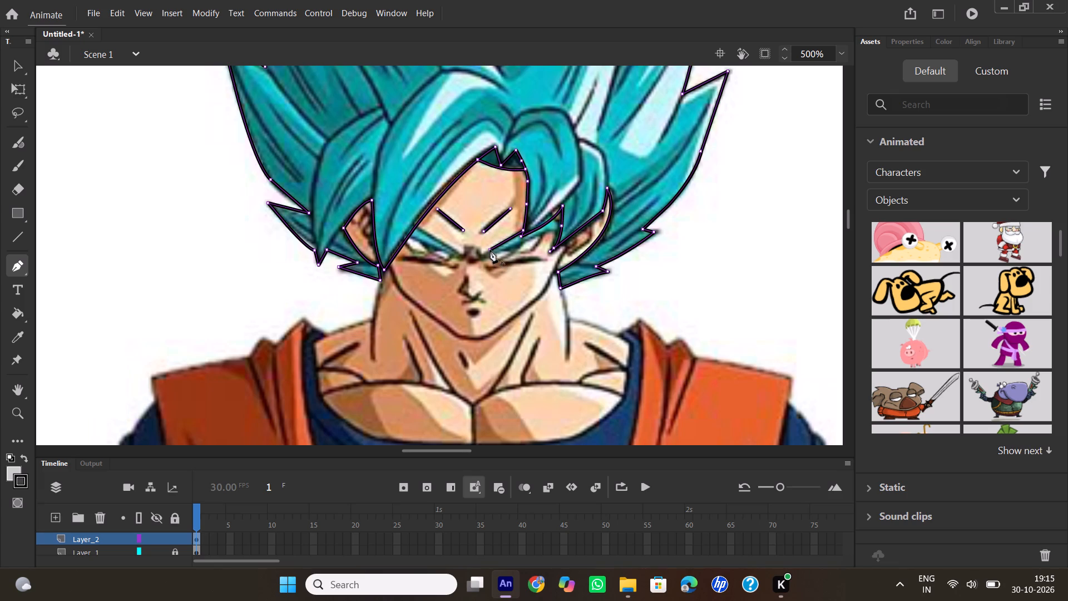
left_click(492, 255)
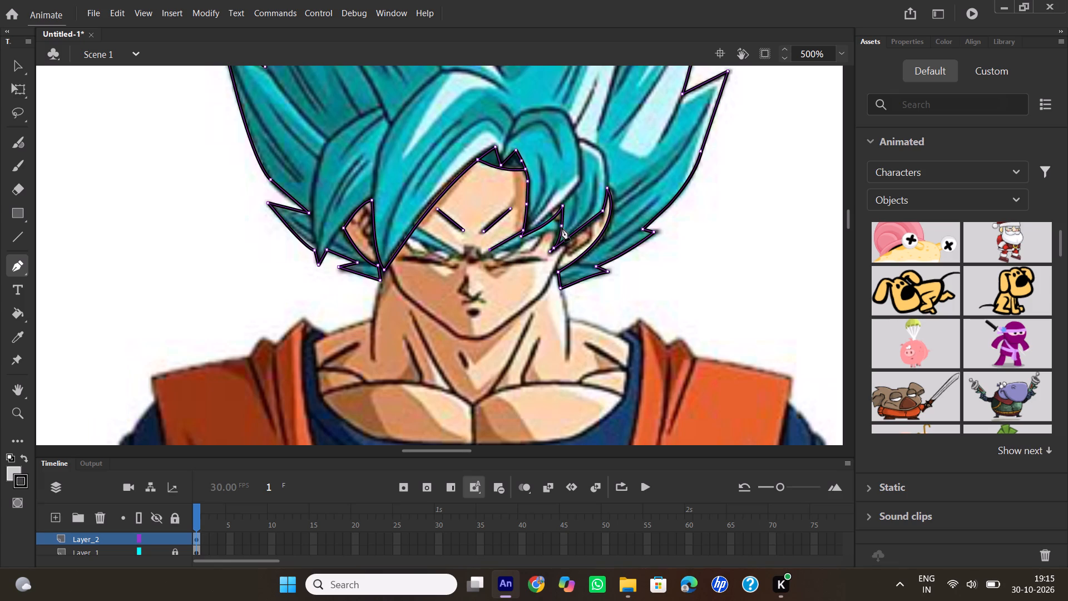
left_click(562, 227)
double_click(562, 227)
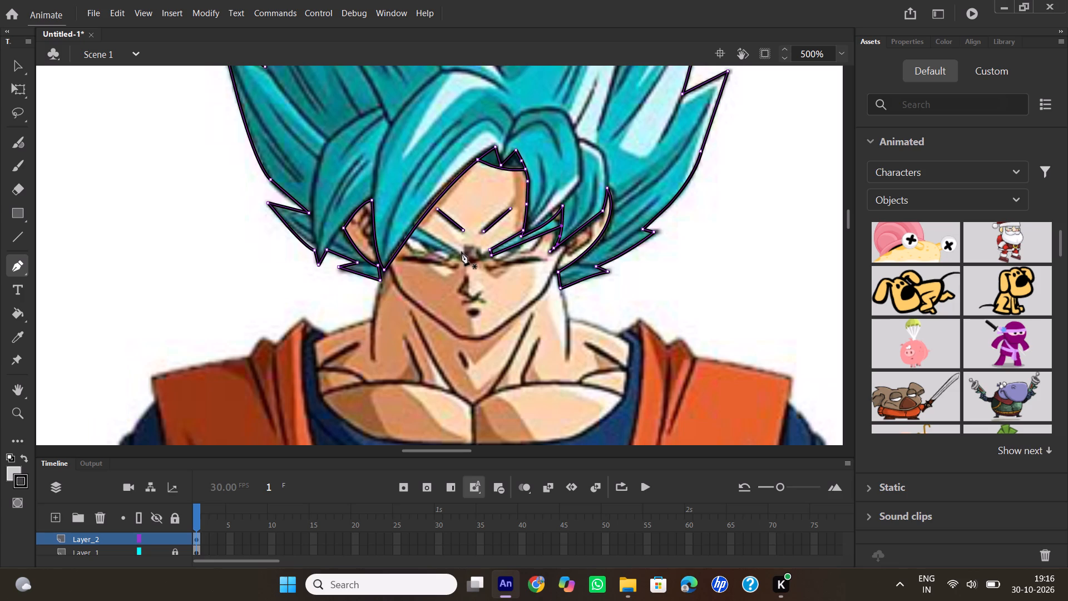
Trace the lower and upper edges of the left-hand eyebrow with straight segments, from its inner end out to the hair.
left_click(462, 252)
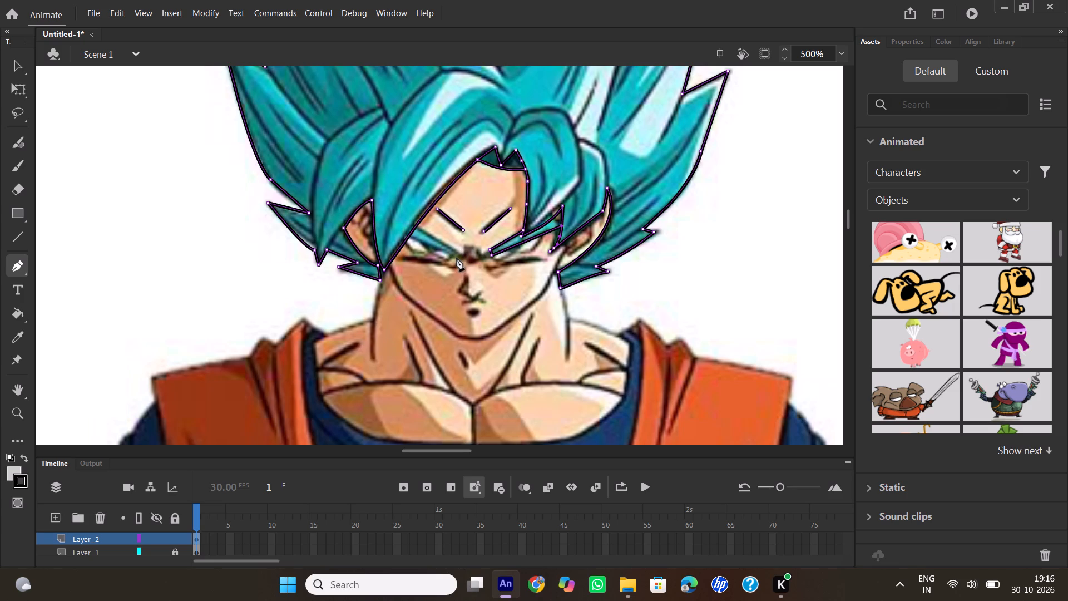
left_click(457, 258)
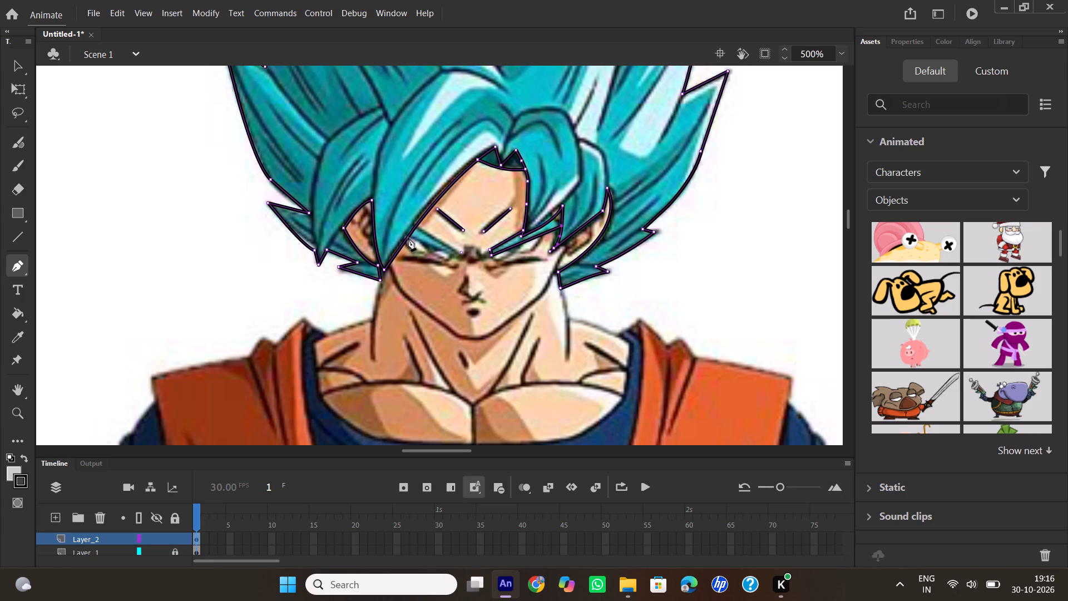
double_click(408, 238)
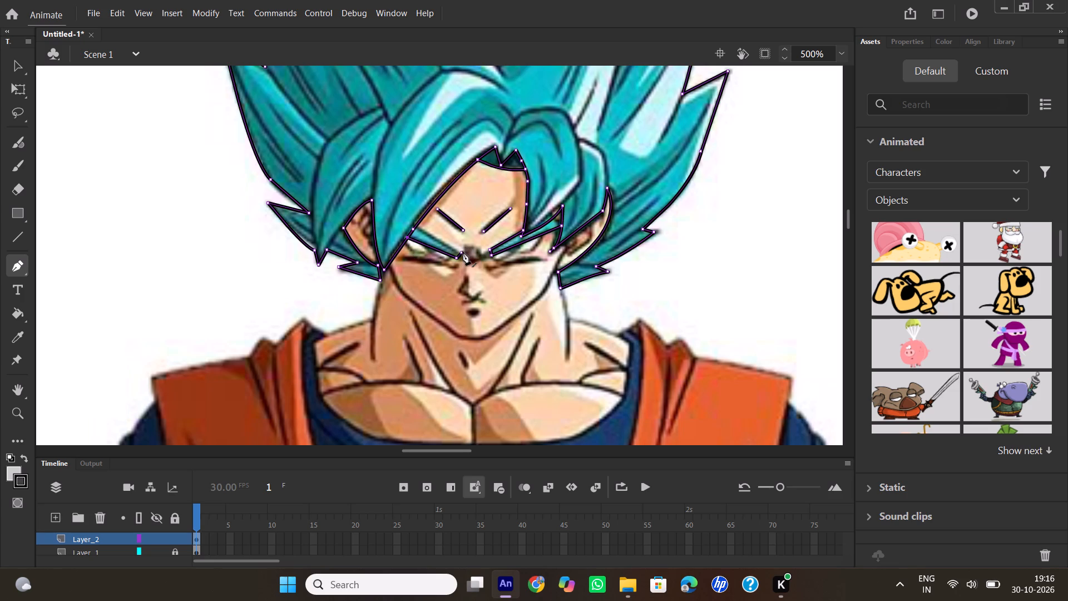
left_click(463, 252)
left_click(416, 224)
double_click(416, 224)
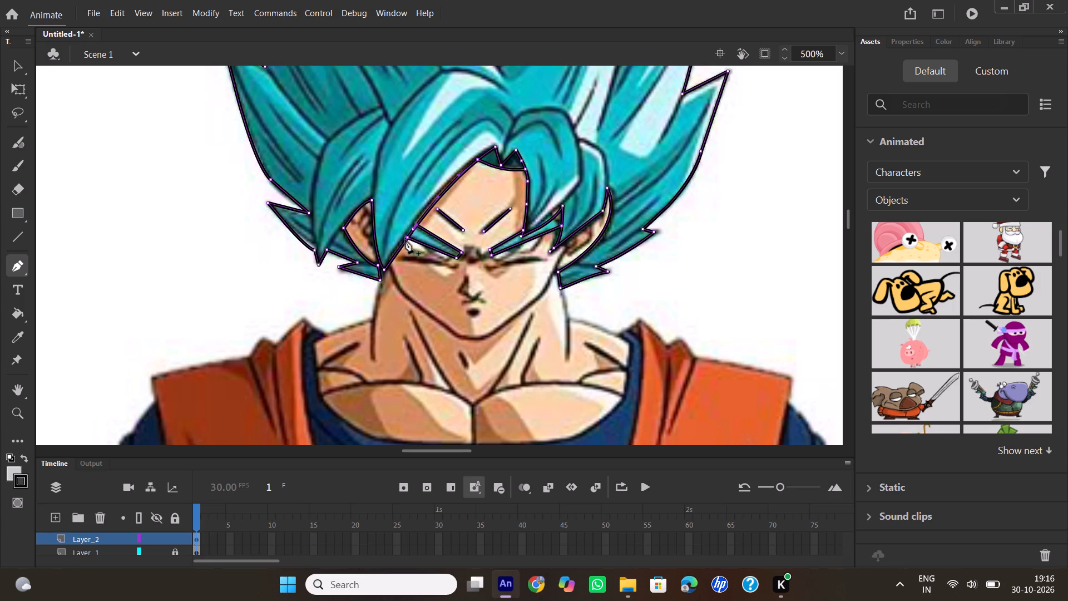
Trace the outline of the left-hand eye below the eyebrow, from the hair edge along the curved lower lid to the inner corner.
left_click(406, 240)
left_click(412, 252)
left_click_drag(449, 262, 459, 268)
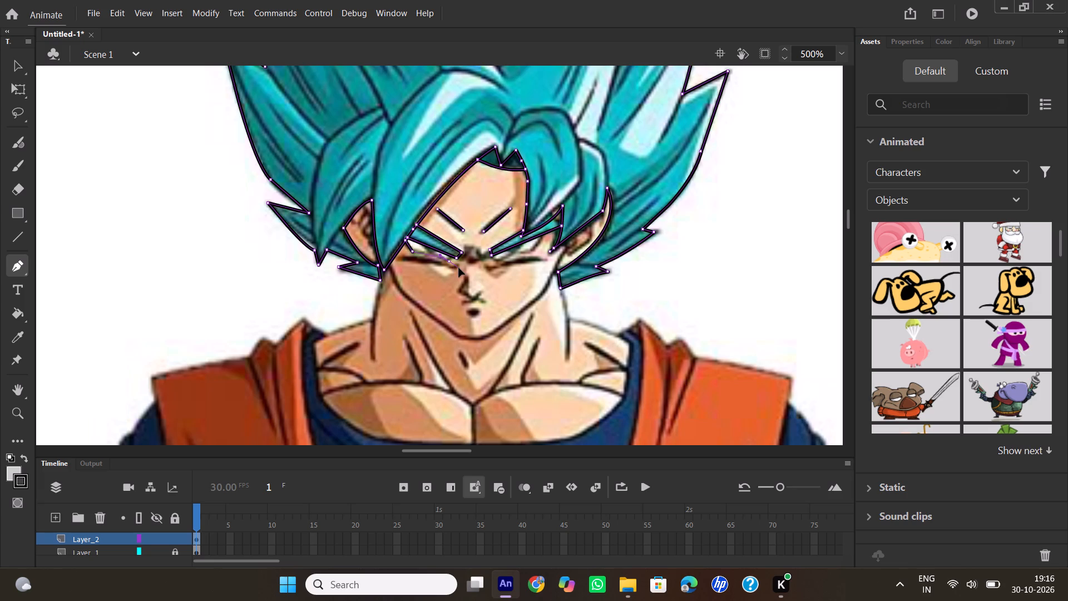
left_click_drag(459, 268, 459, 269)
left_click(449, 261)
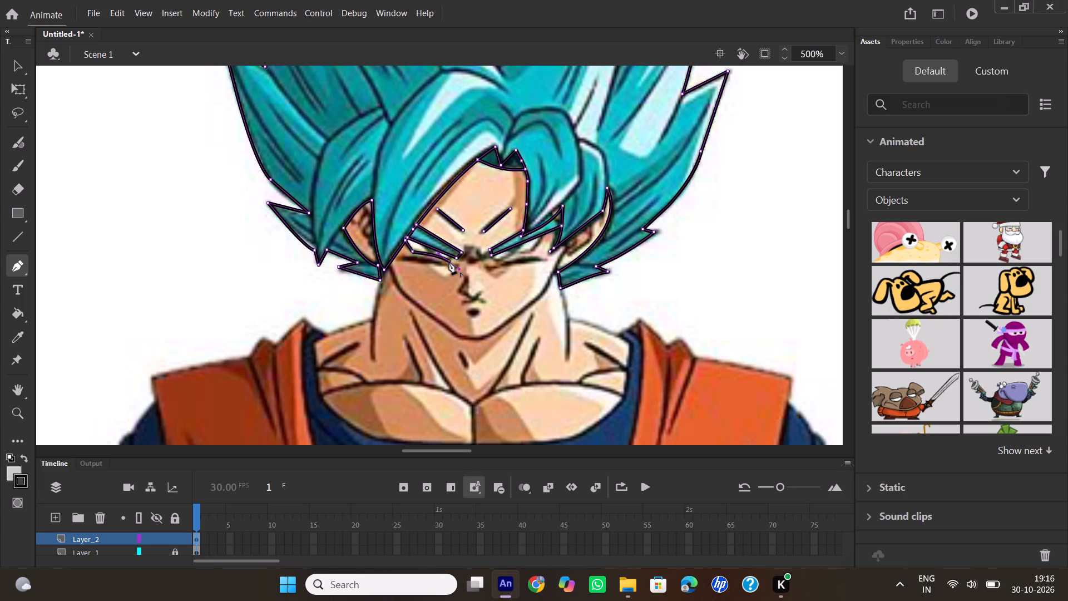
double_click(451, 255)
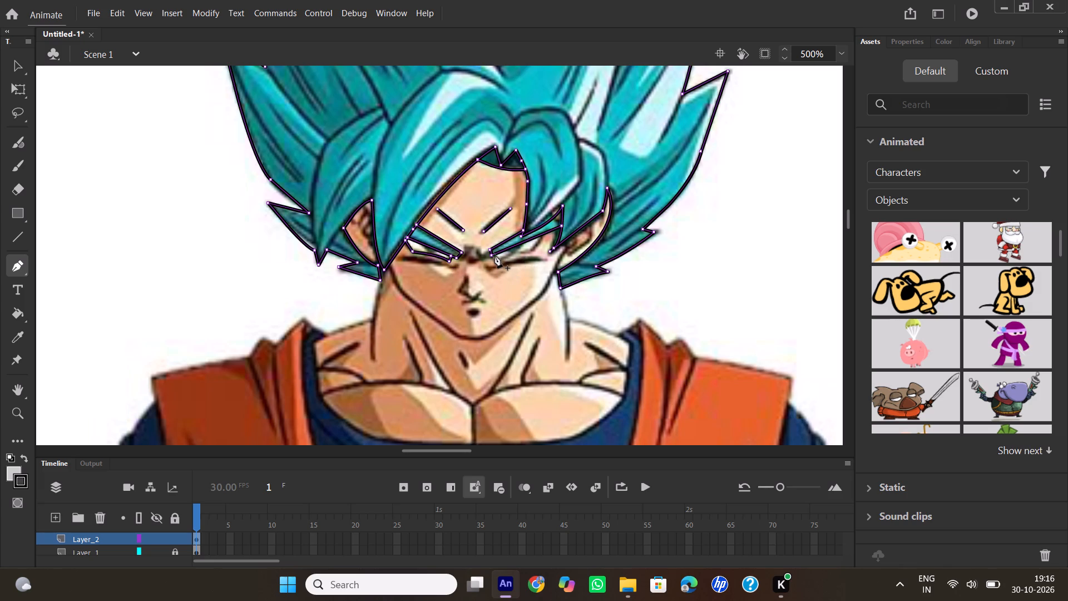
Trace the outline of the right-hand eye from its inner corner along the curved lower lid and up to the eyebrow's outer part.
left_click(495, 253)
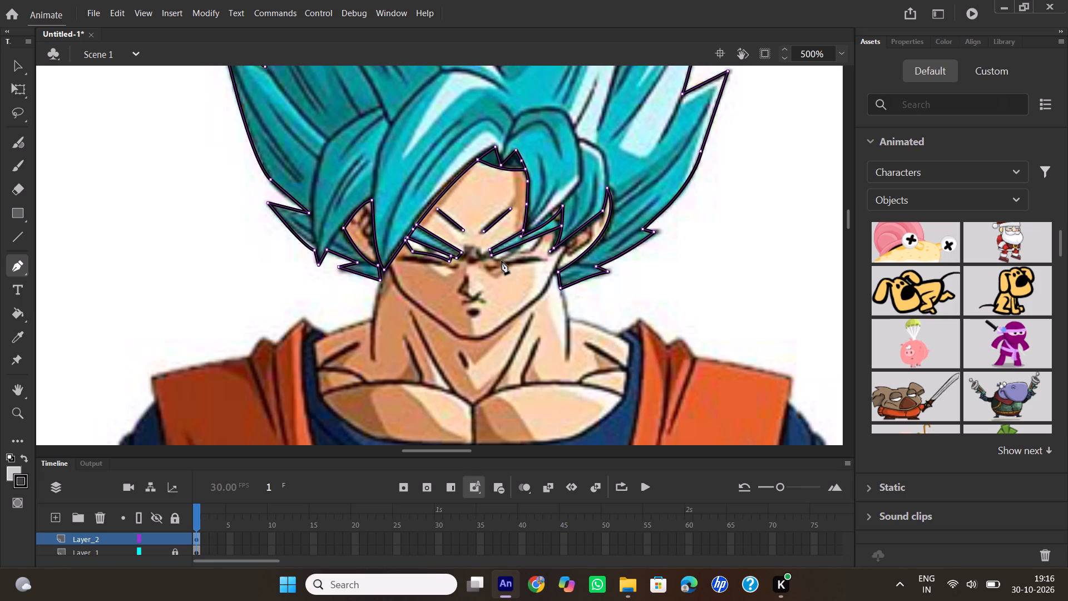
left_click(502, 260)
left_click_drag(518, 255, 525, 253)
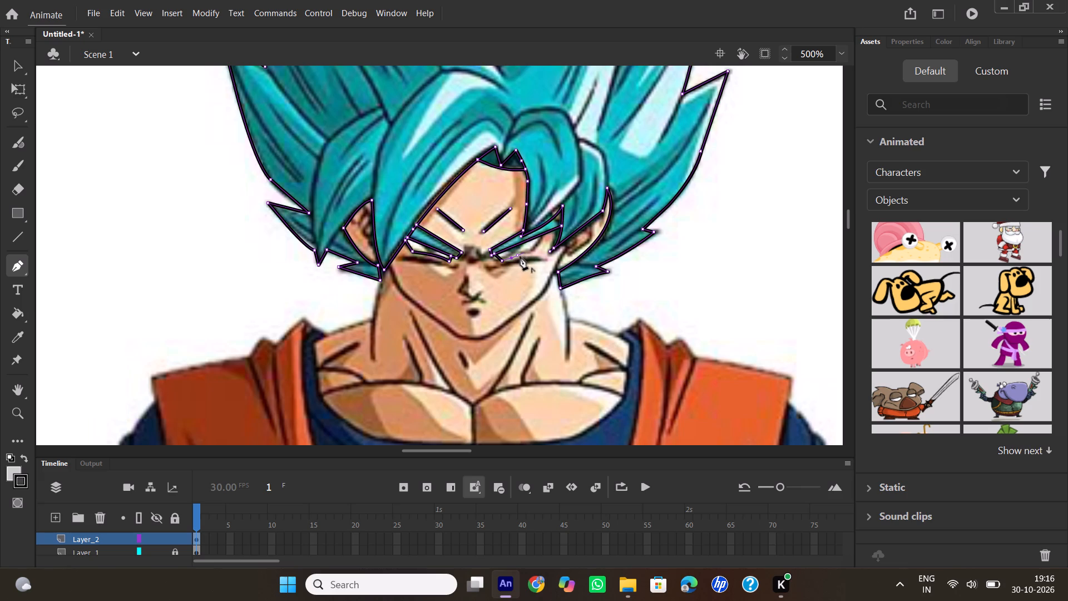
left_click(519, 257)
left_click_drag(531, 254, 539, 254)
left_click(533, 254)
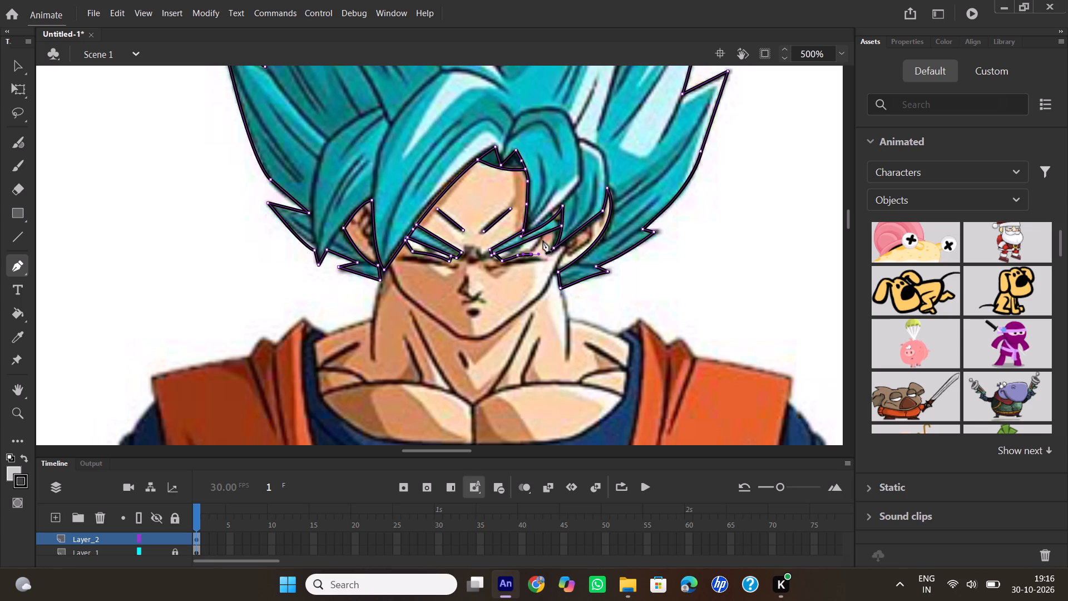
left_click(545, 234)
double_click(545, 234)
Trace the line beneath each eye as a separate curved stroke, first under the right-hand eye and then the left-hand one.
left_click(498, 270)
left_click_drag(546, 263, 547, 263)
left_click_drag(547, 263, 558, 265)
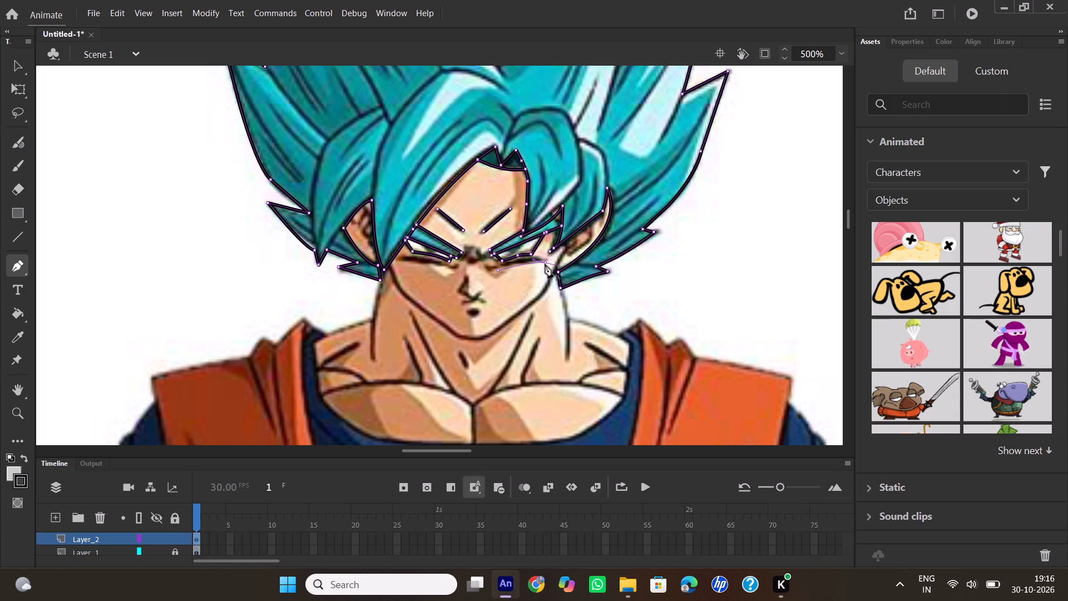
double_click(545, 264)
left_click(402, 262)
left_click_drag(446, 269, 475, 279)
double_click(447, 270)
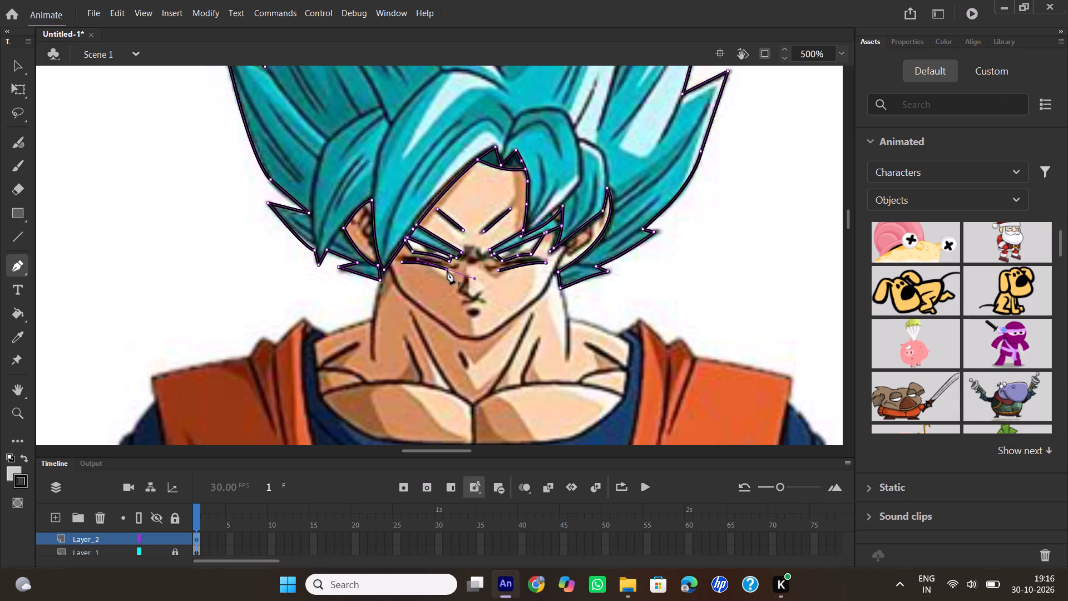
Trace the nose line from the bridge, curving out to the tip and back in to the base above the mouth.
left_click(467, 276)
left_click_drag(456, 285, 446, 287)
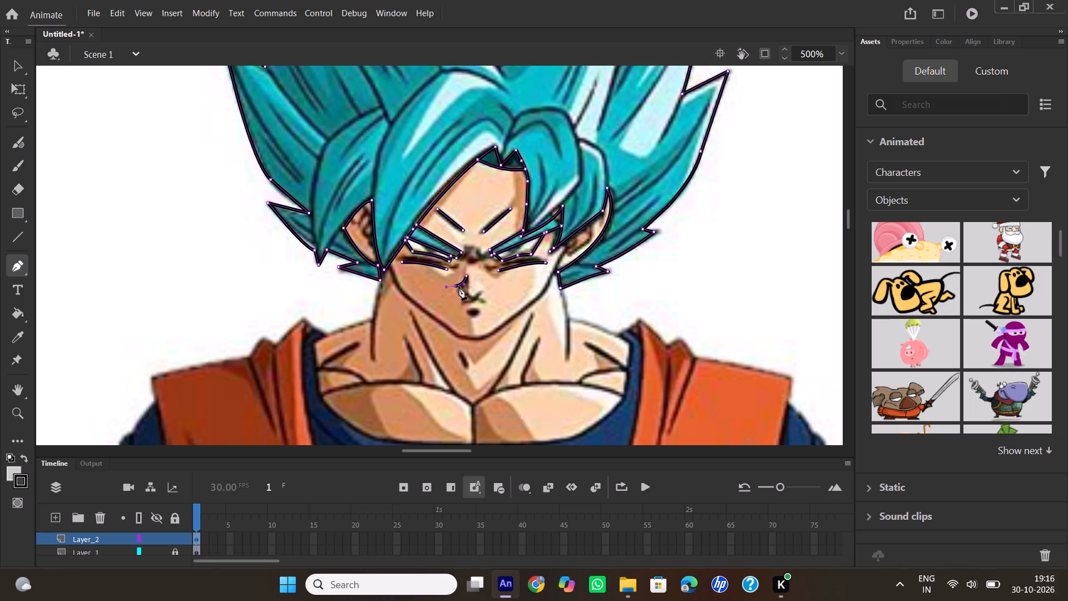
left_click(457, 287)
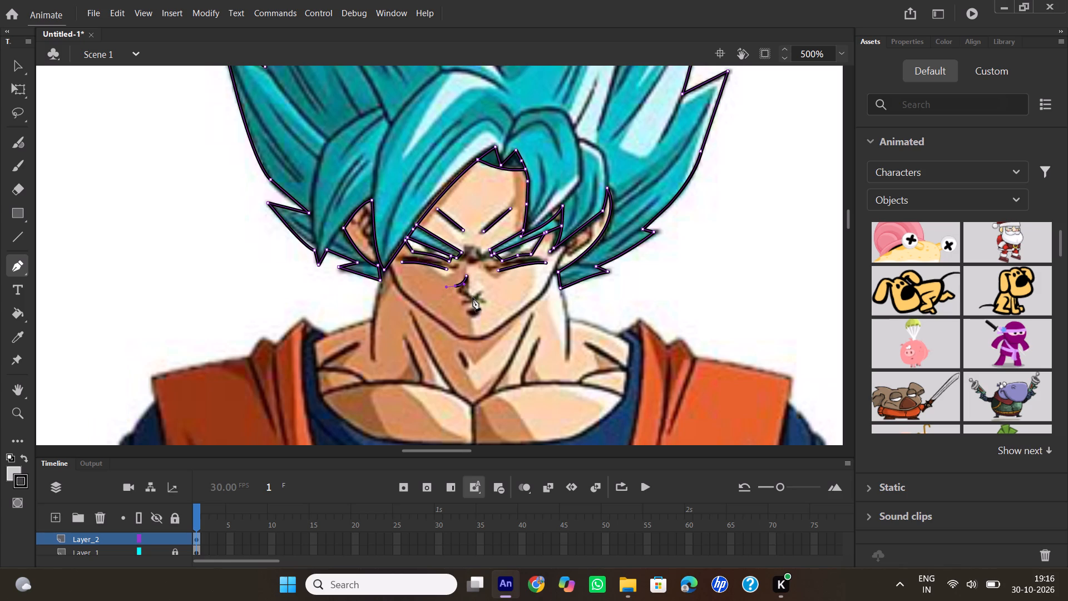
left_click(473, 298)
left_click(483, 289)
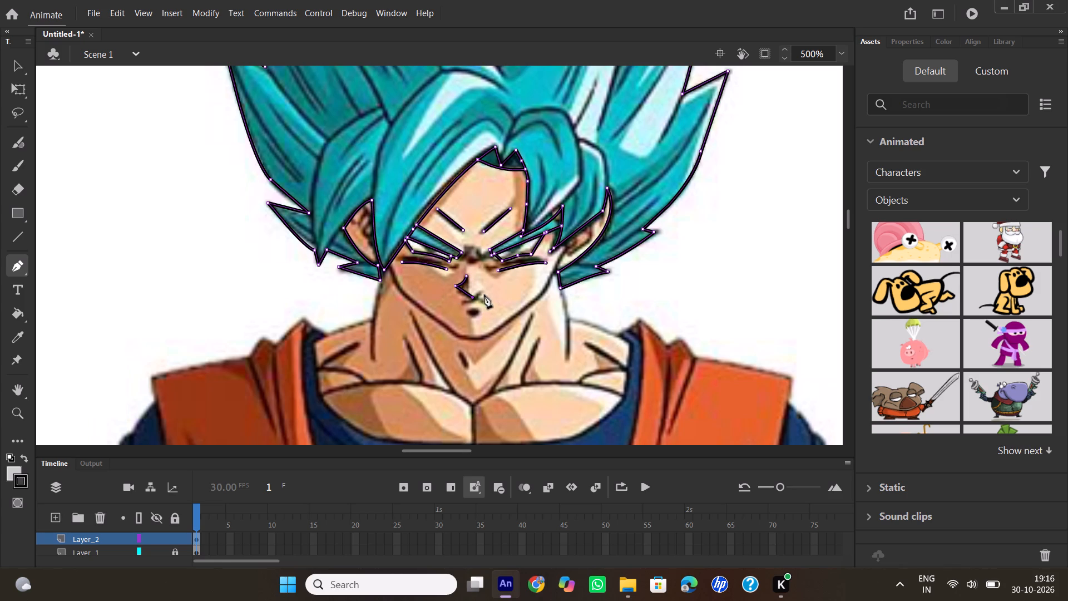
left_click(483, 288)
left_click(483, 288)
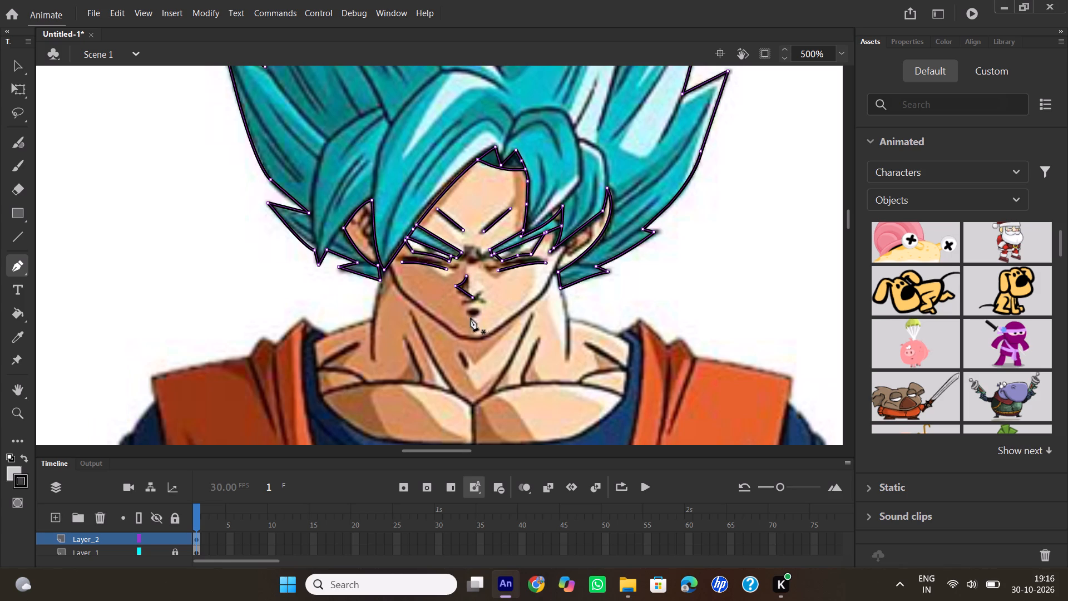
Trace the mouth as a single short arched stroke below the nose.
left_click(464, 309)
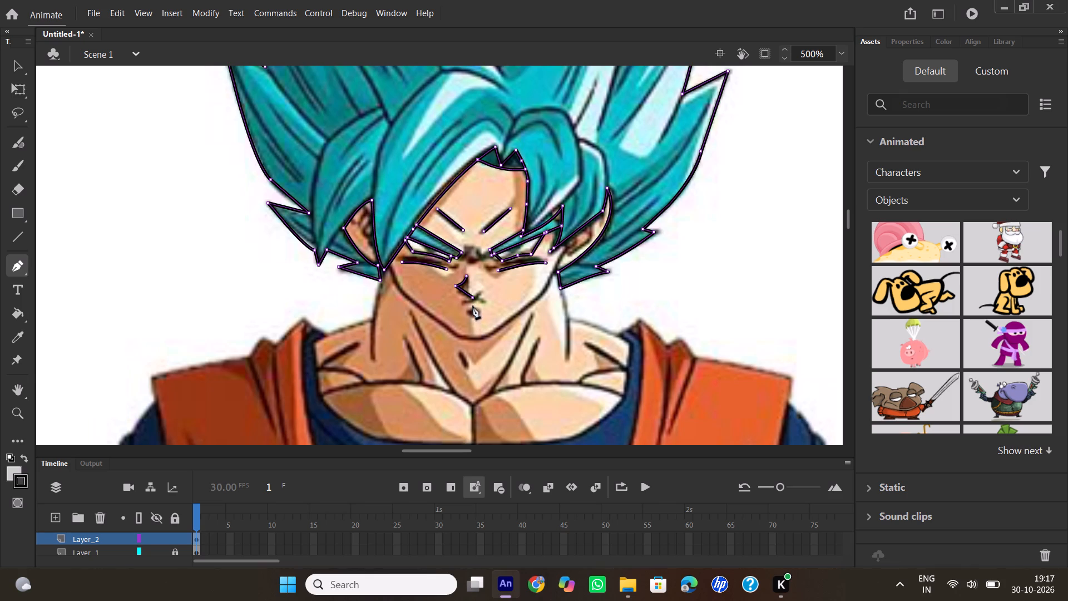
left_click_drag(484, 307, 501, 314)
double_click(486, 307)
Trace the jawline from the left-hand hair lock down around the curved chin and up to the right-hand ear.
left_click(391, 263)
left_click(398, 286)
left_click_drag(447, 326, 457, 337)
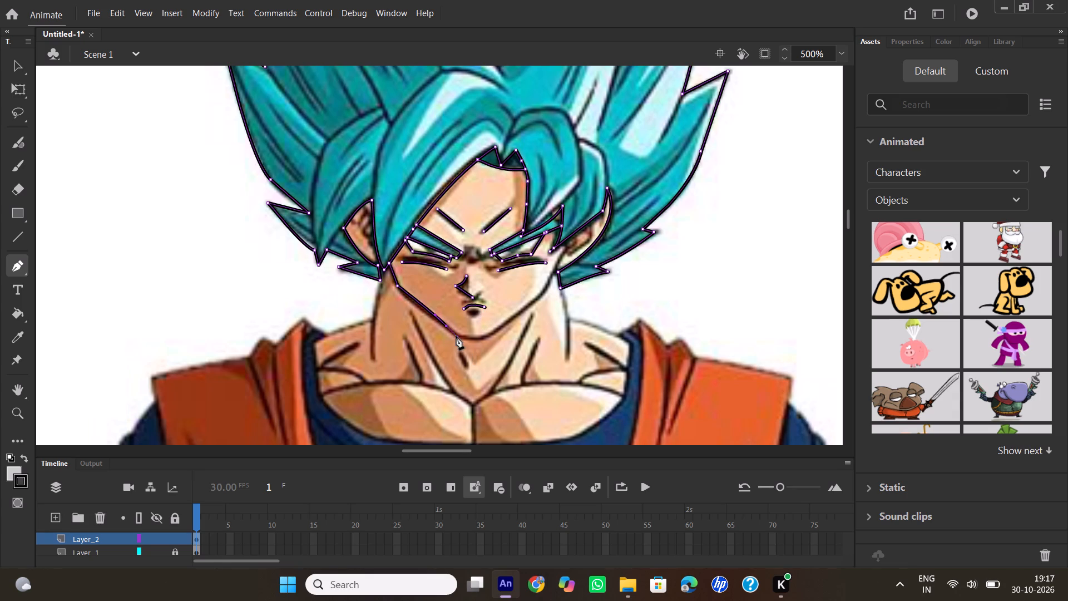
left_click(446, 328)
left_click_drag(494, 331, 524, 315)
left_click(494, 332)
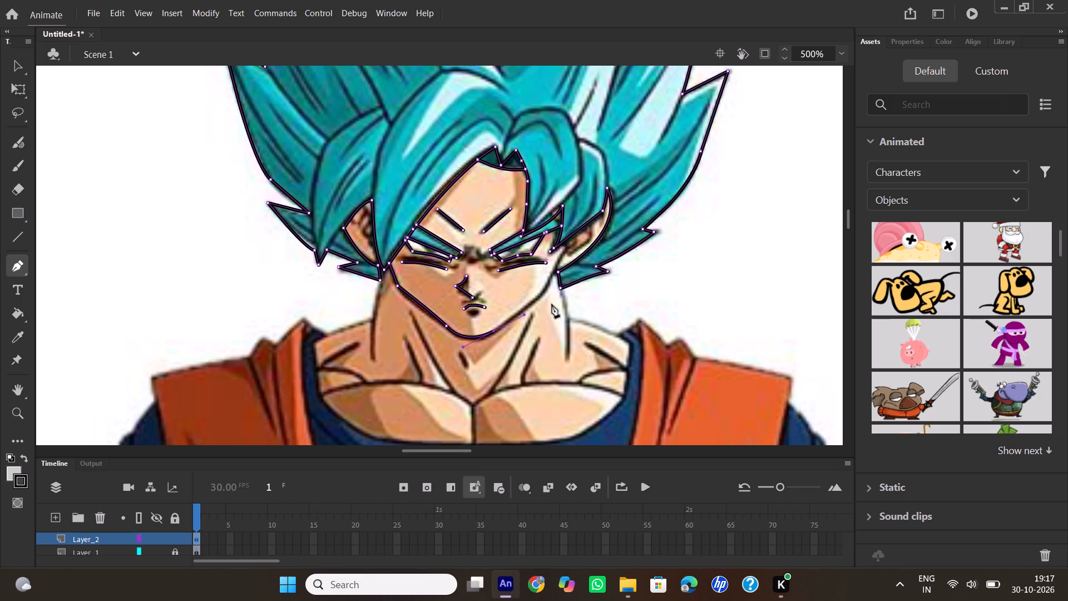
left_click(543, 295)
left_click(572, 238)
double_click(572, 238)
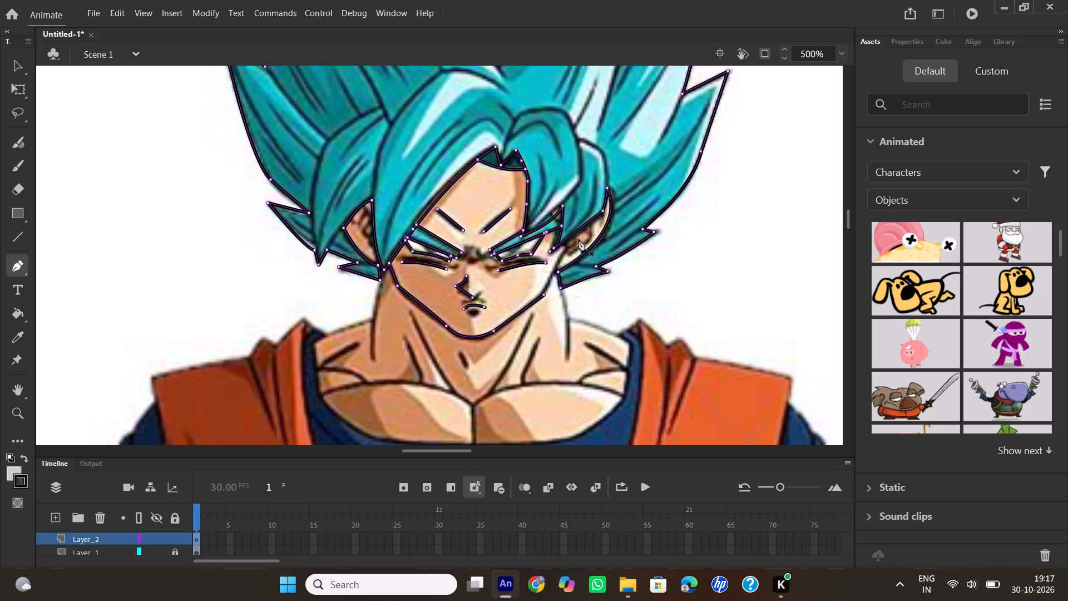
Trace the inner fold of each ear as a short curved stroke, first in the right-hand ear and then the left-hand one.
left_click(592, 221)
left_click_drag(572, 257, 556, 265)
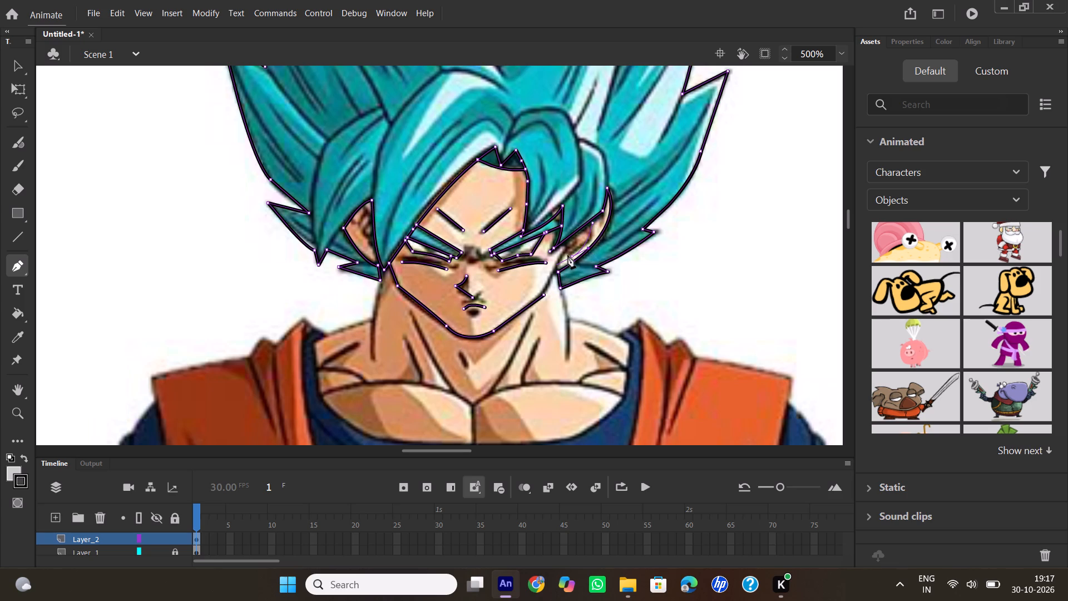
double_click(571, 255)
left_click(358, 220)
left_click_drag(374, 247, 385, 255)
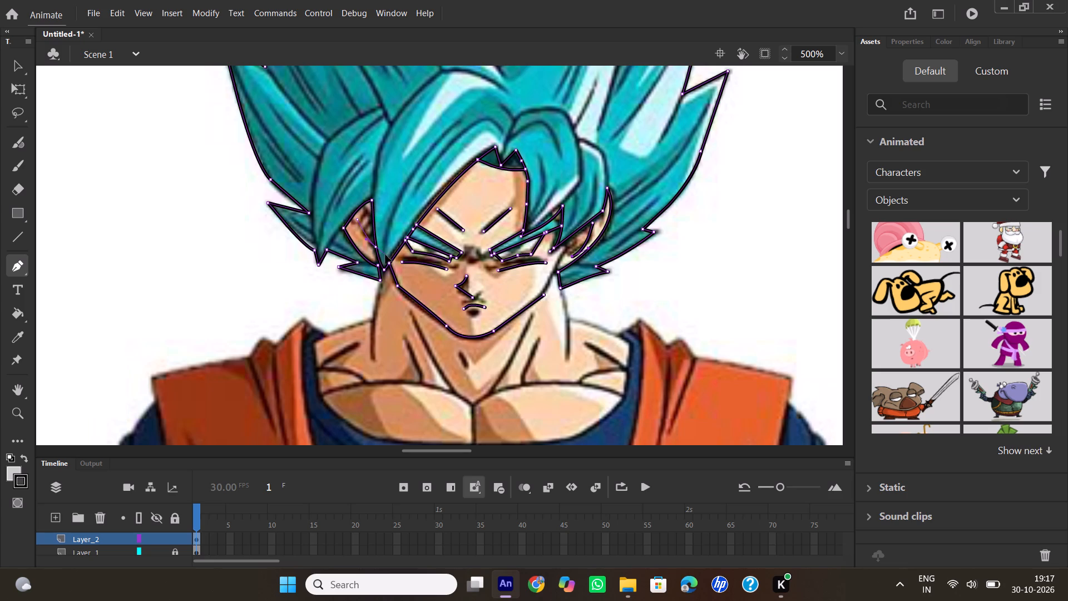
left_click_drag(385, 255, 389, 256)
double_click(377, 248)
Trace the hair parting line from the top of the fringe down to the notch between the small dark tufts above the forehead.
scroll(300, 185, "up", 1)
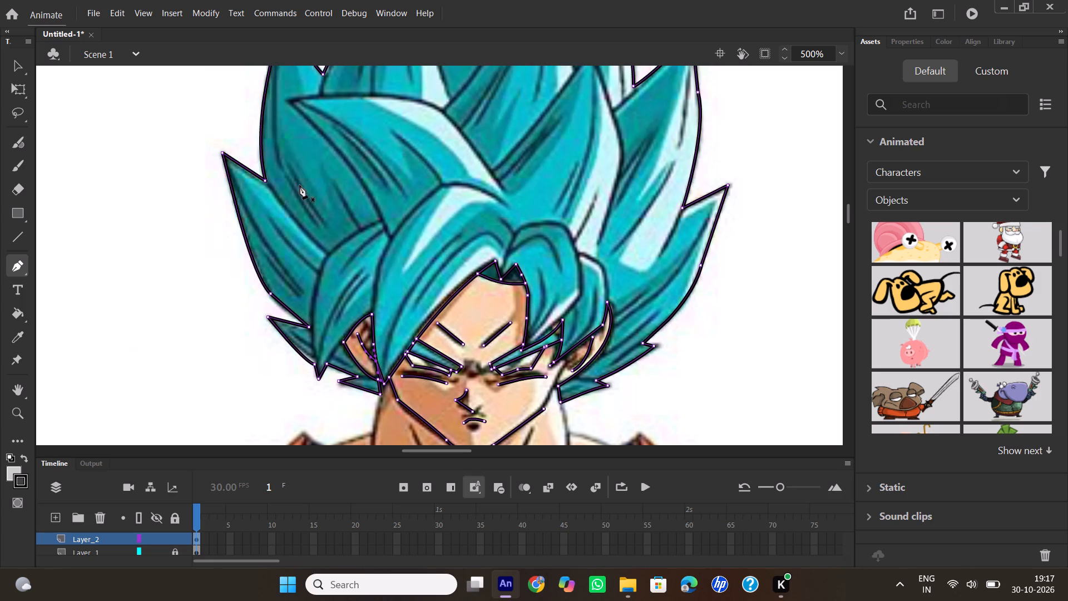
scroll(301, 185, "up", 1)
scroll(301, 184, "down", 1)
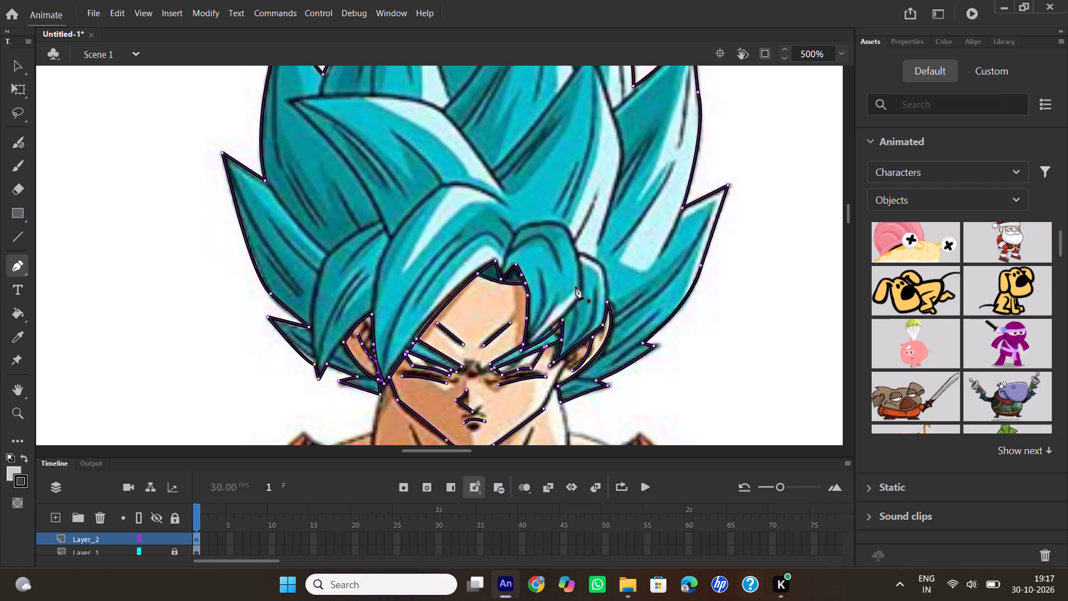
left_click(515, 230)
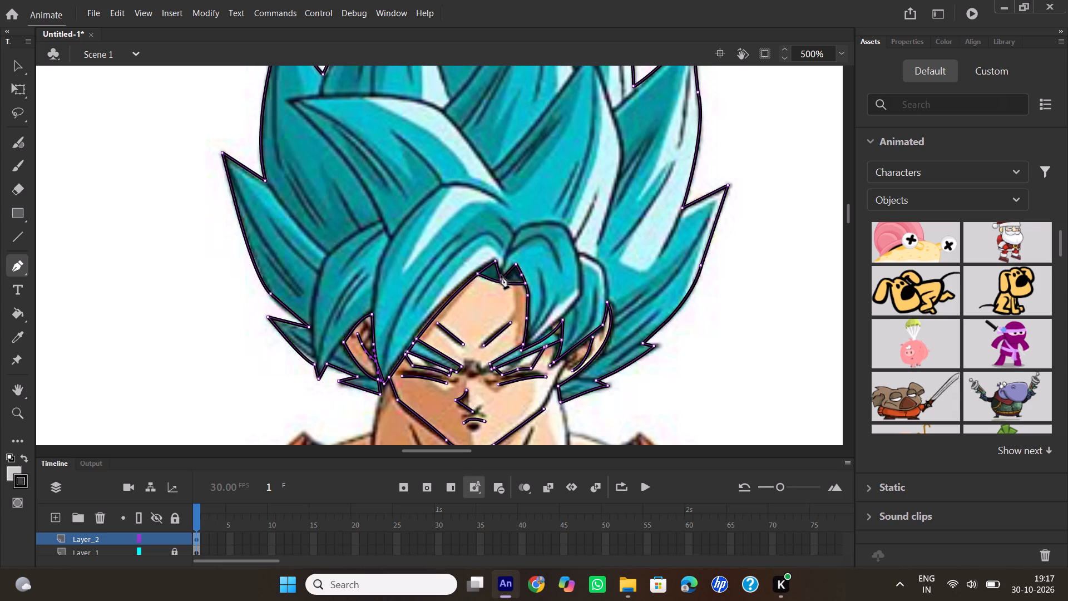
left_click(501, 276)
double_click(501, 276)
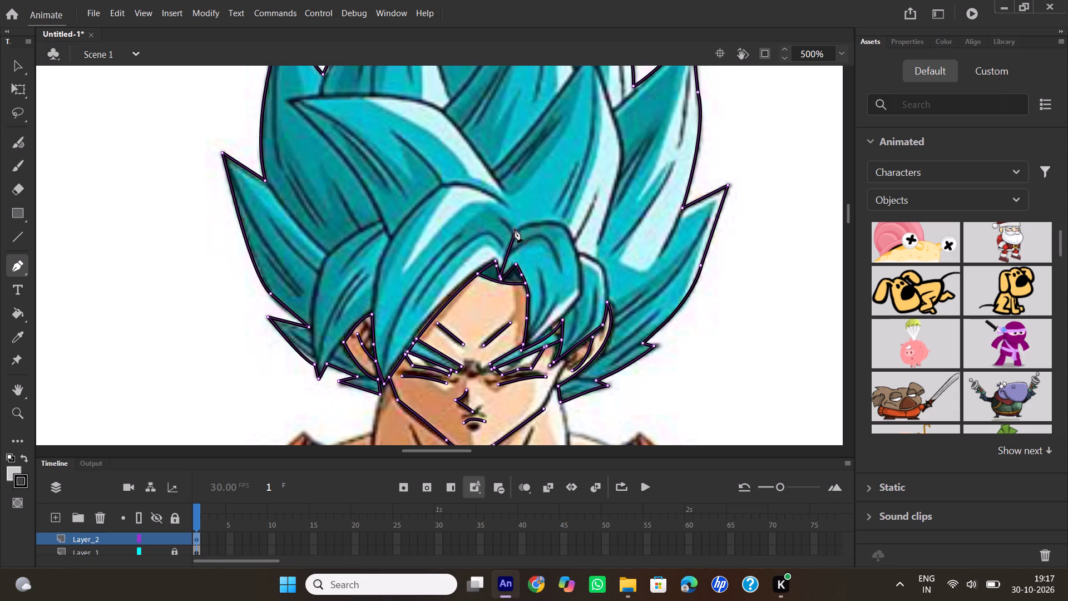
Trace the right-hand fringe lock's outer edge from the parting over its top and down to the hair tip above the right-hand eye.
left_click(515, 228)
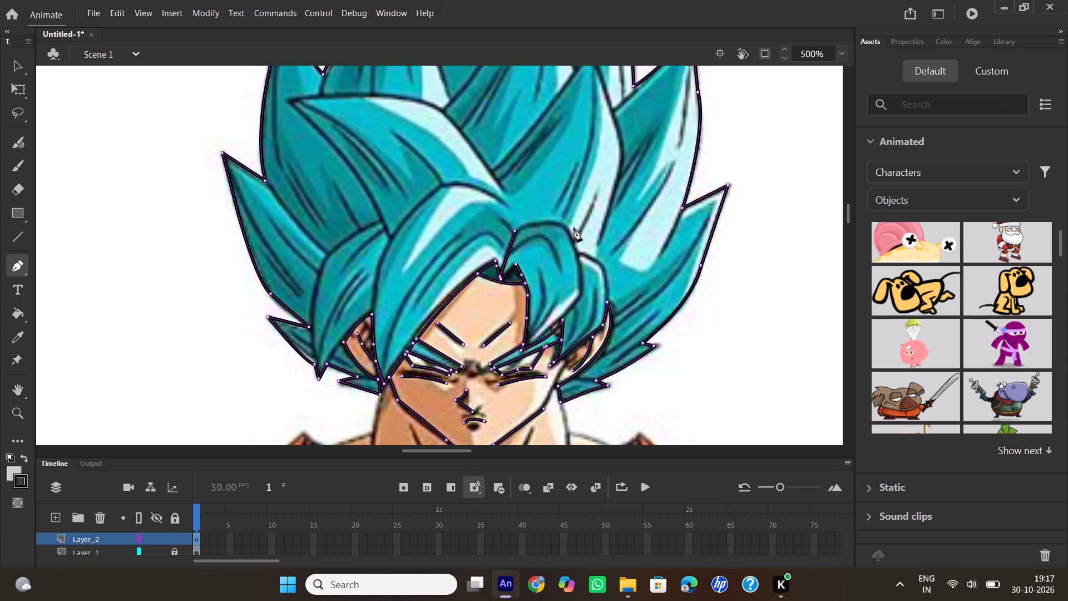
left_click_drag(567, 225, 578, 237)
left_click(568, 225)
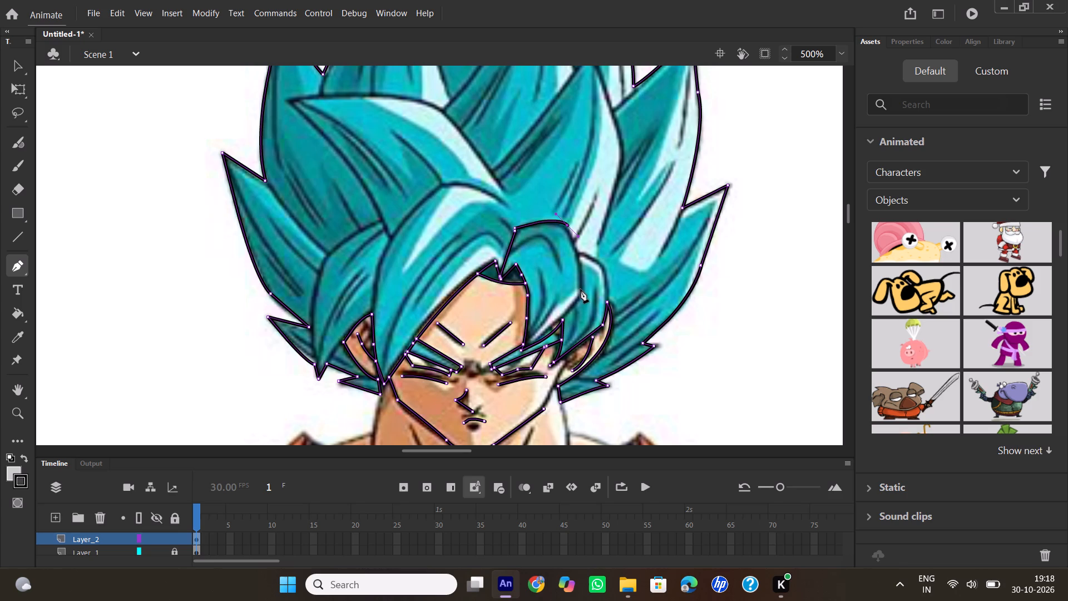
left_click_drag(581, 289, 570, 308)
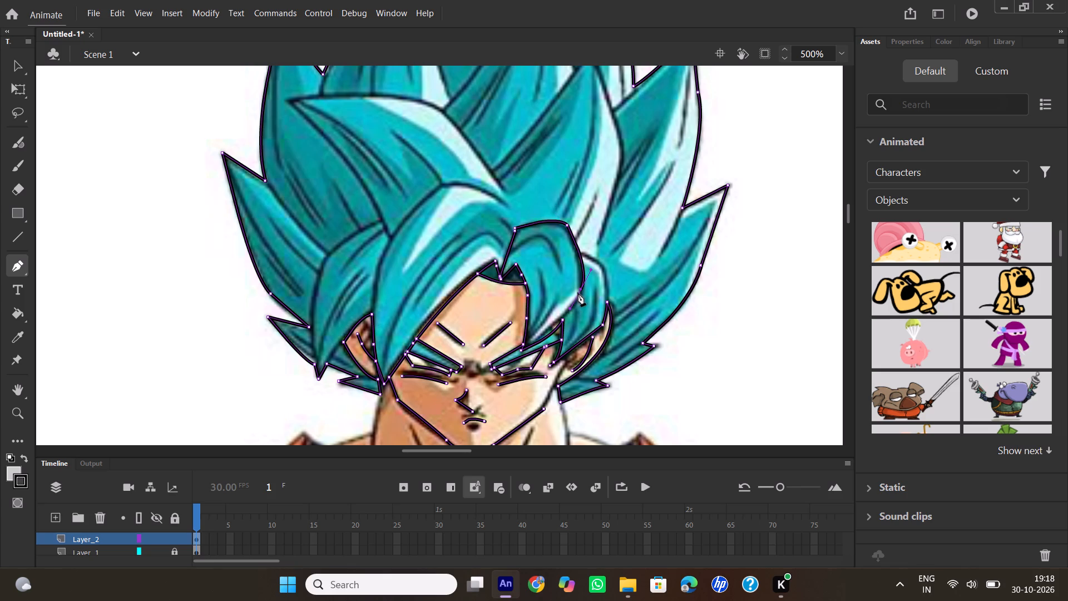
left_click(580, 291)
left_click_drag(562, 319, 553, 331)
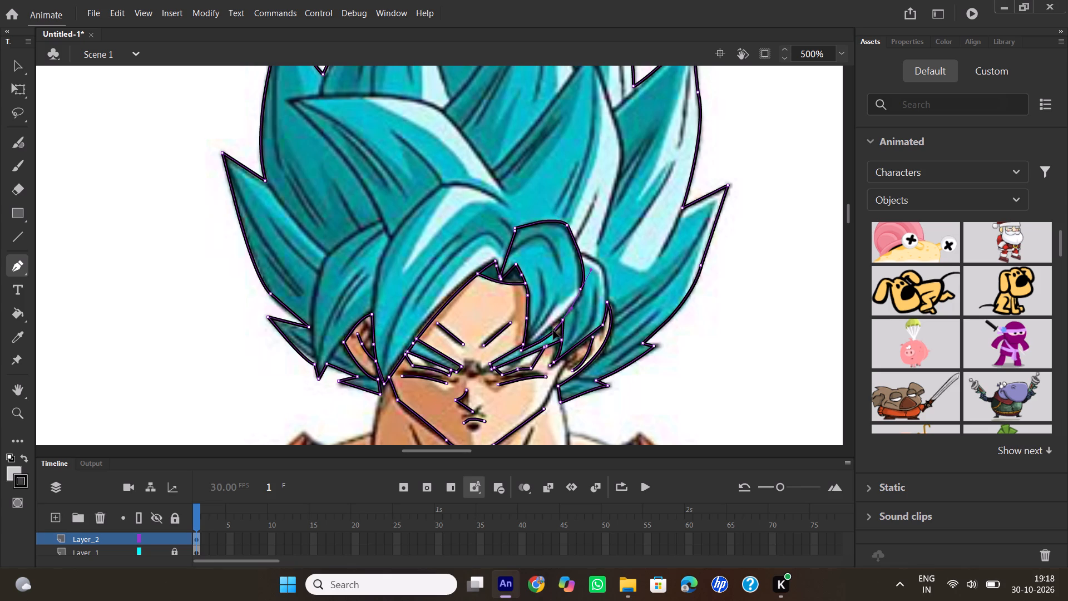
left_click_drag(553, 331, 553, 331)
double_click(562, 321)
Trace two strand lines inside the right-hand fringe lock: an arch beneath its top edge and a long curve down to its tip.
left_click(562, 269)
left_click_drag(506, 258, 498, 265)
left_click_drag(498, 265, 459, 305)
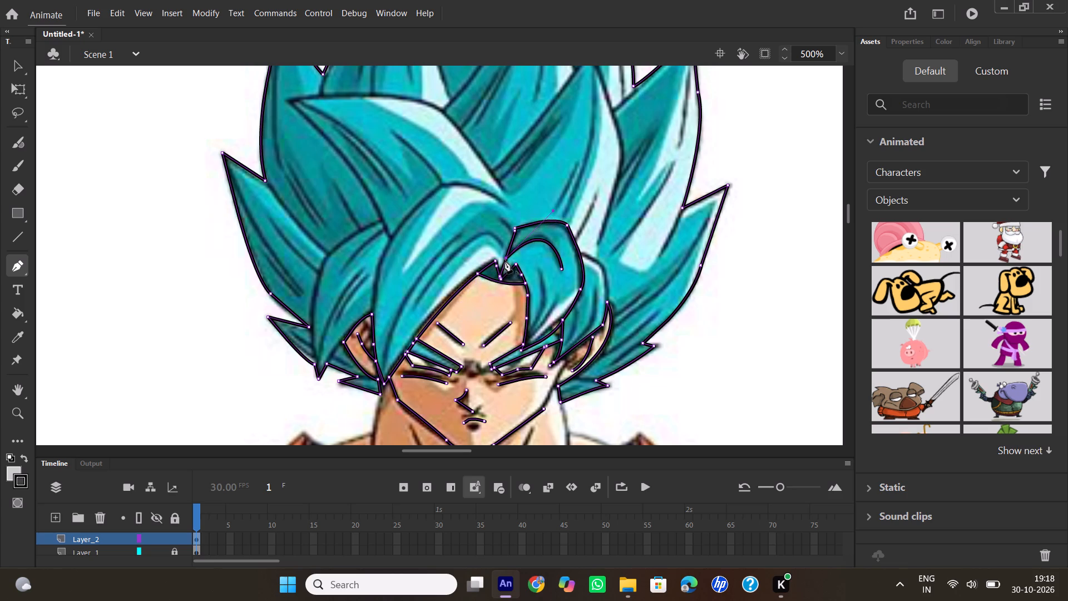
double_click(505, 260)
left_click(541, 270)
left_click_drag(525, 342, 498, 368)
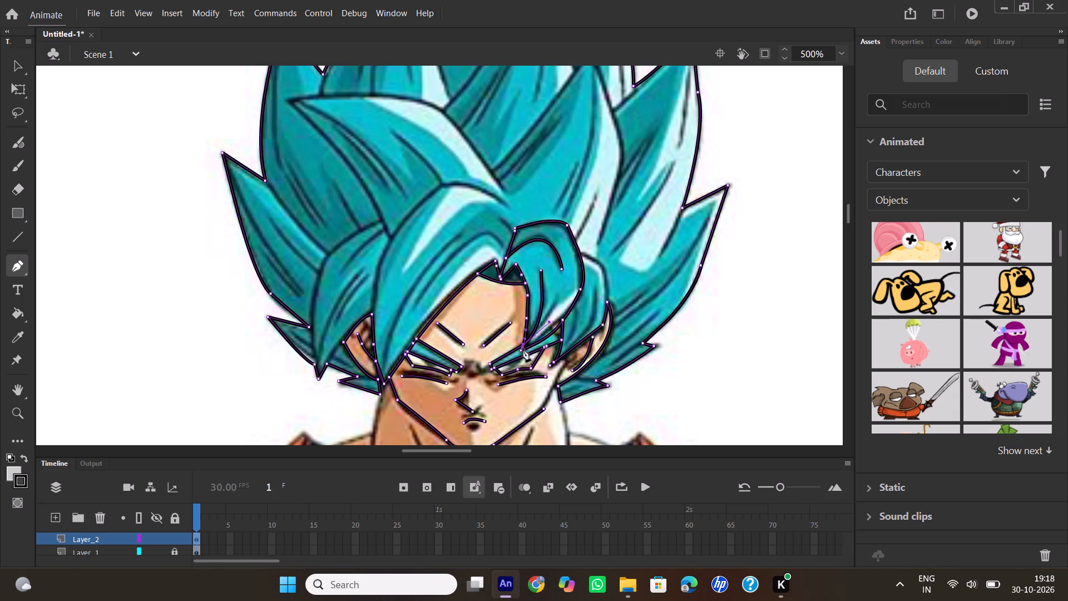
left_click(520, 347)
double_click(522, 344)
Trace another curved strand line inside the right-hand fringe lock, from its middle down towards the tip above the eye.
left_click(562, 287)
key("ctrl+z")
left_click(23, 65)
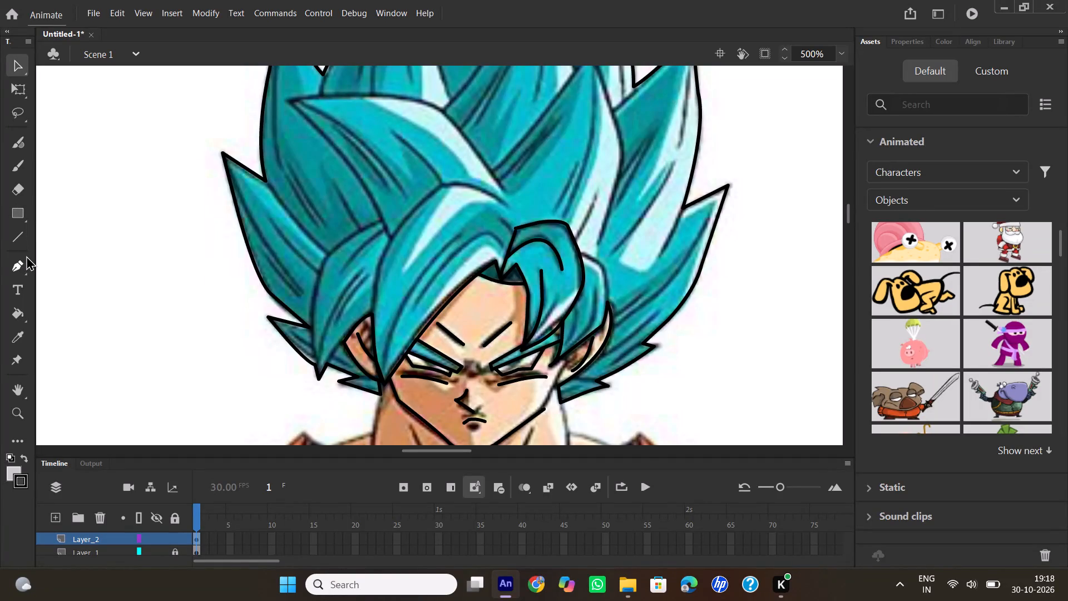
left_click(26, 256)
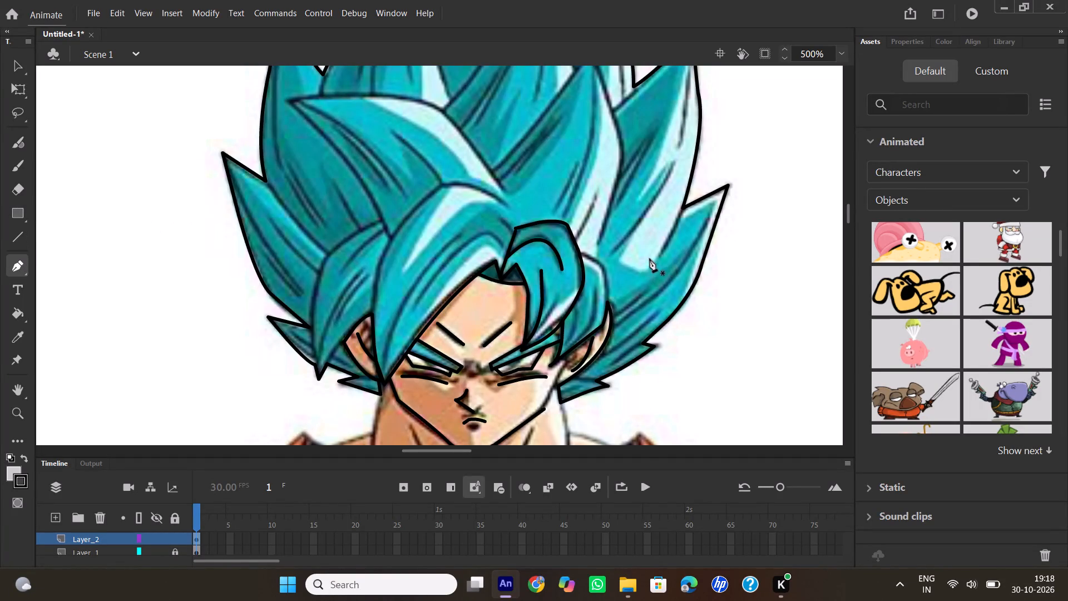
left_click(560, 289)
left_click_drag(533, 336, 526, 351)
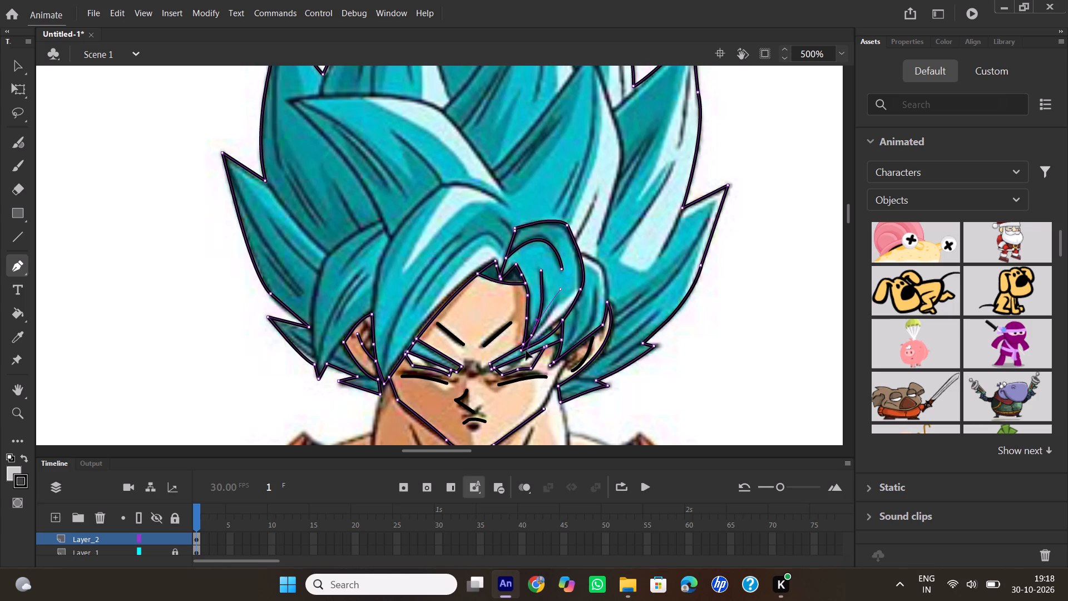
left_click_drag(526, 351, 521, 346)
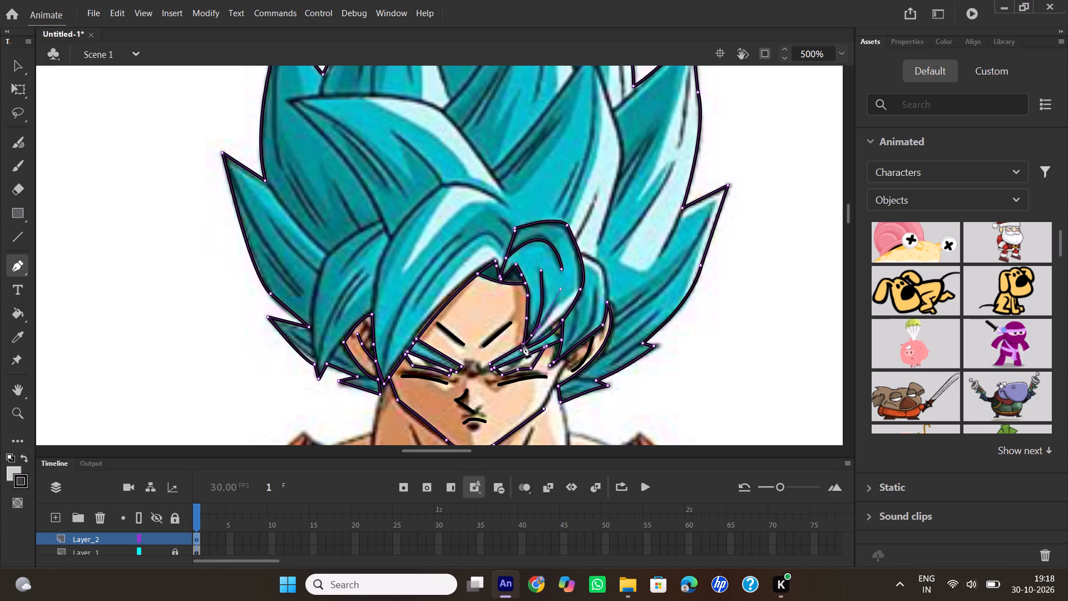
double_click(525, 340)
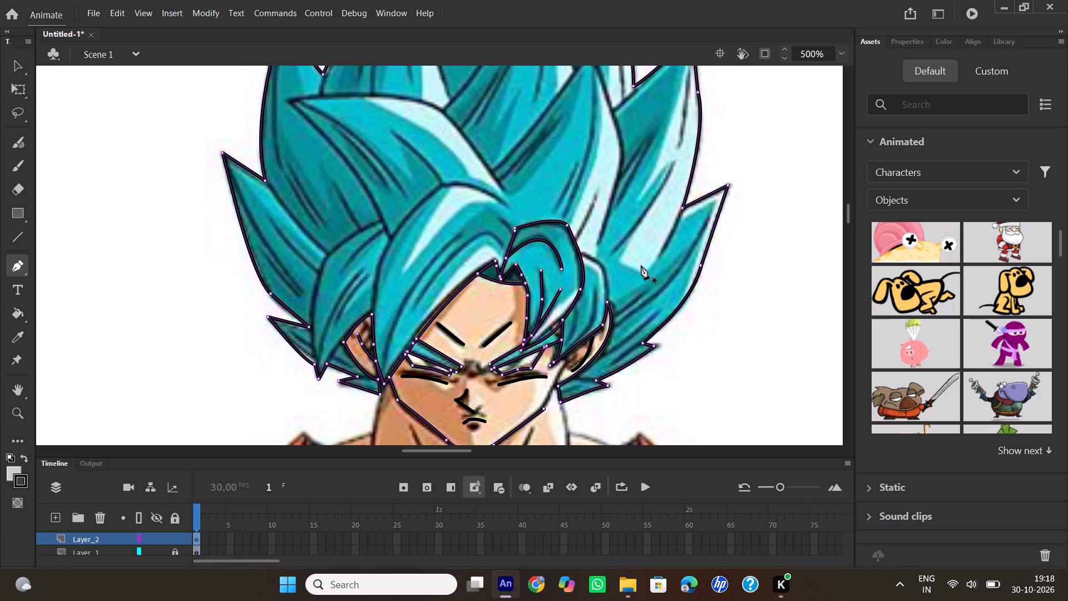
Trace the outer edge of the narrow hair lock behind the right-hand fringe, curving down to the top of the right-hand ear.
left_click(581, 258)
left_click_drag(601, 326, 589, 393)
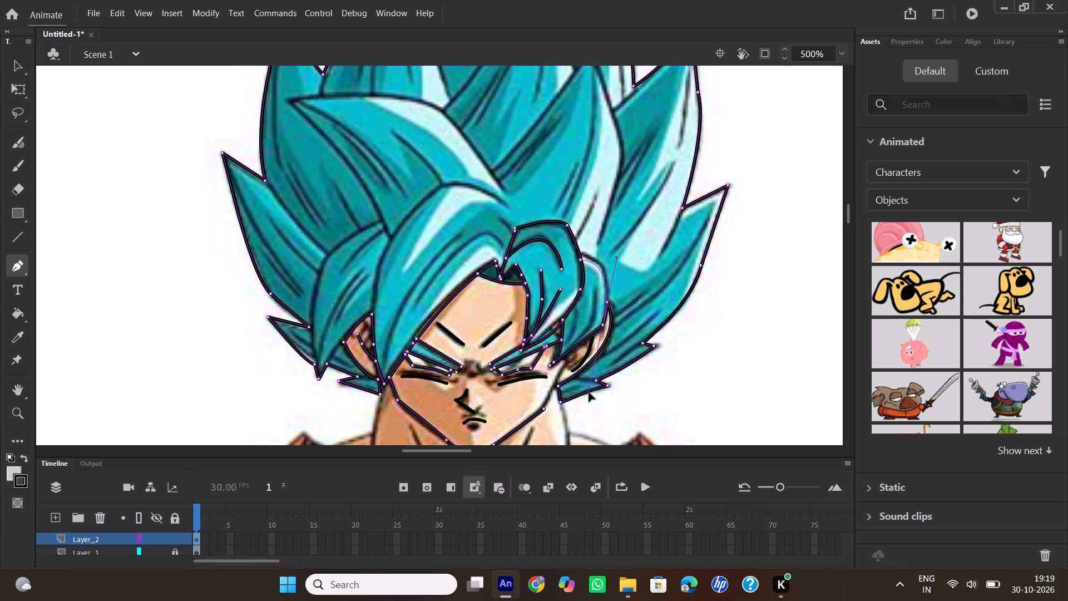
left_click_drag(589, 393, 591, 397)
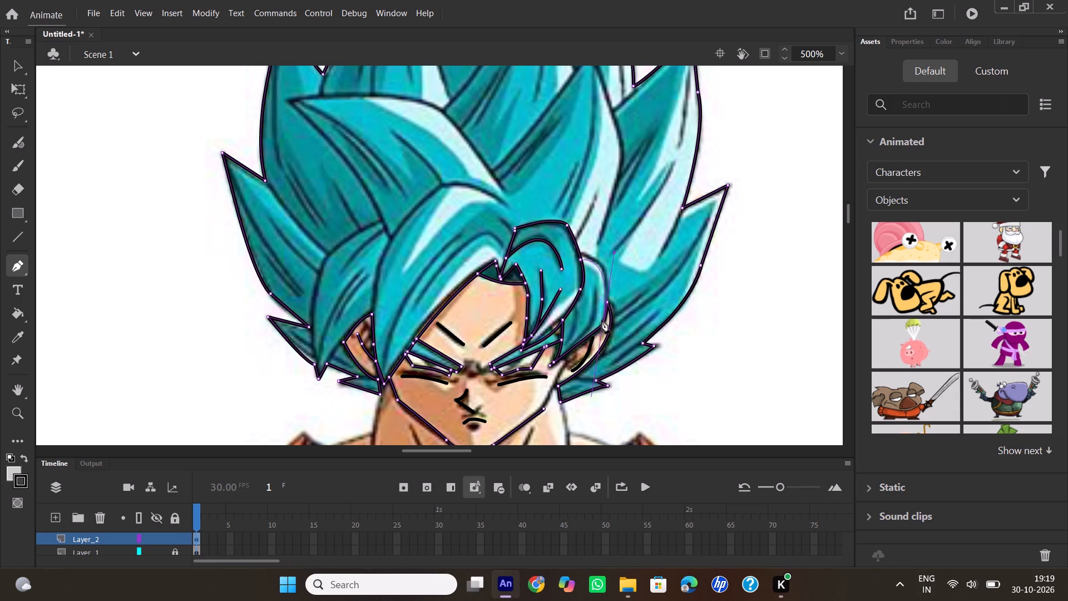
double_click(605, 324)
Trace a short curved detail stroke inside the small hair spike below the right-hand ear.
left_click(579, 381)
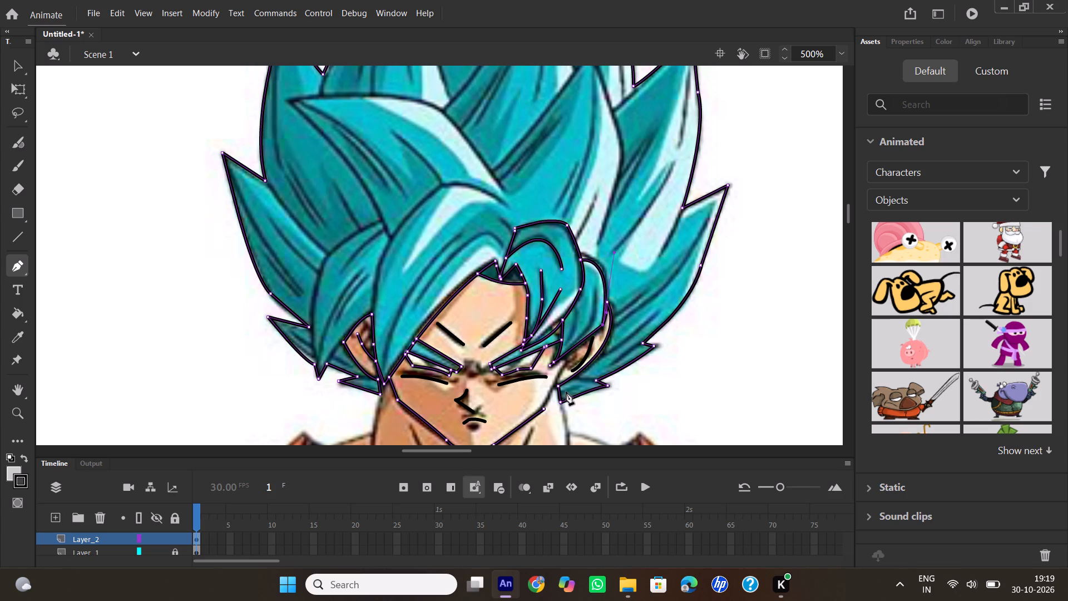
left_click_drag(563, 392, 564, 402)
double_click(565, 394)
Trace a long curved strand line inside the lower right-hand outer spike, from near its tip down to the top of the right-hand ear.
left_click(709, 211)
left_click_drag(612, 323, 557, 343)
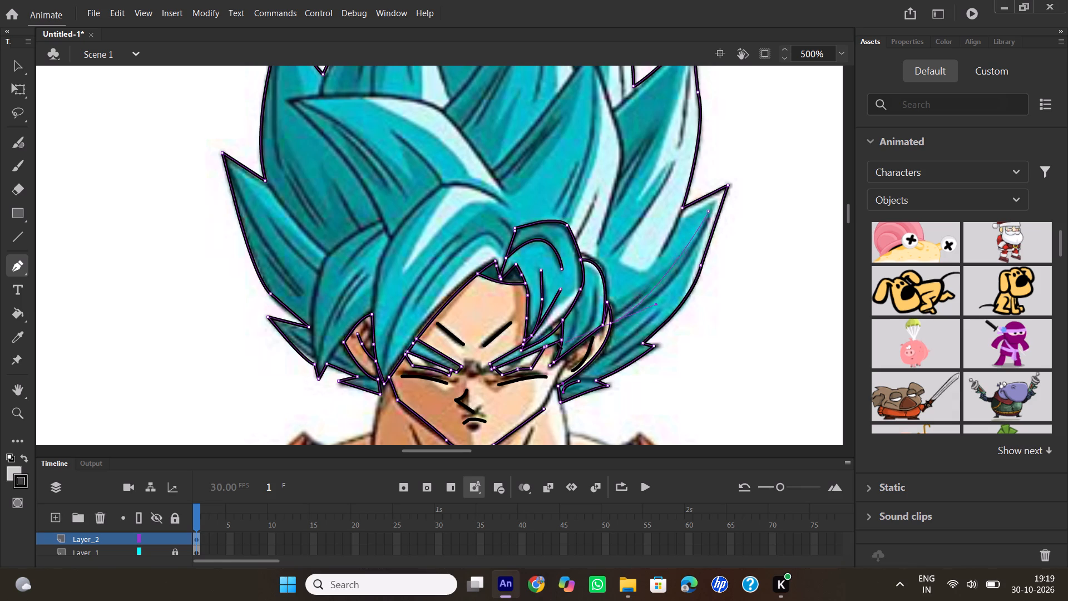
left_click_drag(557, 343, 544, 350)
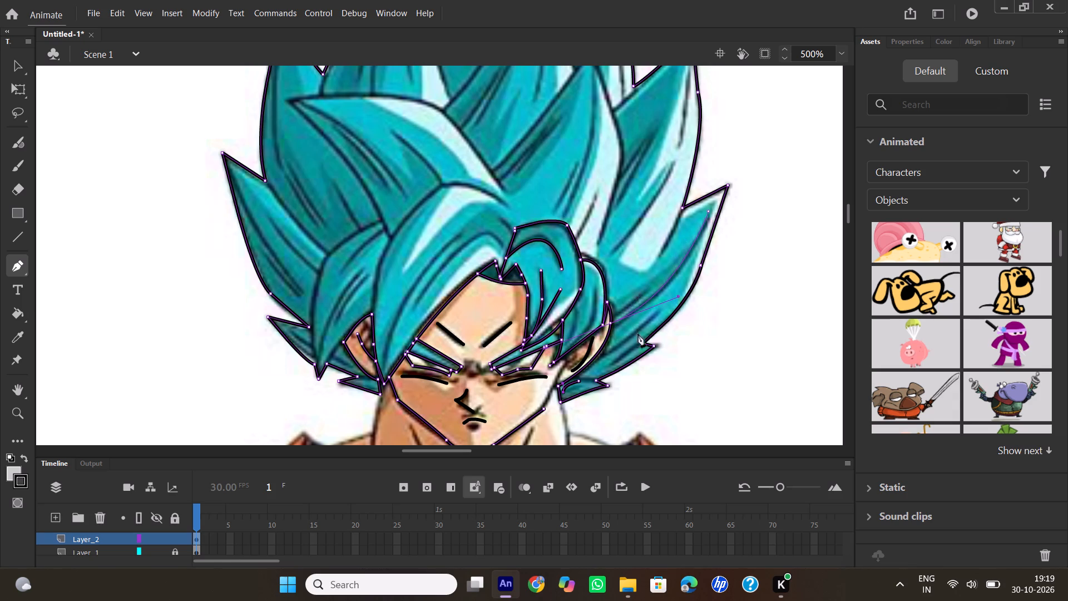
double_click(611, 322)
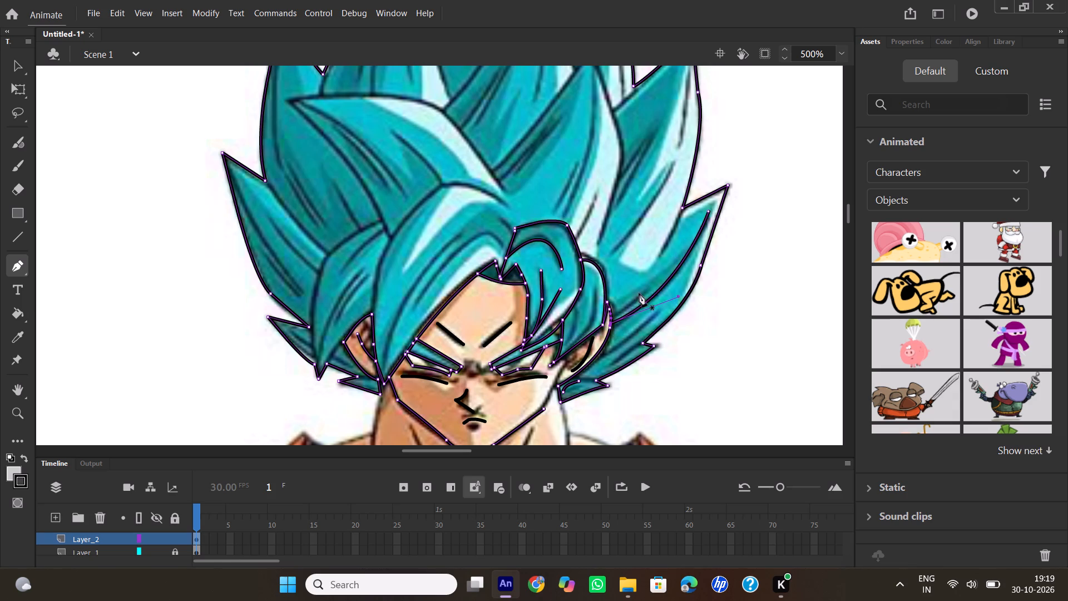
Trace three shorter curved strand lines in the lower part of that outer spike, fanning out from the right-hand ear towards its outer edge.
left_click(647, 281)
left_click_drag(612, 313, 590, 319)
double_click(614, 314)
left_click(661, 308)
left_click_drag(599, 353, 578, 361)
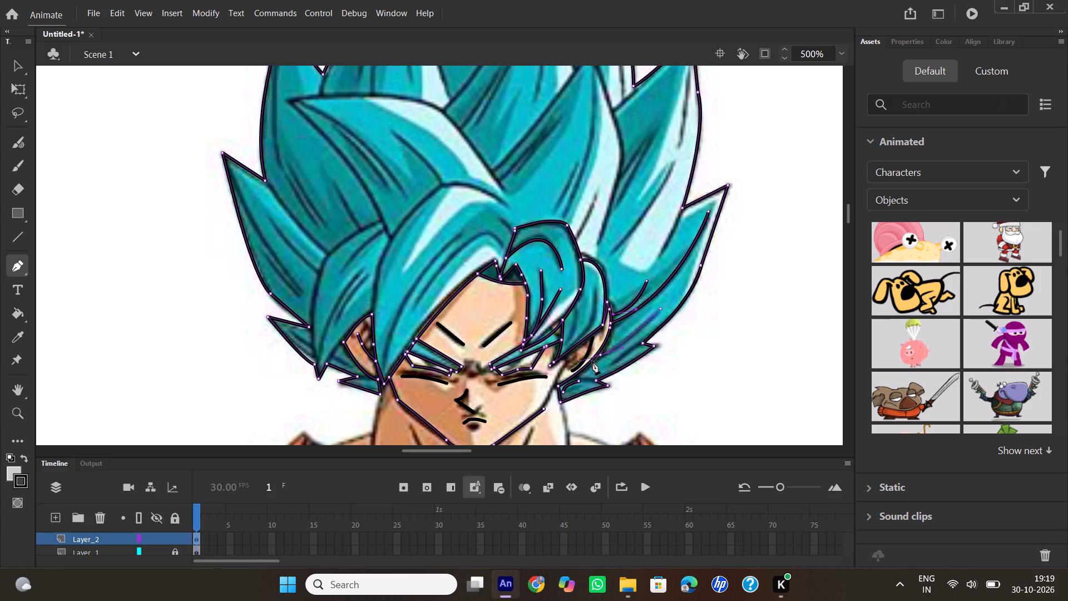
double_click(599, 354)
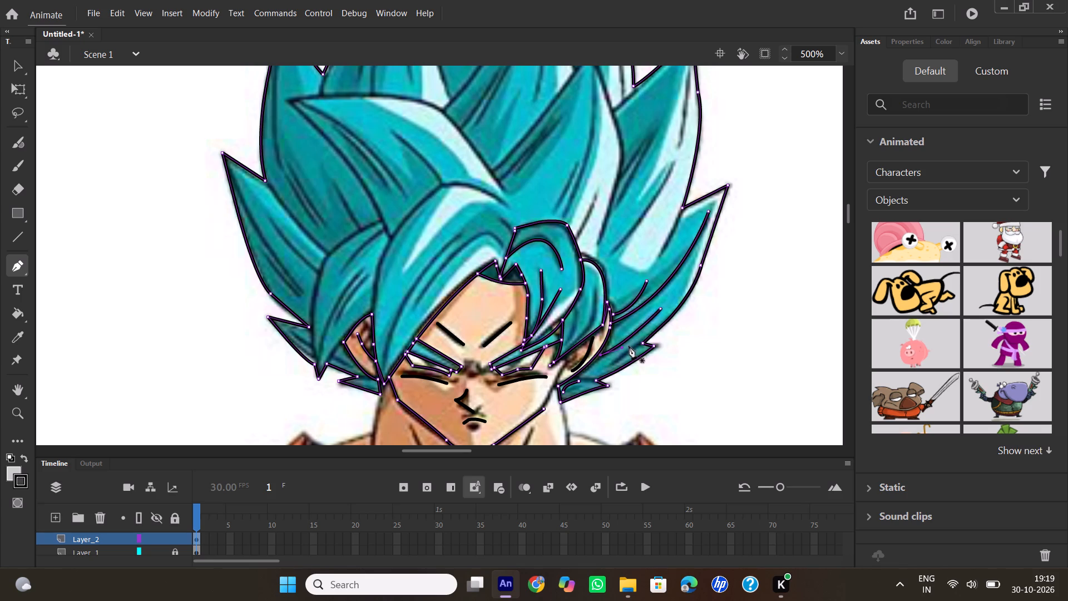
left_click(609, 359)
left_click_drag(649, 338, 660, 329)
left_click_drag(660, 329, 663, 329)
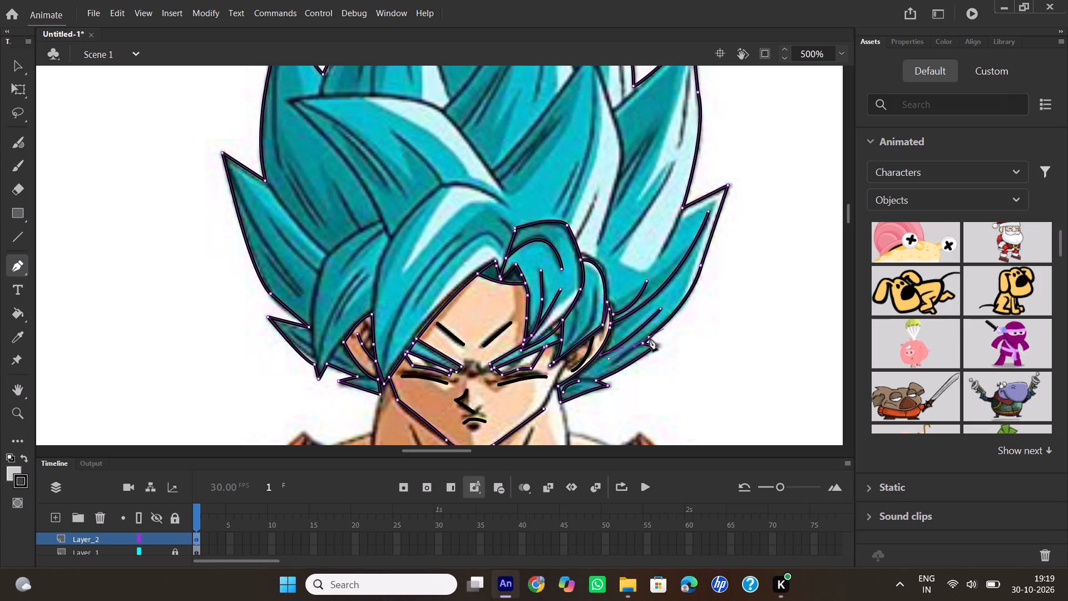
double_click(648, 338)
Trace two strand lines in the upper right-hand outer spike: a long curve along the highlight and one descending from the tip.
left_click(678, 162)
left_click_drag(610, 253, 584, 269)
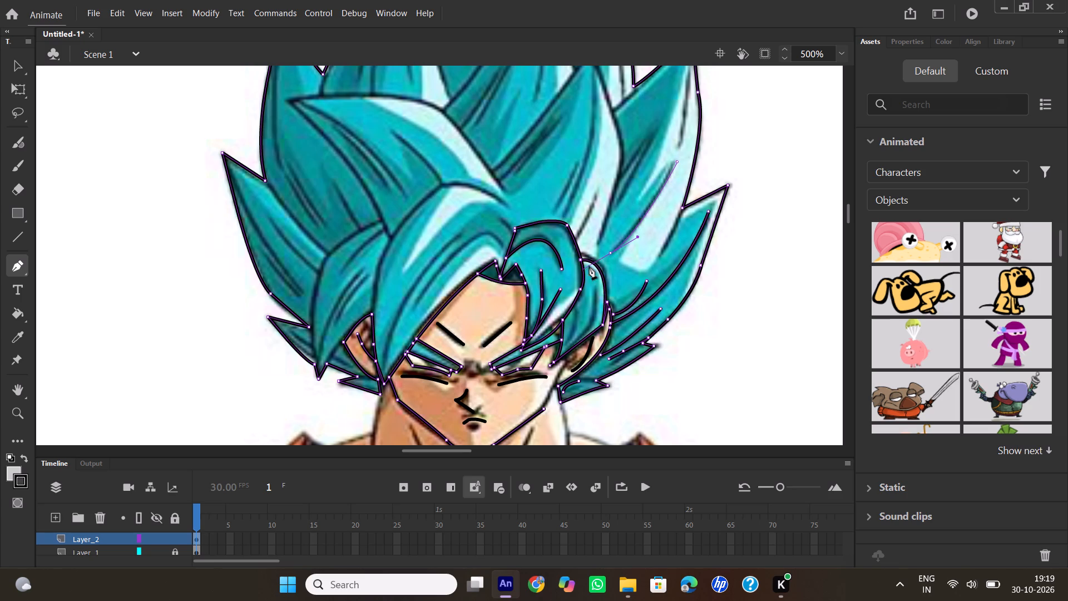
double_click(610, 251)
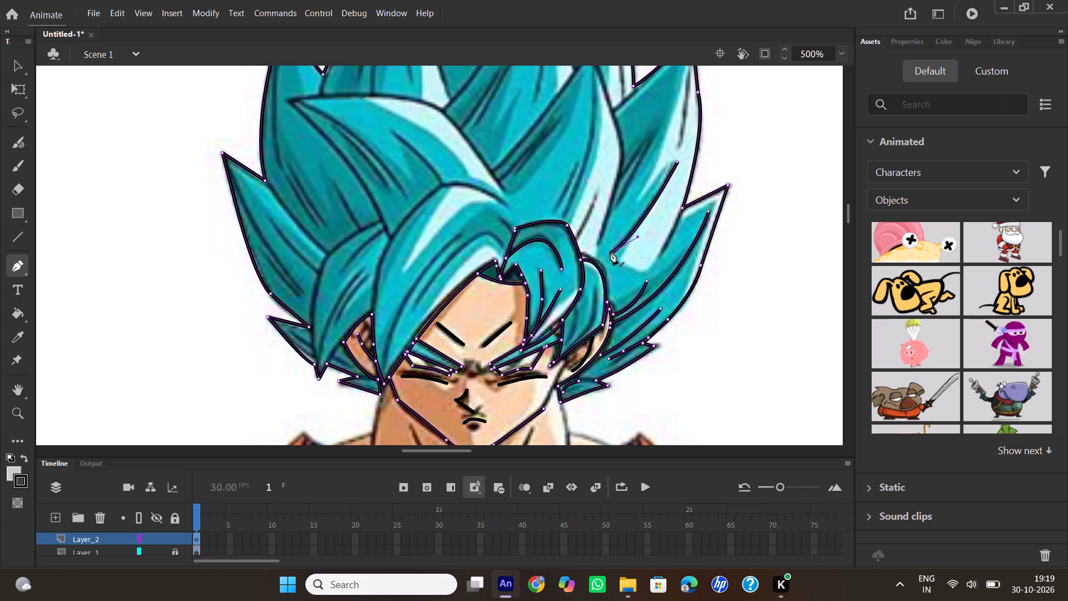
scroll(635, 225, "up", 1)
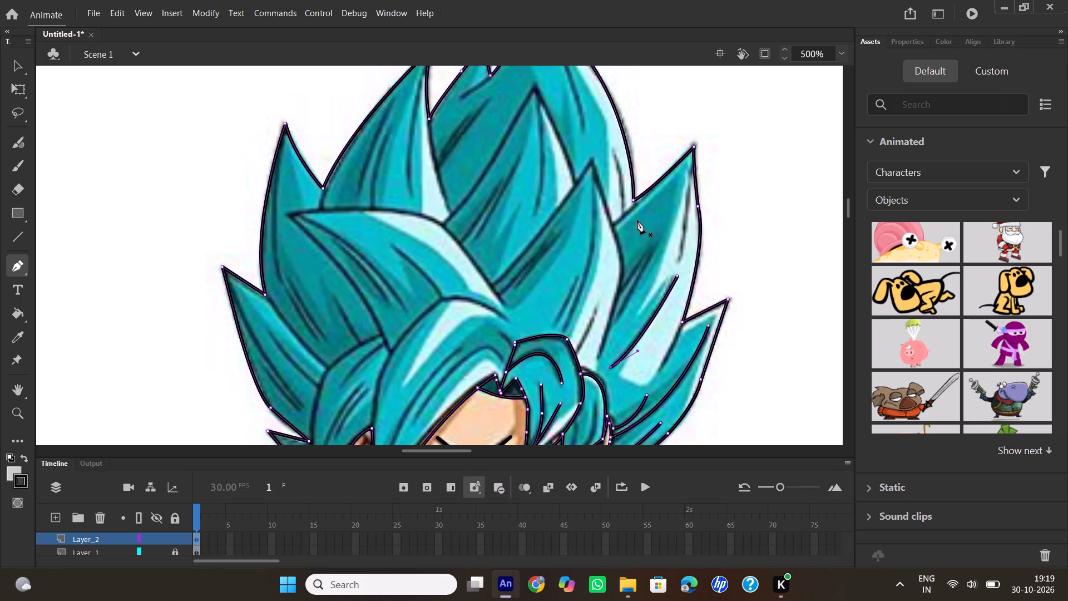
left_click(679, 258)
left_click_drag(695, 165, 694, 161)
left_click_drag(694, 161, 694, 137)
double_click(695, 147)
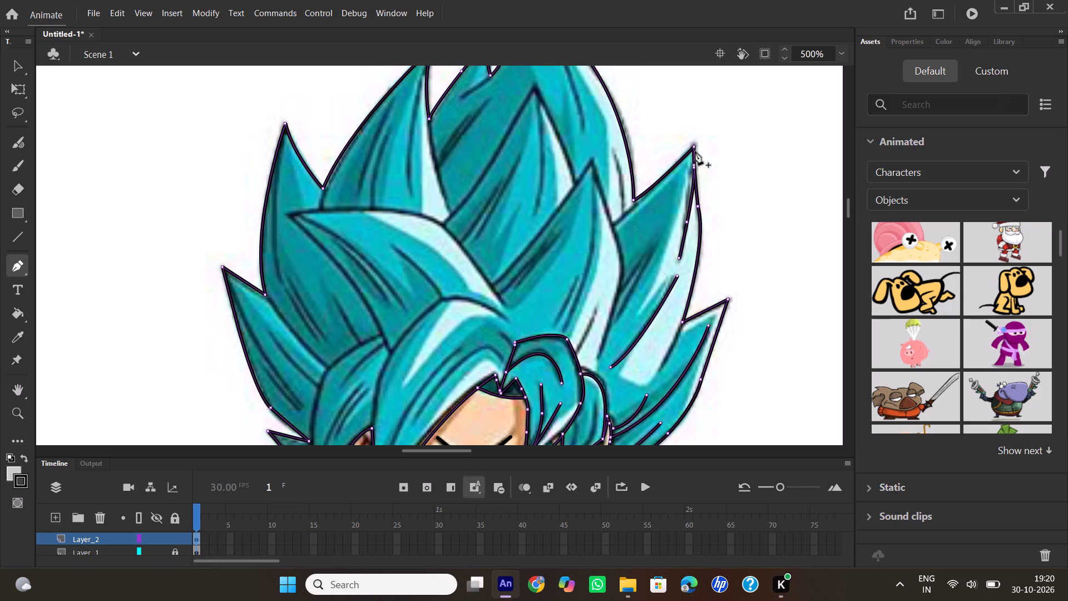
Trace two short, parallel diagonal strand lines in the dark area of the upper right-hand outer spike.
scroll(730, 173, "down", 1)
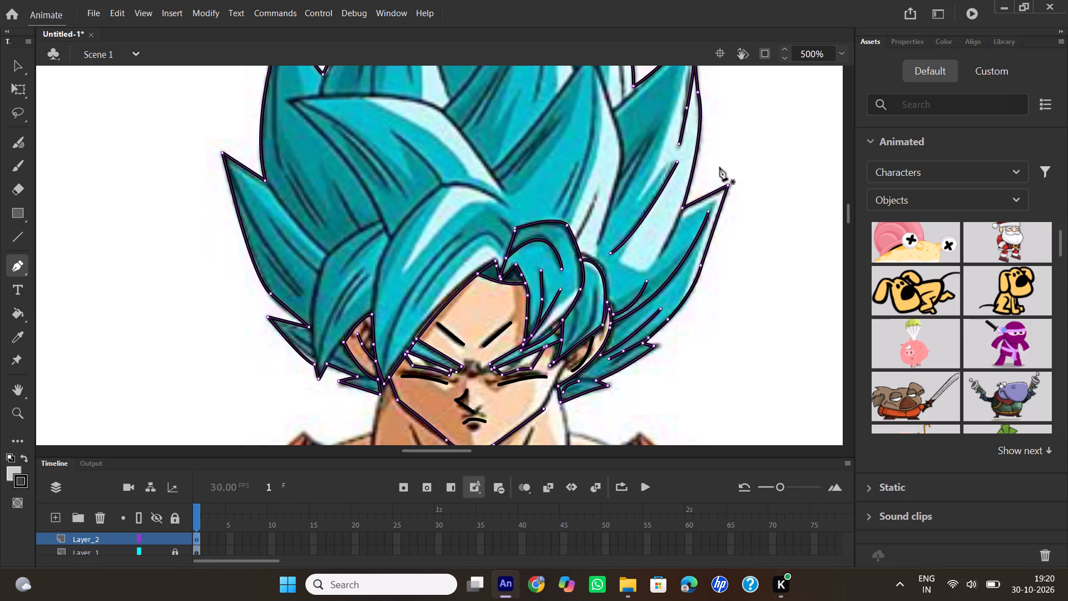
left_click(659, 130)
left_click_drag(619, 201, 606, 216)
double_click(619, 200)
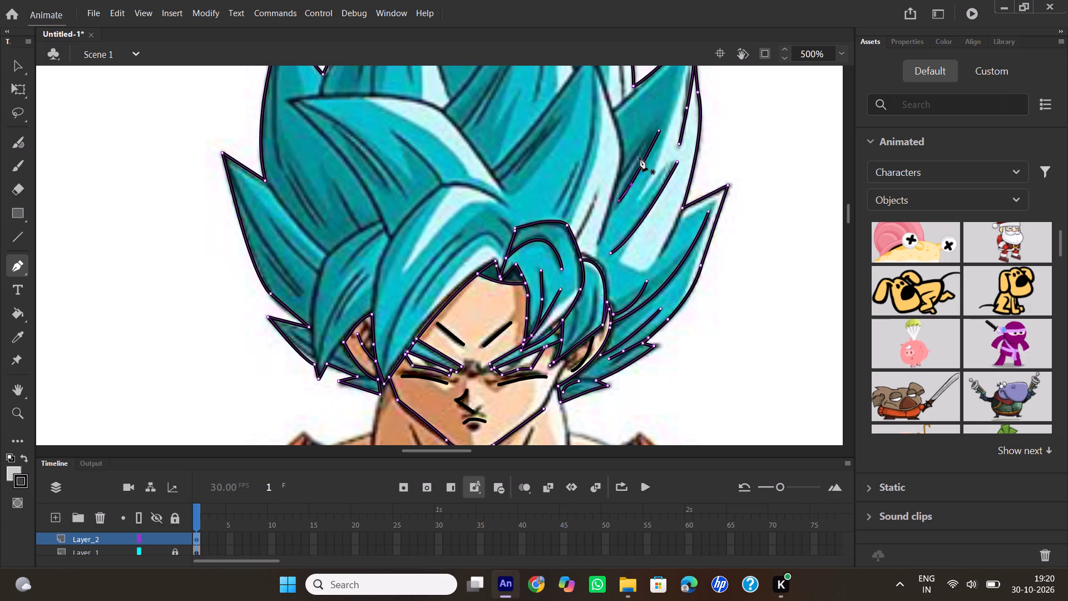
left_click(643, 135)
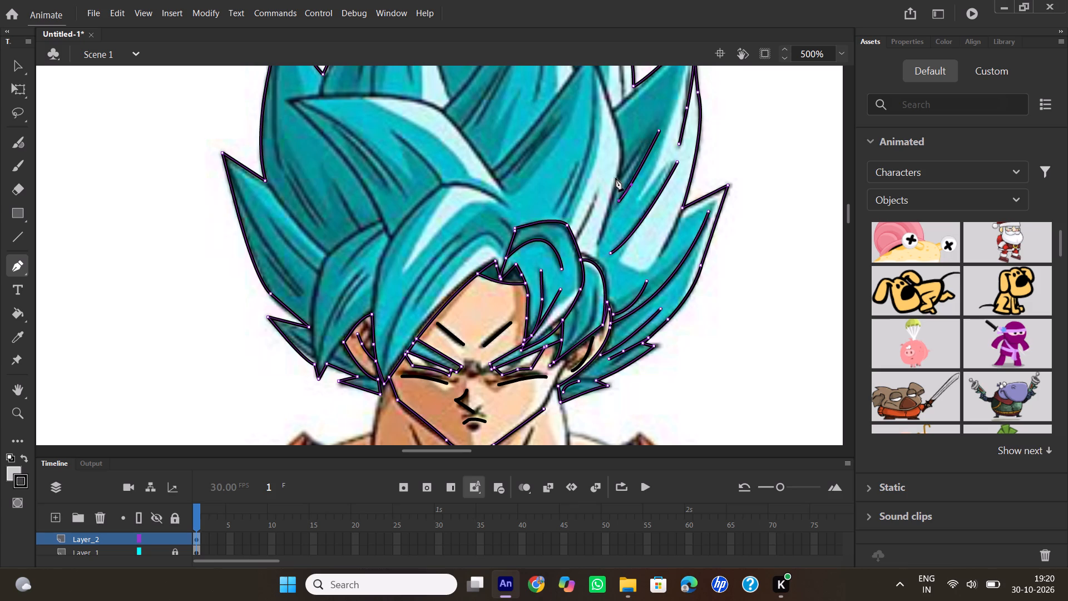
double_click(618, 182)
Trace a straight strand line from the notch between the two right-hand outer spikes down into the hair highlight.
scroll(634, 169, "up", 1)
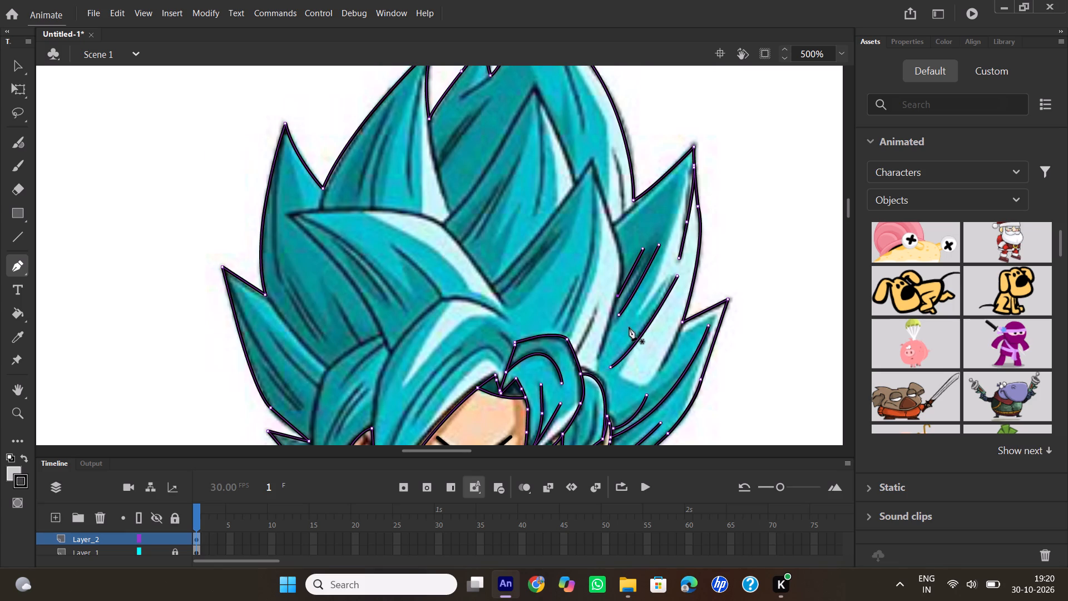
left_click(658, 368)
left_click(686, 312)
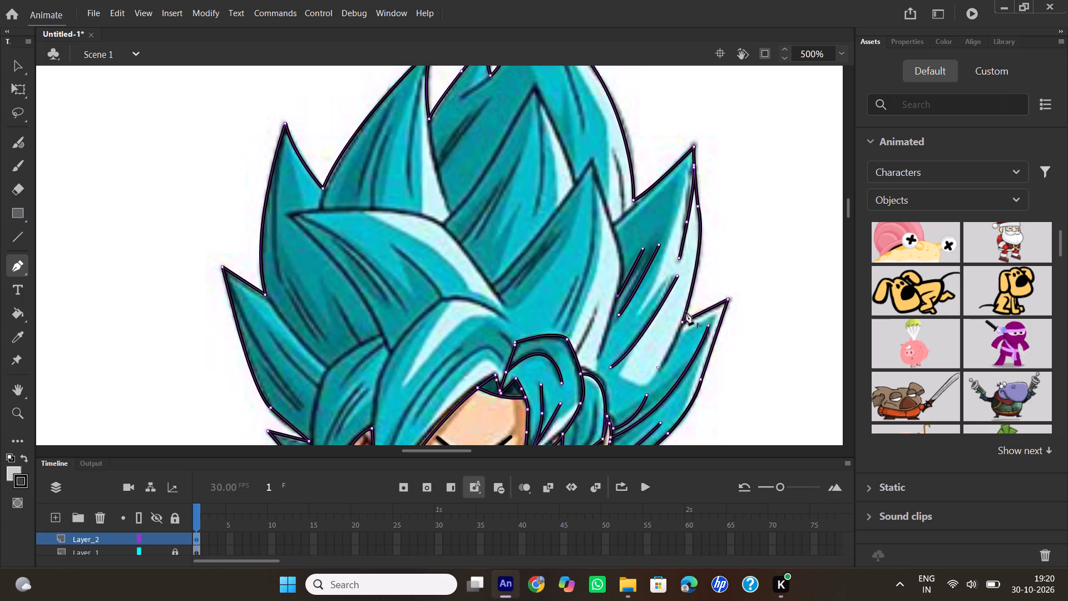
double_click(686, 312)
Trace a short curved strand line in the lower part of the central front spike, running down through its highlight towards the forelock.
scroll(645, 308, "down", 1)
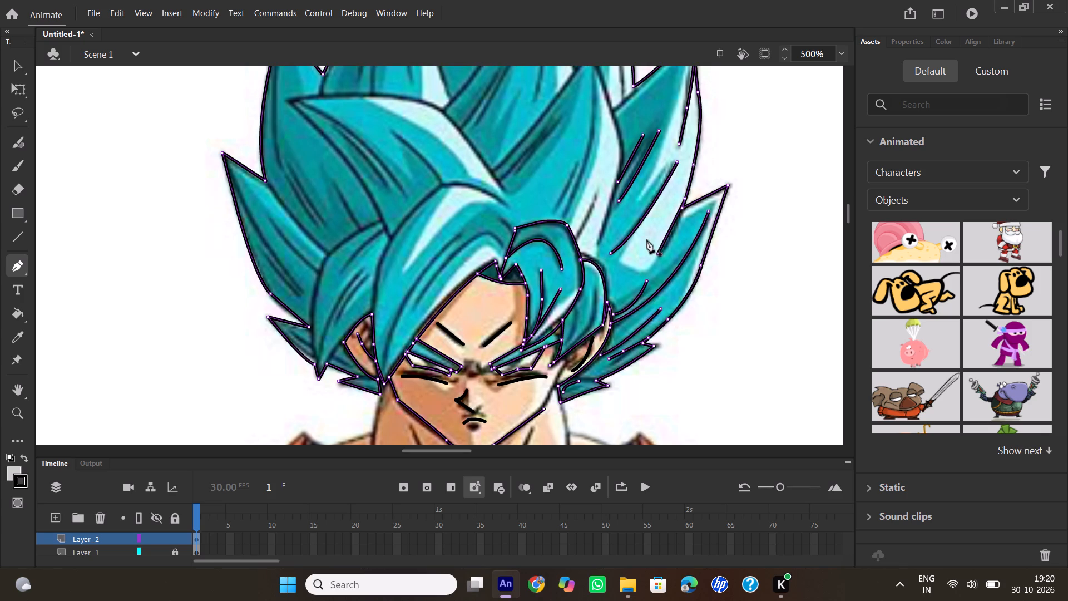
scroll(581, 130, "up", 1)
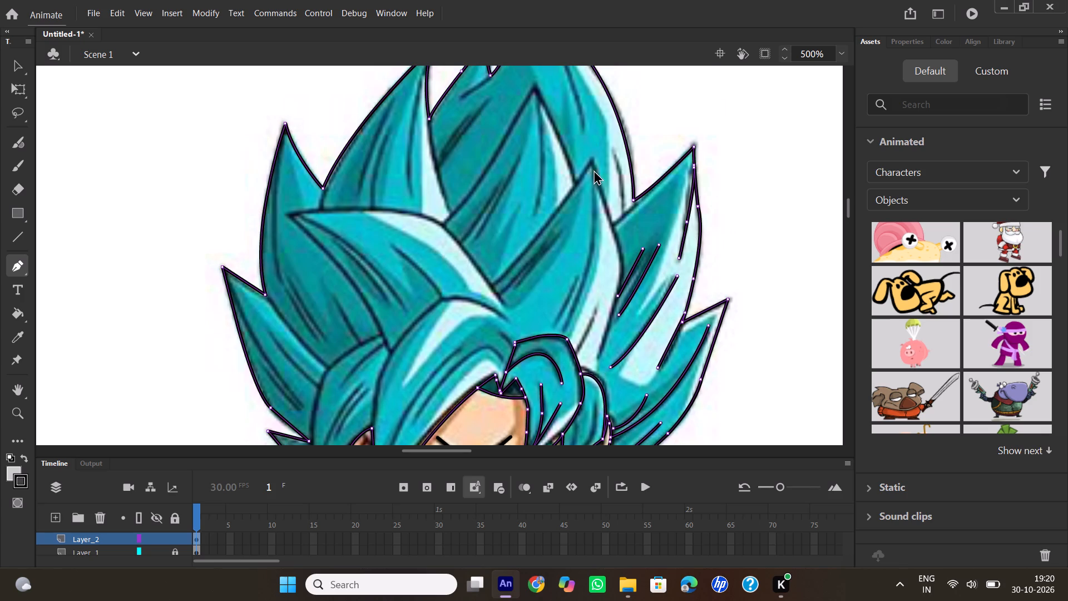
left_click(597, 304)
left_click_drag(575, 353, 565, 366)
double_click(572, 354)
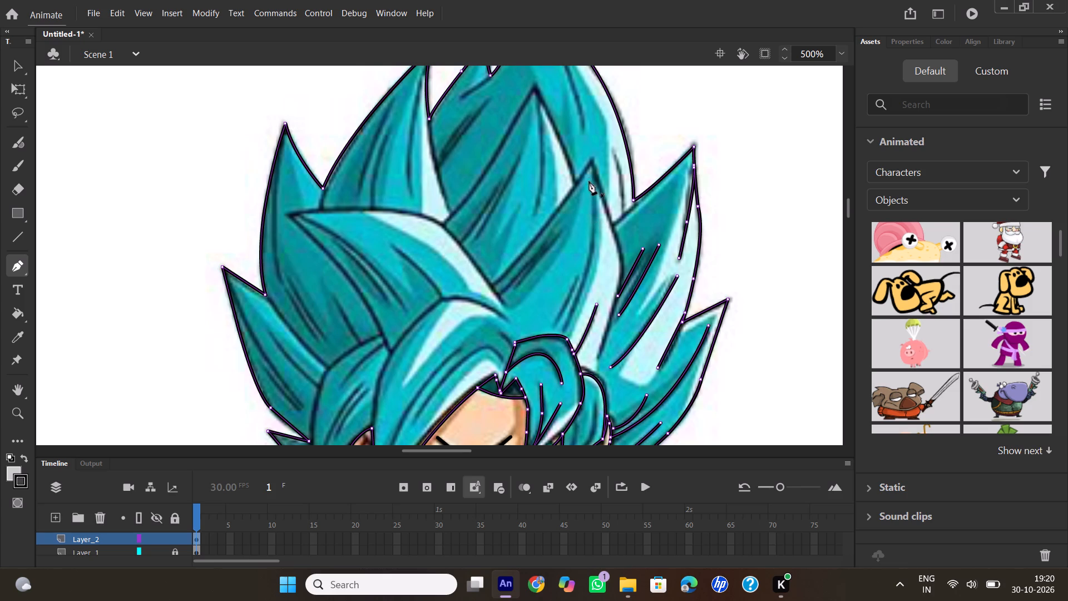
Trace a curved strand line down the highlight just inside the right-hand edge of the tall crown spike.
left_click(612, 149)
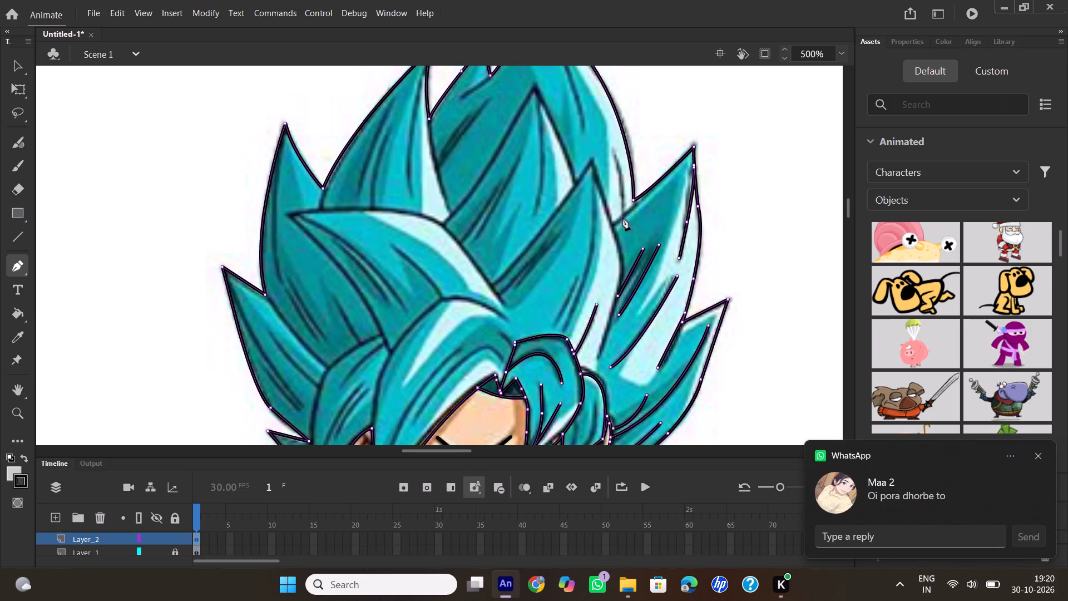
left_click_drag(621, 215, 613, 232)
double_click(622, 216)
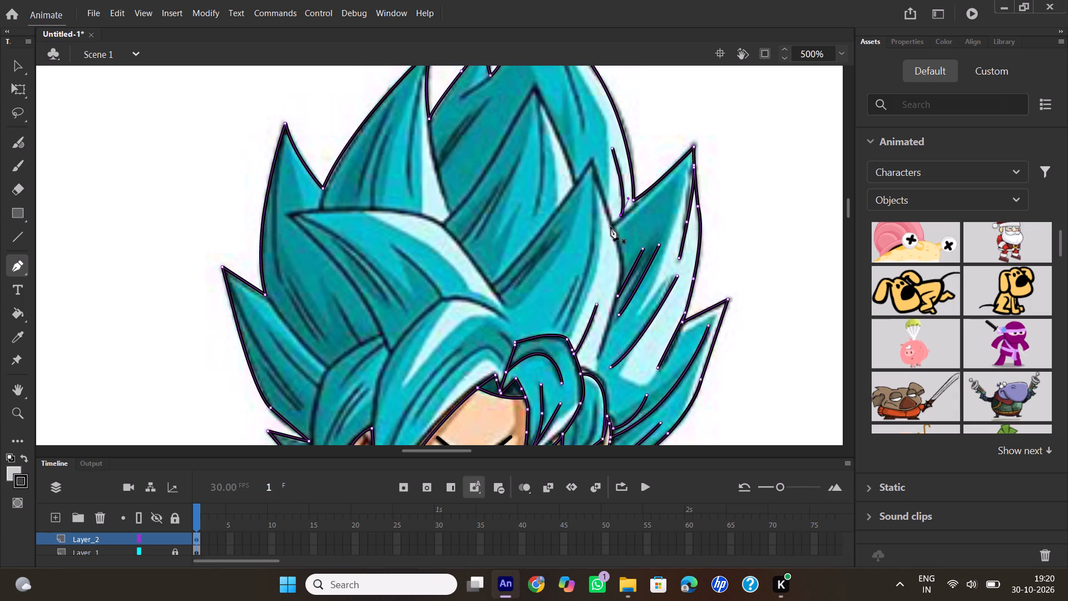
Extend the top edge of the upper right-hand outer spike inward past the crown outline to the central front spike.
left_click(611, 226)
left_click_drag(648, 191, 665, 179)
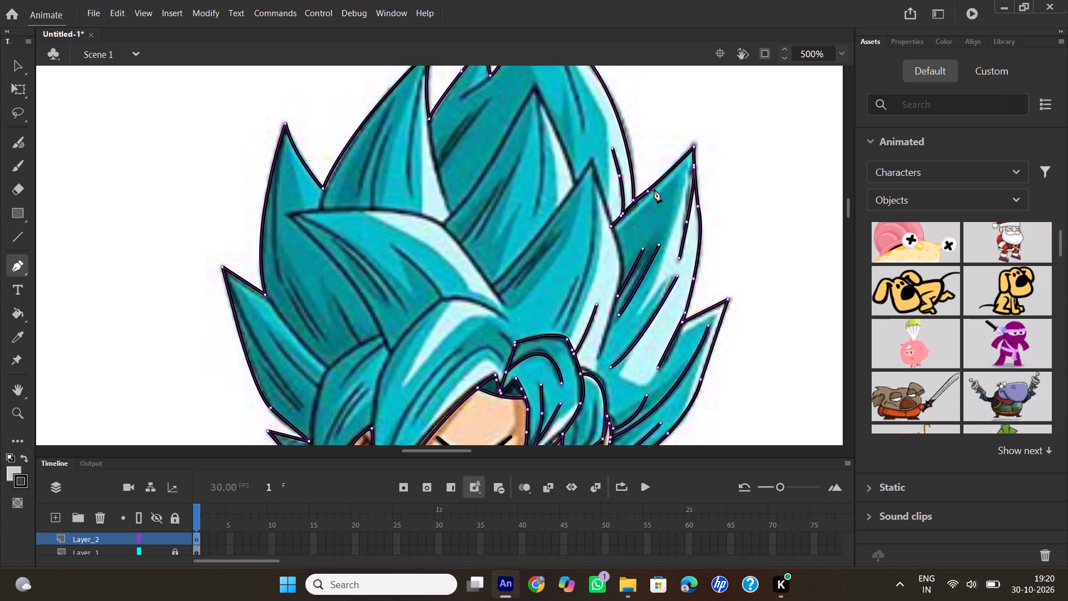
double_click(648, 191)
Trace the right-hand edge of the central front spike from its tip down towards the forelock.
left_click(590, 158)
left_click_drag(622, 270, 615, 291)
double_click(622, 273)
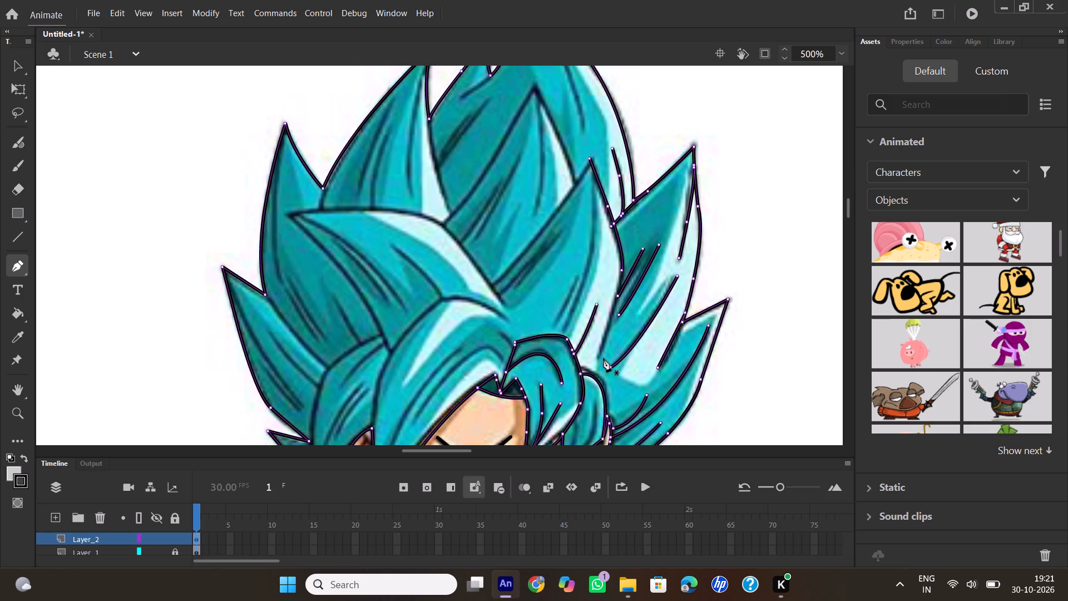
left_click_drag(599, 351, 590, 366)
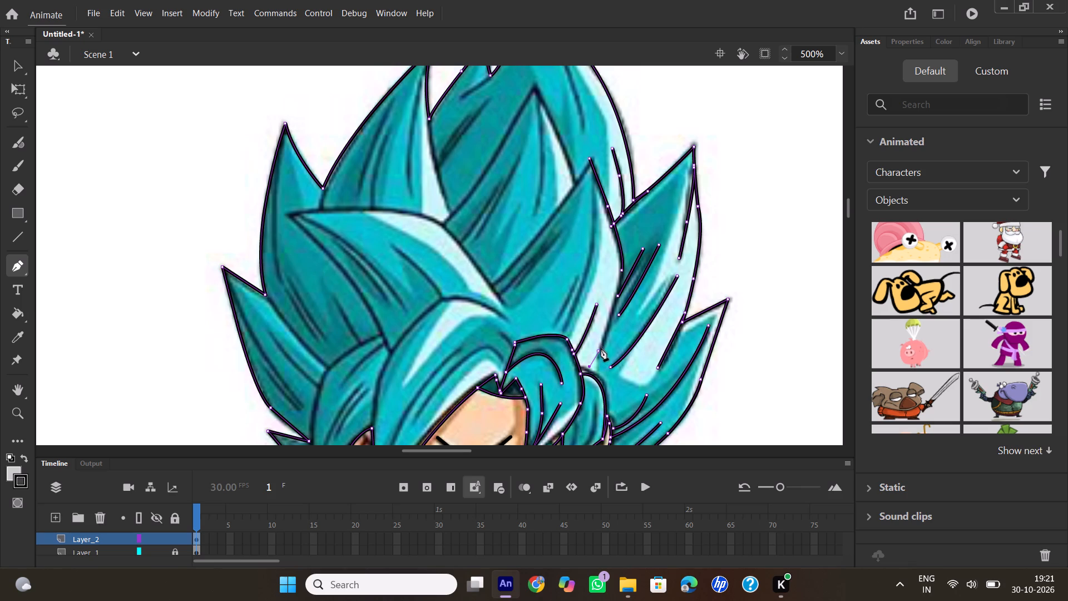
double_click(597, 352)
Trace two strand lines in the large central front spike: a long curve along the highlight up to the tip and a short one beside it.
left_click(572, 318)
left_click_drag(596, 174, 597, 159)
left_click_drag(597, 159, 585, 134)
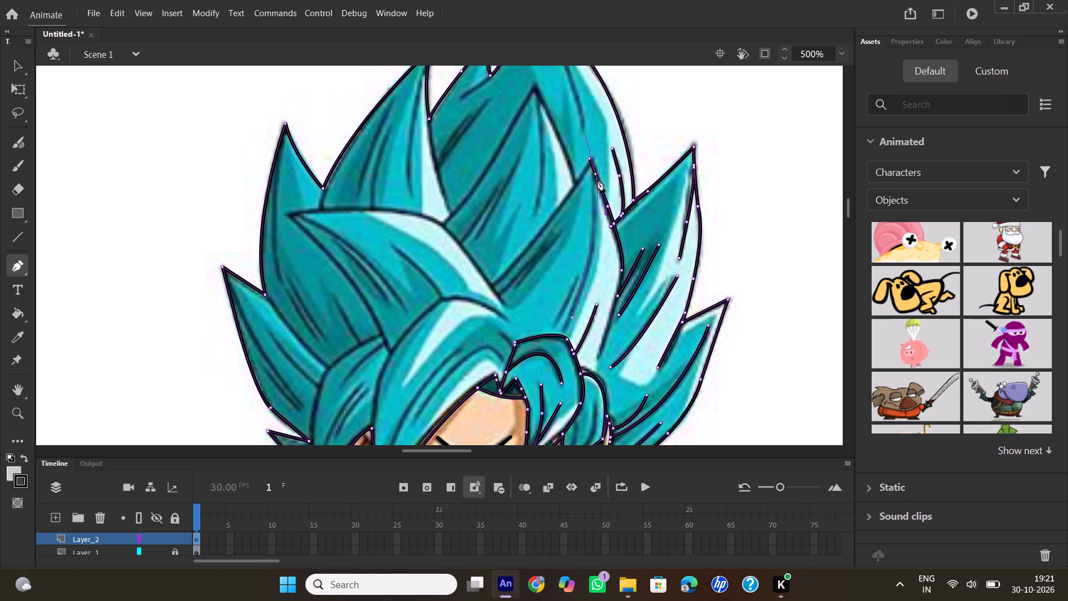
double_click(594, 171)
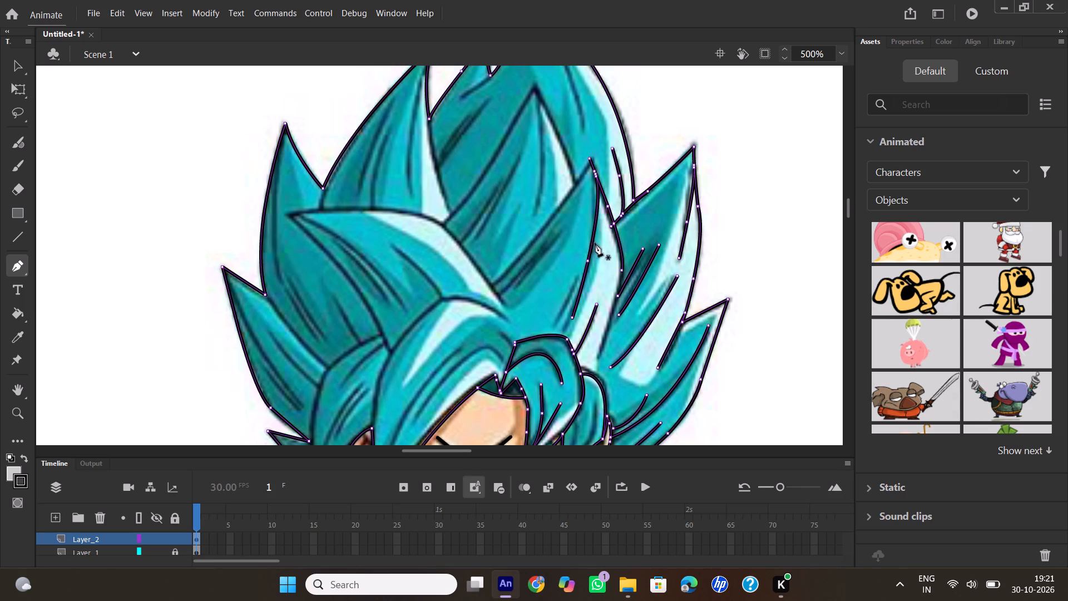
left_click(576, 269)
left_click_drag(552, 323, 538, 342)
left_click_drag(538, 342, 537, 342)
double_click(552, 321)
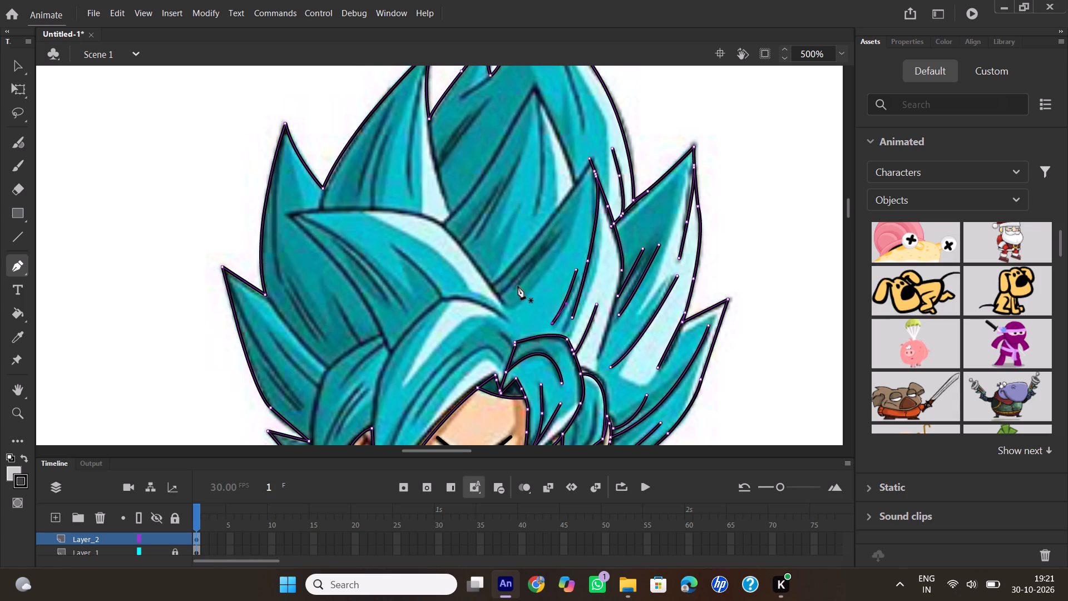
Trace the left-hand edge of the large central front spike from its base notch to the tip, and bend it to follow the reference.
left_click(491, 283)
left_click_drag(591, 159, 599, 137)
left_click_drag(599, 137, 609, 117)
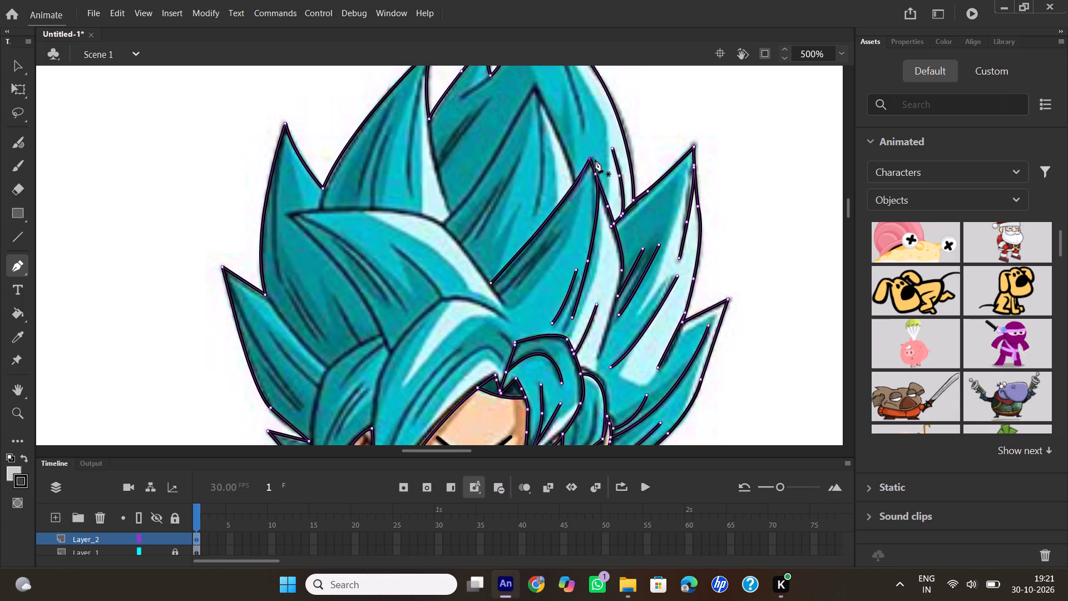
double_click(590, 159)
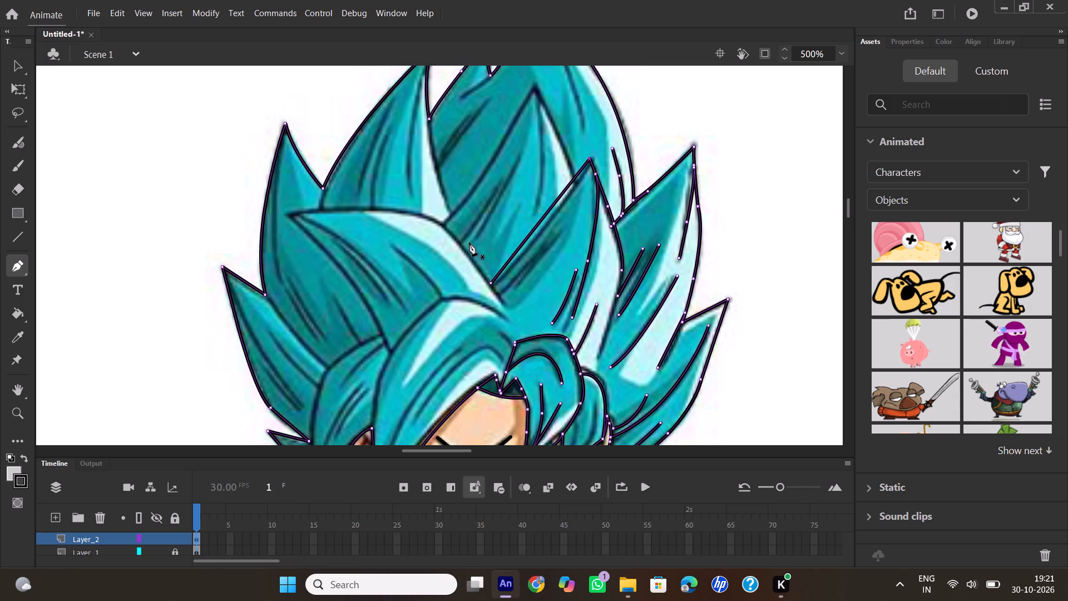
left_click(24, 66)
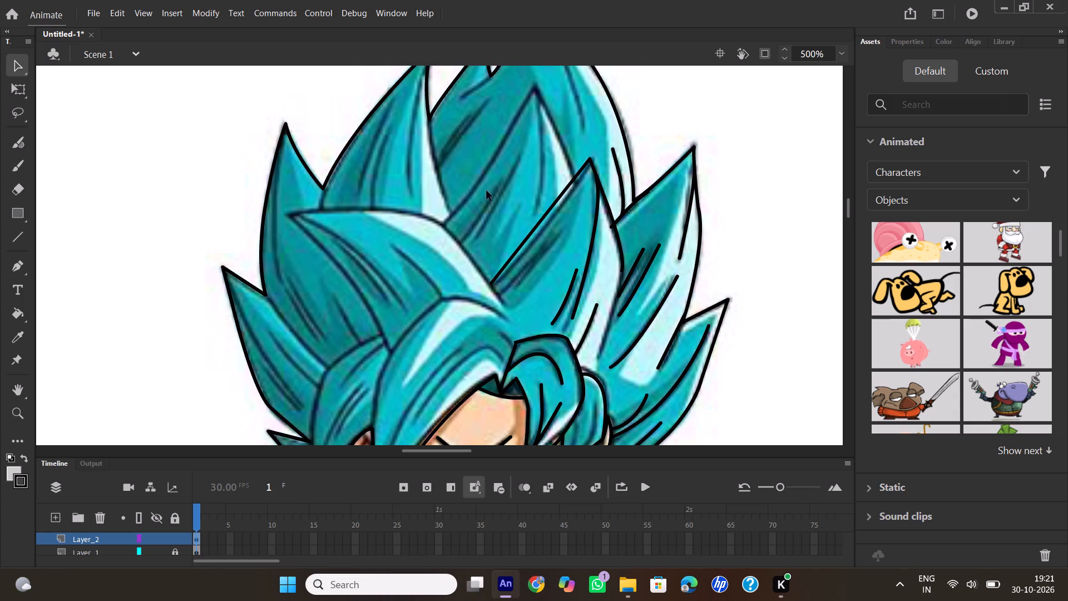
left_click_drag(534, 232, 542, 239)
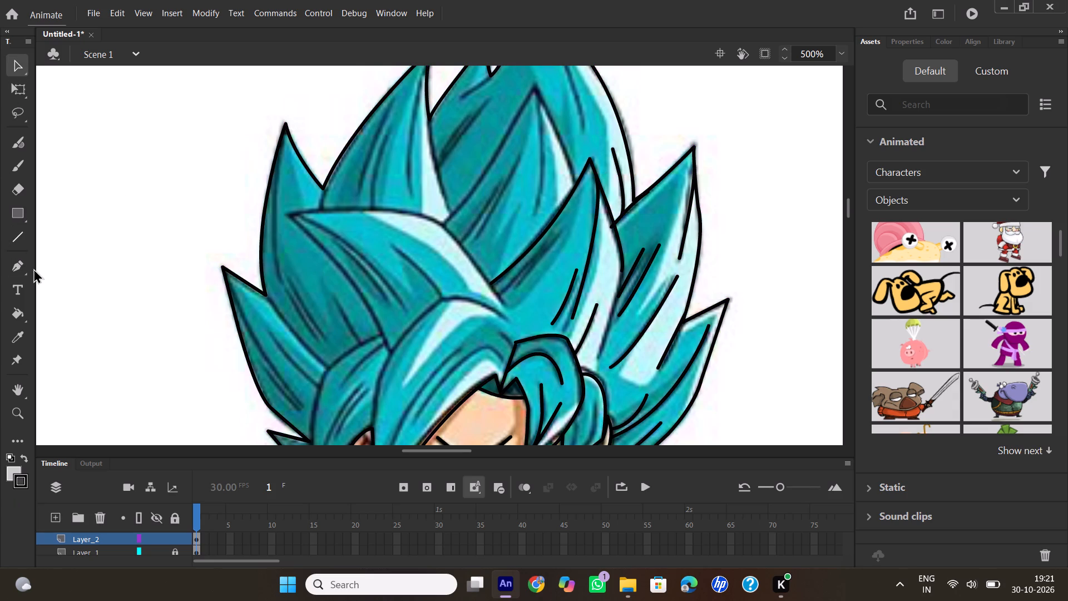
Trace two short, roughly parallel curved strand lines in the dark area along the central front spike's left-hand edge.
left_click(29, 268)
left_click(14, 270)
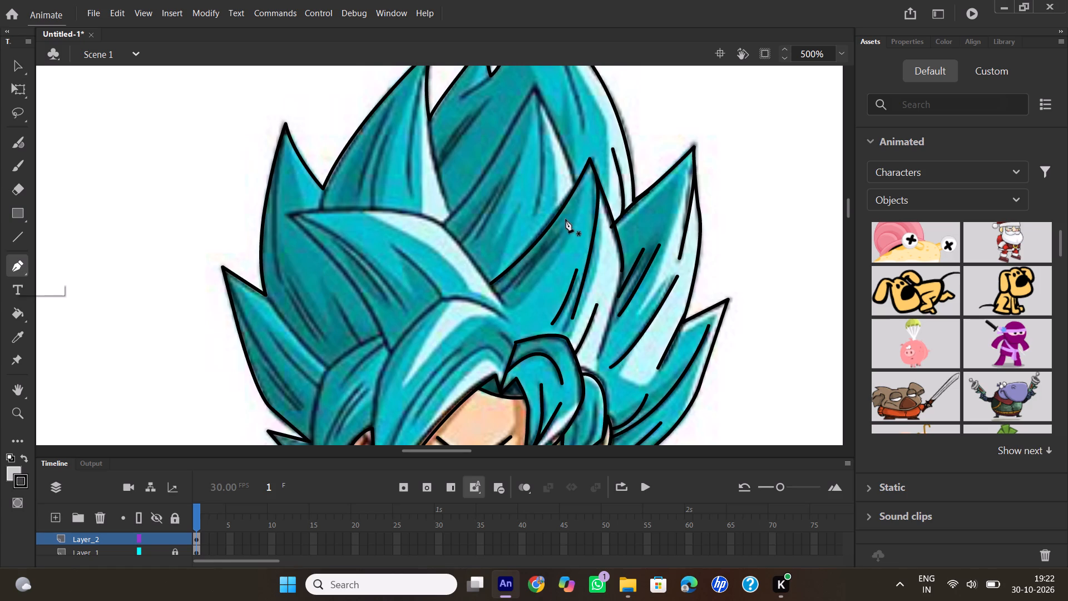
left_click(565, 223)
left_click_drag(511, 282, 483, 297)
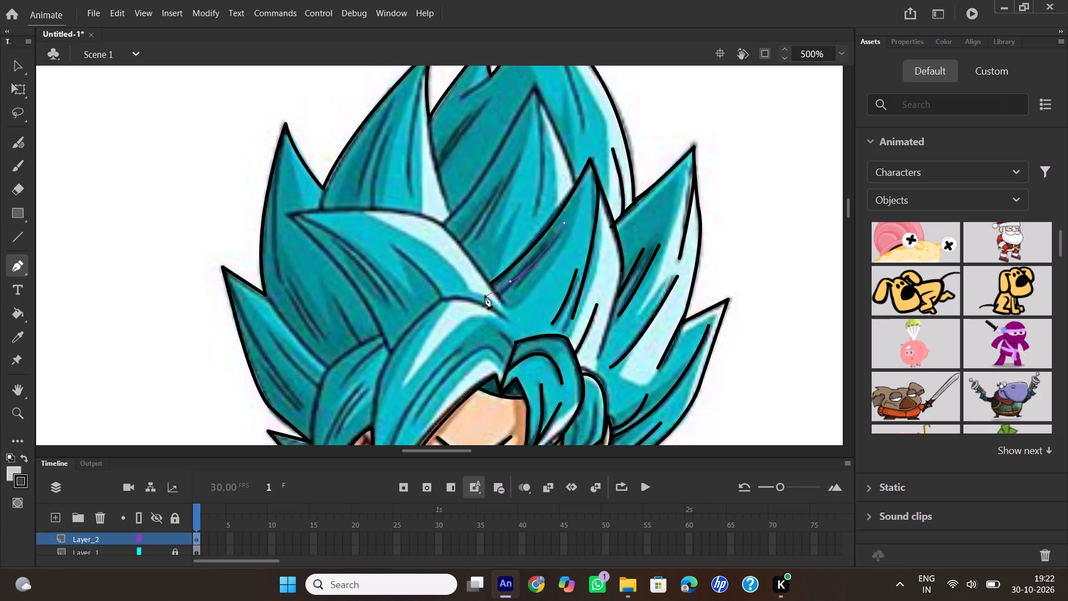
double_click(511, 280)
left_click(557, 241)
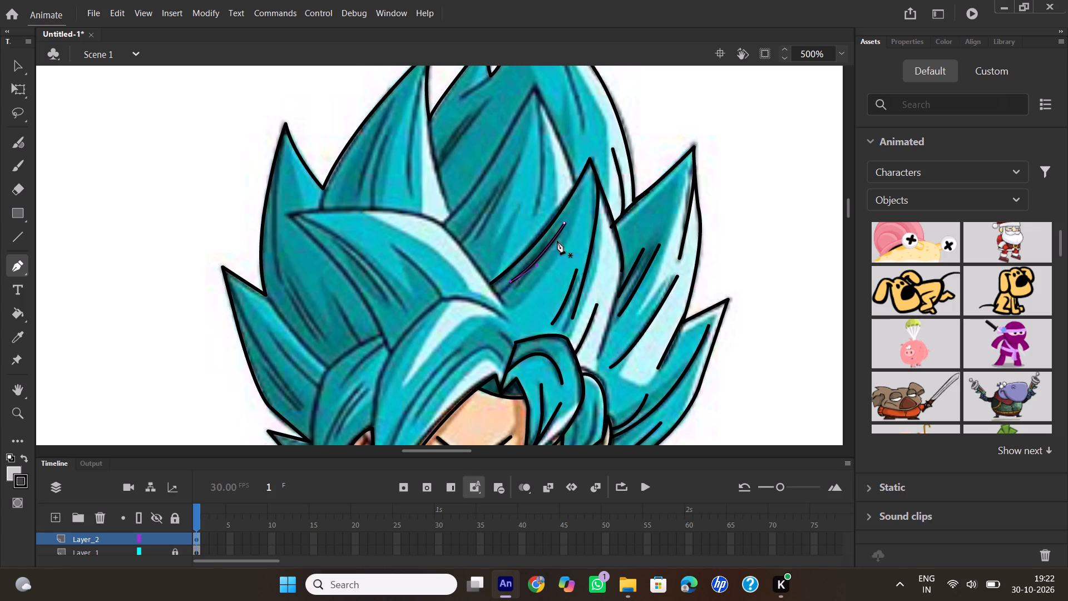
left_click_drag(528, 277, 502, 292)
double_click(527, 275)
Trace the long strand line descending from near the tip of the topmost spike along its highlight, and bend it to match the reference.
scroll(543, 125, "up", 1)
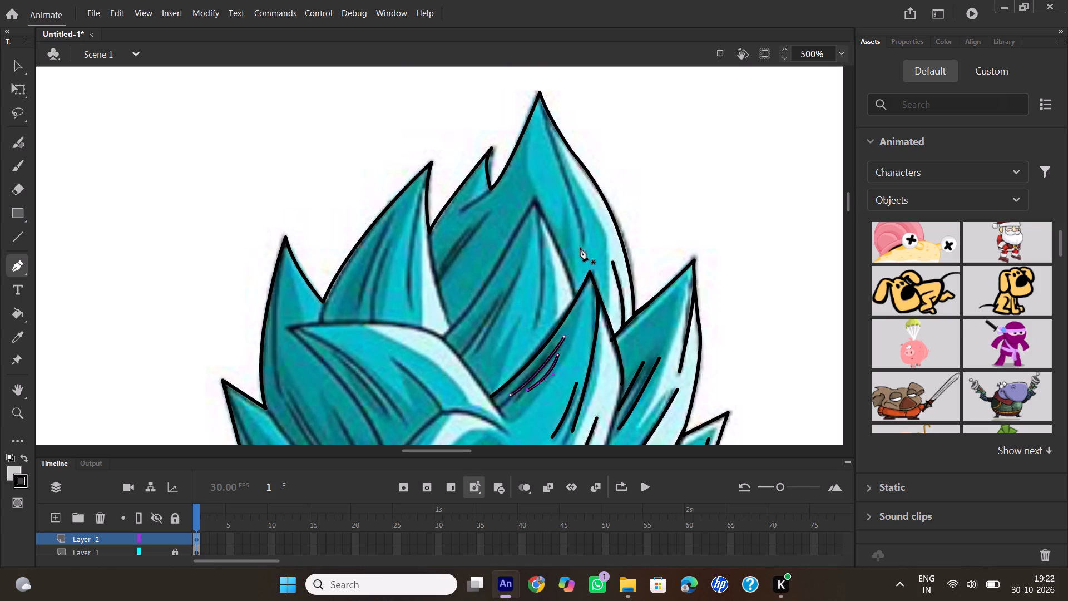
left_click(580, 248)
left_click_drag(548, 110, 554, 92)
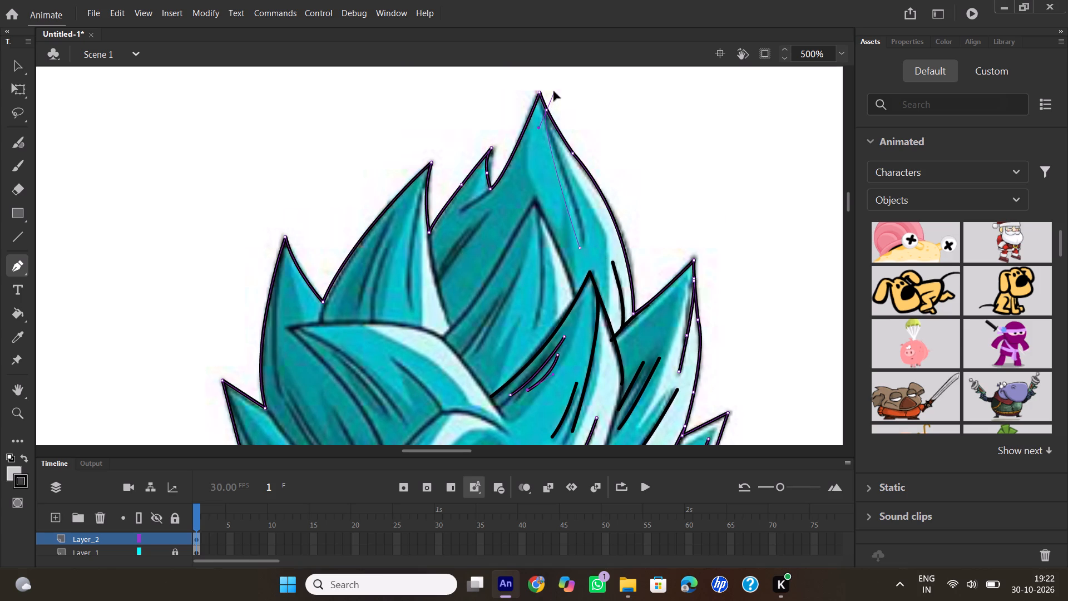
left_click_drag(554, 92, 546, 102)
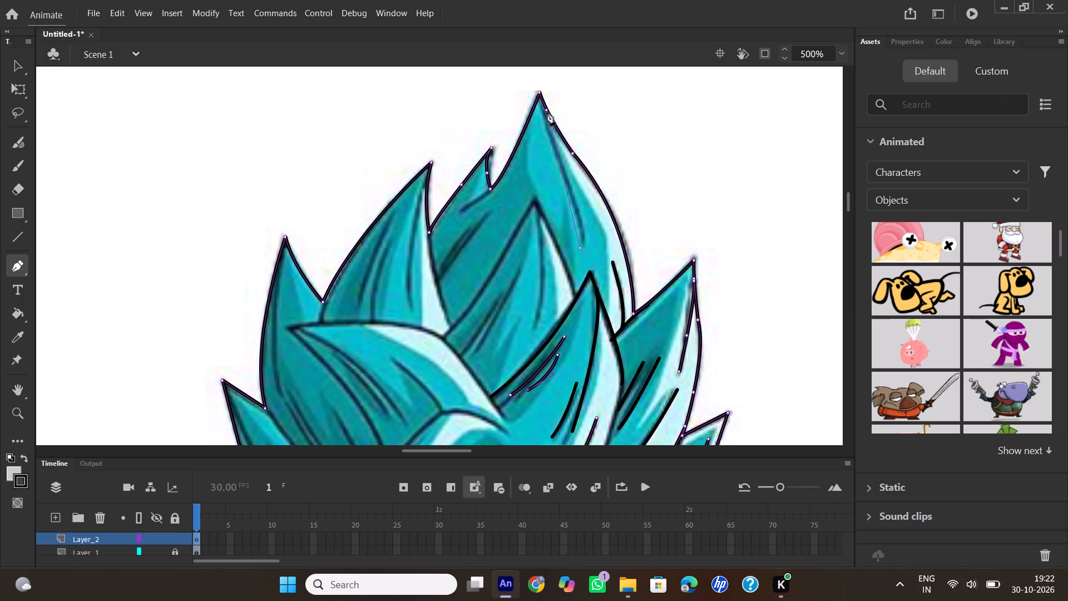
double_click(547, 112)
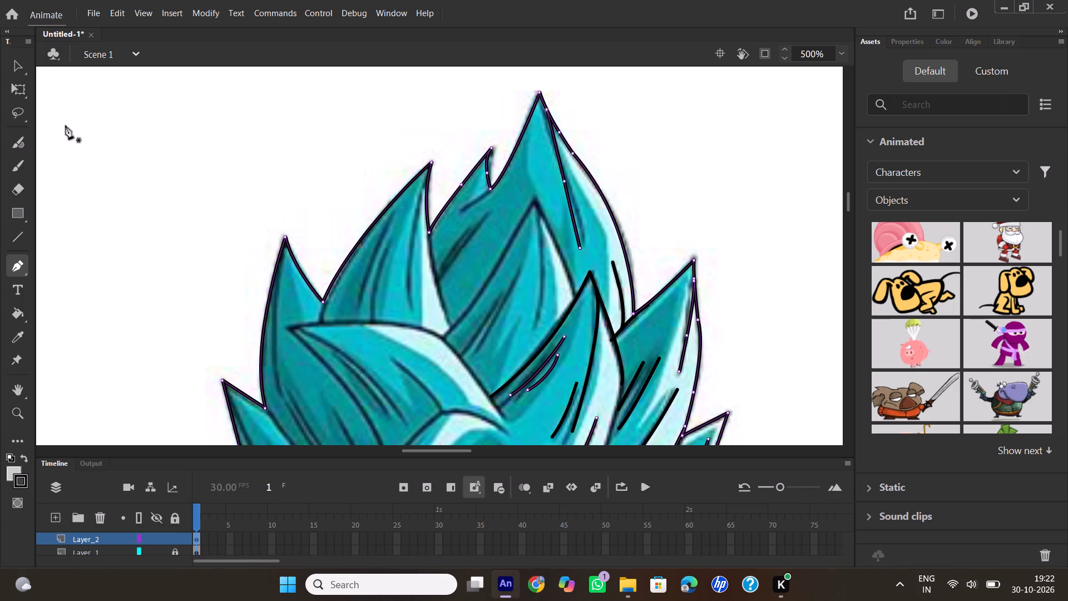
left_click(23, 75)
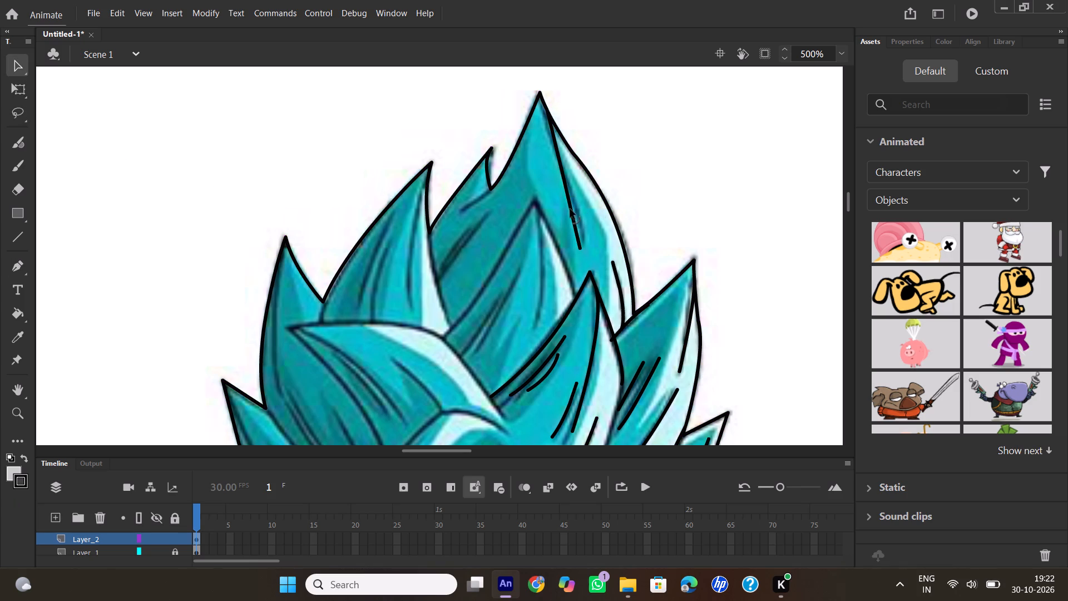
left_click_drag(571, 210, 577, 216)
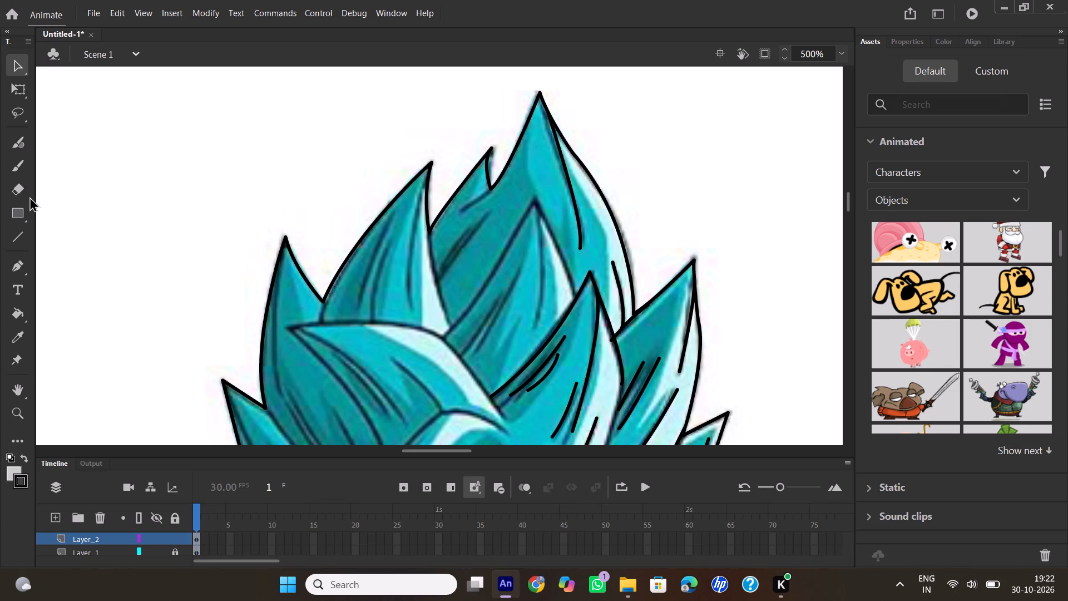
Trace both edges of the middle spike behind the central front spike, from the front spike's edge over the tip to the left-hand base notch.
left_click(29, 263)
left_click(21, 267)
left_click(576, 299)
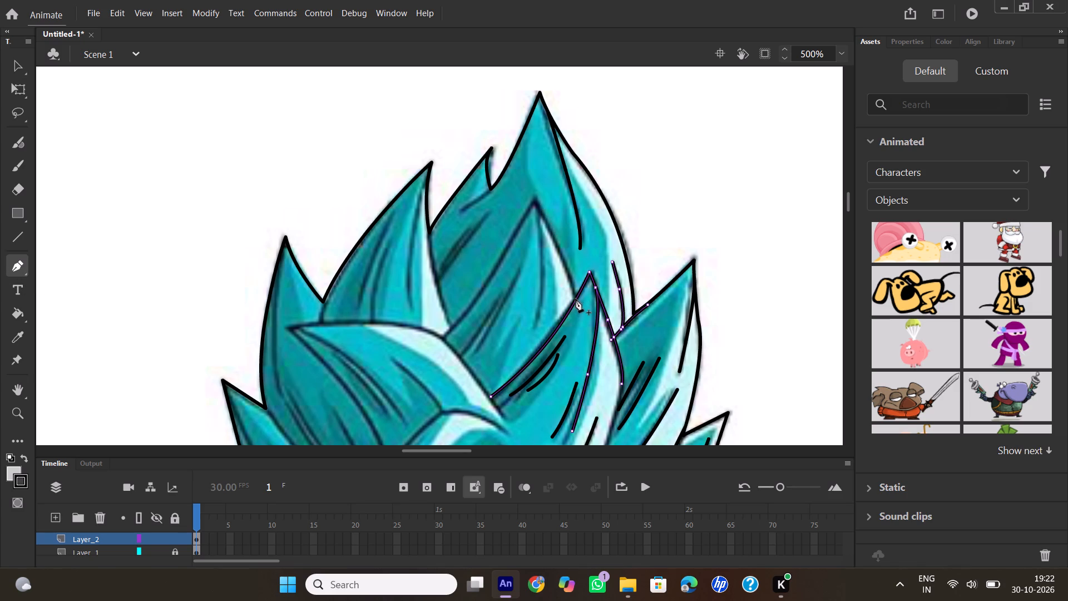
left_click(576, 299)
left_click_drag(535, 199, 521, 183)
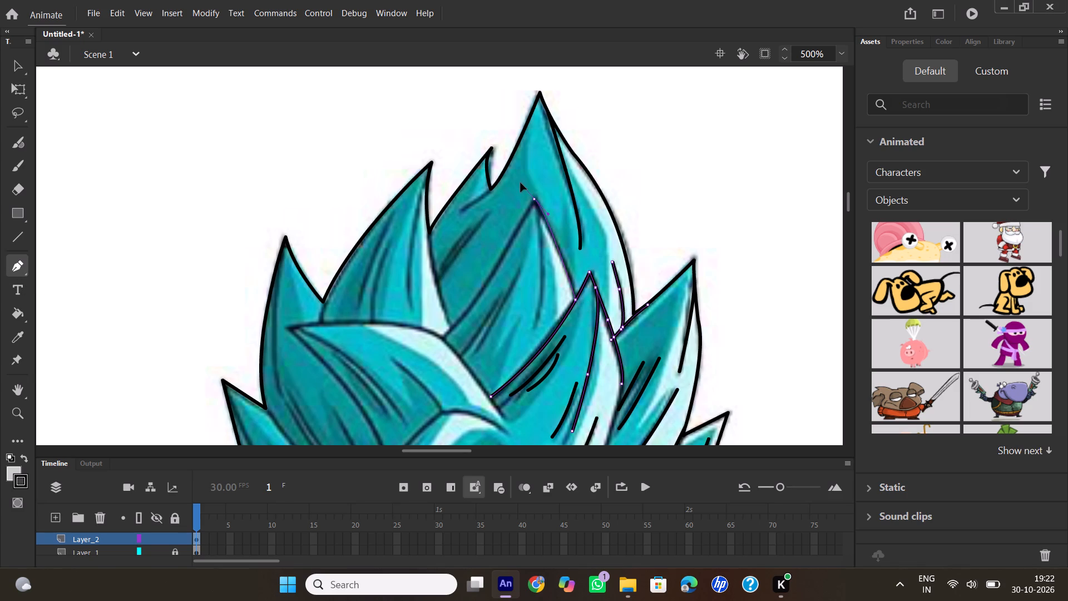
left_click_drag(521, 183, 519, 182)
left_click(534, 198)
left_click_drag(443, 337, 404, 358)
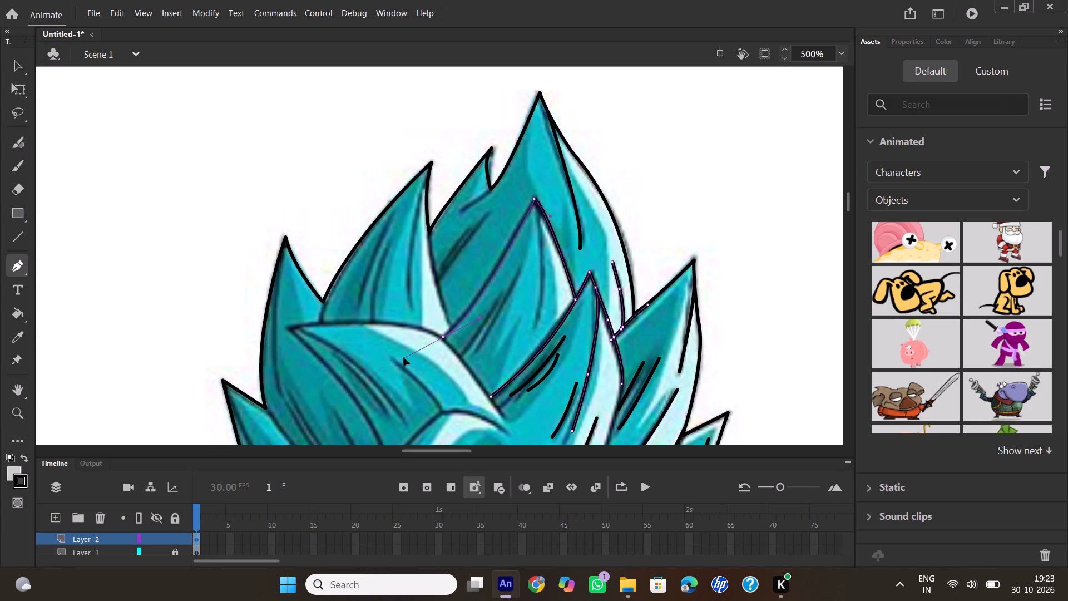
left_click_drag(404, 358, 402, 359)
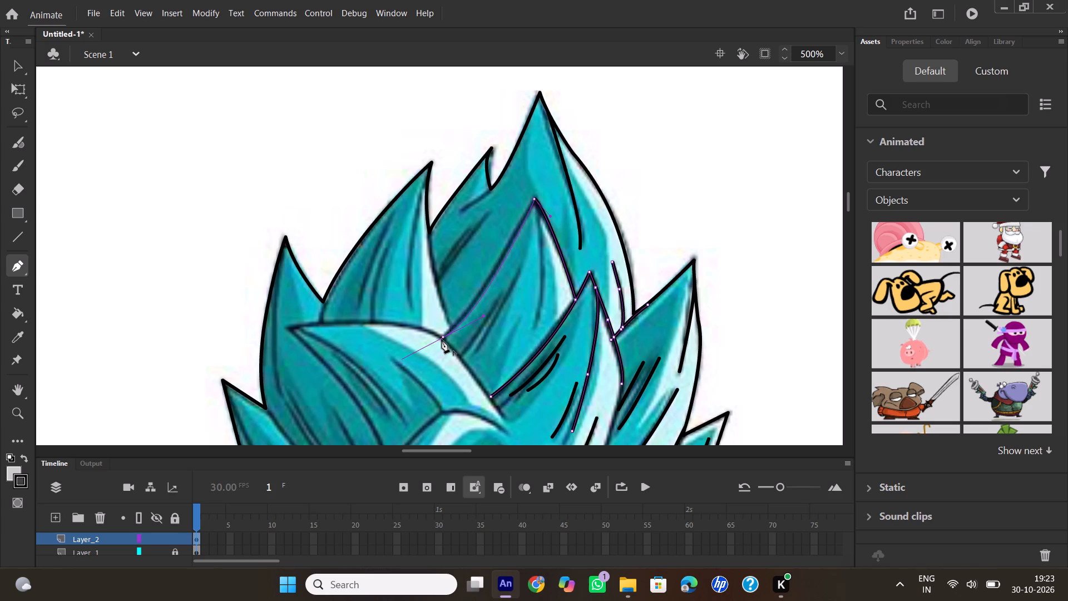
left_click(442, 339)
double_click(442, 339)
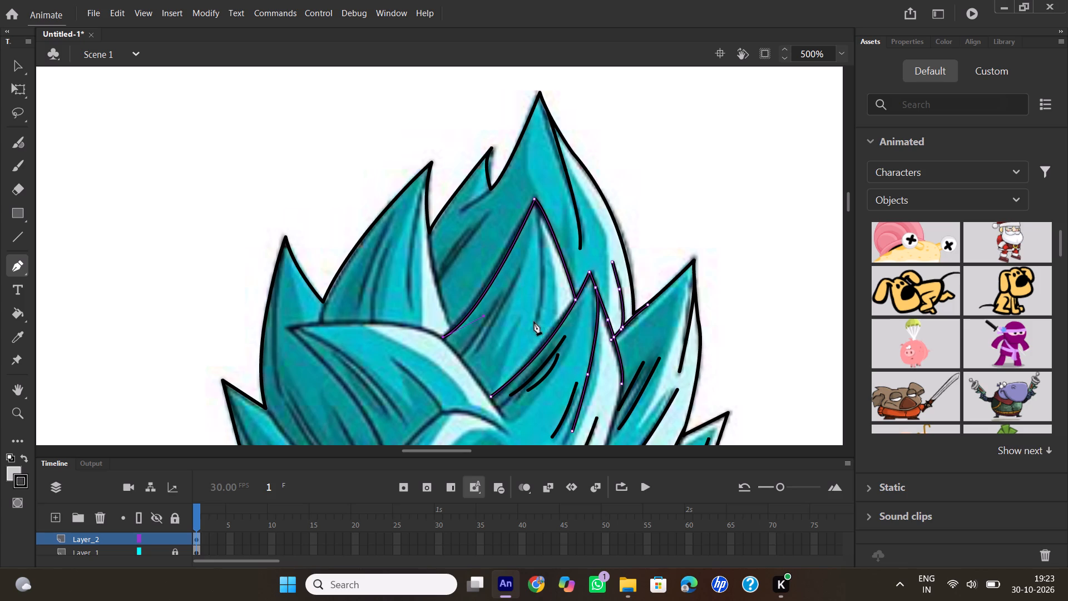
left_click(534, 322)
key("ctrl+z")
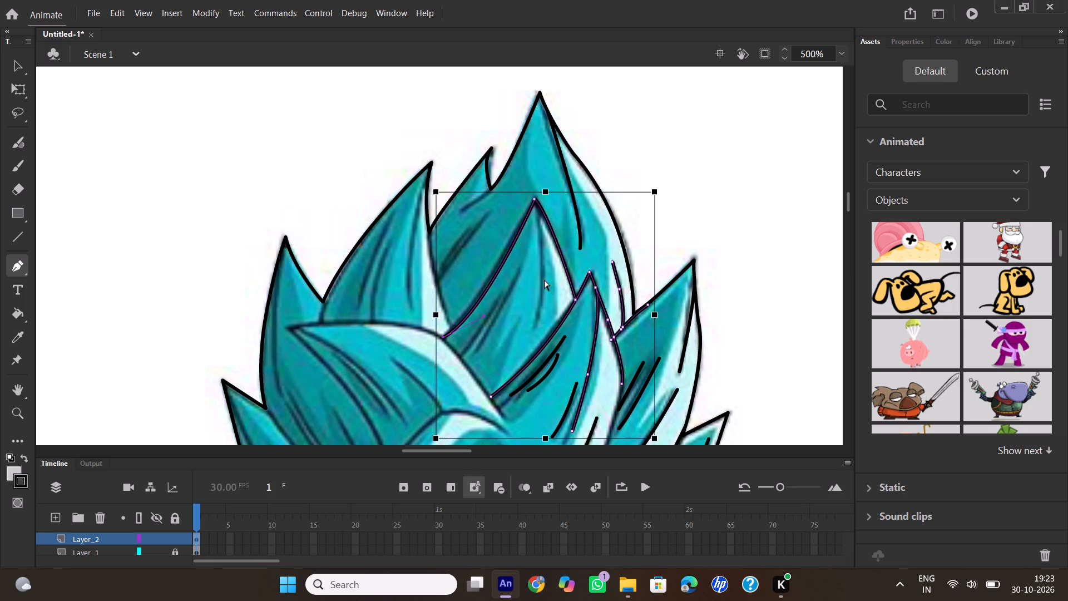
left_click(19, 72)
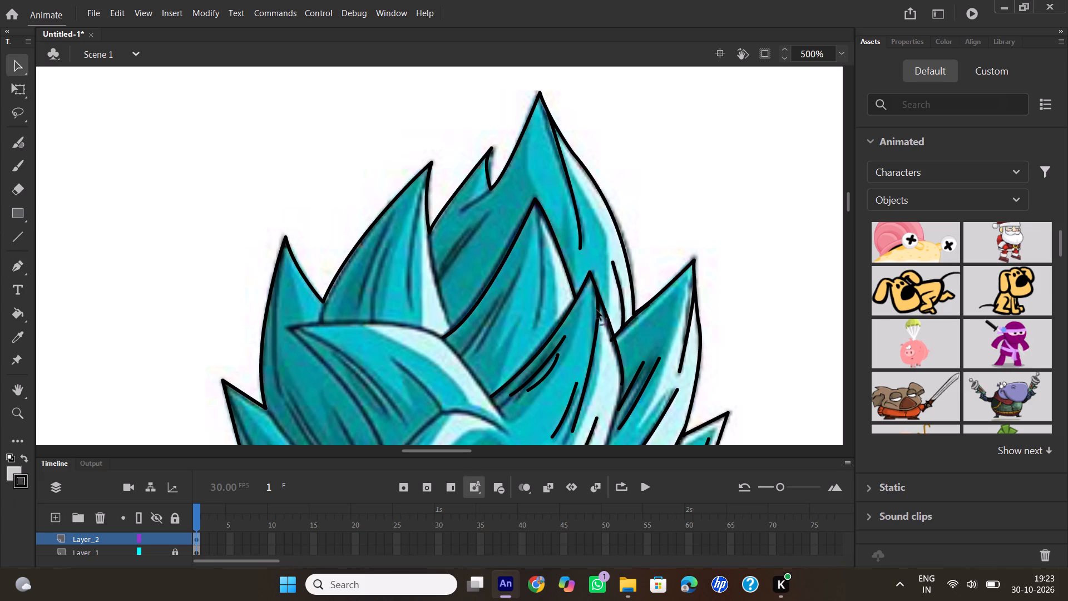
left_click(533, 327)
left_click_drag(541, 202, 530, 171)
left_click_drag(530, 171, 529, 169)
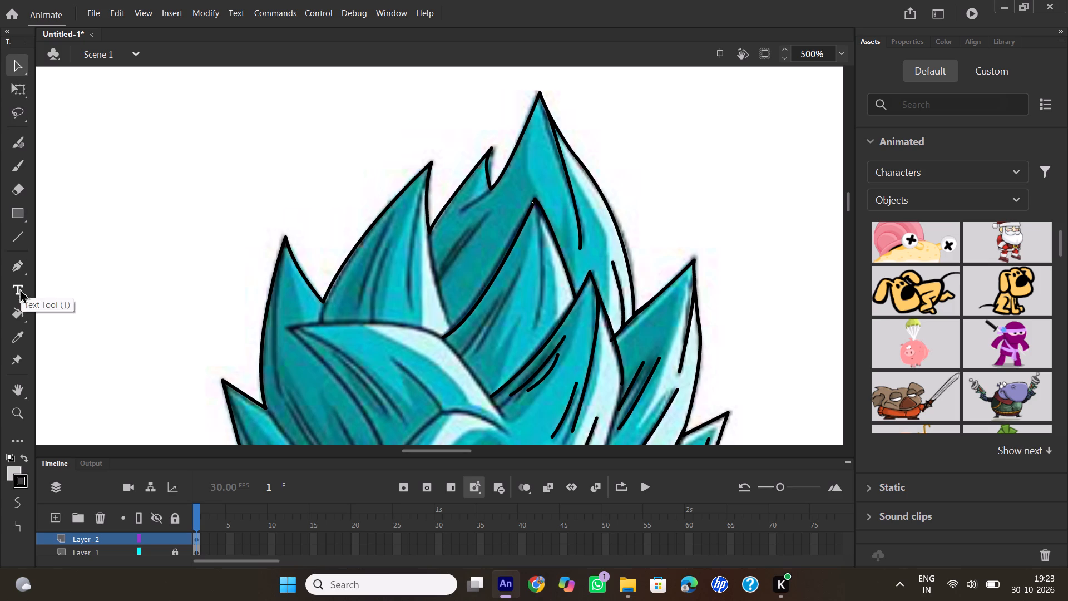
Trace the curved highlight line inside the middle spike behind the central front spike, from low in the spike up to its tip.
left_click(17, 269)
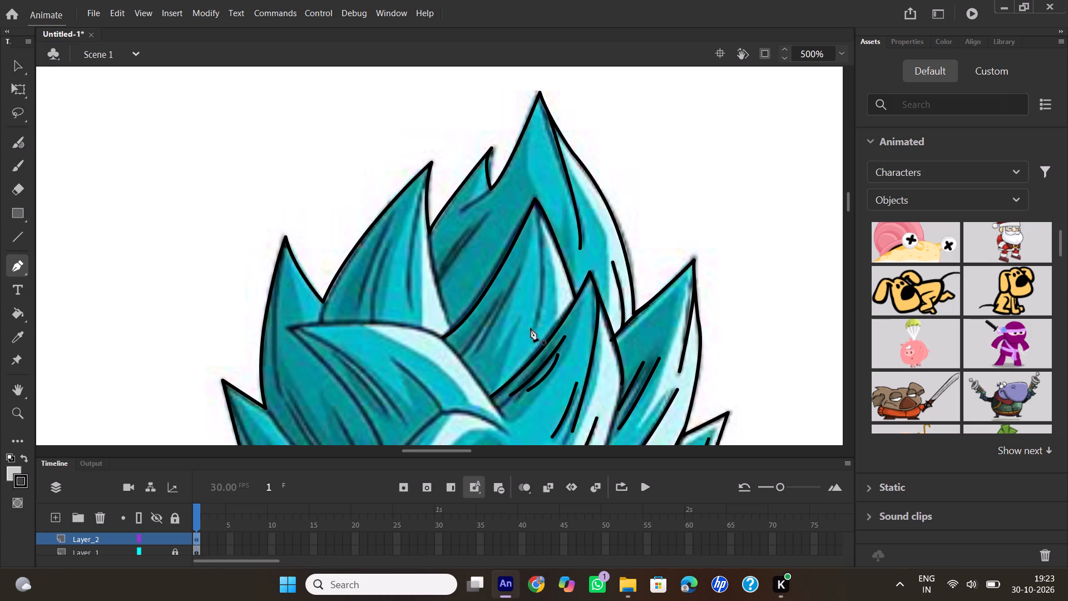
left_click(532, 327)
left_click_drag(537, 201, 525, 174)
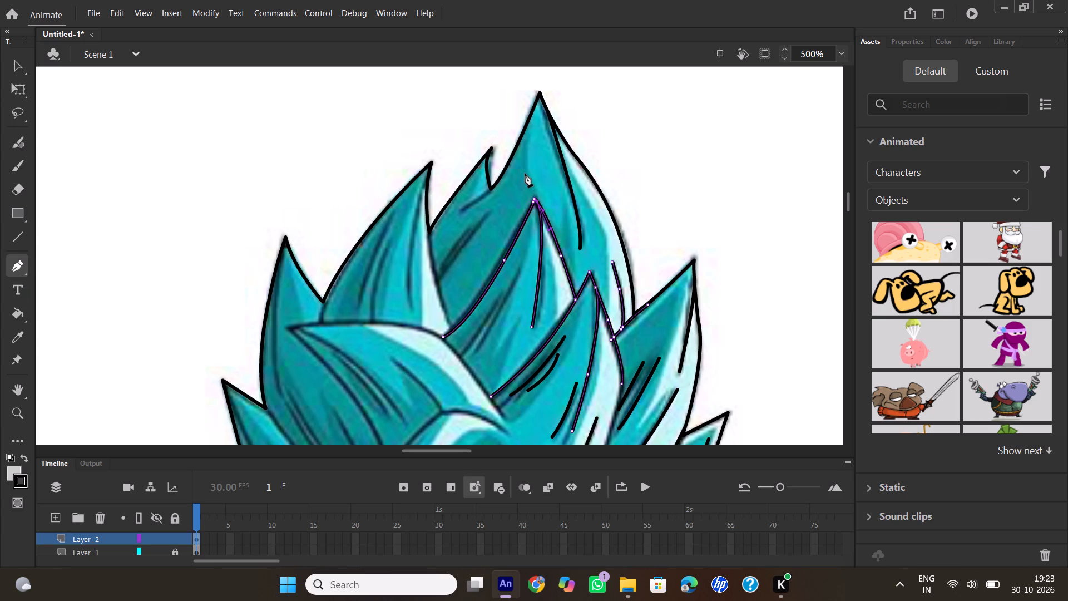
double_click(538, 202)
Trace the short curved line beneath the small upper spike, ending at its notch with the topmost spike.
left_click(458, 206)
left_click_drag(498, 181, 498, 181)
left_click_drag(498, 181, 520, 157)
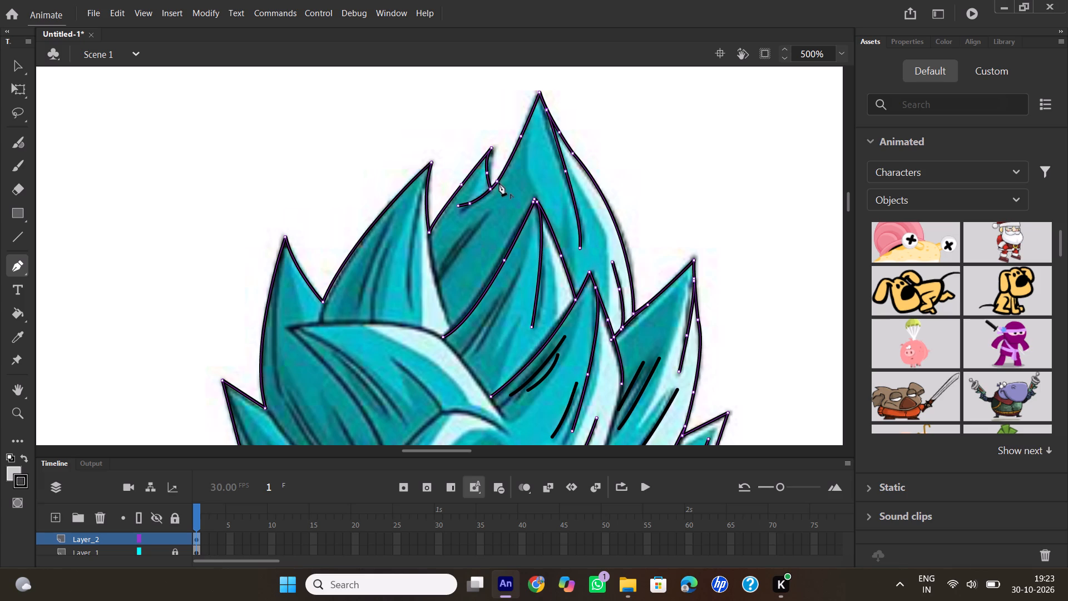
double_click(498, 181)
Trace two roughly parallel curved strand lines in the dark area of the middle spike behind the central front spike.
scroll(446, 277, "down", 1)
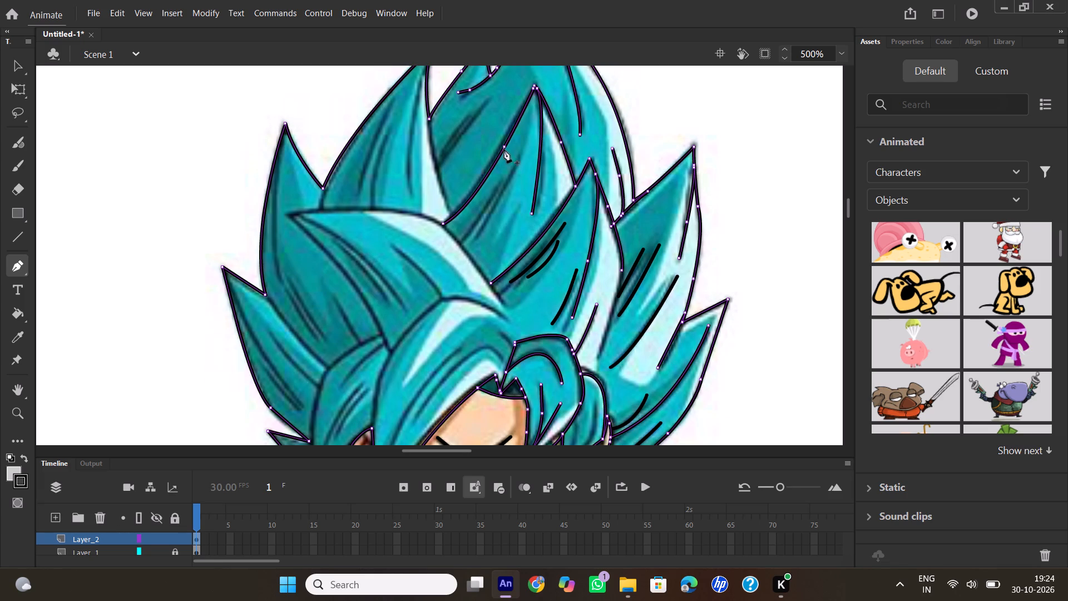
left_click(522, 160)
left_click_drag(483, 231, 457, 260)
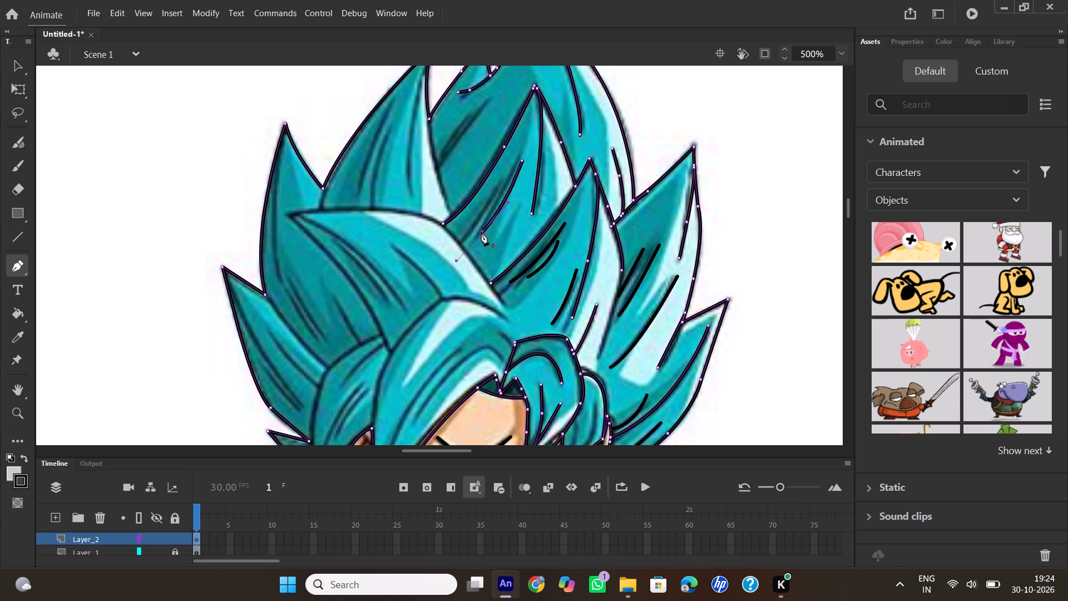
double_click(481, 232)
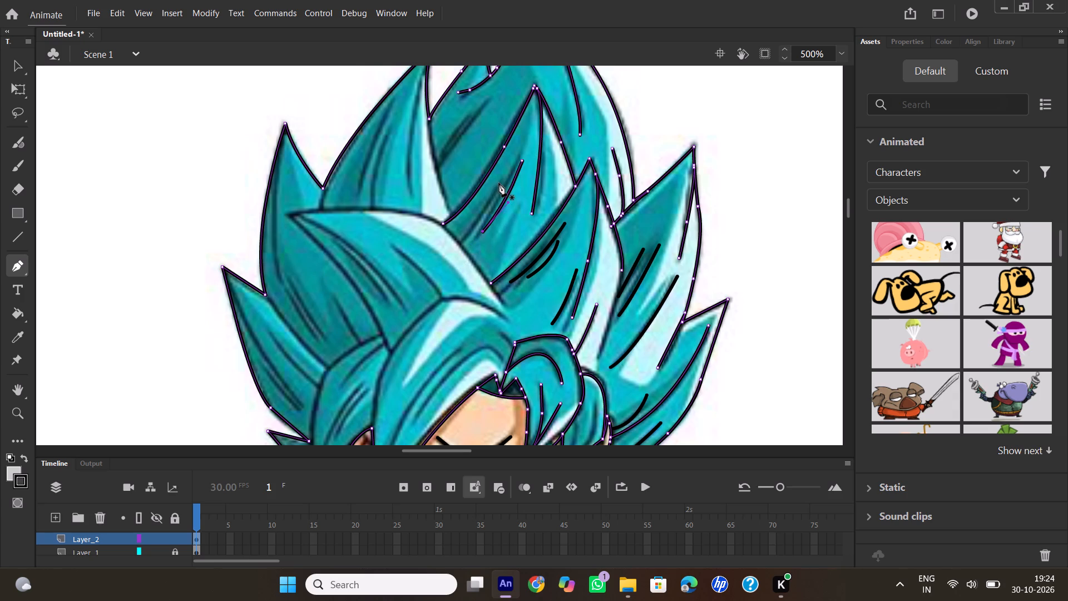
left_click(499, 183)
left_click_drag(464, 234, 450, 245)
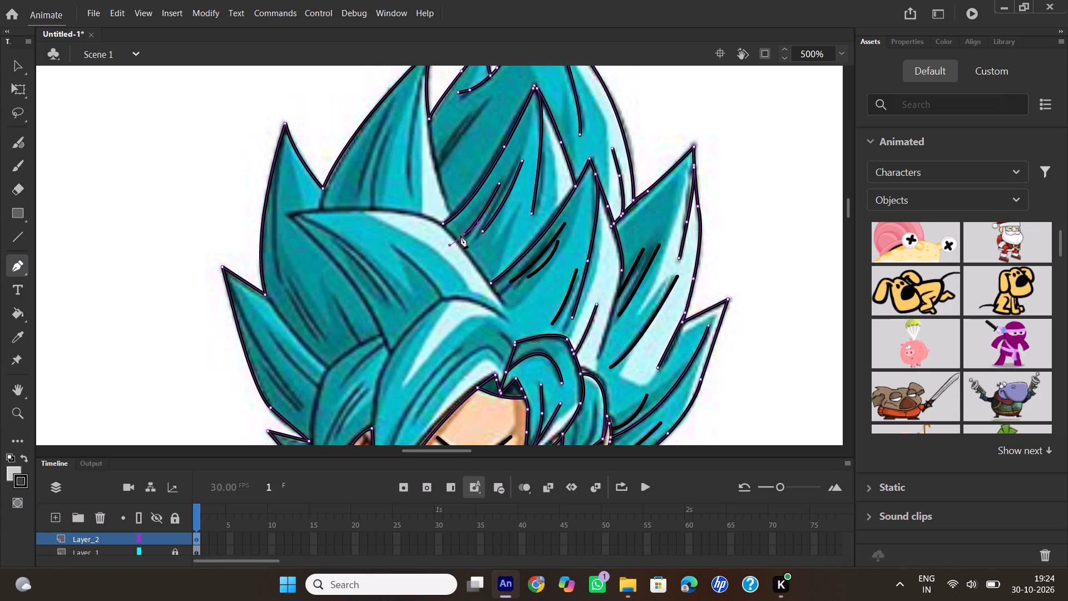
double_click(463, 235)
Trace three curved lines inside the tall upper left-hand spike: the highlight line from near its tip and two strands in its dark area.
scroll(408, 164, "up", 1)
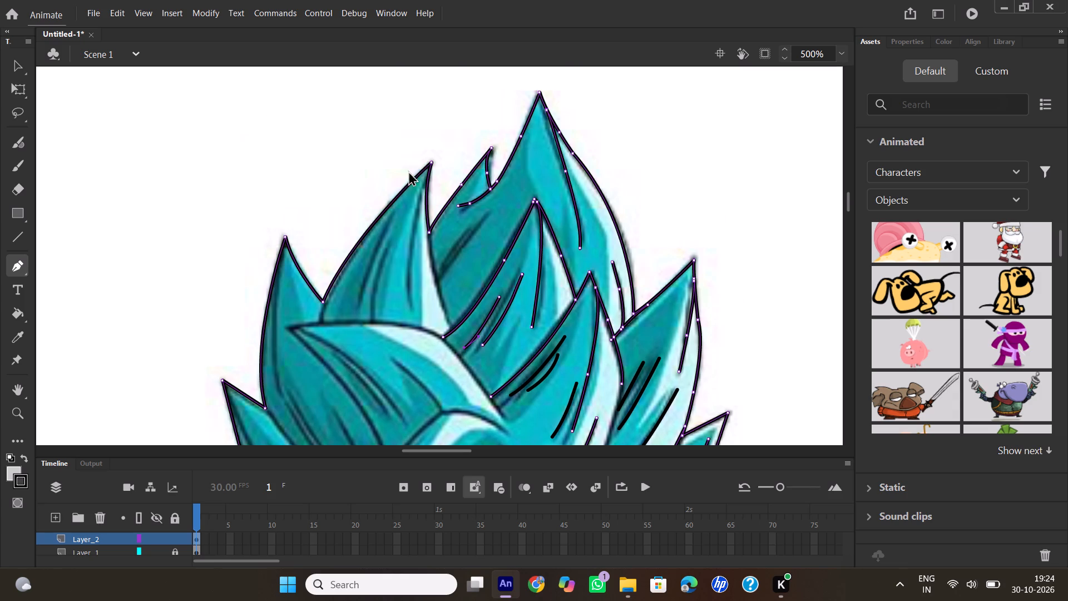
left_click(414, 306)
left_click_drag(428, 186, 457, 147)
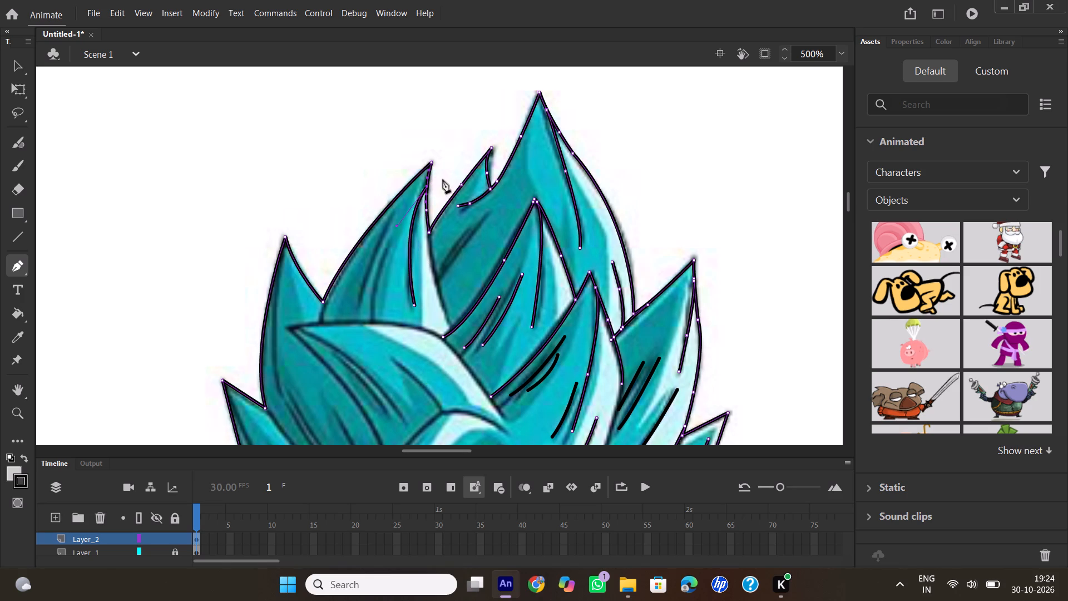
double_click(427, 189)
left_click(395, 210)
left_click_drag(356, 300, 350, 347)
double_click(355, 300)
left_click(395, 235)
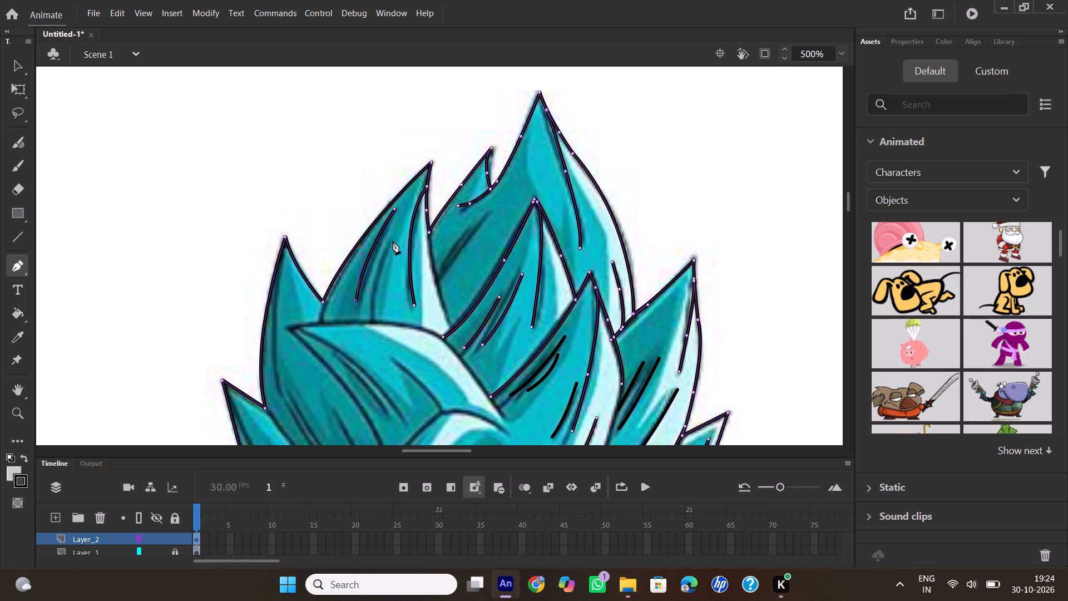
left_click_drag(373, 317, 377, 352)
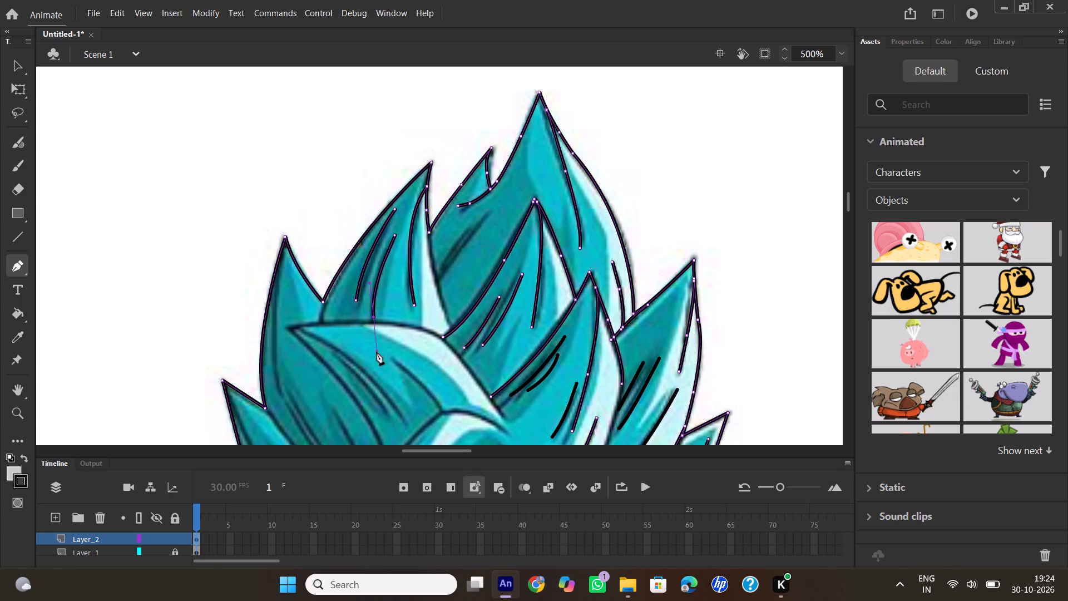
double_click(374, 317)
Trace the upper edge of the large left-hand front lock, from its pointed tip over the curve and down past the central front spike's base notch.
scroll(373, 333, "down", 1)
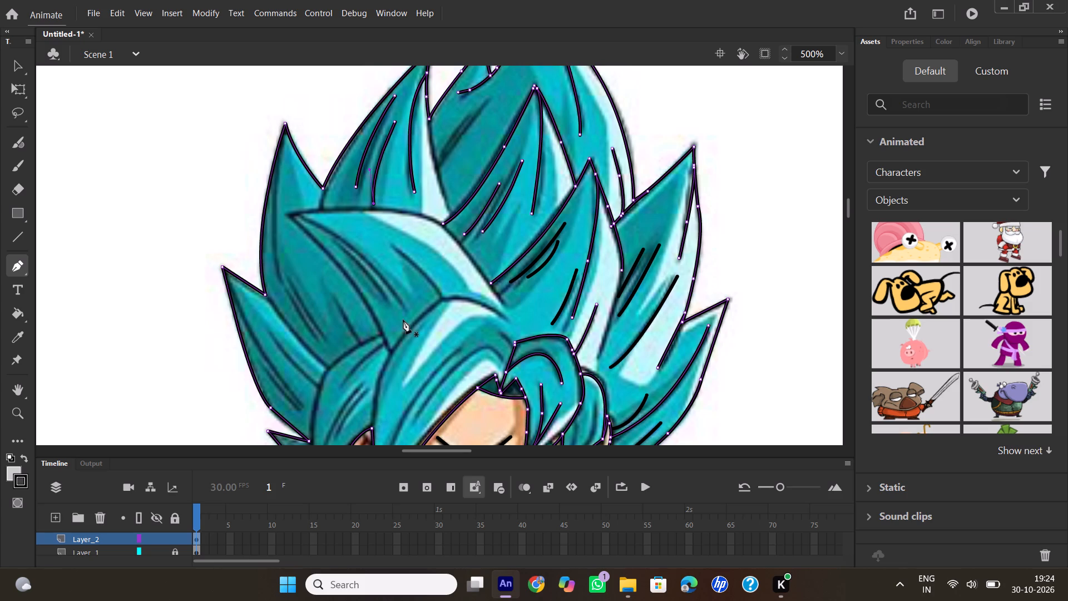
left_click(285, 216)
left_click_drag(451, 233, 487, 266)
left_click_drag(487, 266, 489, 267)
left_click(451, 234)
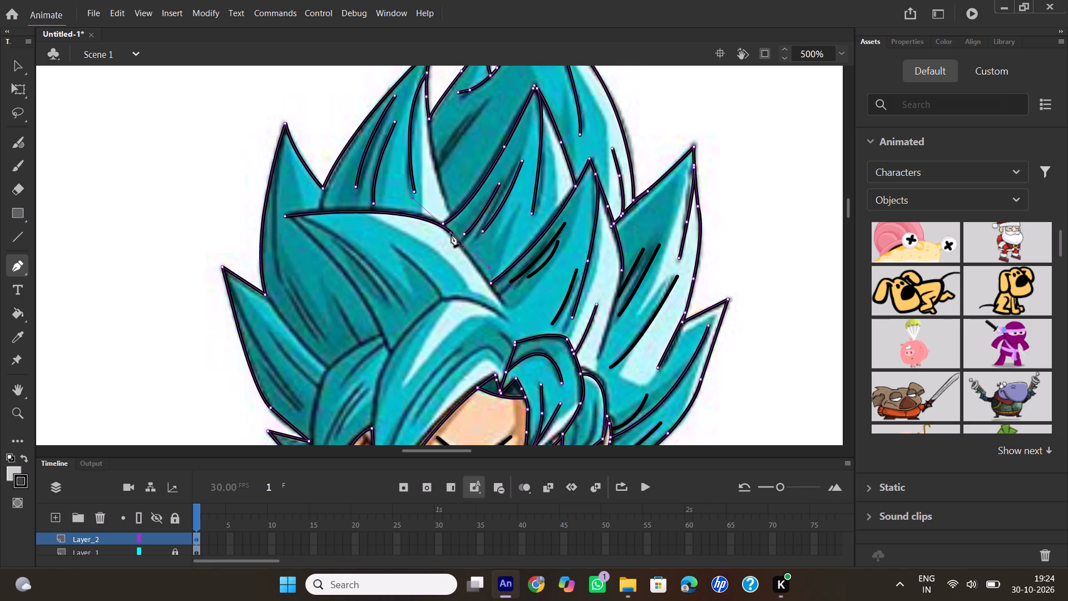
left_click_drag(507, 304, 523, 322)
double_click(506, 305)
Trace two roughly parallel curved strand lines in the dark left-hand area of the topmost spike.
scroll(493, 272, "up", 1)
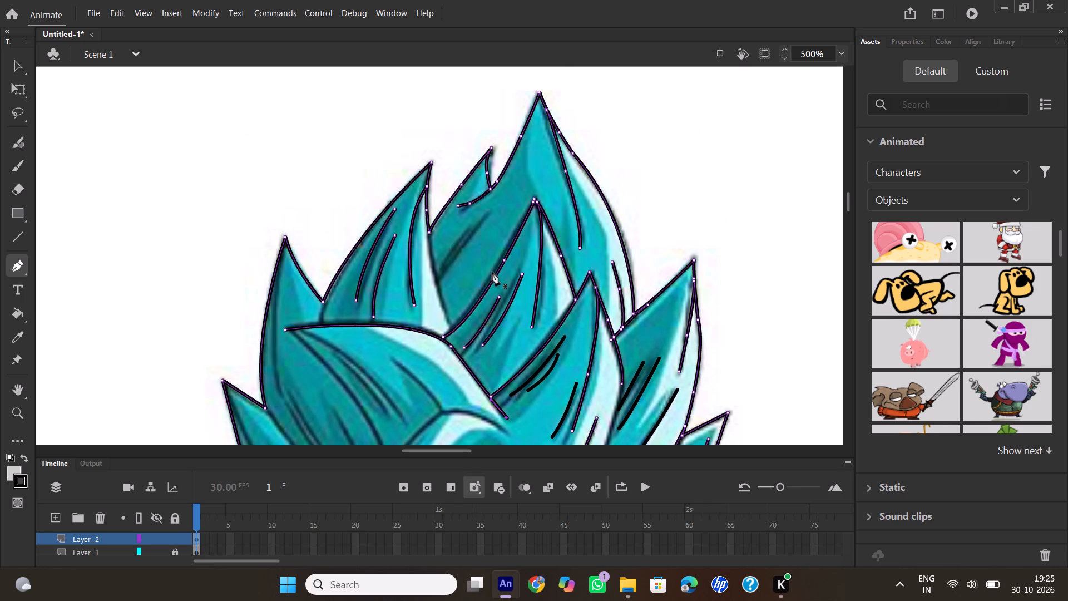
left_click(489, 213)
left_click_drag(438, 280, 438, 294)
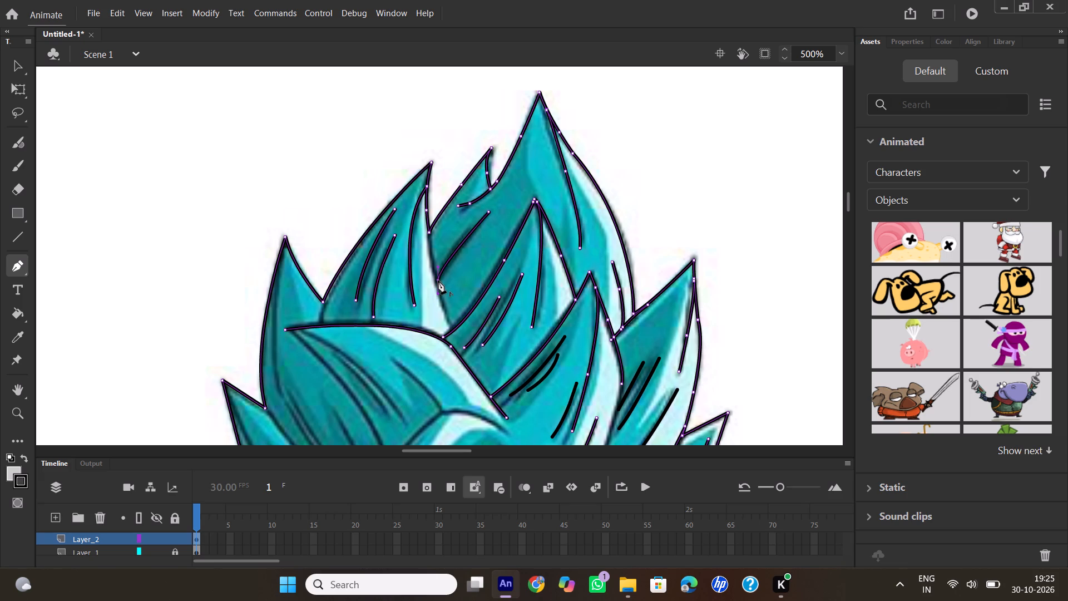
double_click(438, 280)
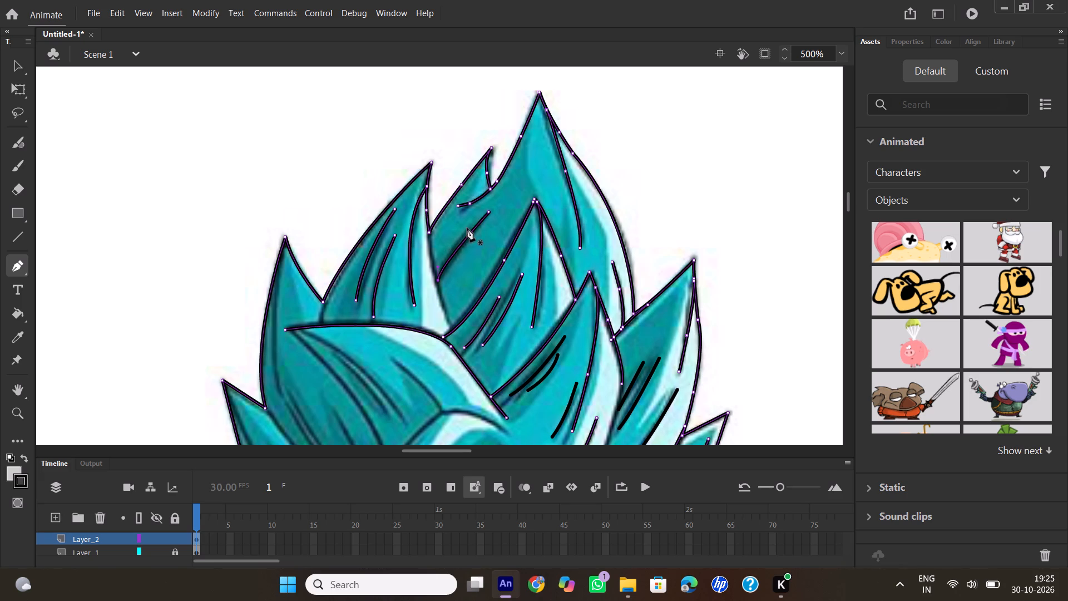
left_click(467, 226)
left_click_drag(433, 266, 428, 283)
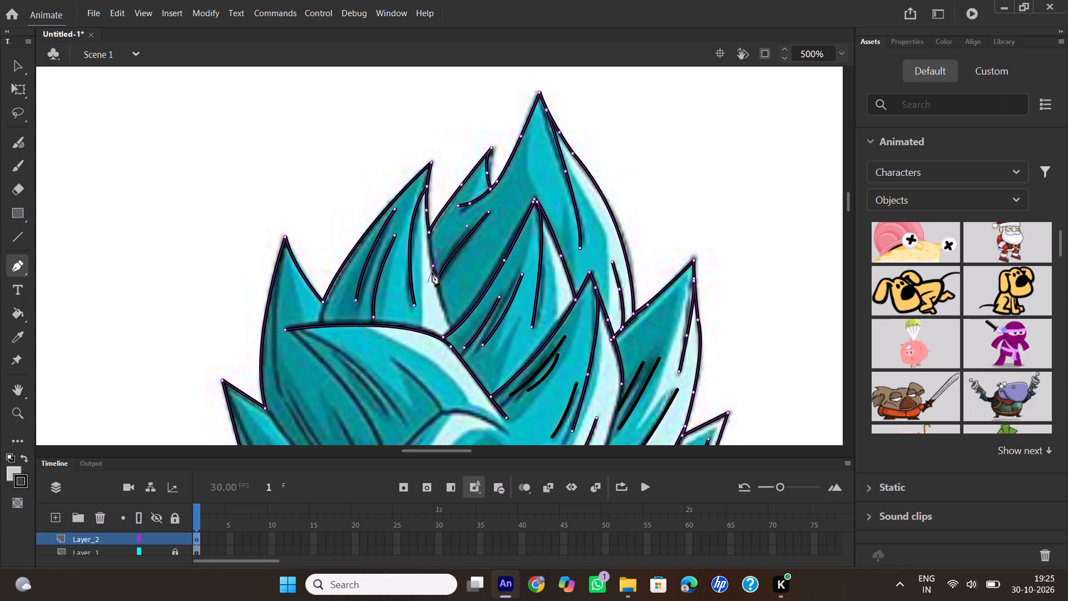
double_click(432, 267)
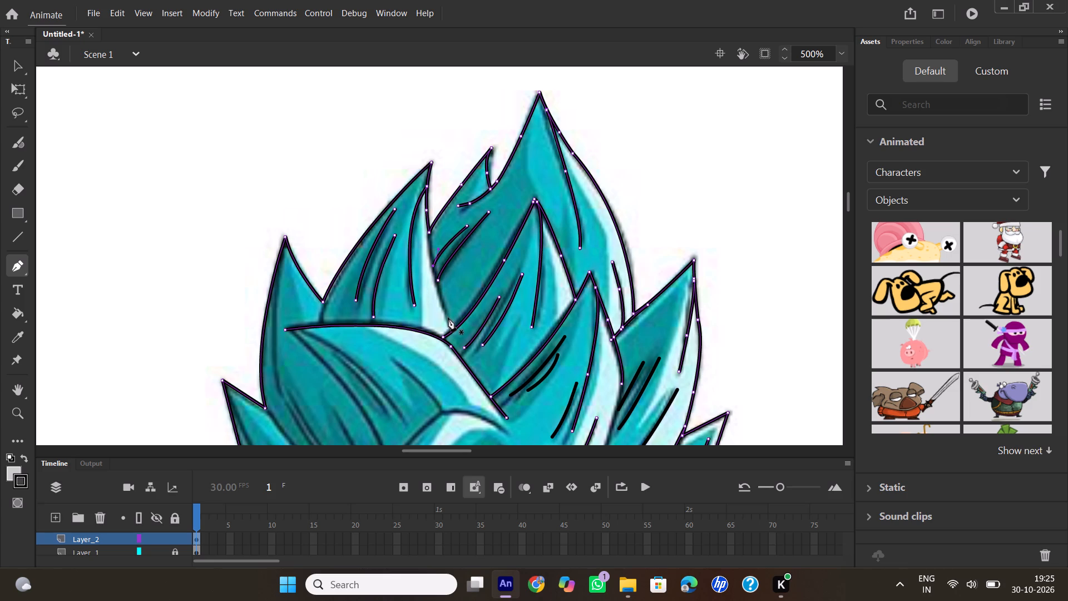
Trace the lower right-hand edge of the tall upper left-hand spike, from its base up to the notch with the small spike.
left_click(448, 318)
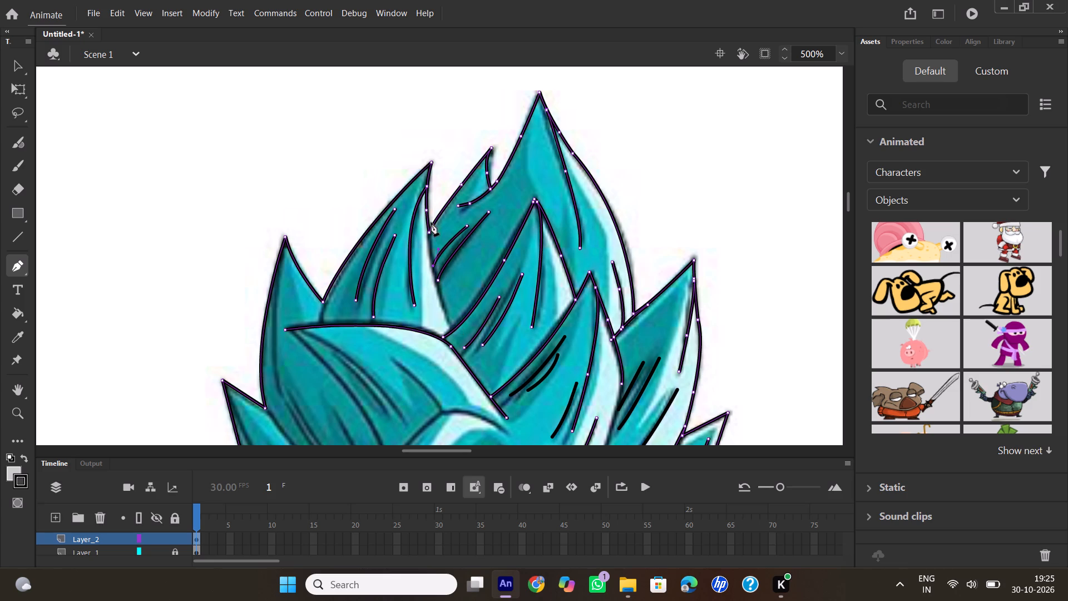
left_click_drag(427, 220, 436, 194)
double_click(427, 221)
Trace the outer edge of the left-hand fringe lock, from near the central parting over its top and down to the ear.
scroll(400, 291, "down", 2)
scroll(396, 227, "up", 1)
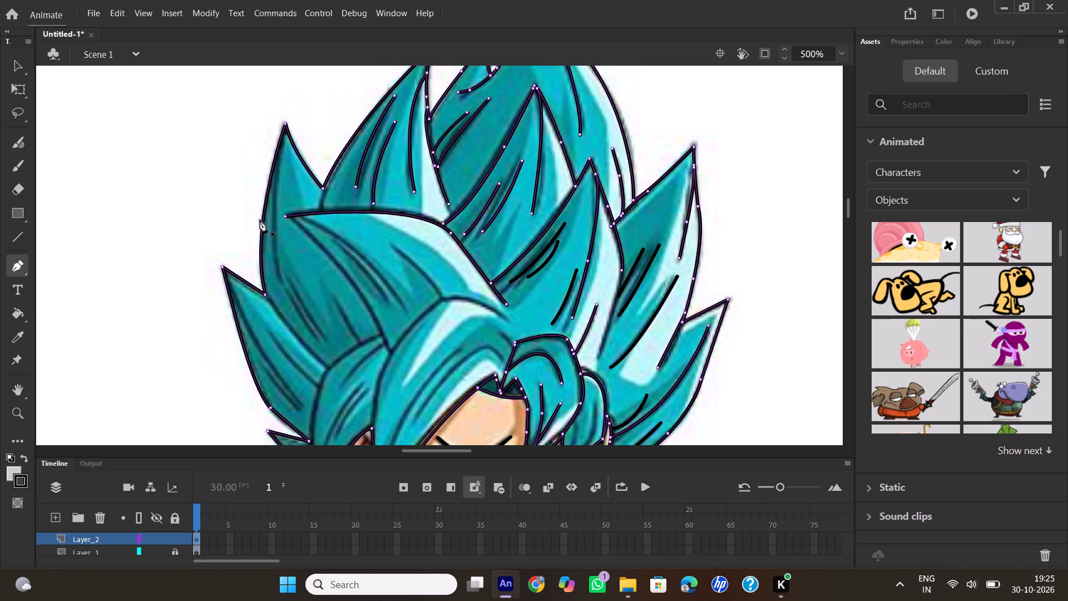
scroll(495, 314, "down", 1)
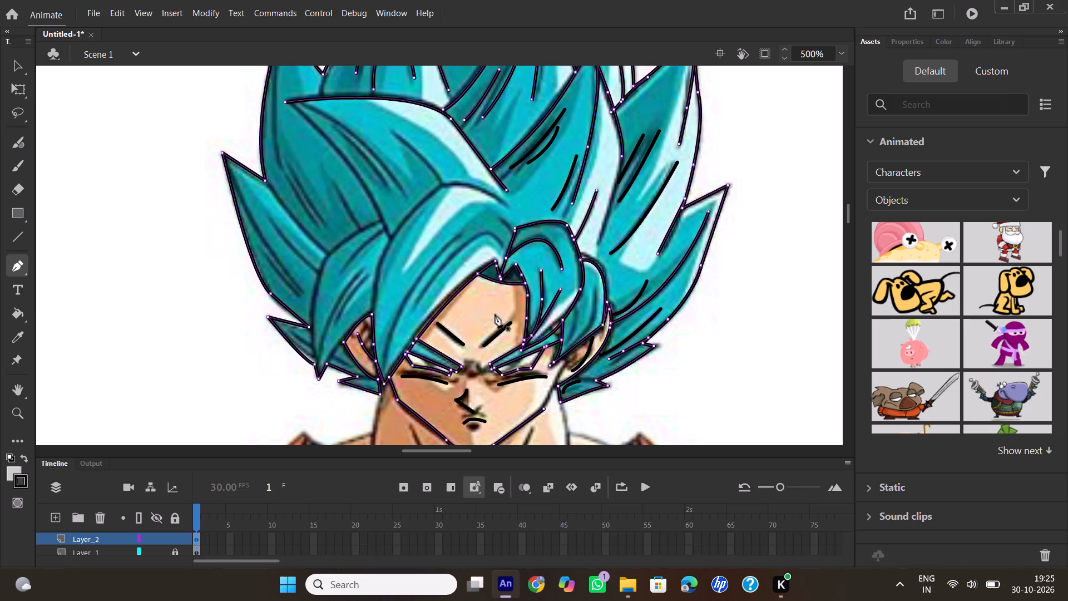
left_click(508, 205)
left_click_drag(440, 186, 413, 193)
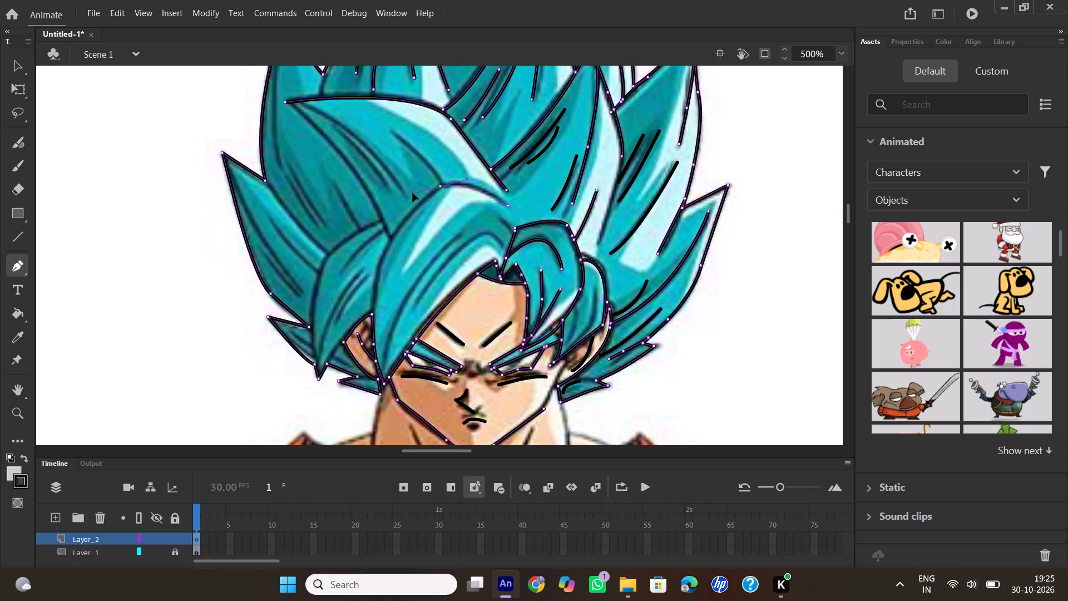
left_click_drag(413, 193, 409, 194)
left_click(439, 188)
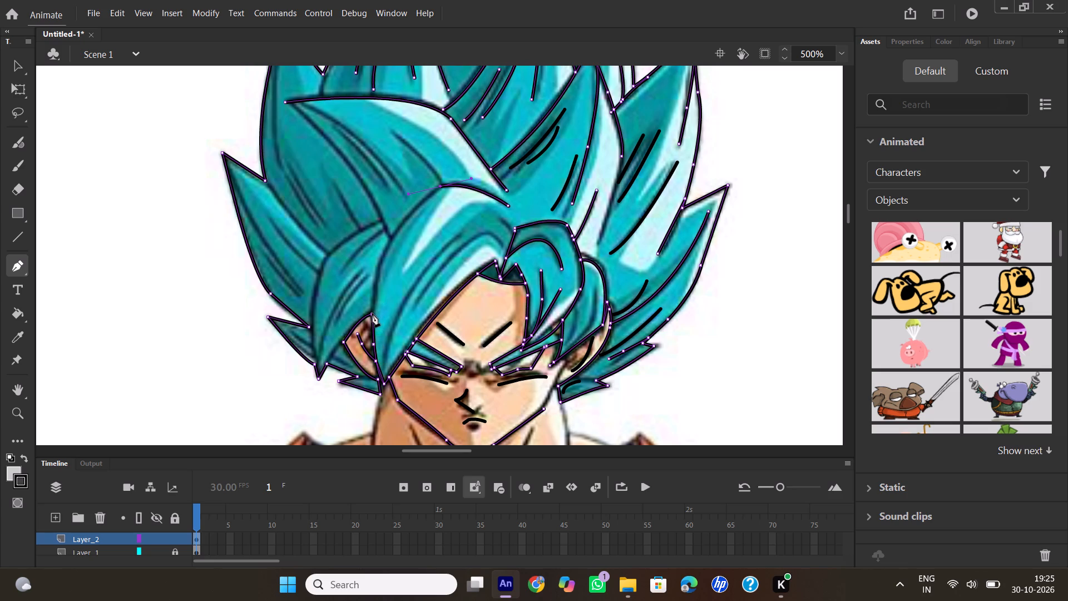
left_click_drag(372, 313, 388, 369)
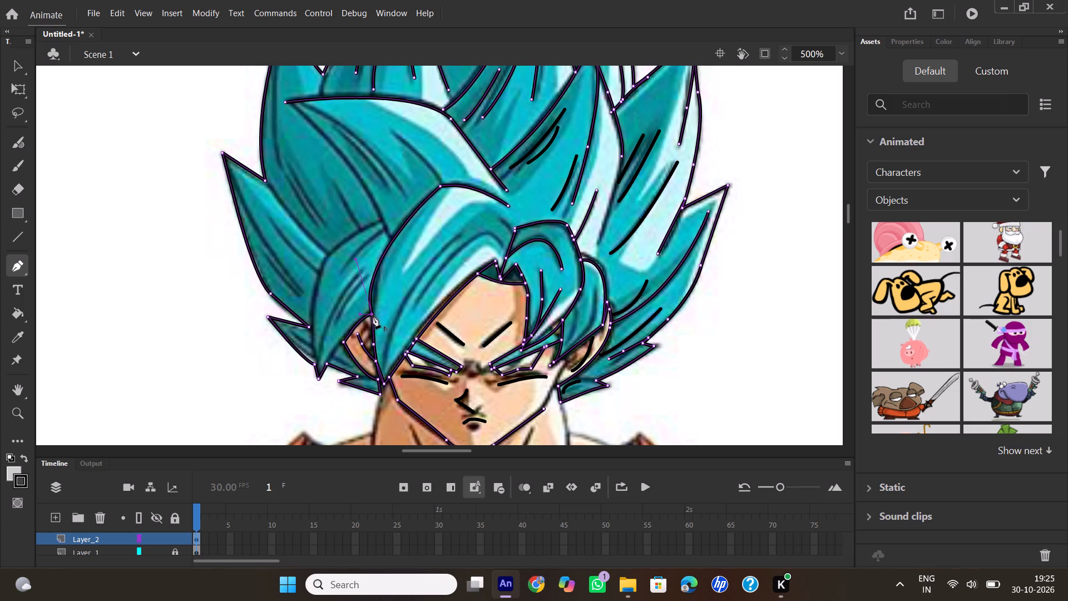
double_click(372, 314)
Trace the short curve at the top of the left-hand fringe lock, bending down into the central parting.
left_click(492, 213)
left_click_drag(513, 240, 516, 253)
left_click_drag(516, 253, 509, 265)
left_click_drag(509, 265, 512, 265)
double_click(512, 241)
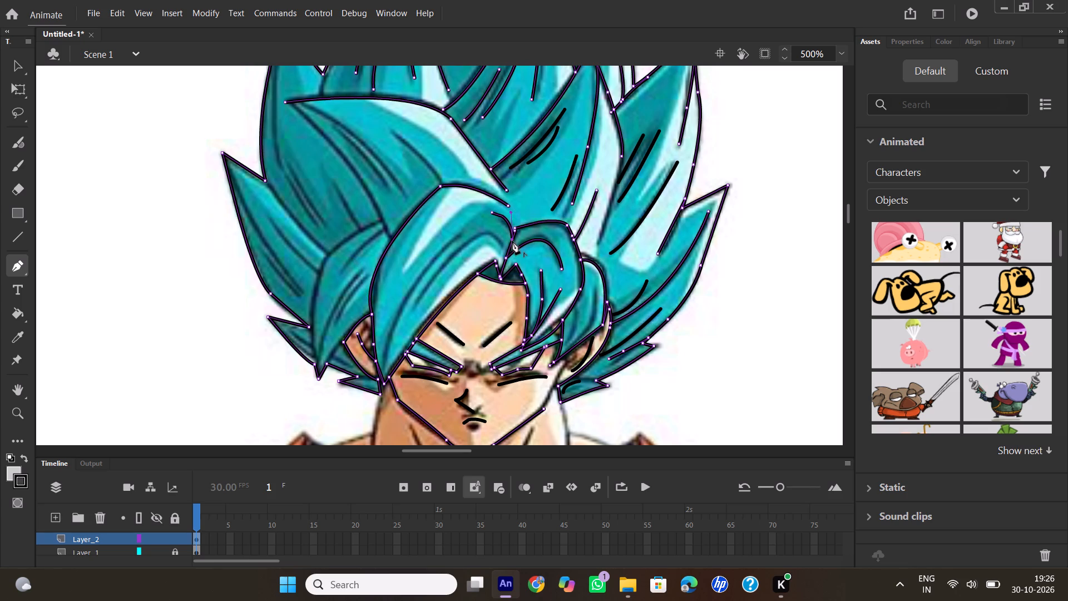
Trace the inner arc of the left-hand fringe lock, from beside the central parting over and down along the highlight.
left_click(502, 245)
left_click_drag(451, 257, 438, 280)
left_click_drag(438, 280, 407, 306)
left_click(450, 257)
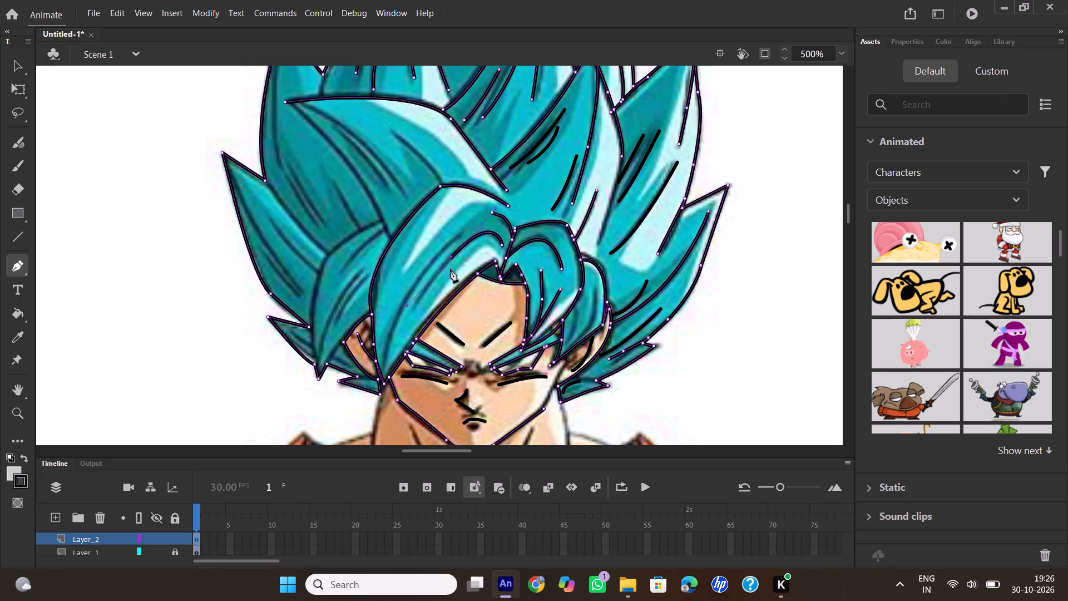
left_click(414, 307)
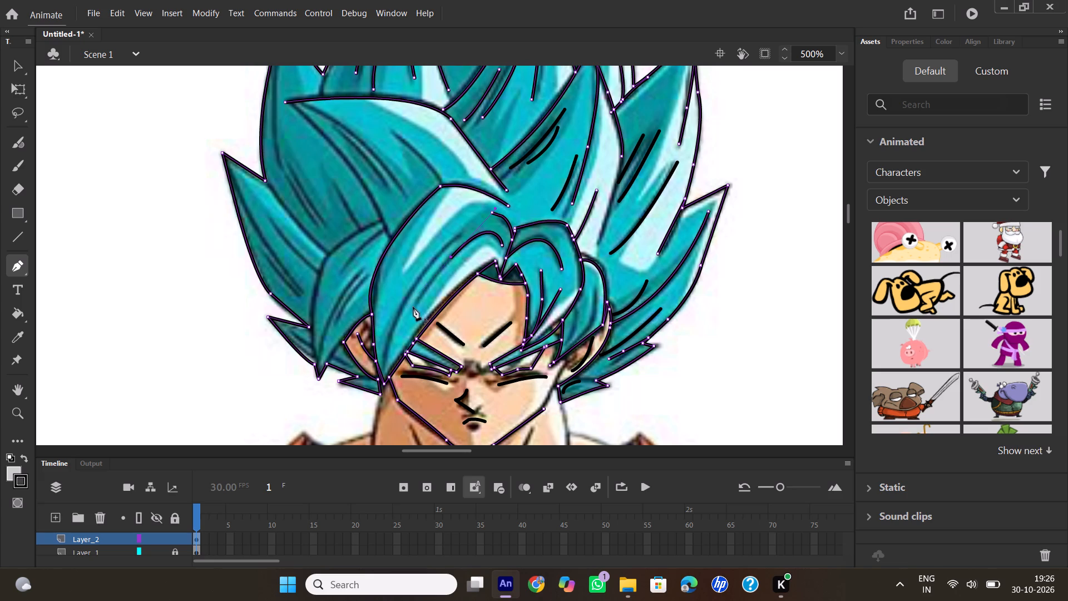
double_click(415, 308)
Trace the long curved strand inside the left-hand fringe lock, from beside the inner arc down to the lock's tip.
left_click(459, 231)
left_click_drag(384, 361, 384, 408)
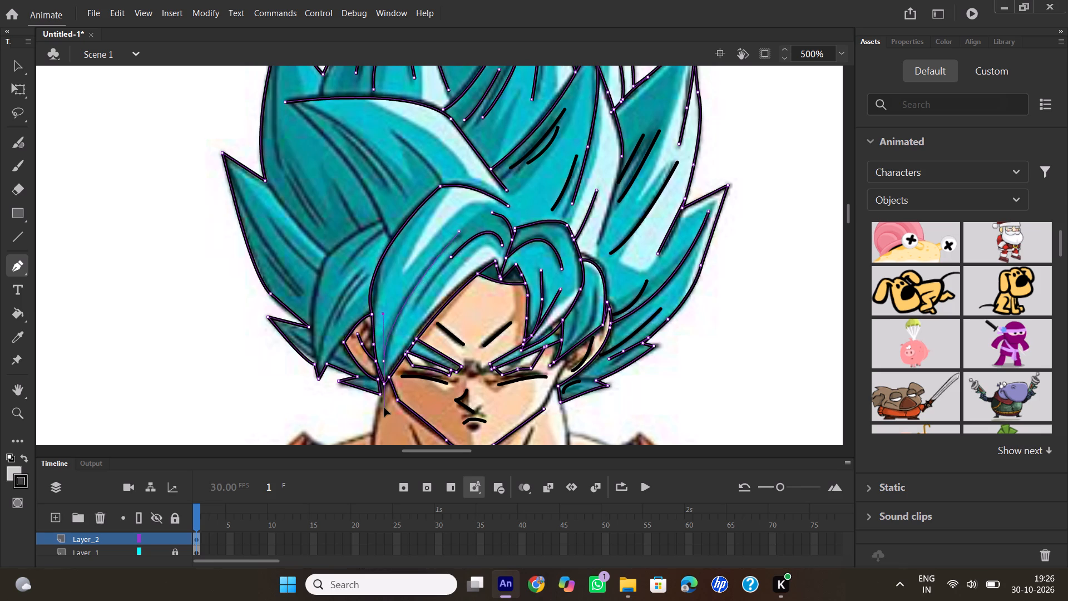
left_click_drag(384, 408, 382, 415)
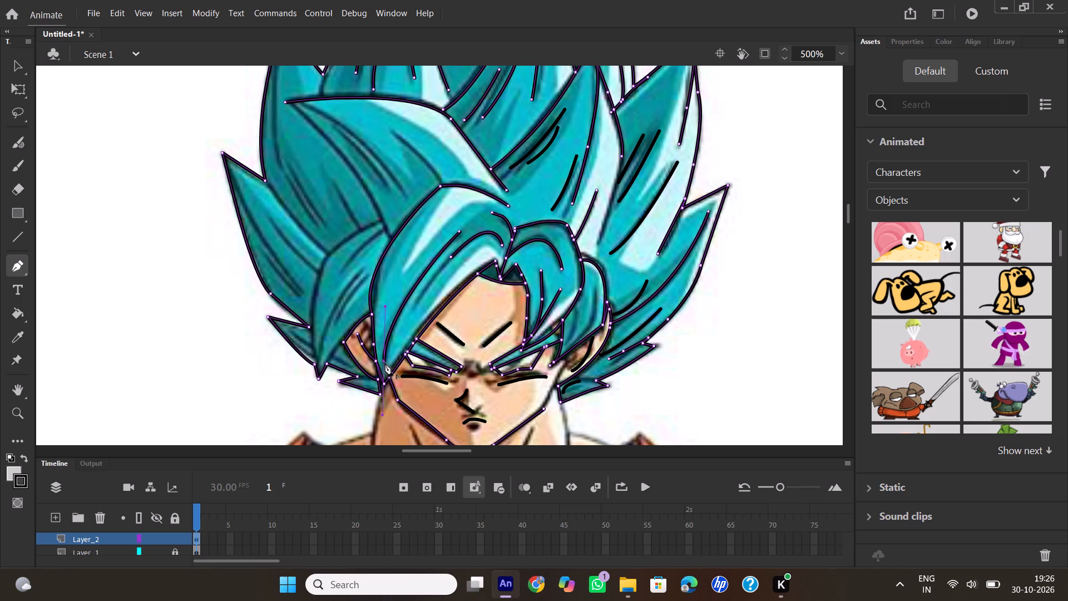
double_click(384, 361)
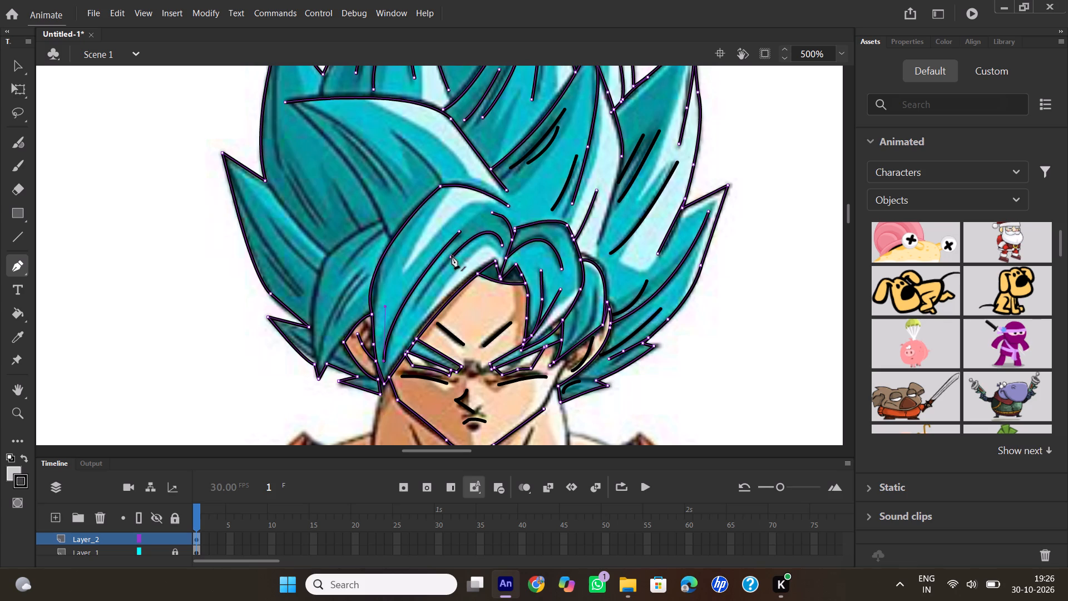
Trace a short diagonal strand inside the left-hand fringe lock, between its long inner strand and the edge along the forehead.
left_click(451, 255)
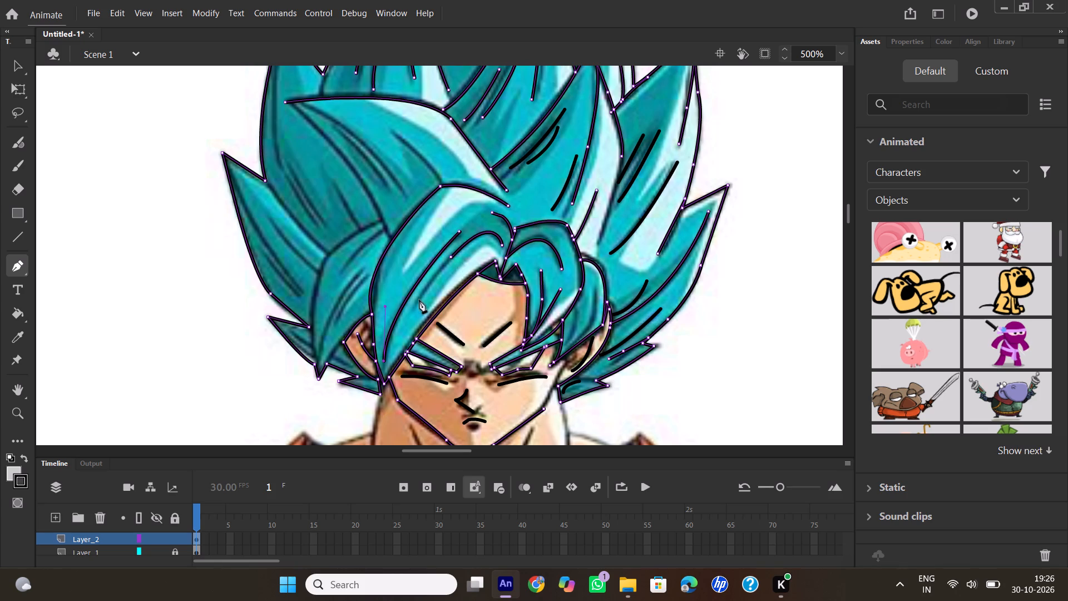
left_click(417, 302)
double_click(417, 302)
left_click(452, 258)
left_click(409, 309)
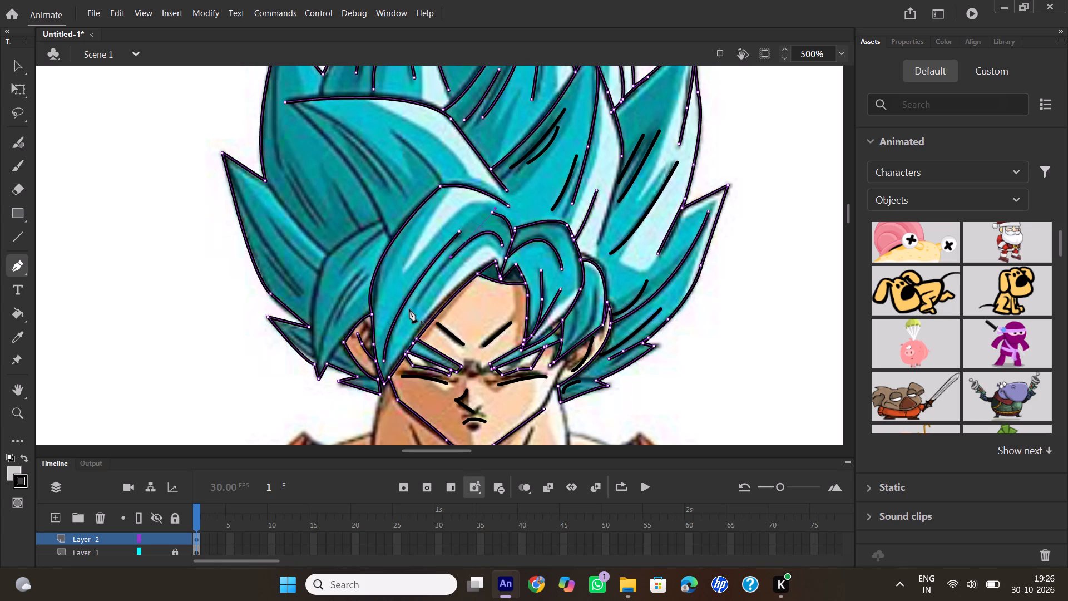
double_click(411, 309)
left_click(450, 257)
double_click(412, 303)
Trace a curved strand inside the large swept lock above the fringe, from mid-lock down to the top of the left-hand fringe lock.
scroll(434, 160, "up", 3)
scroll(436, 161, "down", 2)
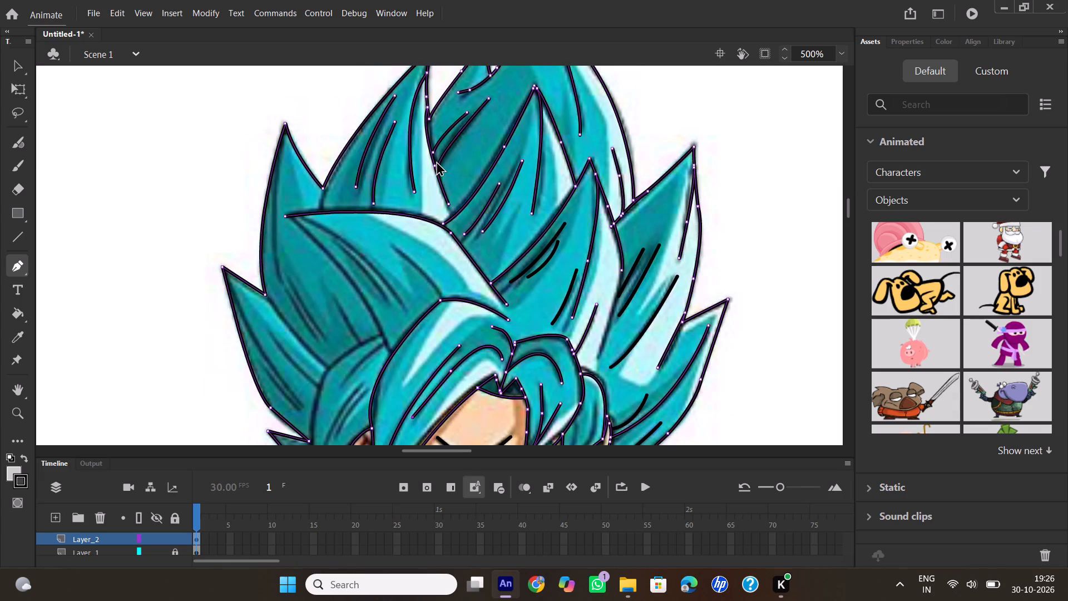
left_click(393, 244)
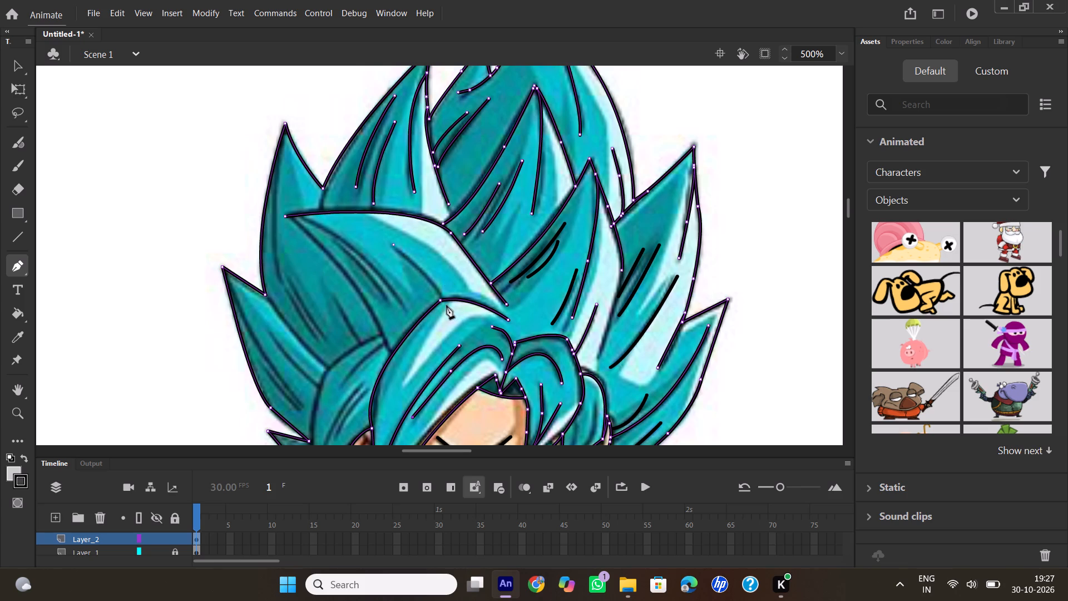
left_click_drag(447, 300, 445, 311)
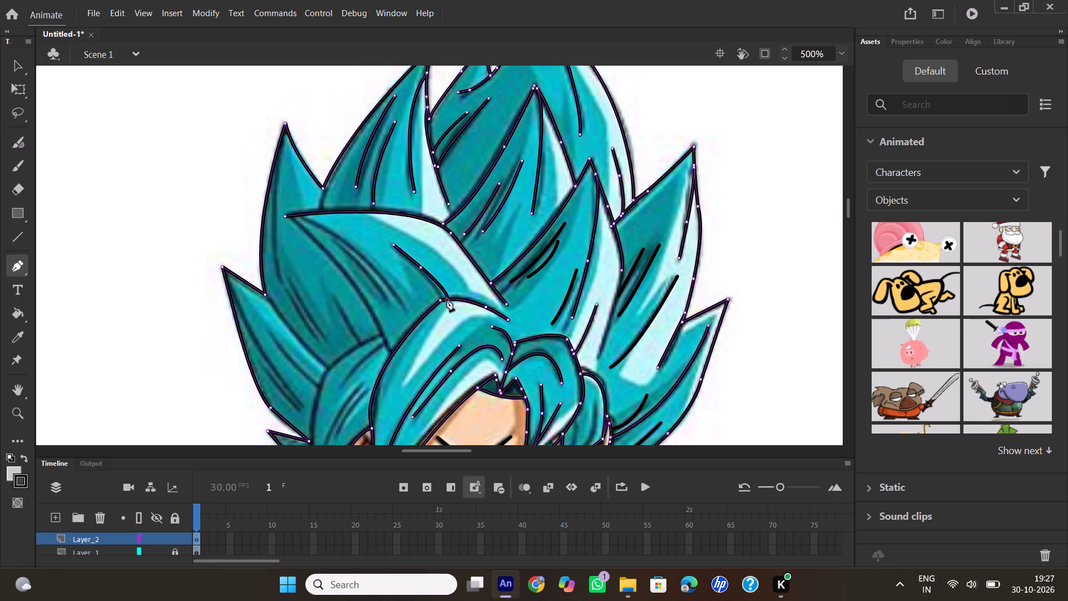
double_click(448, 298)
Trace the long curved strand inside the large swept lock, from its lower middle up to the upper edge near its pointed tip.
left_click(403, 307)
left_click_drag(298, 215, 290, 212)
left_click_drag(290, 212, 231, 210)
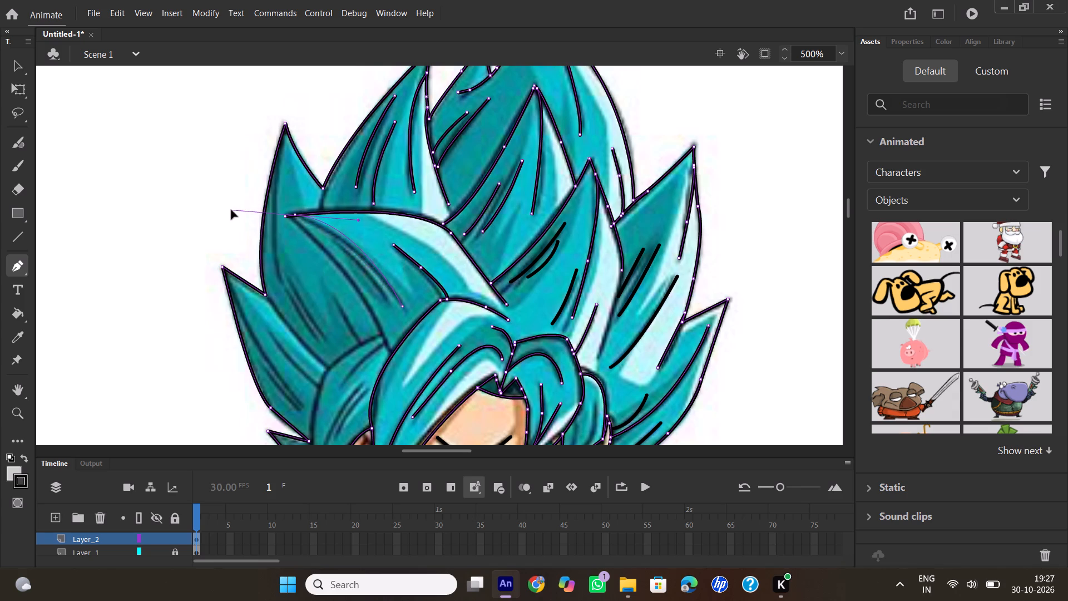
left_click_drag(231, 210, 236, 207)
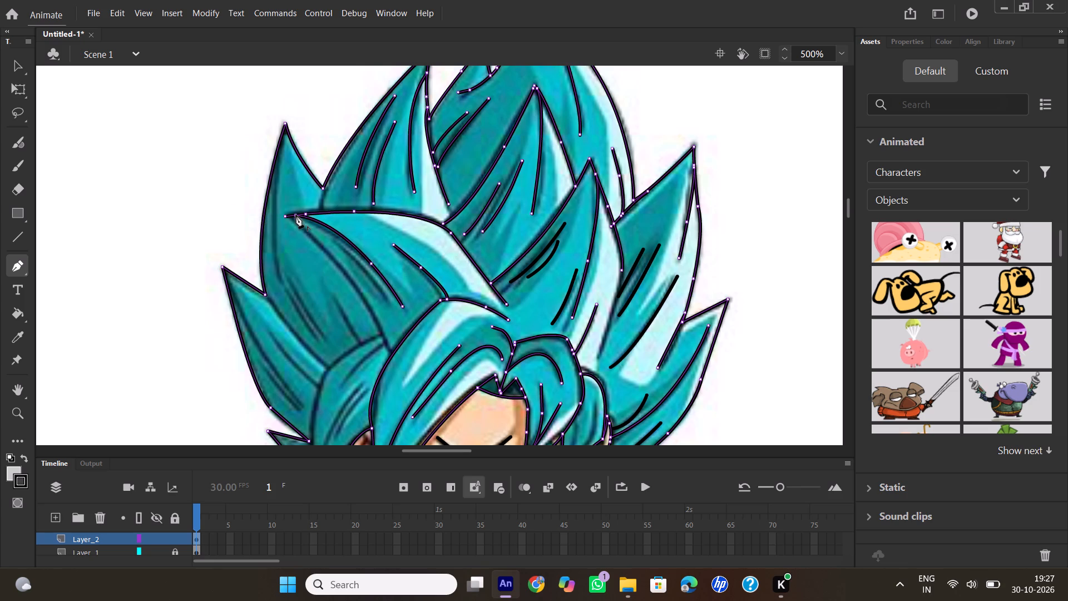
double_click(296, 215)
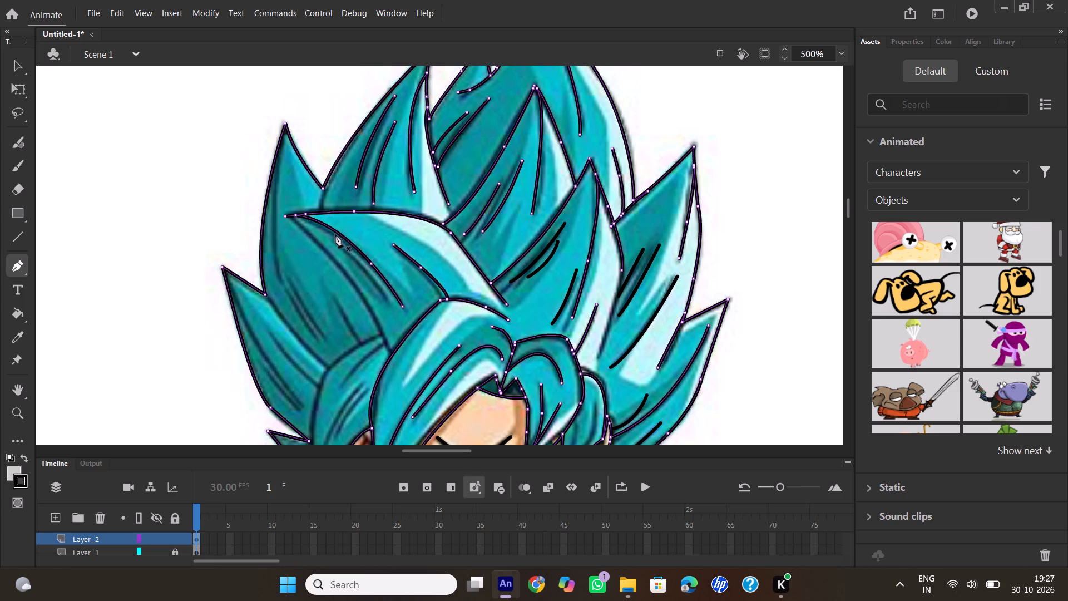
Trace a shorter curved strand inside the large swept lock, just below and alongside the long strand.
left_click(335, 242)
left_click_drag(390, 305, 388, 323)
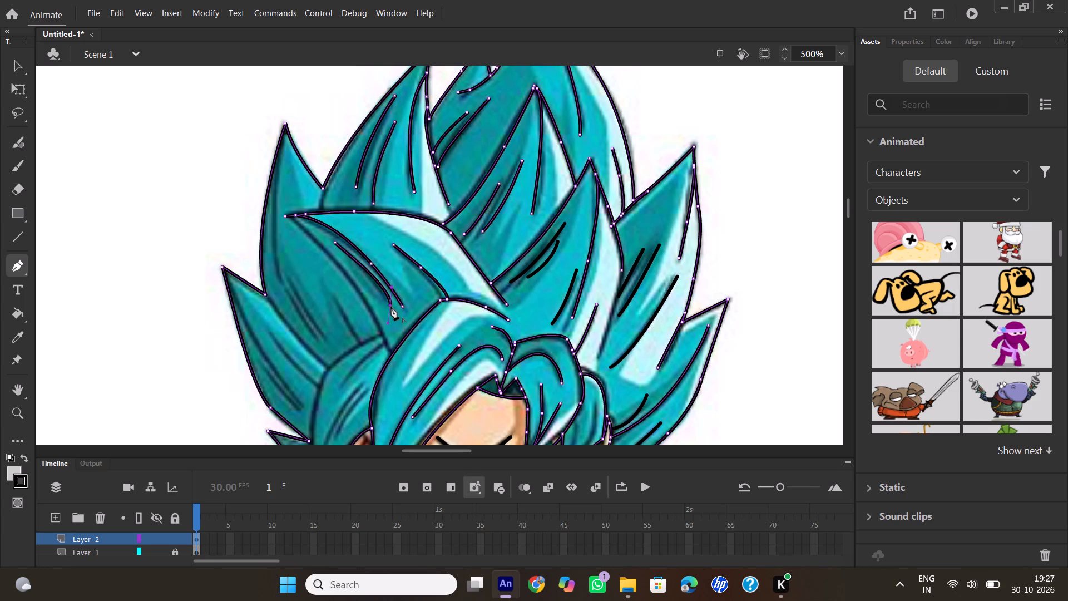
double_click(391, 307)
Trace the lower edge of the large swept lock from the fringe lock's outer edge to its pointed tip, and bend it to the reference.
left_click(392, 353)
left_click_drag(285, 216, 236, 199)
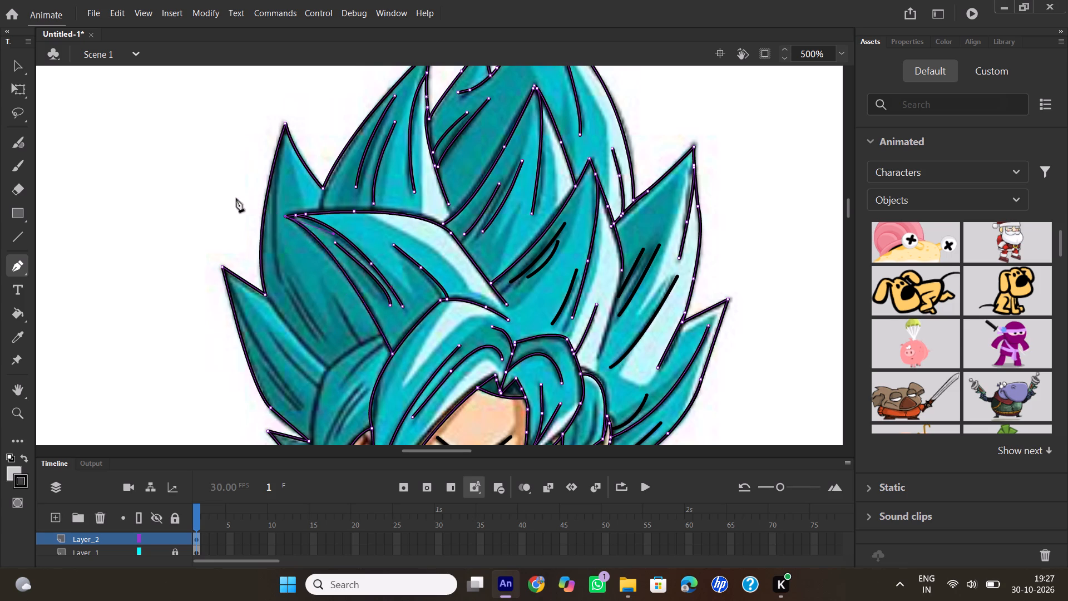
double_click(286, 215)
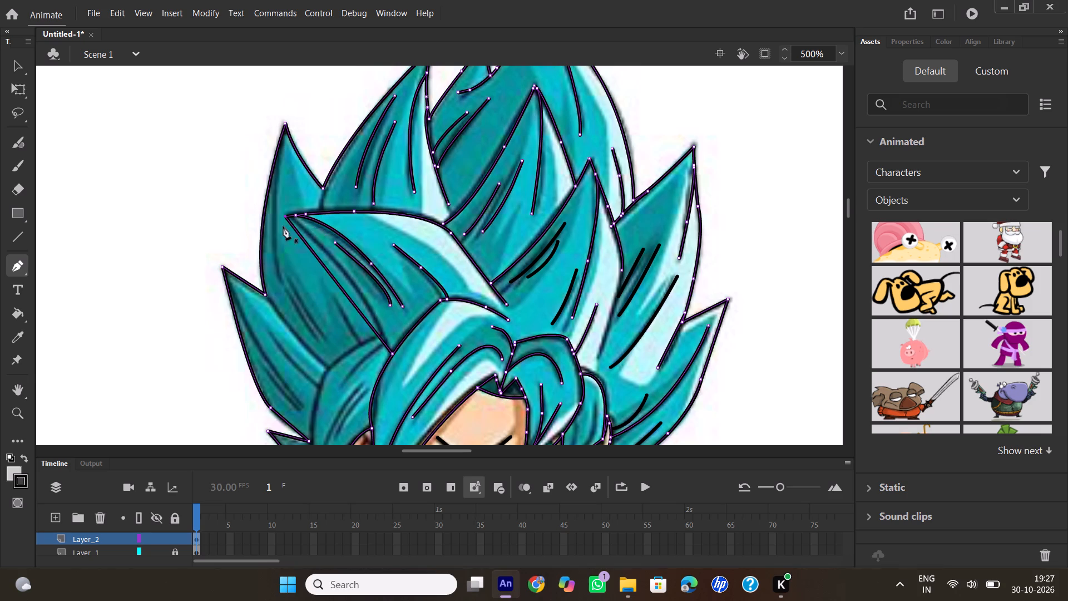
left_click(14, 65)
left_click_drag(342, 290, 354, 288)
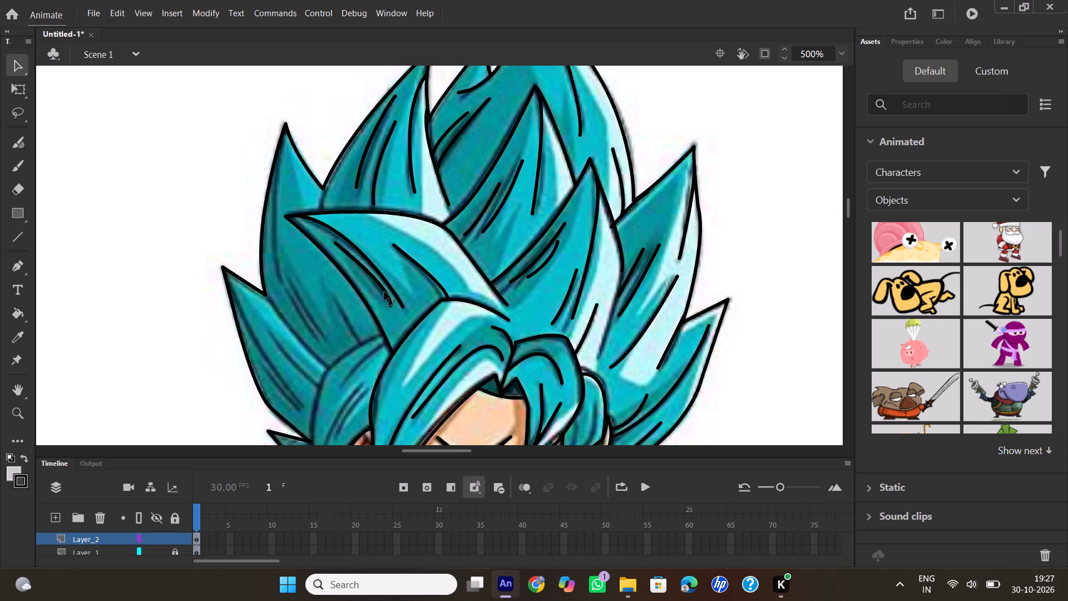
Adjust the lower part of the shorter inner strand in the large swept lock to follow the reference.
left_click_drag(384, 292, 384, 301)
left_click_drag(384, 301, 386, 301)
Trace the lower right-hand edge of the front central spike, from above the right-hand side lock up to the spike's existing edge.
left_click(18, 268)
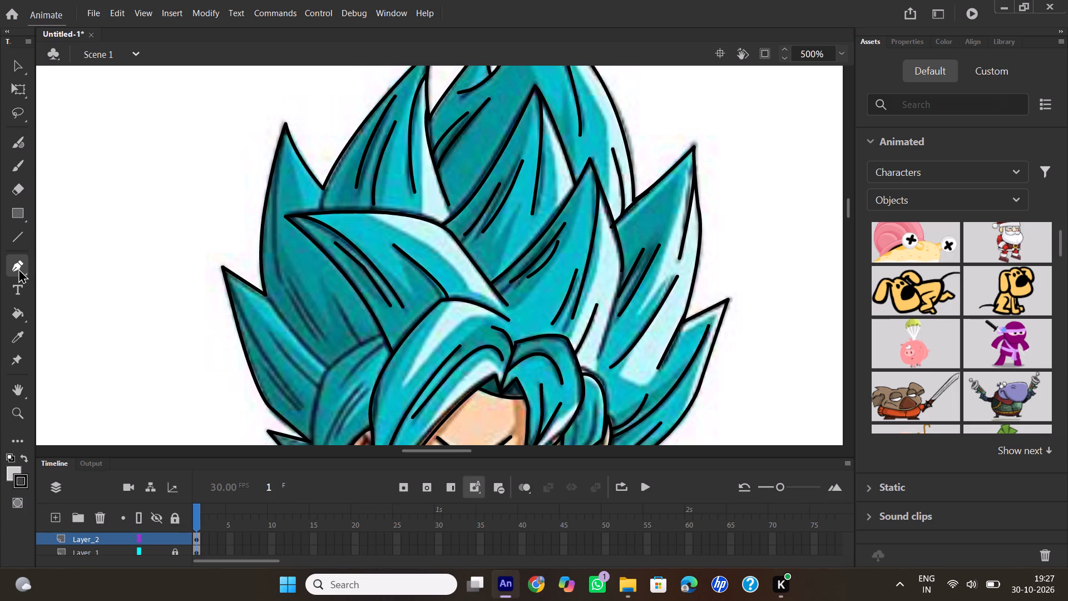
scroll(650, 156, "up", 1)
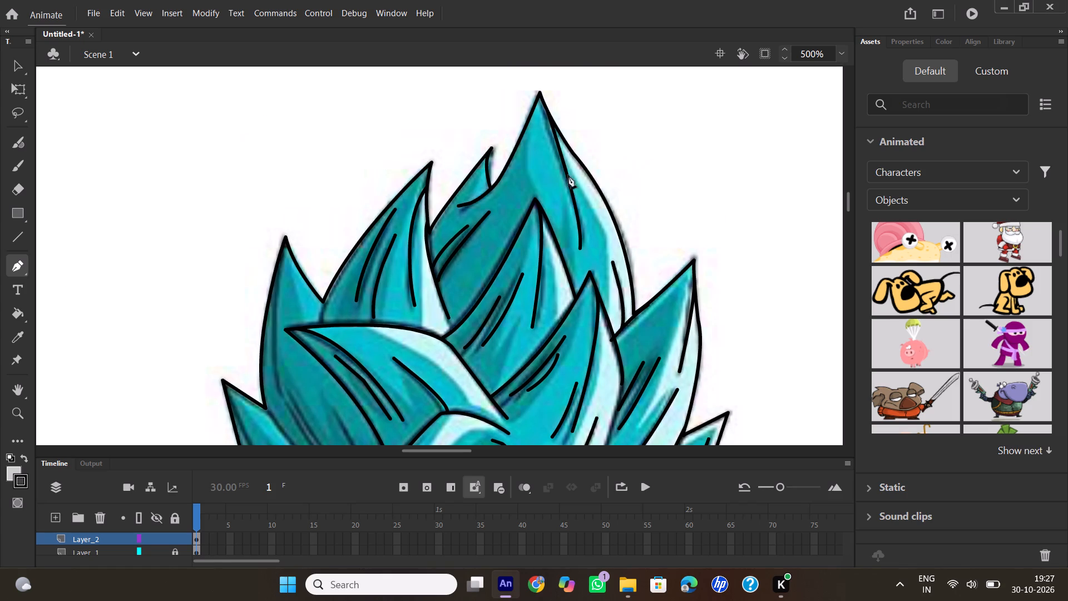
scroll(563, 175, "down", 1)
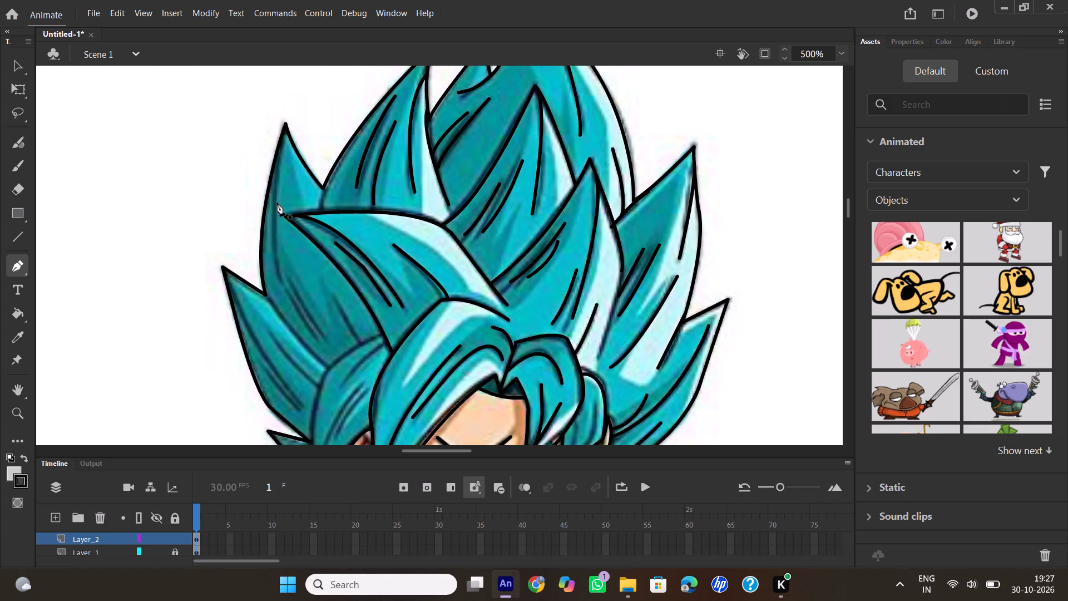
scroll(255, 212, "down", 1)
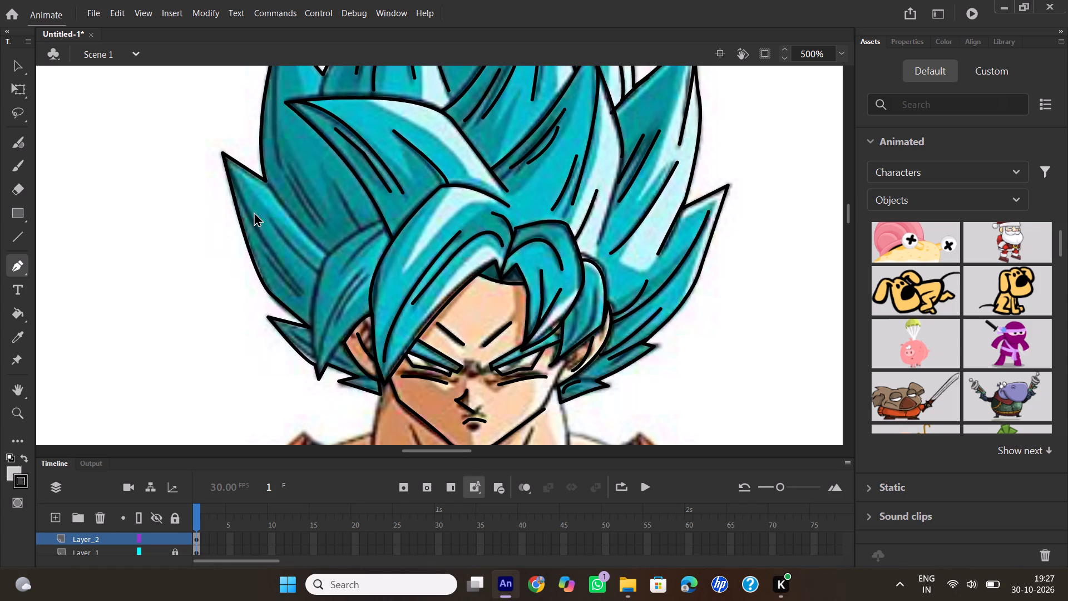
left_click(595, 245)
left_click_drag(624, 152, 621, 128)
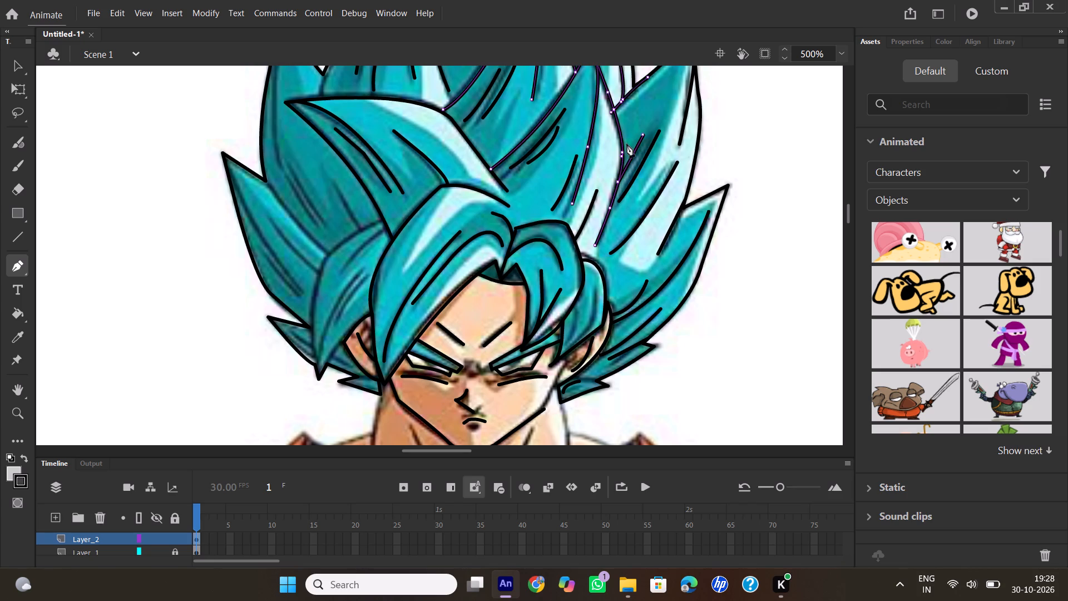
double_click(622, 151)
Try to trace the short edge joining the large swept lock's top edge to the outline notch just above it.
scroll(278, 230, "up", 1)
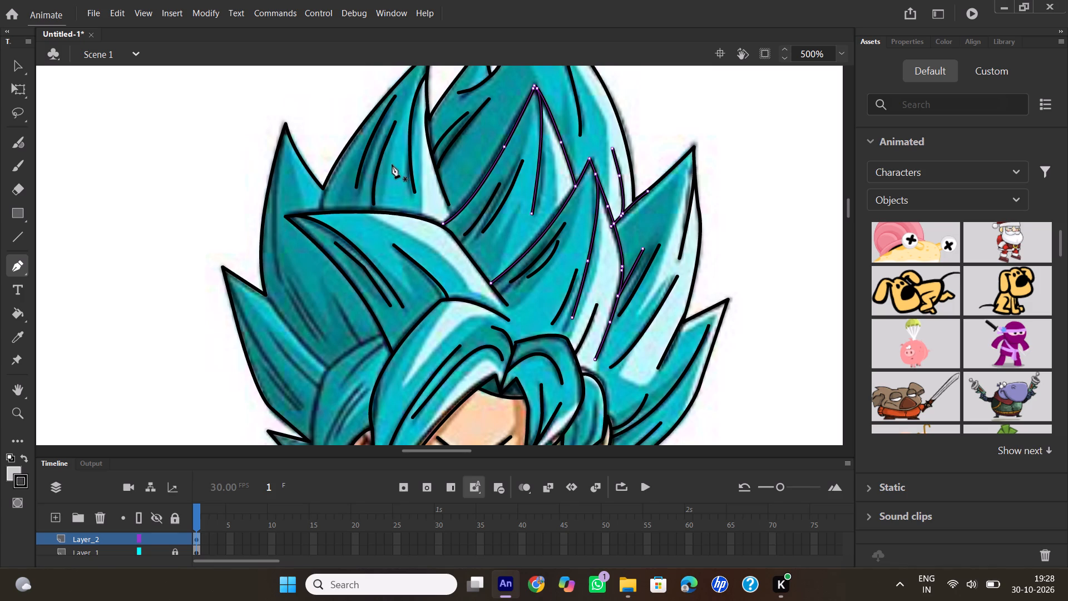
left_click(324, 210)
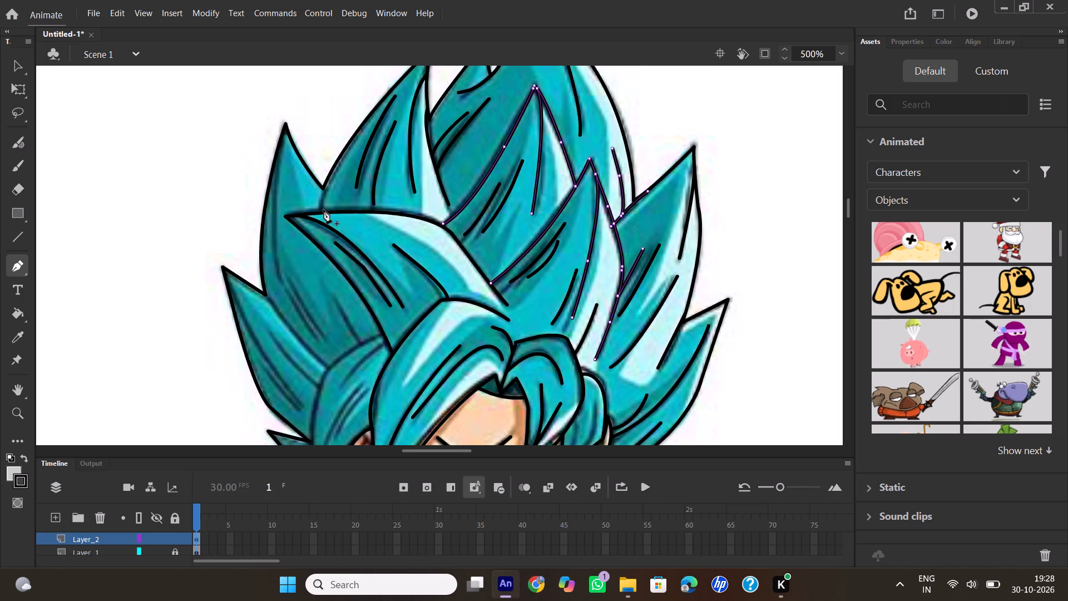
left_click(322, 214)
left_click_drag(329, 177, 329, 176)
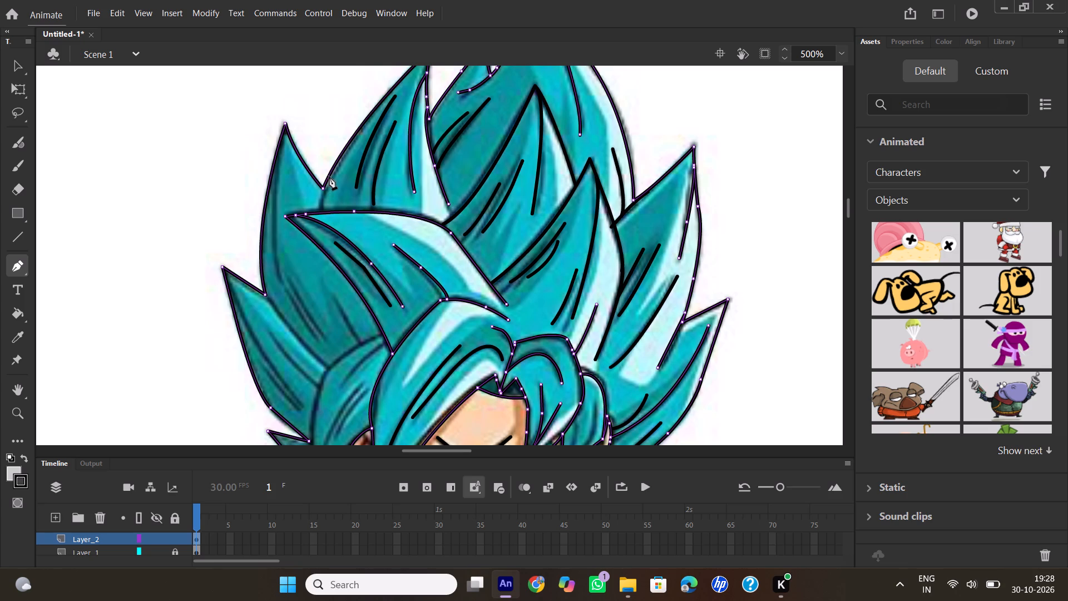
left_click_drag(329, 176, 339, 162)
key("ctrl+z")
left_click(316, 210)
Trace the left-hand side lock's top and outer edge, from the swept lock's lower edge around the bend to the side lock's tip.
left_click(11, 67)
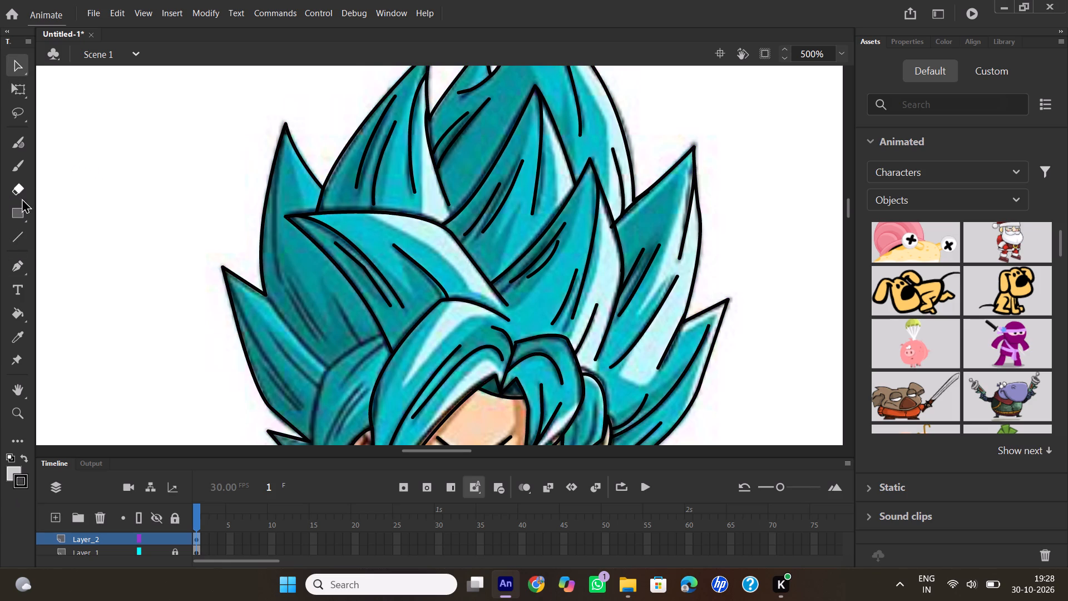
left_click(21, 271)
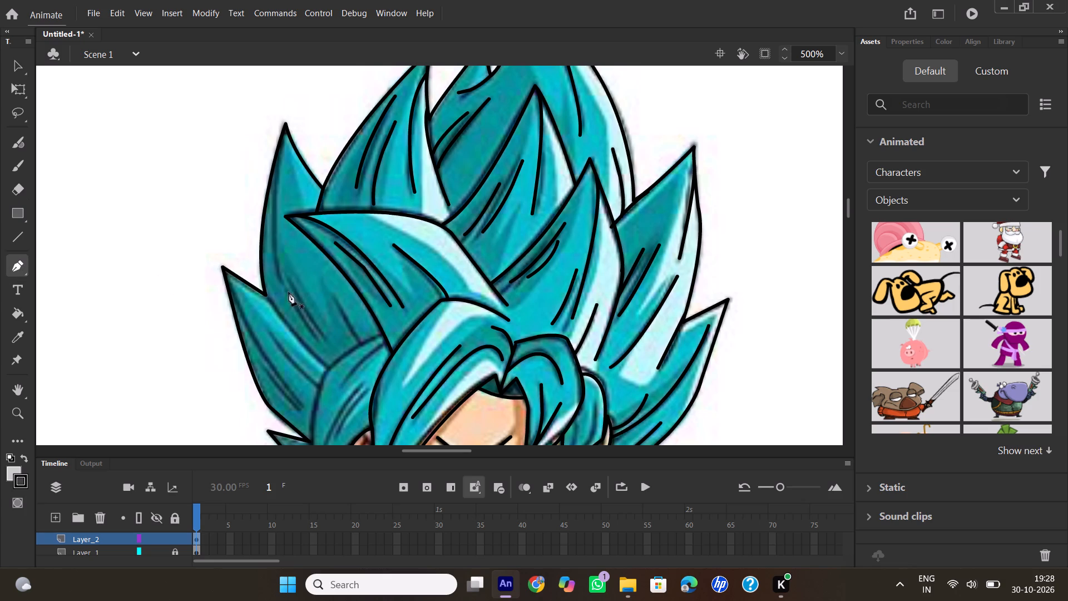
scroll(331, 329, "down", 1)
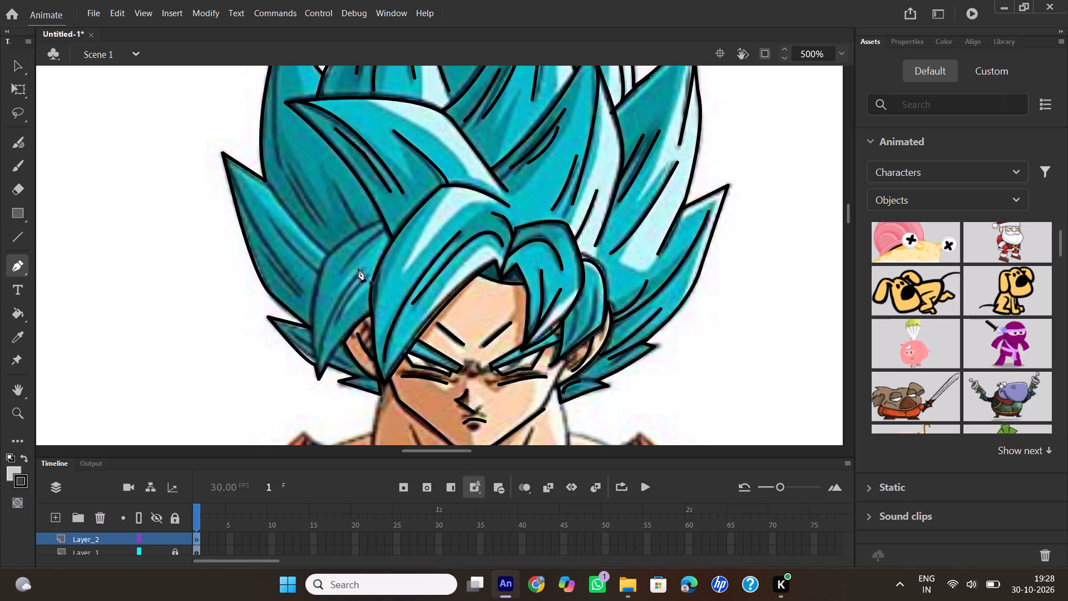
left_click(383, 218)
left_click(383, 220)
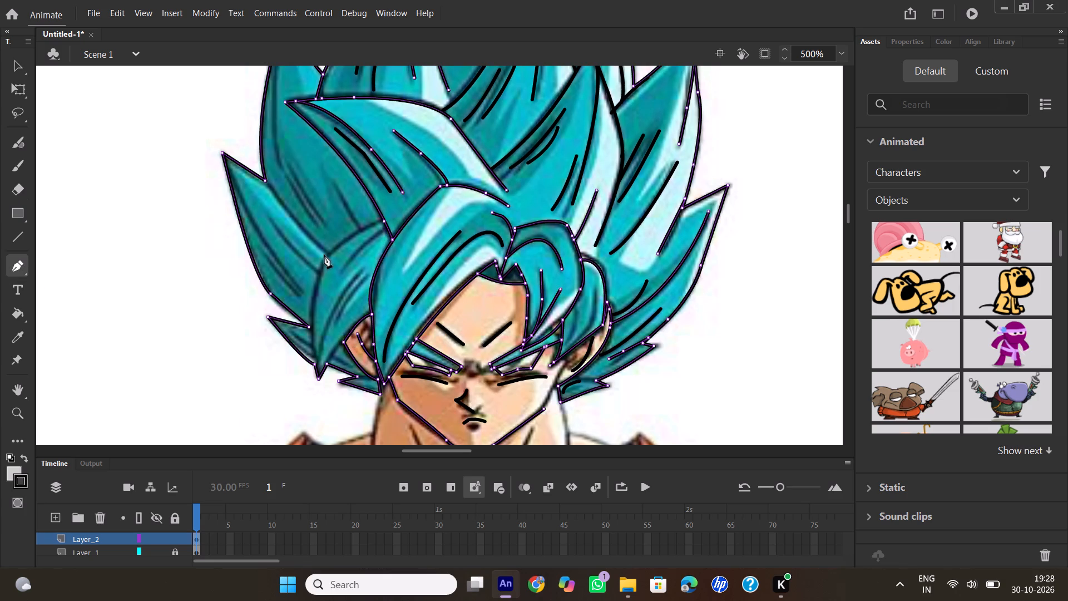
left_click_drag(325, 256, 293, 279)
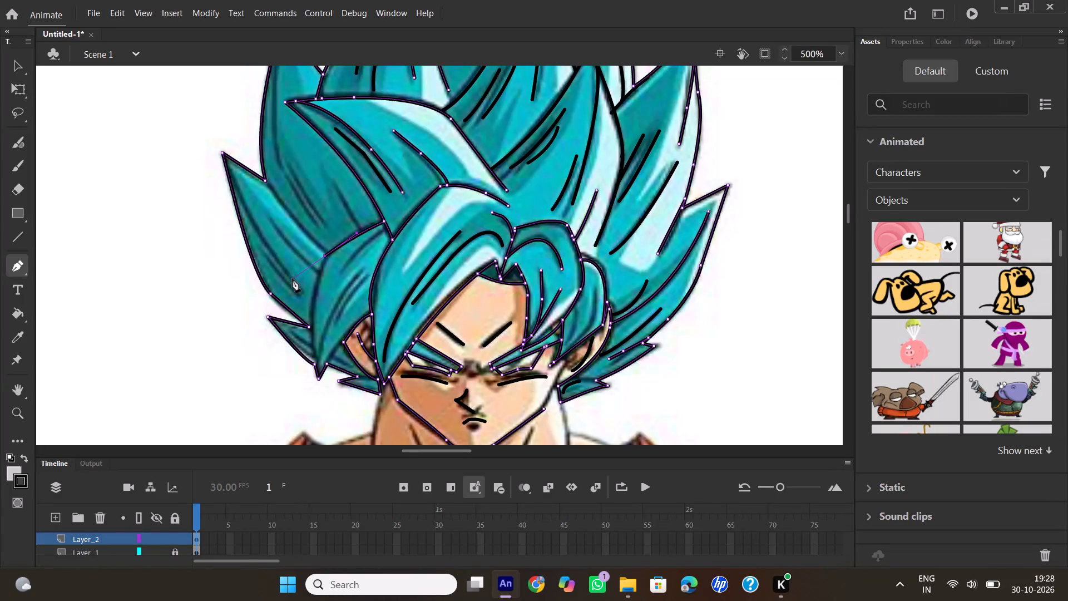
left_click(325, 258)
left_click_drag(315, 367, 329, 396)
double_click(316, 367)
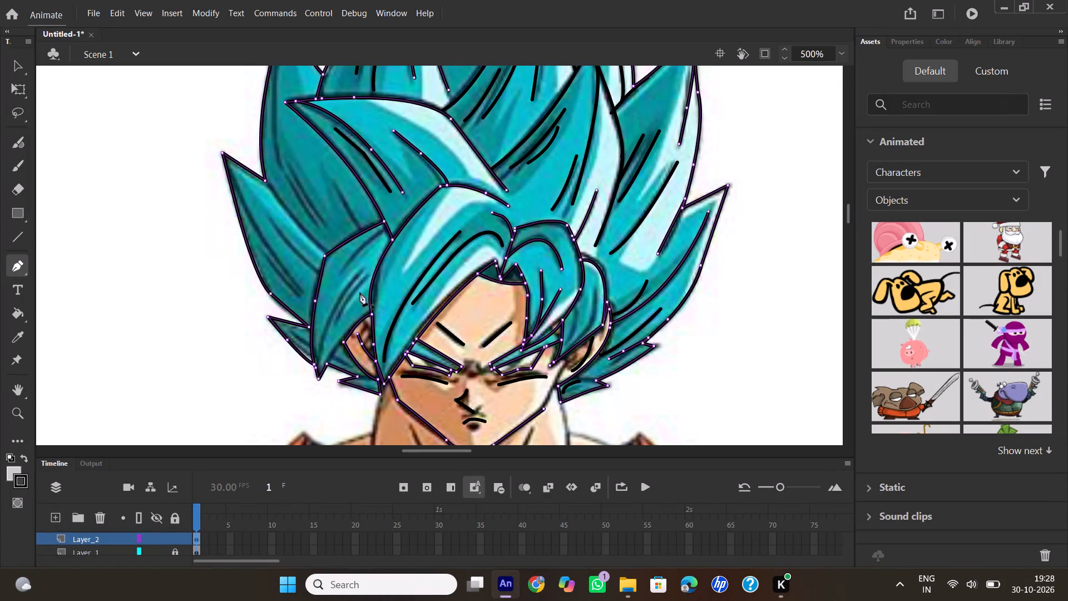
Trace three strands inside the left-hand side lock: a short upper curve, a long curve towards the tip, and a short one beside it.
left_click(345, 271)
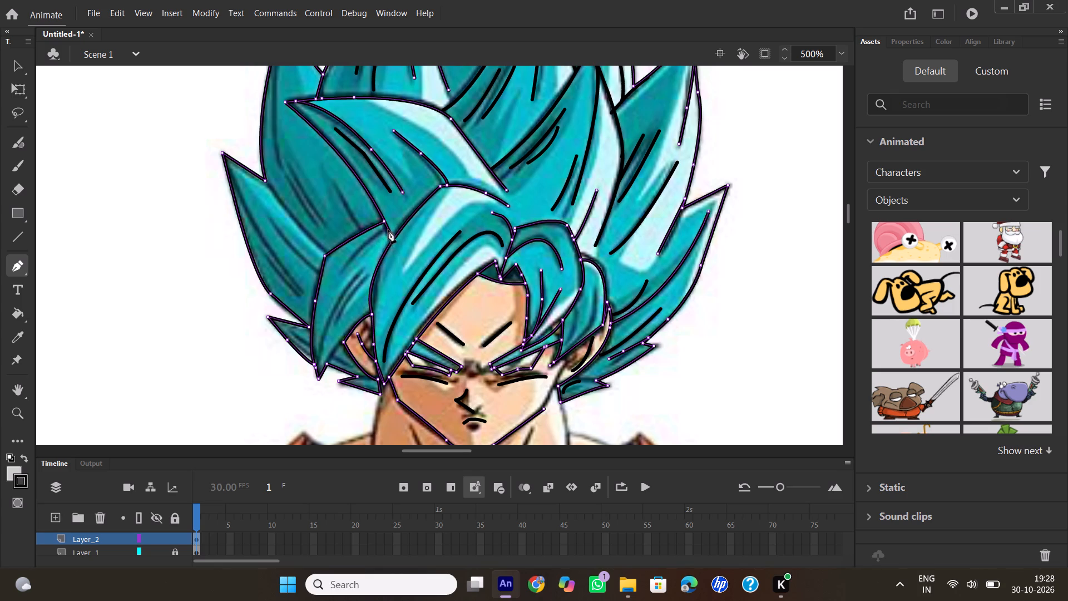
left_click_drag(388, 230, 407, 226)
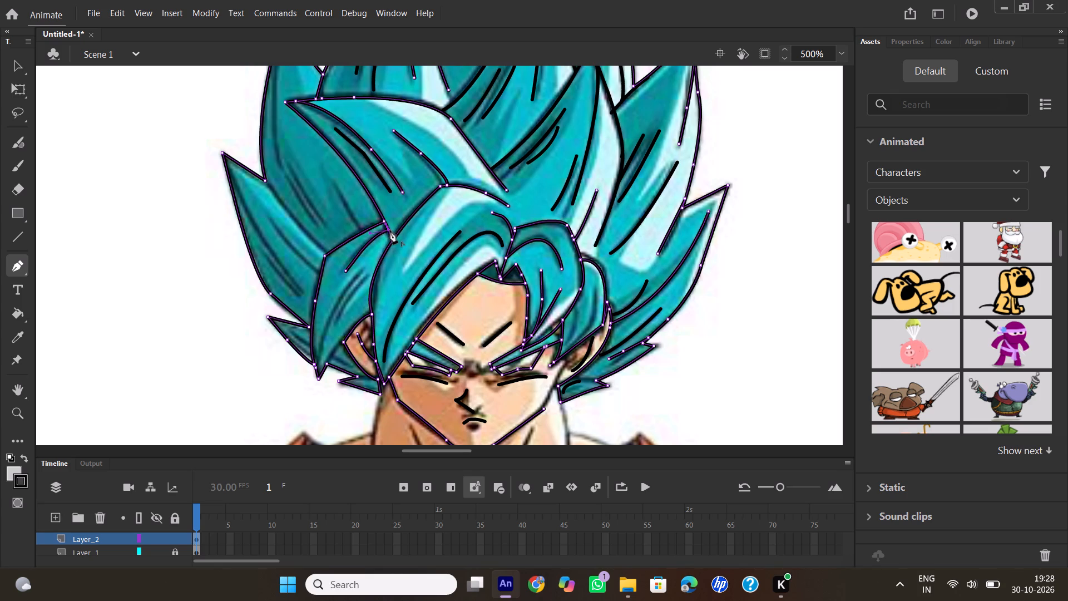
double_click(389, 230)
left_click(361, 267)
left_click_drag(313, 361, 313, 380)
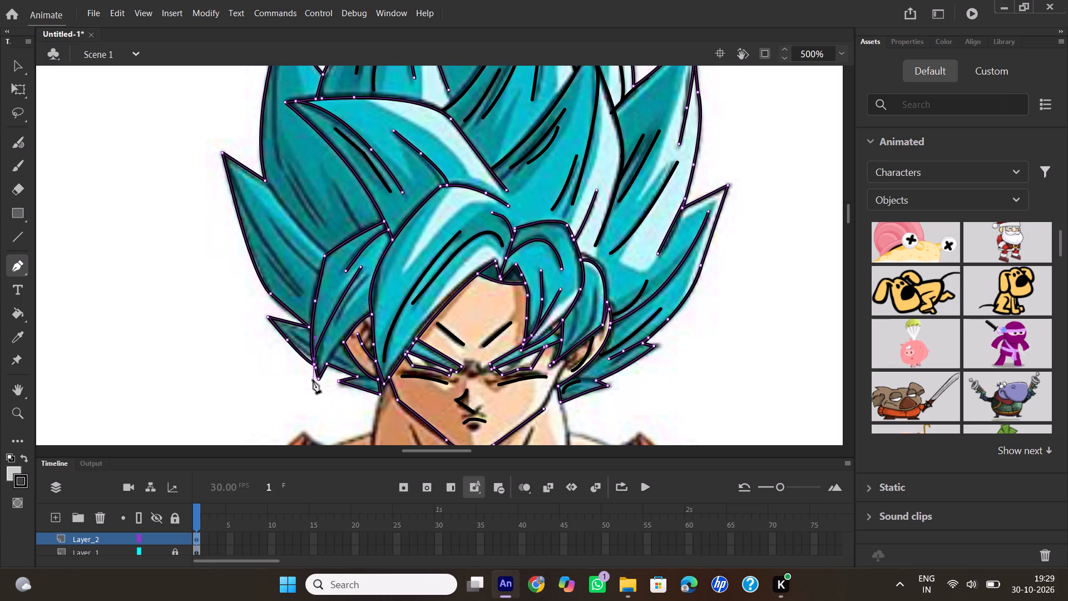
double_click(313, 361)
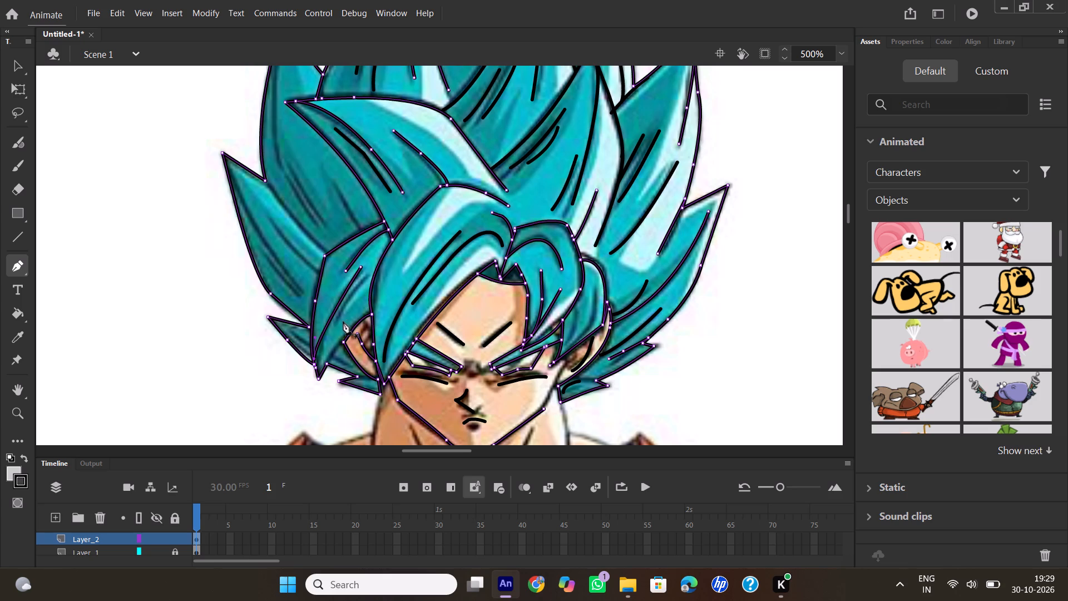
left_click(338, 322)
left_click_drag(370, 278, 383, 270)
double_click(370, 278)
Trace a long curved strand just inside the outer edge of the rear left-hand spike, from its base to near its tip.
scroll(334, 143, "up", 1)
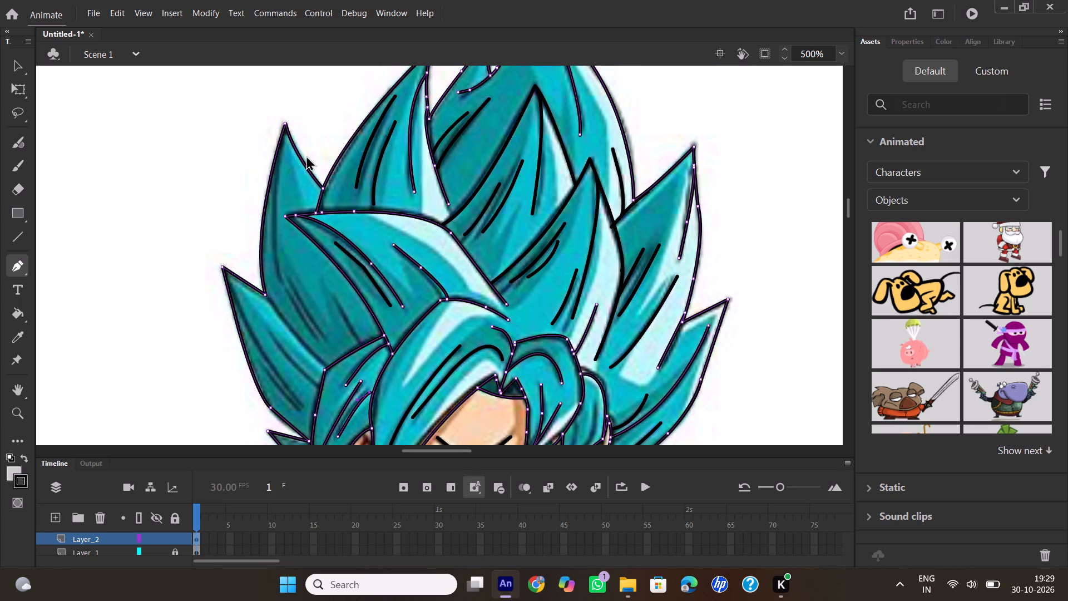
left_click(277, 275)
left_click_drag(278, 147, 287, 124)
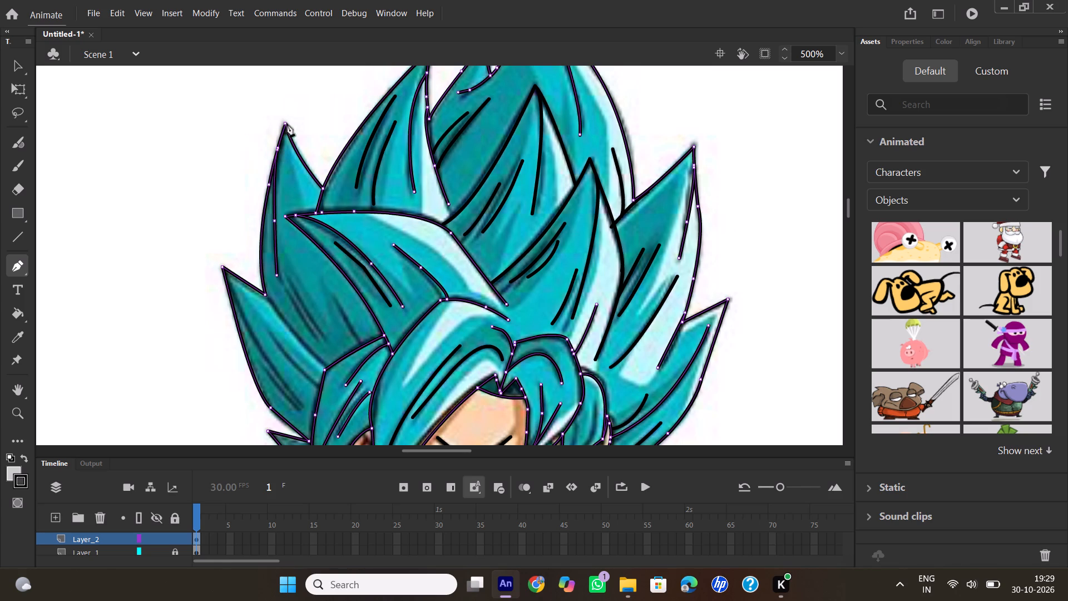
double_click(276, 148)
Trace three curved strands in the lower part of the rear left-hand spike, above the side lock's top edge.
scroll(299, 270, "down", 1)
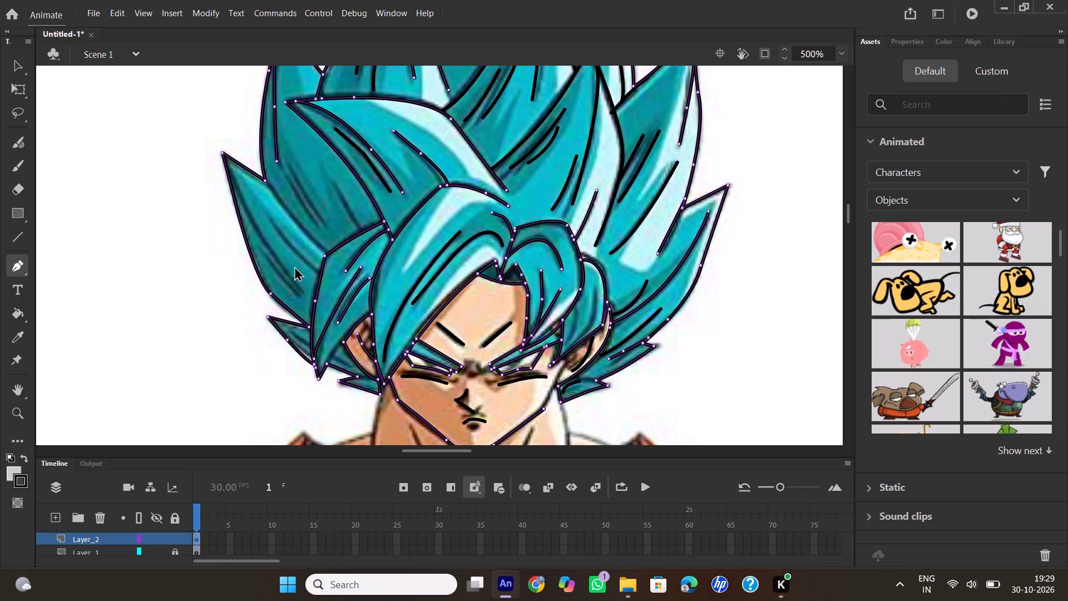
left_click(288, 178)
left_click_drag(319, 226, 342, 238)
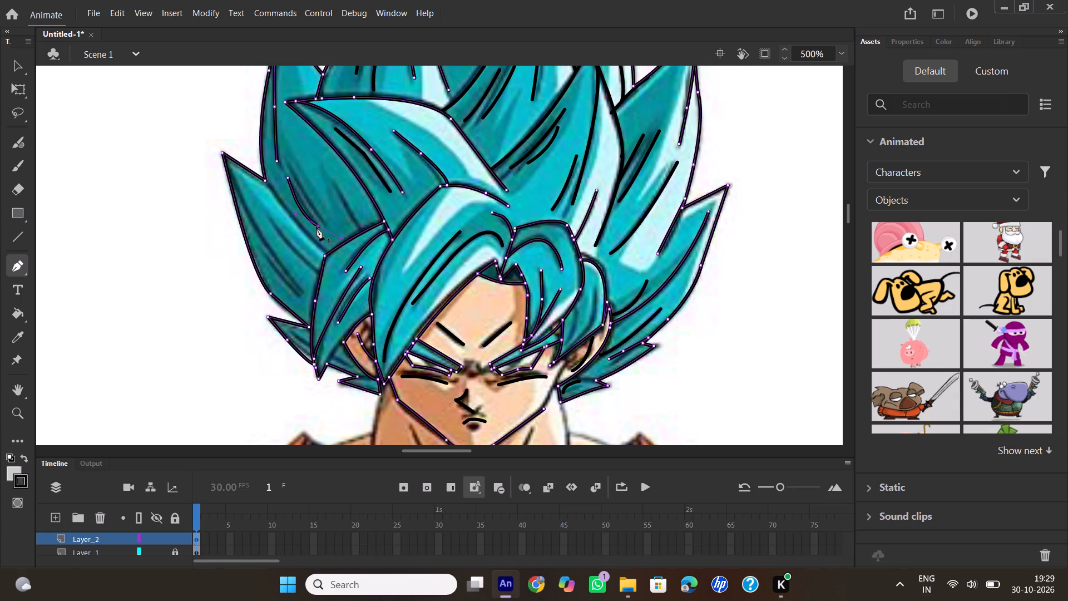
double_click(317, 227)
left_click(288, 159)
left_click_drag(329, 219, 349, 228)
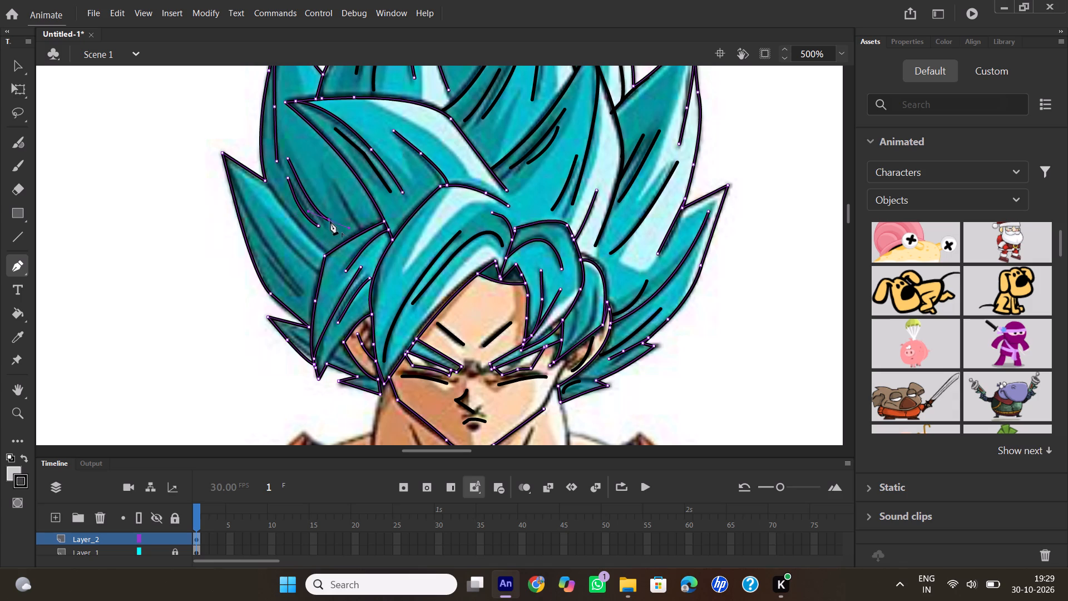
double_click(328, 220)
left_click(334, 179)
left_click_drag(360, 233, 364, 239)
double_click(360, 233)
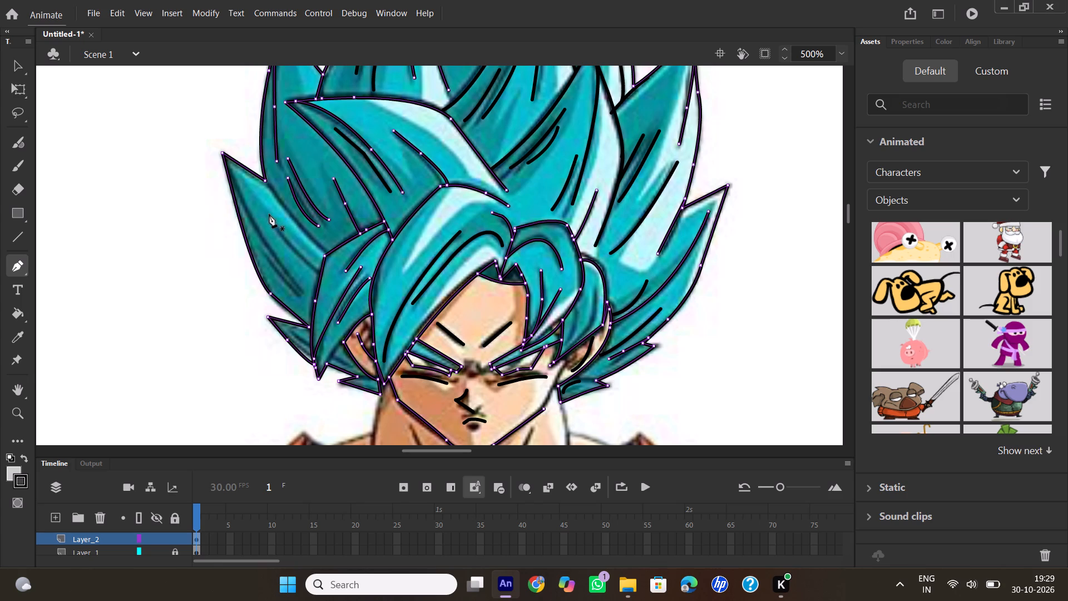
Trace three strands inside the outermost left-hand spike: one ending at the side lock, one running from near the tip, and a short lower one.
left_click(269, 214)
left_click_drag(323, 270, 332, 272)
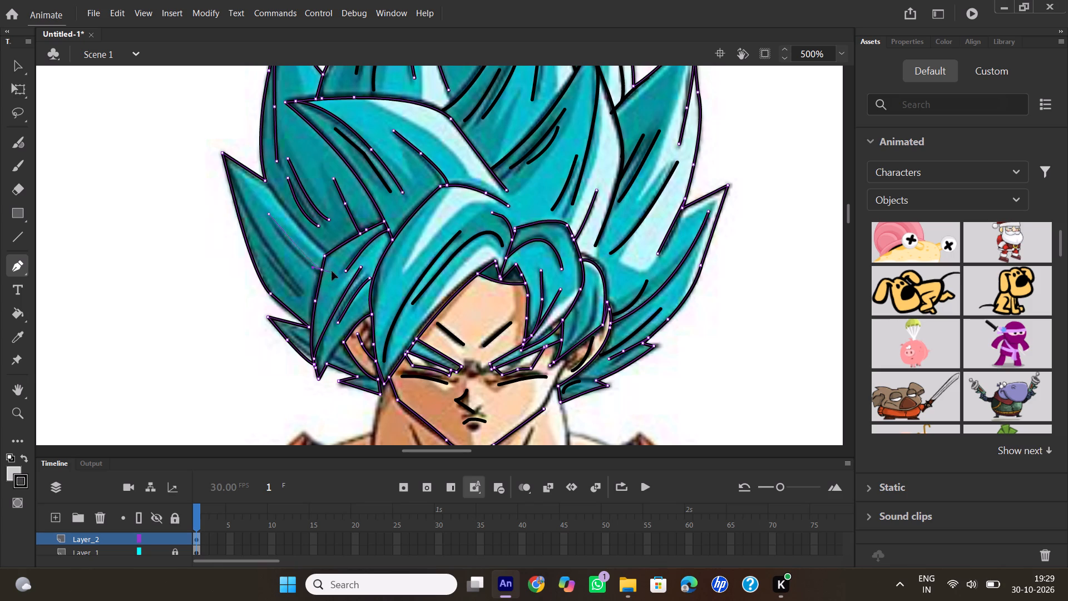
left_click_drag(332, 272, 341, 274)
double_click(322, 270)
left_click(301, 289)
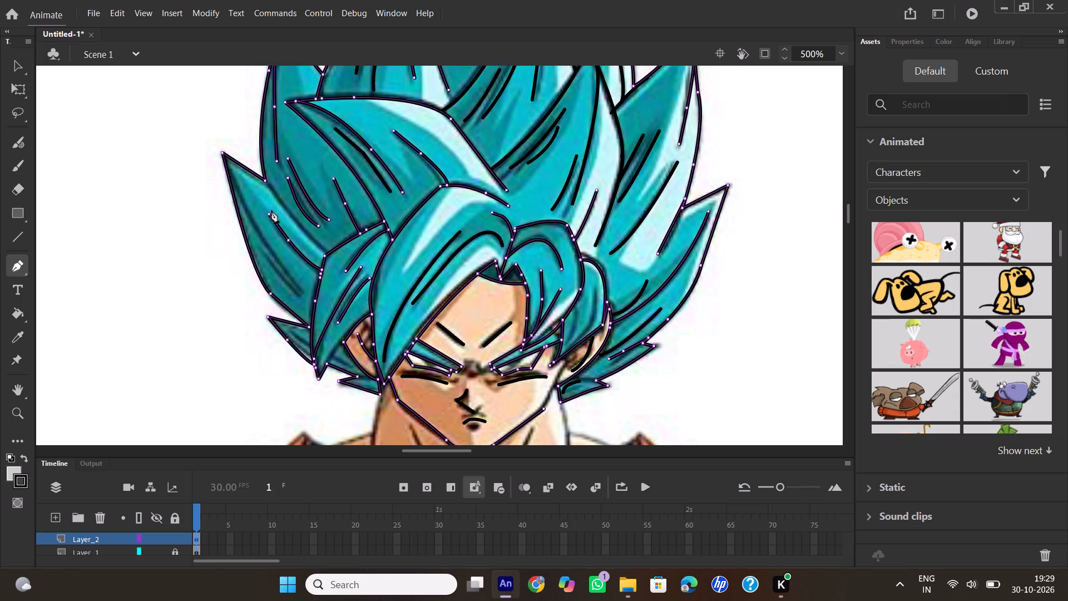
left_click_drag(226, 167, 223, 152)
double_click(227, 166)
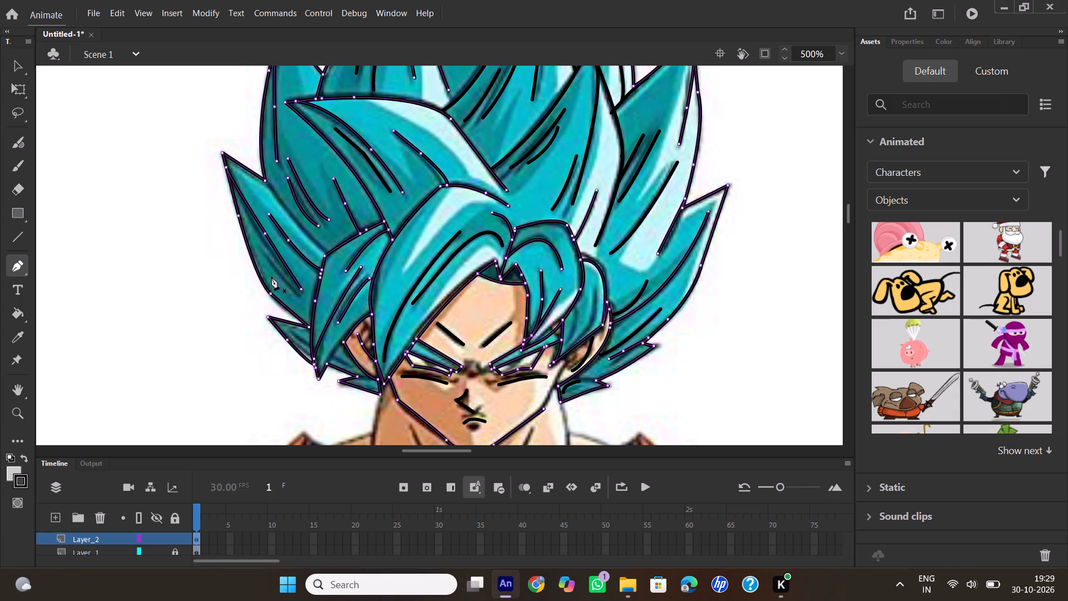
left_click(265, 257)
left_click_drag(294, 292, 307, 302)
double_click(296, 293)
Trace a short strand inside the small lower left-hand hair spike, running towards the side lock's outer edge.
left_click(292, 331)
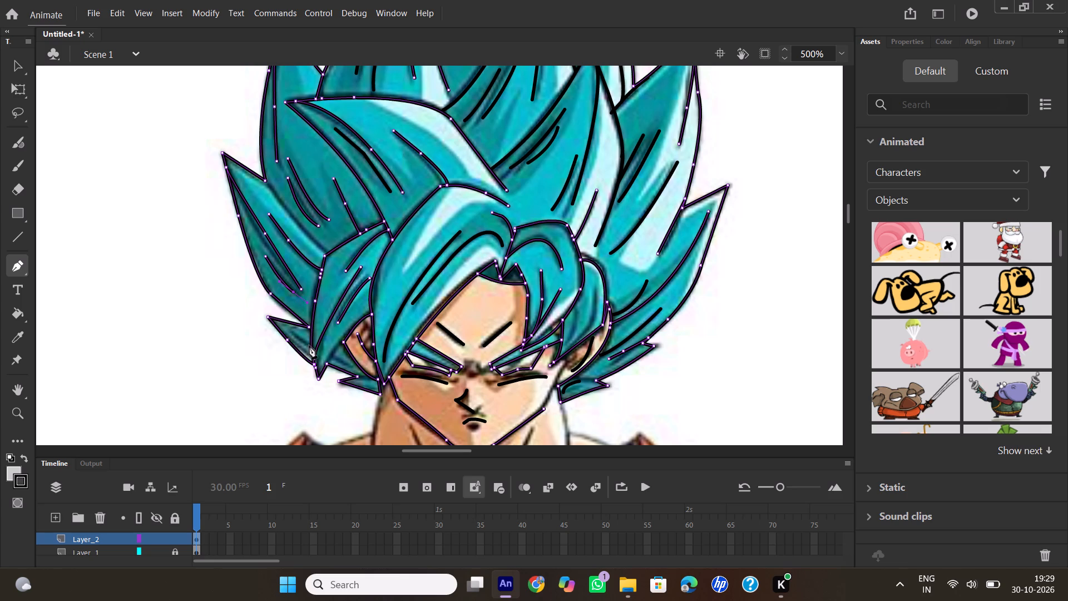
left_click_drag(309, 346, 316, 348)
double_click(311, 346)
Trace the lower inner edge of the left-hand side lock, from beside the ear down to the lock's tip.
scroll(344, 342, "down", 1)
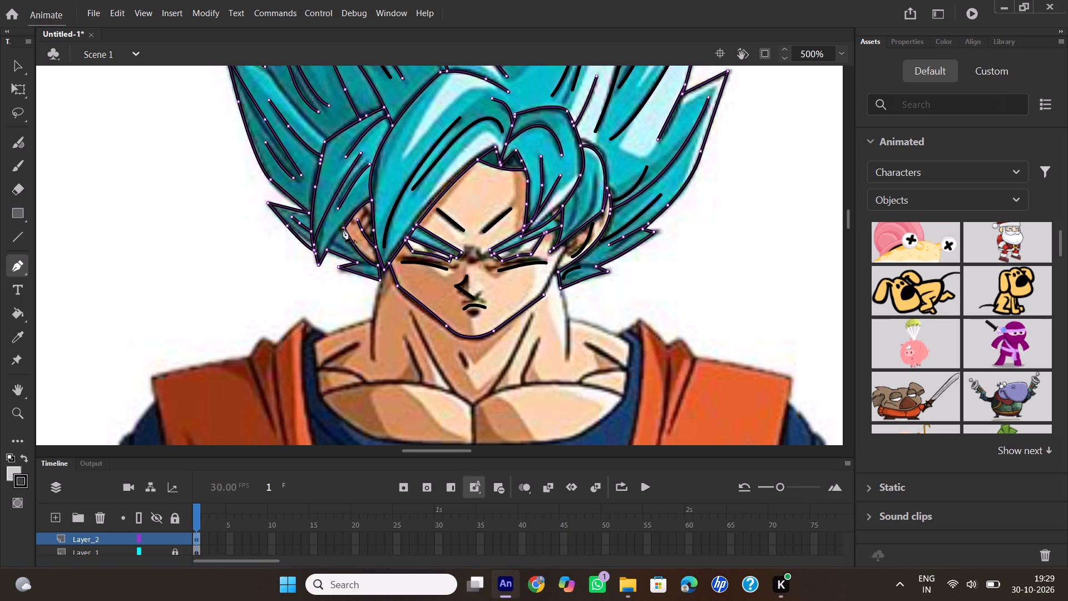
left_click(345, 223)
left_click(320, 257)
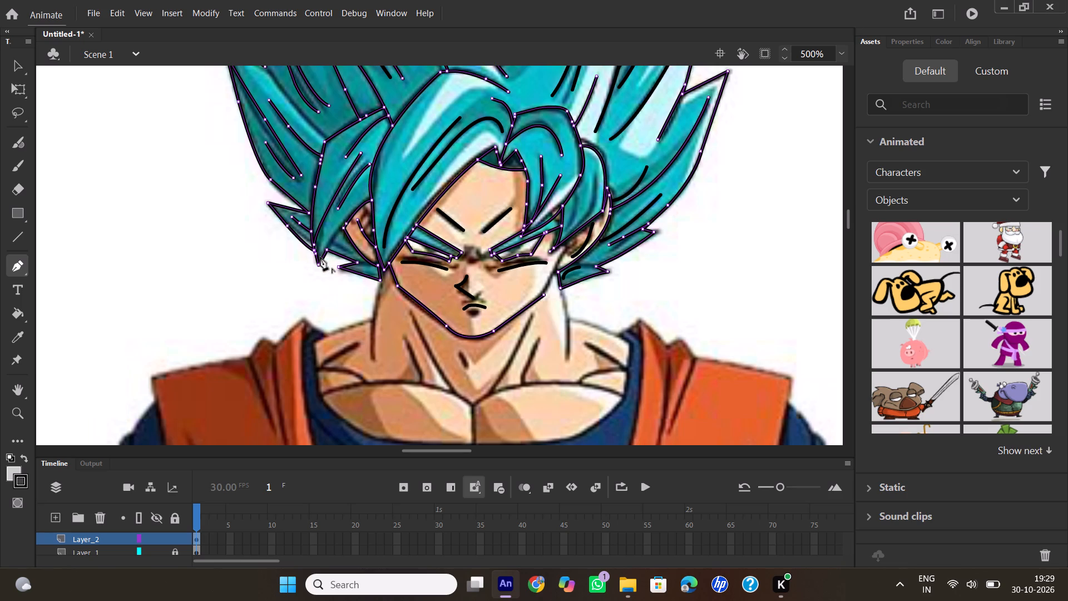
double_click(323, 258)
Hide Layer_1 and extend the open right-hand end of the jaw line to meet the small hair tuft.
scroll(331, 262, "up", 2)
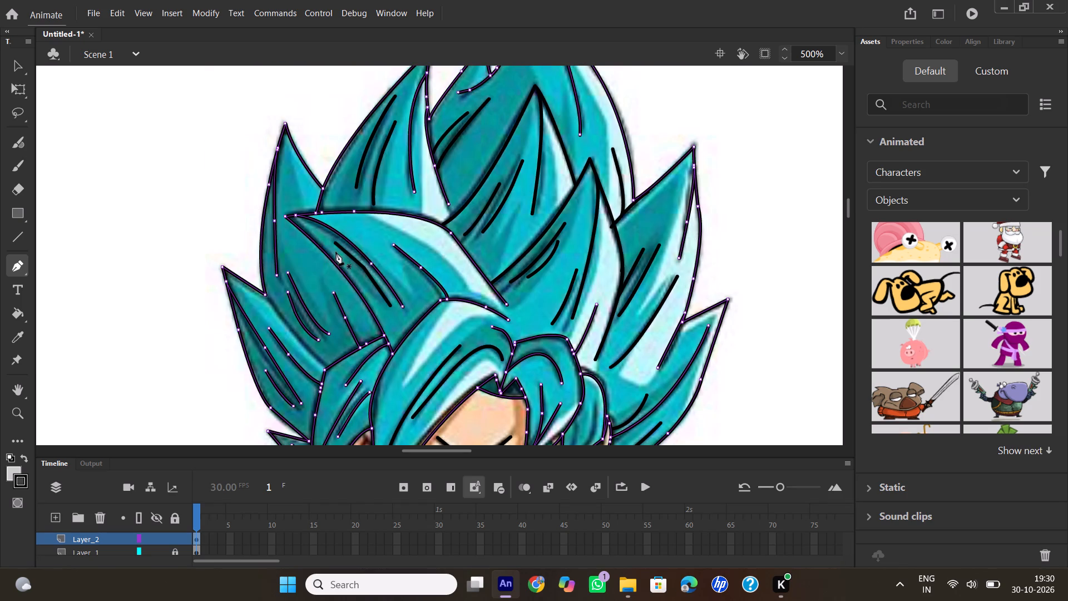
scroll(336, 252, "down", 2)
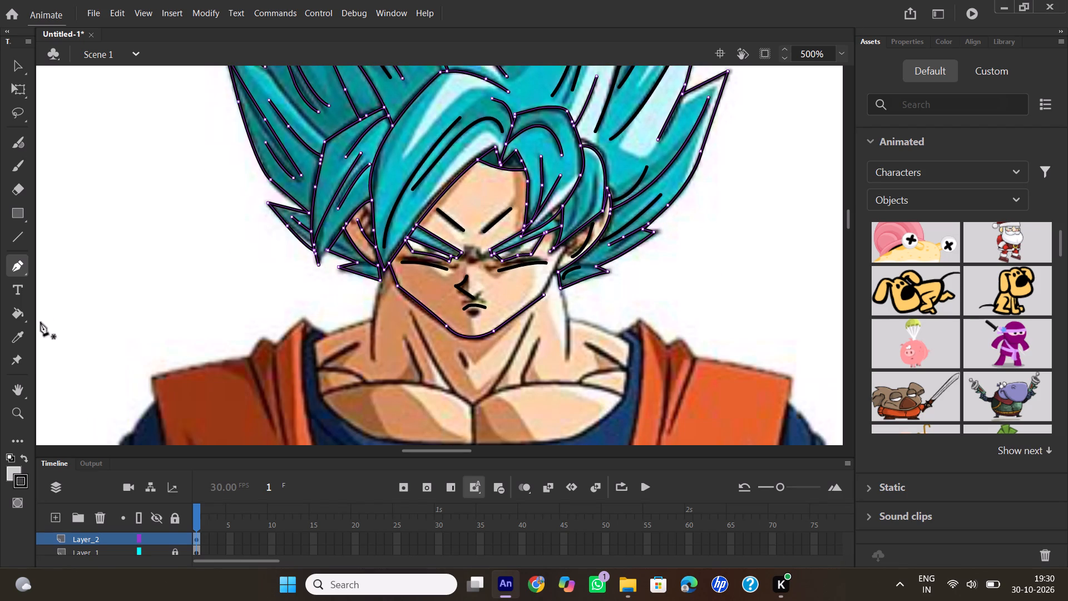
left_click(161, 553)
scroll(209, 412, "up", 1)
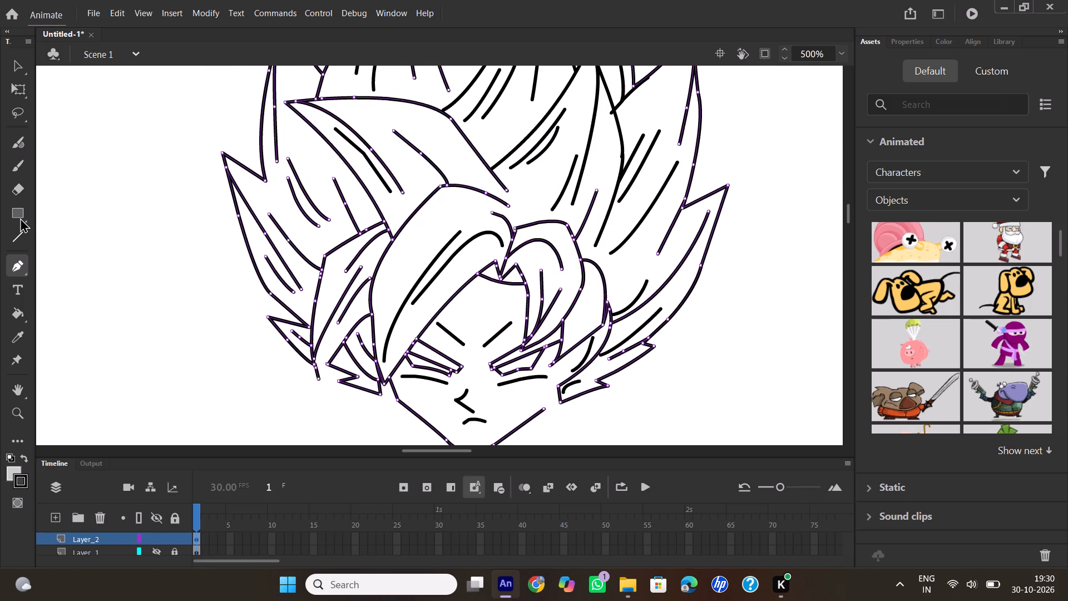
left_click(23, 67)
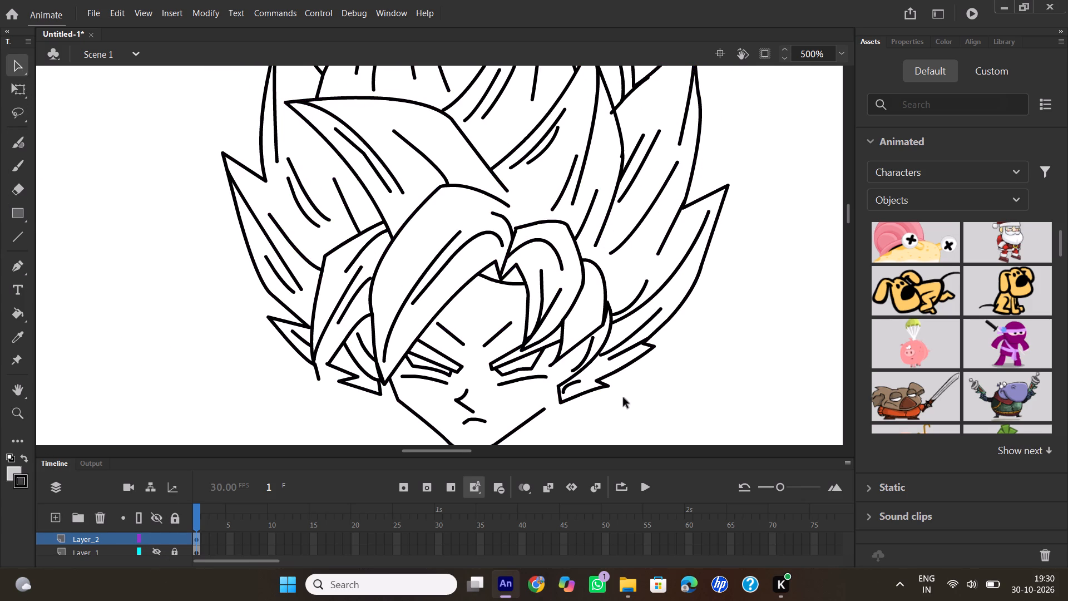
left_click_drag(545, 410, 552, 406)
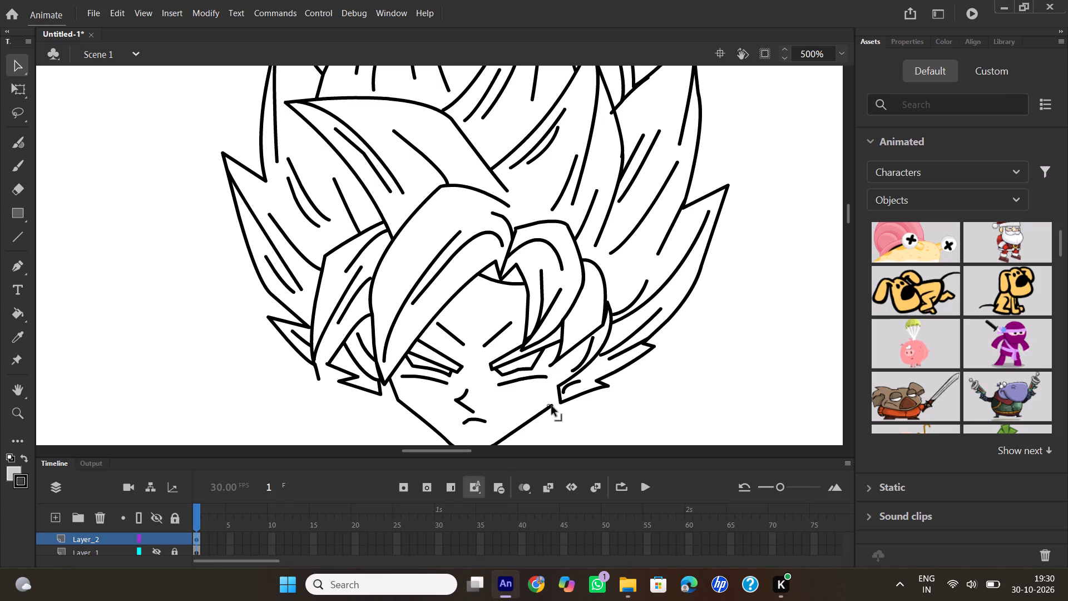
left_click_drag(552, 406, 557, 405)
Close the gap at the left-hand side lock's tip by moving the open line end onto the tip.
scroll(561, 392, "down", 1)
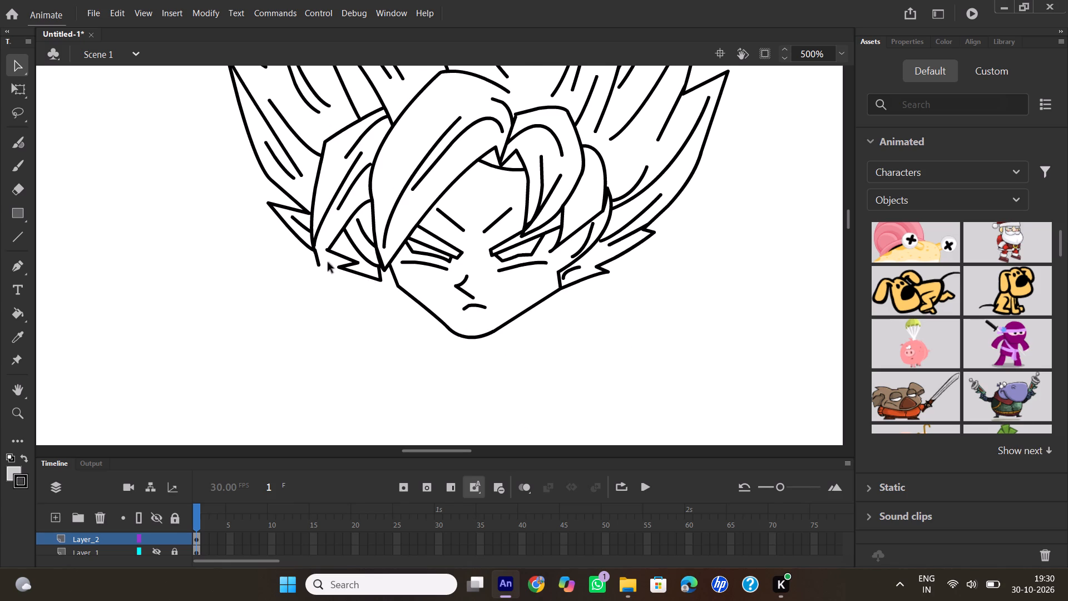
left_click_drag(329, 249, 323, 259)
left_click_drag(323, 259, 332, 254)
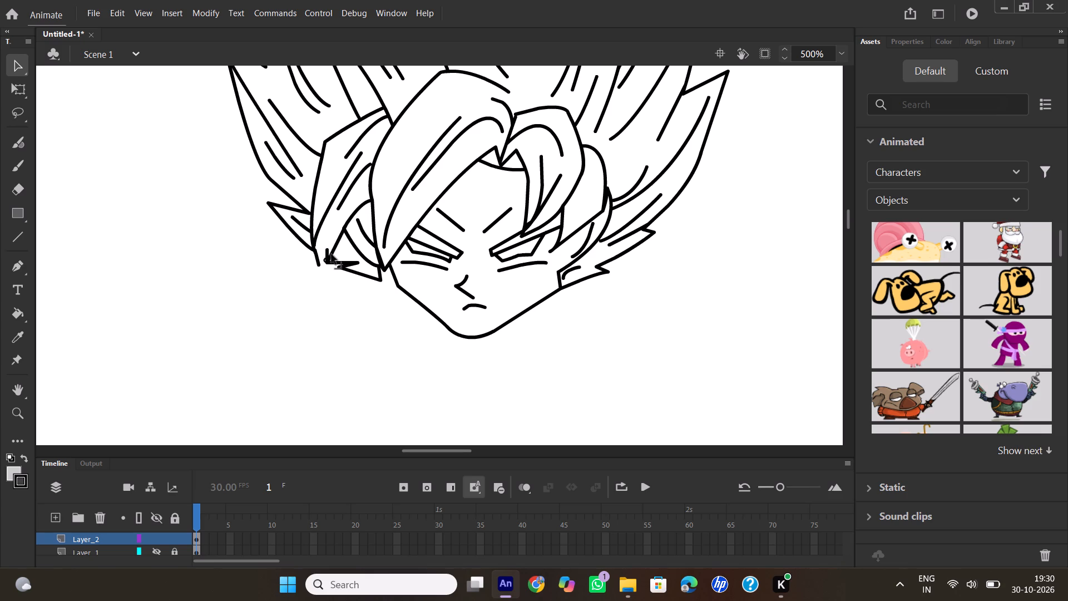
left_click_drag(332, 254, 335, 252)
left_click_drag(328, 250, 329, 256)
left_click_drag(329, 256, 323, 263)
Draw a line beside the right-hand eye, from the fringe edge down to the small hair tuft at the jaw.
left_click(23, 265)
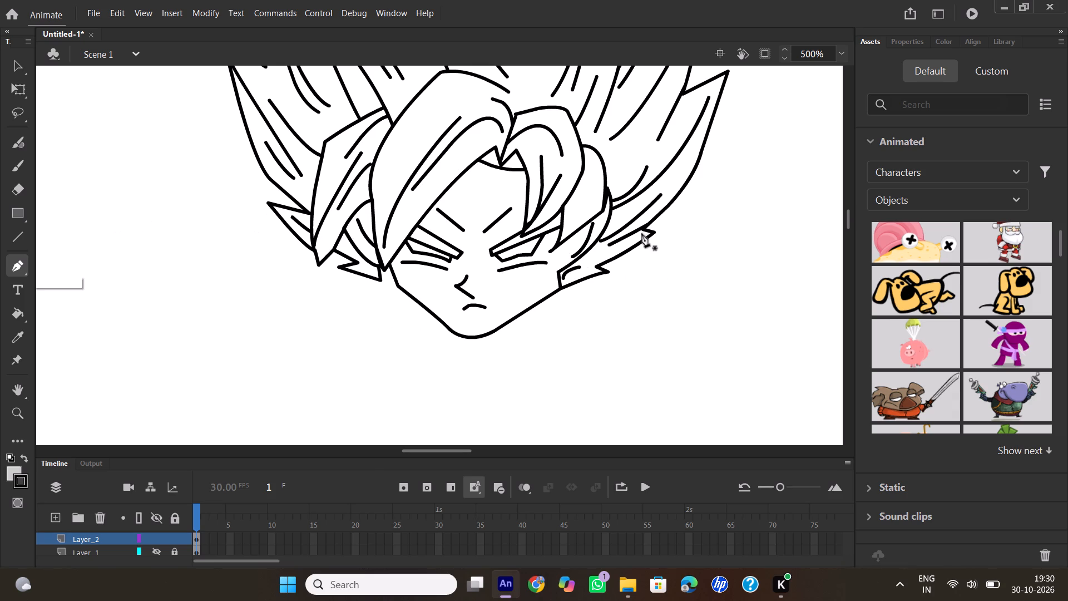
left_click(568, 238)
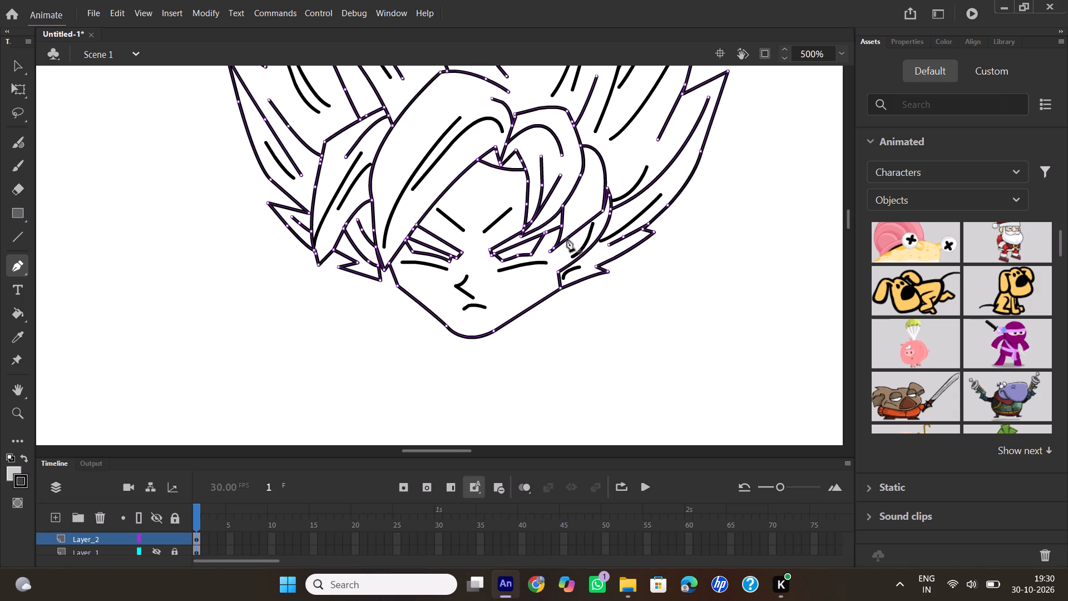
left_click(566, 236)
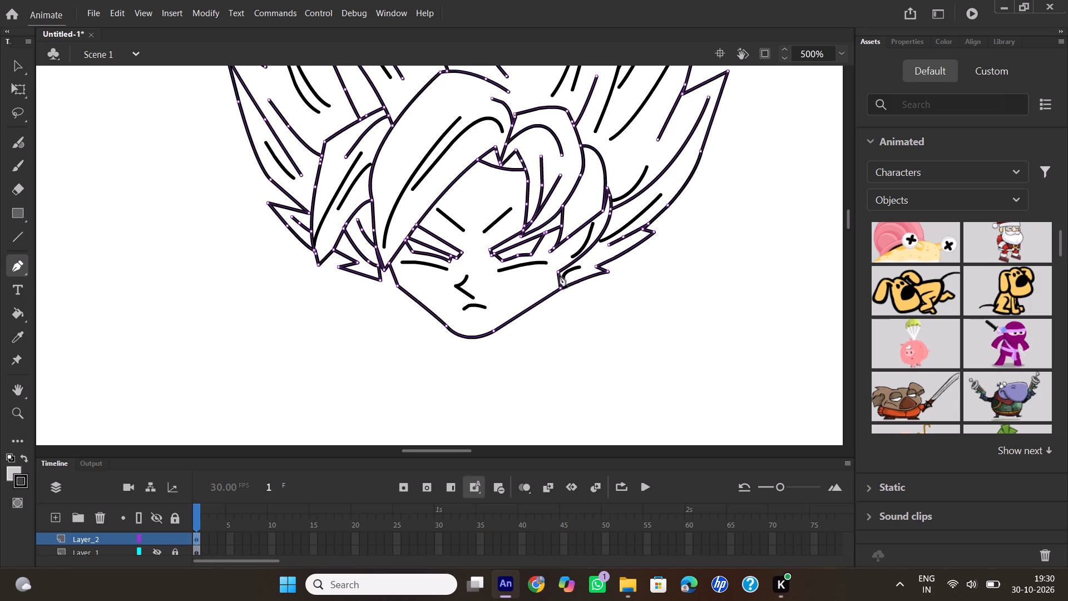
left_click_drag(556, 275, 556, 287)
double_click(558, 274)
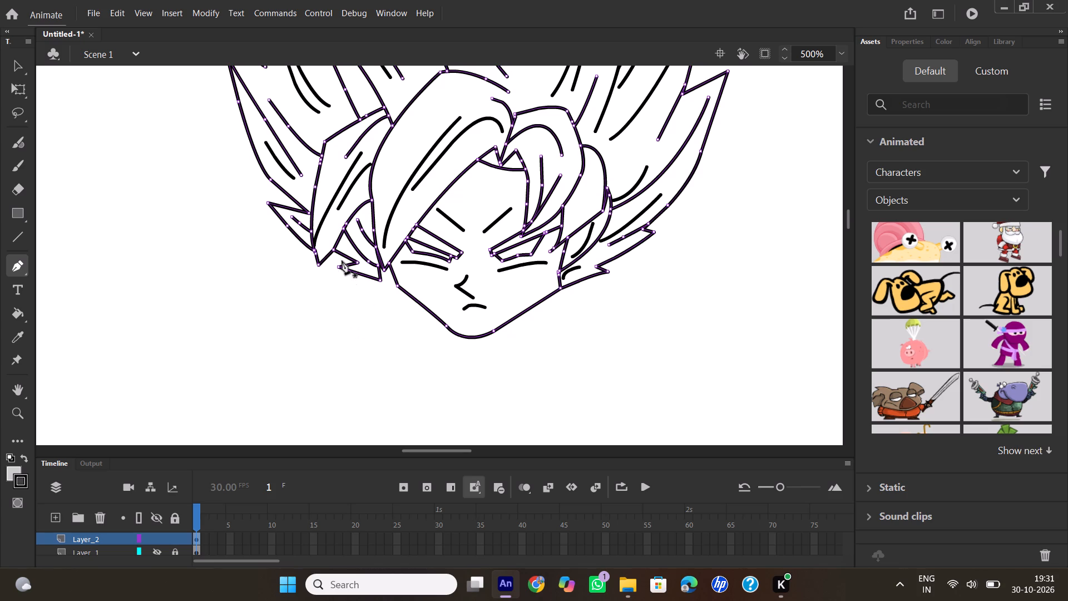
Draw a short line joining the base of the lower left-hand hair spike to the jaw line.
left_click(376, 279)
left_click_drag(400, 289, 409, 291)
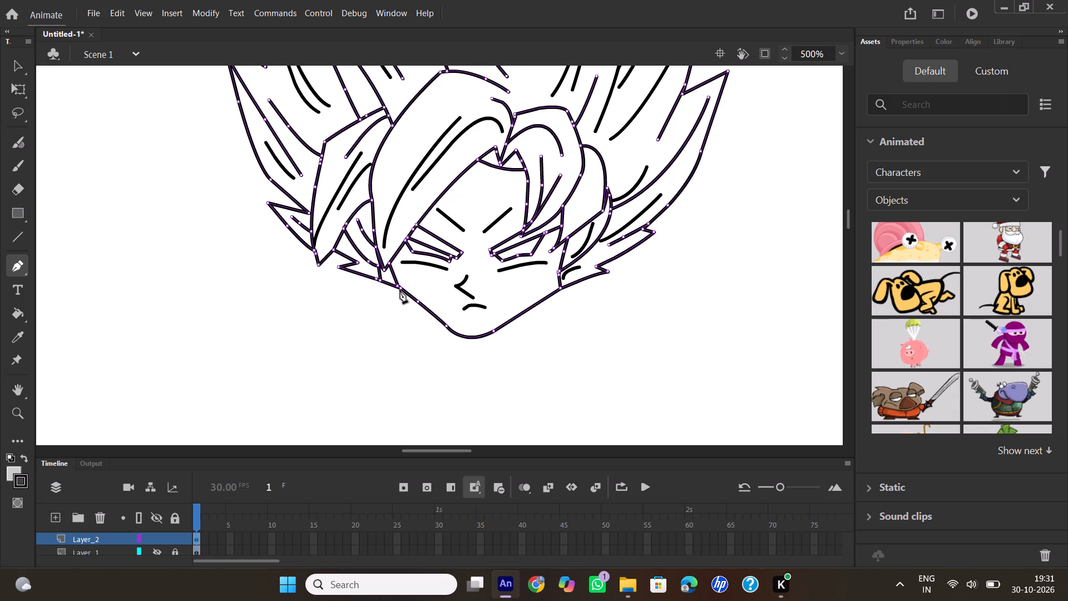
double_click(401, 290)
Draw two short lines across the right-hand eye to form the sides of its iris.
left_click(509, 248)
left_click(513, 255)
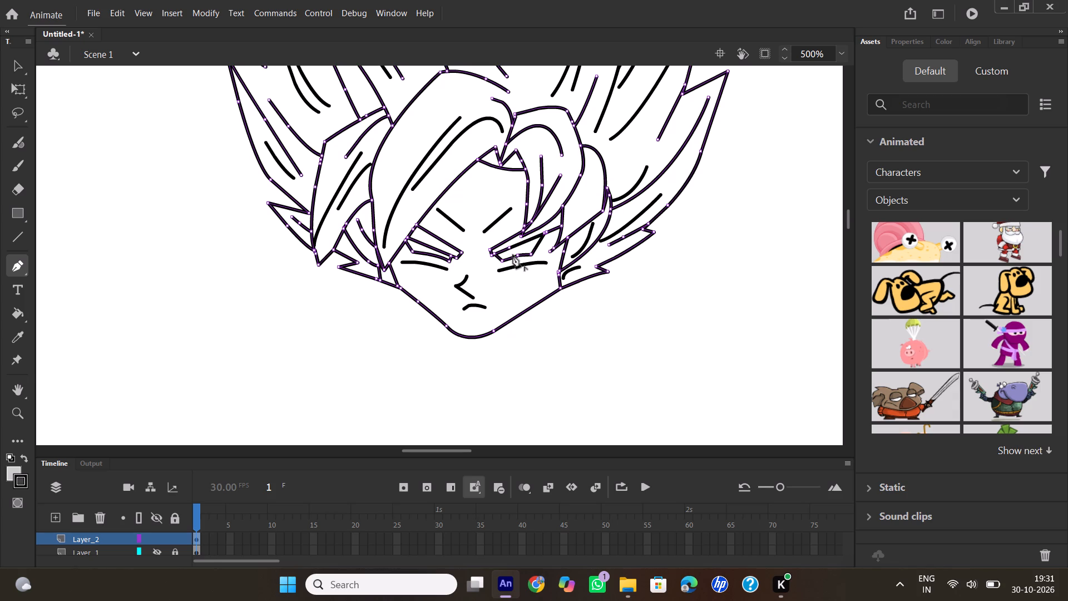
double_click(513, 255)
left_click(522, 240)
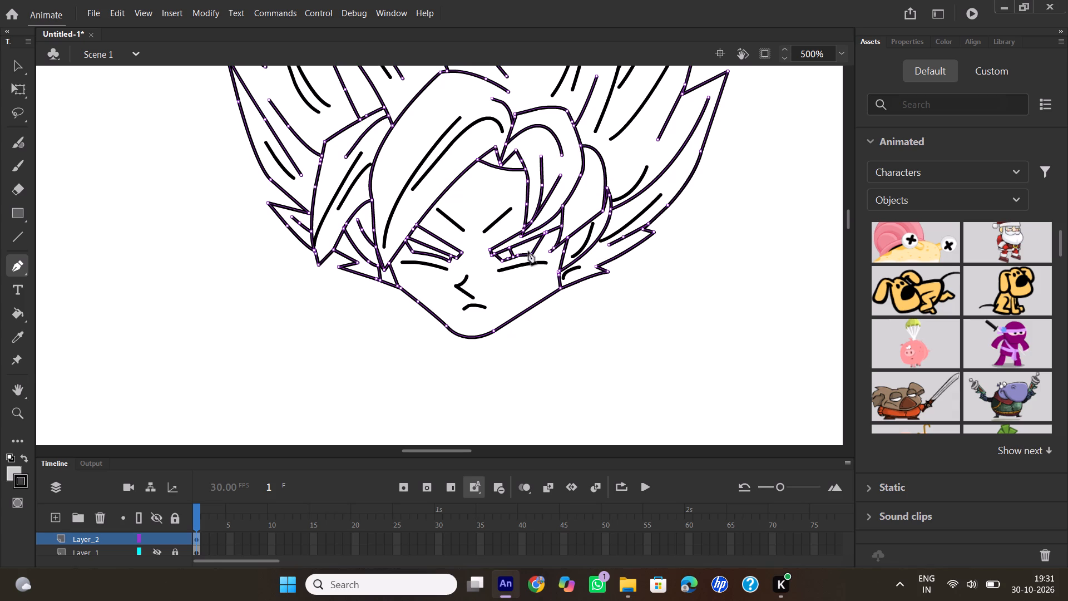
double_click(529, 254)
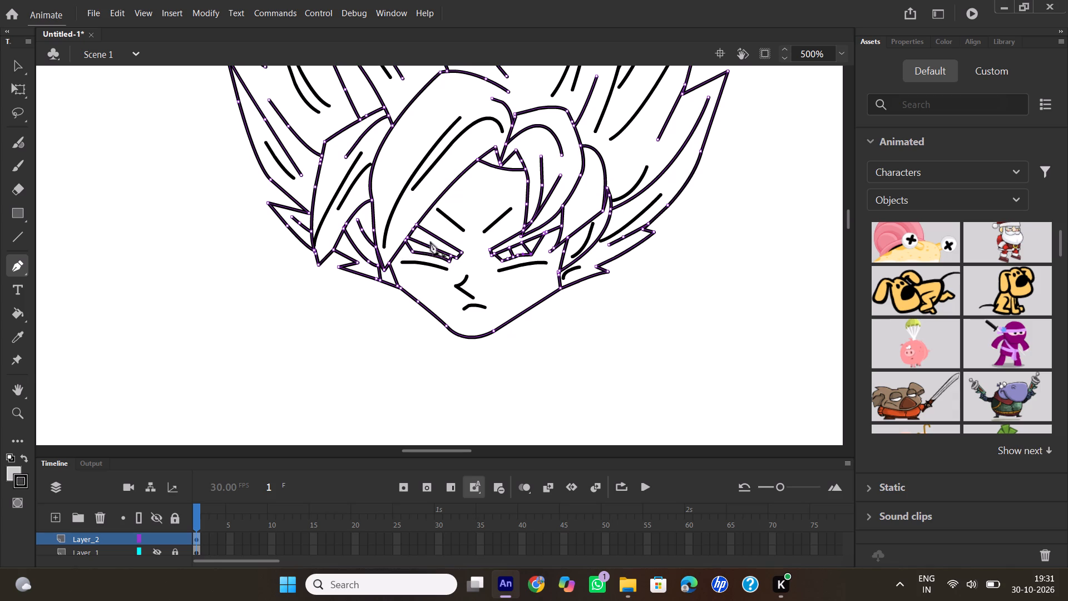
Draw two short lines across the left-hand eye to form the sides of its iris.
left_click(422, 244)
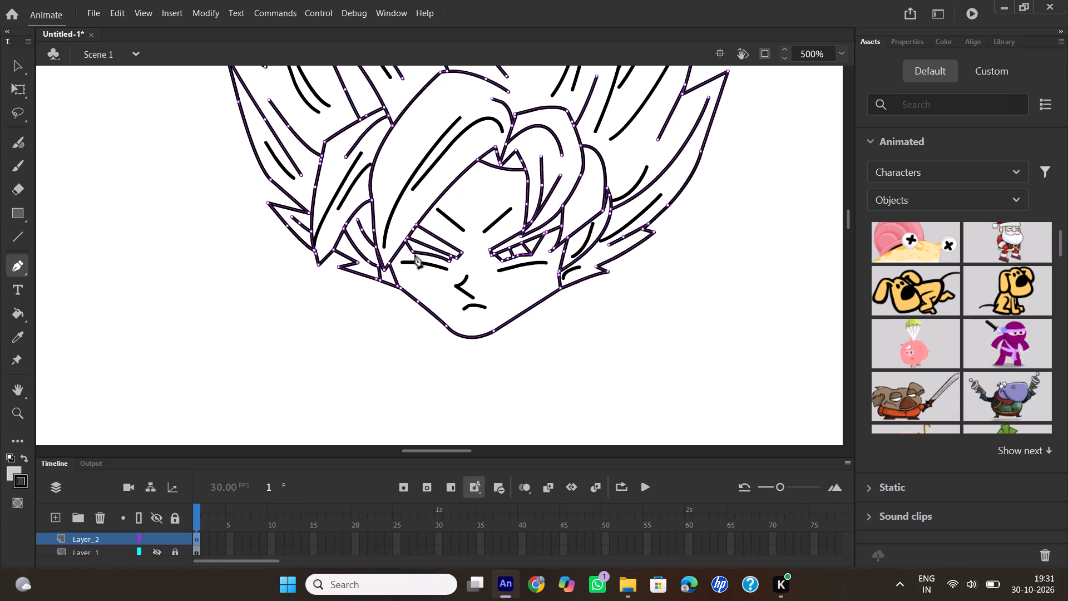
double_click(417, 253)
left_click(433, 249)
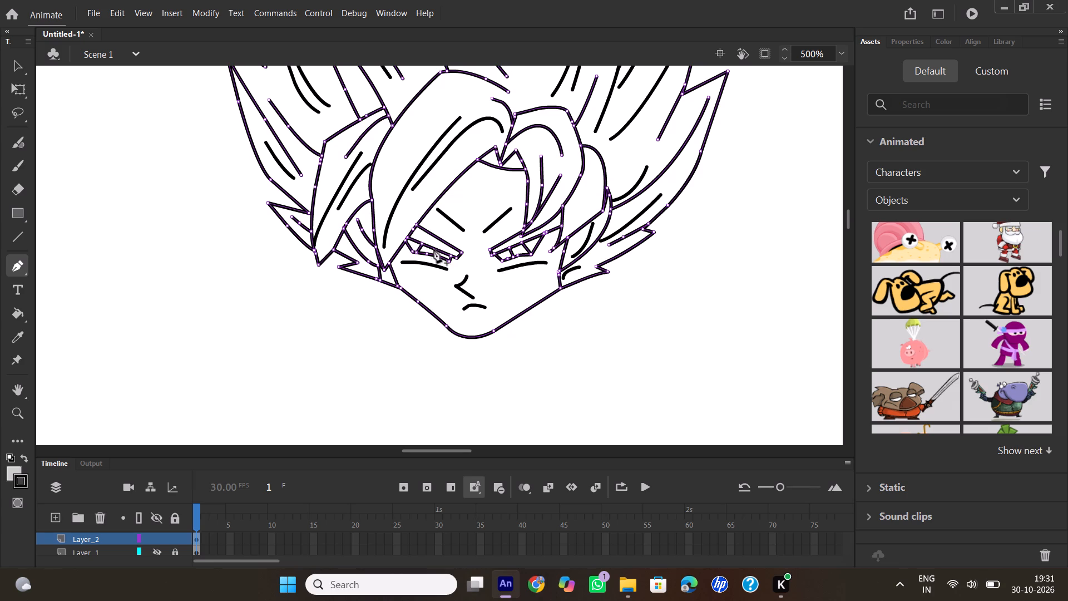
double_click(436, 255)
left_click(14, 62)
scroll(324, 237, "down", 1)
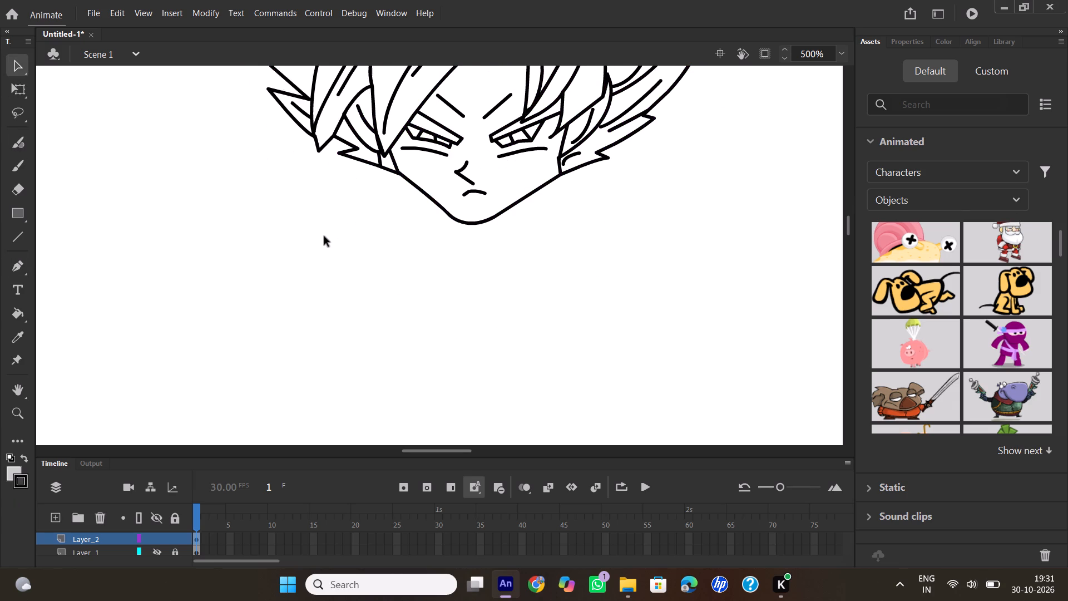
scroll(323, 233, "up", 1)
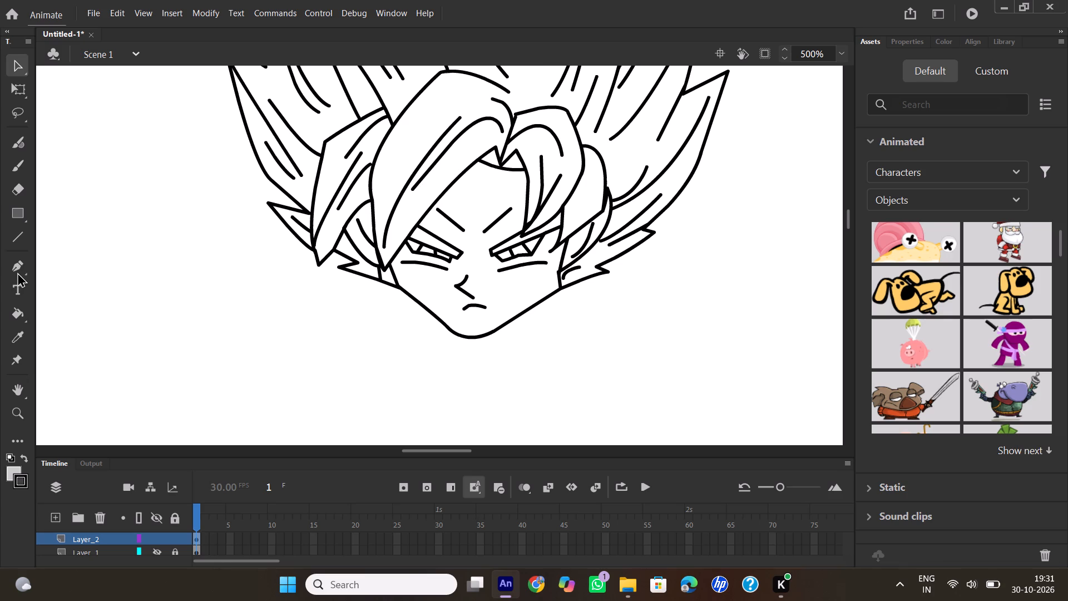
Show Layer_1 and trace the left-hand side of the neck with the Pen tool, between the jaw and the shoulder.
left_click(17, 272)
scroll(613, 295, "down", 1)
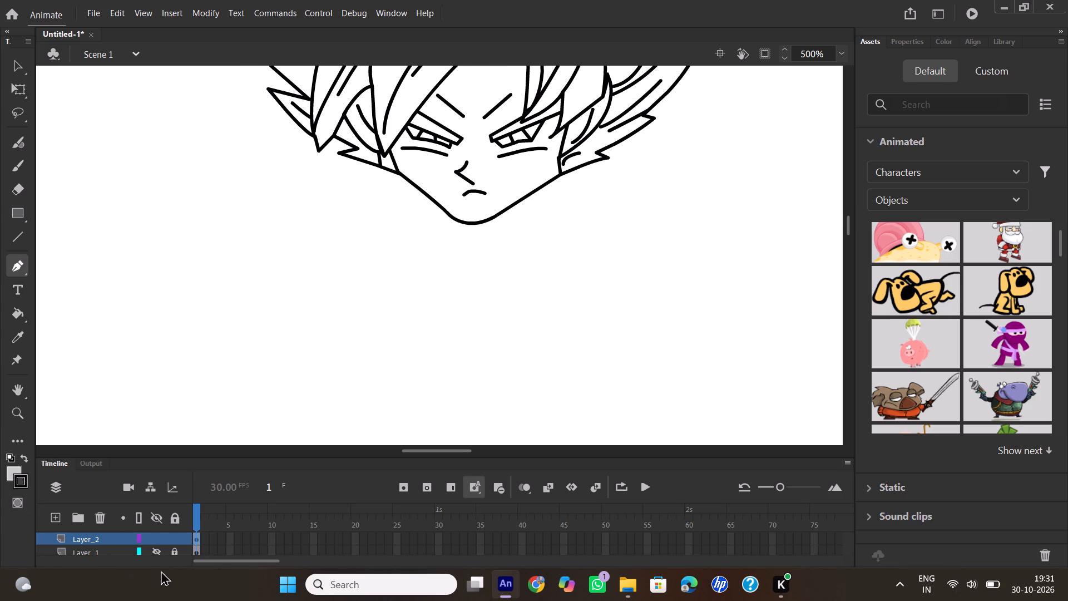
left_click(154, 552)
scroll(460, 345, "down", 2)
scroll(465, 336, "up", 1)
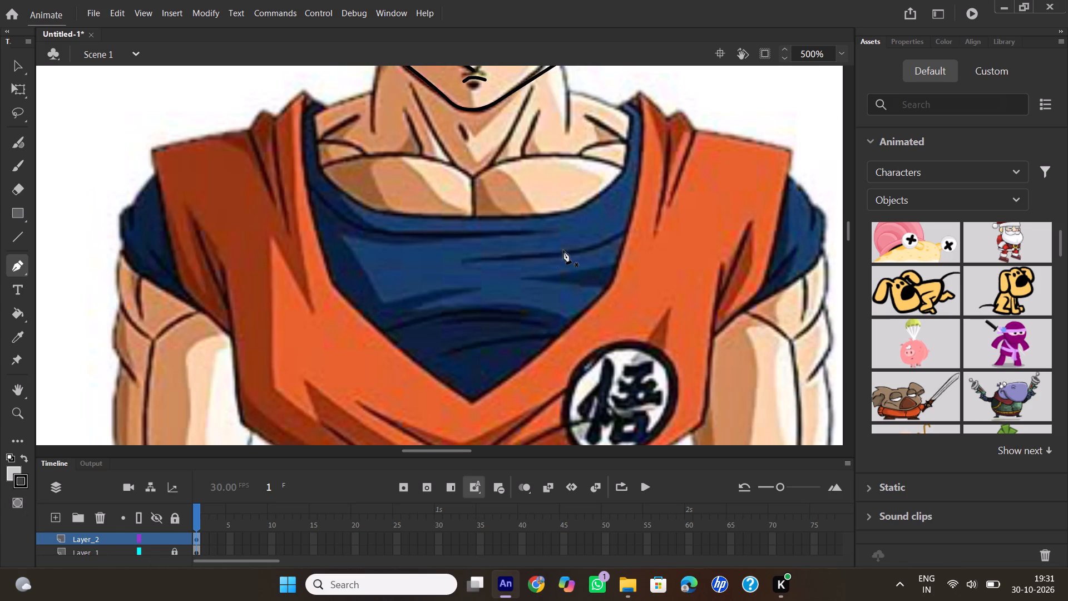
scroll(458, 218, "up", 2)
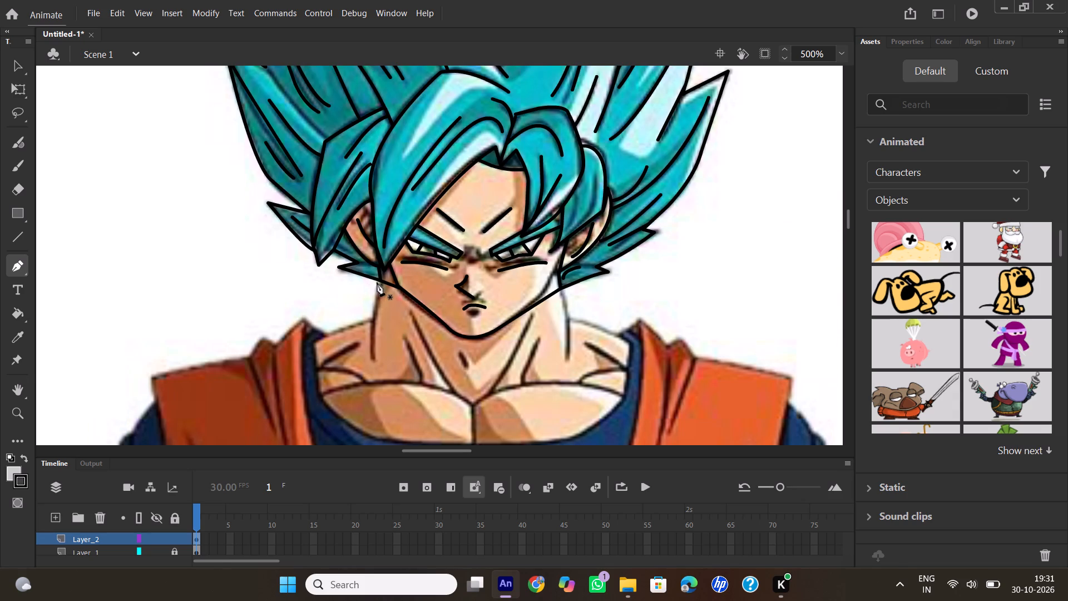
left_click(379, 279)
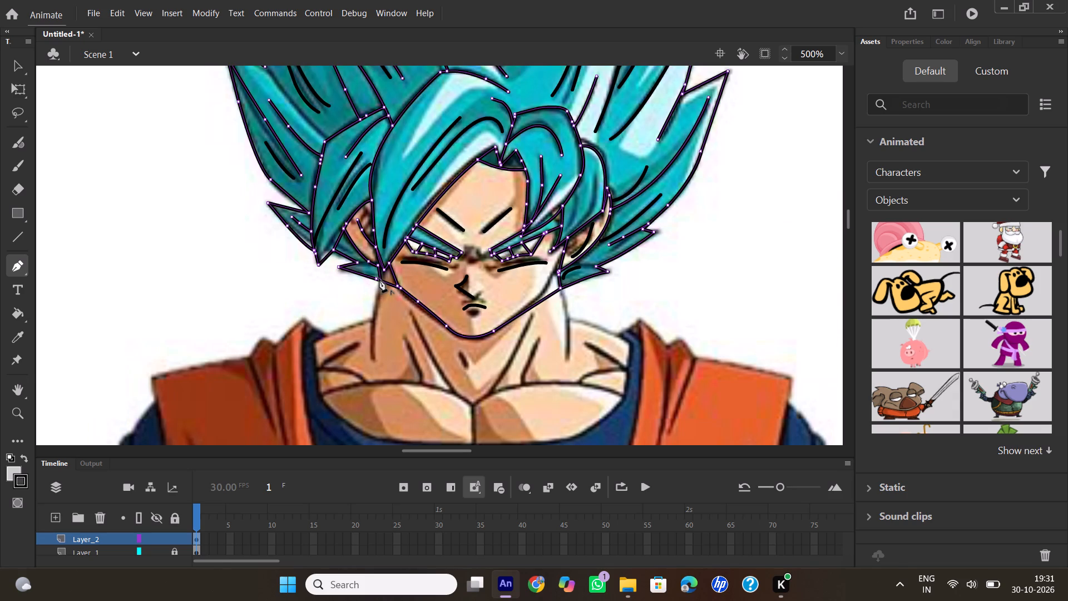
left_click(374, 357)
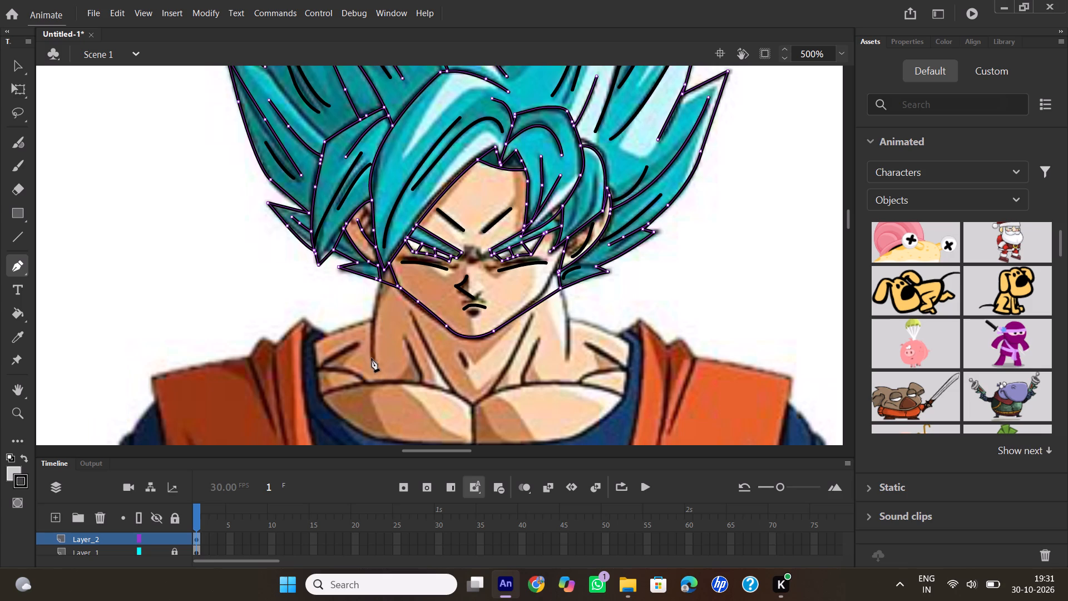
double_click(373, 355)
left_click(373, 357)
left_click_drag(381, 277, 396, 265)
double_click(379, 278)
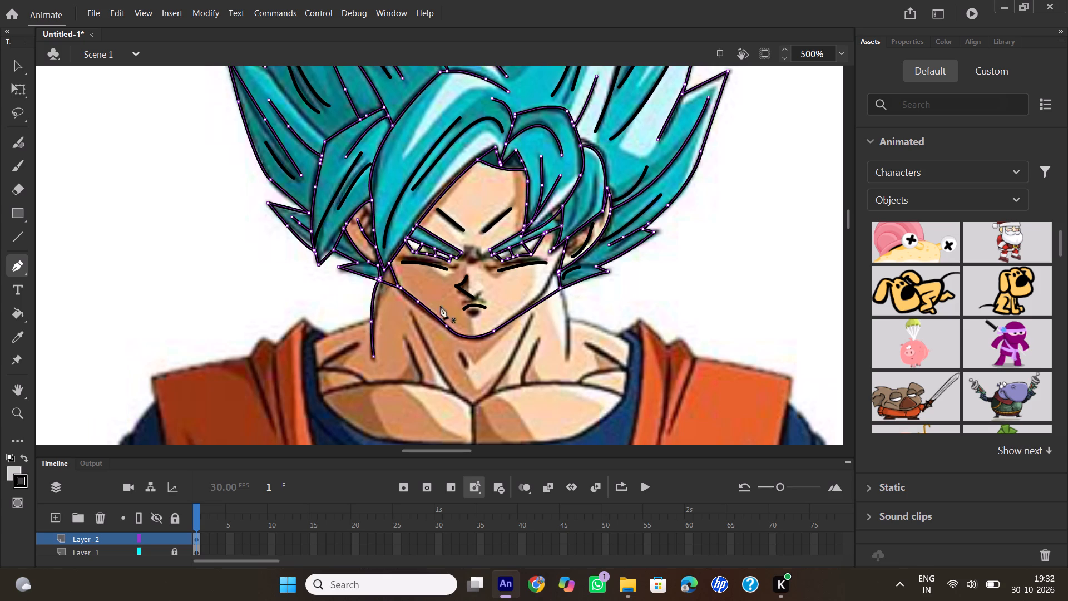
Trace the right-hand side of the neck from the shoulder up to the jaw corner below the hair tuft.
left_click(570, 361)
left_click_drag(563, 290, 552, 270)
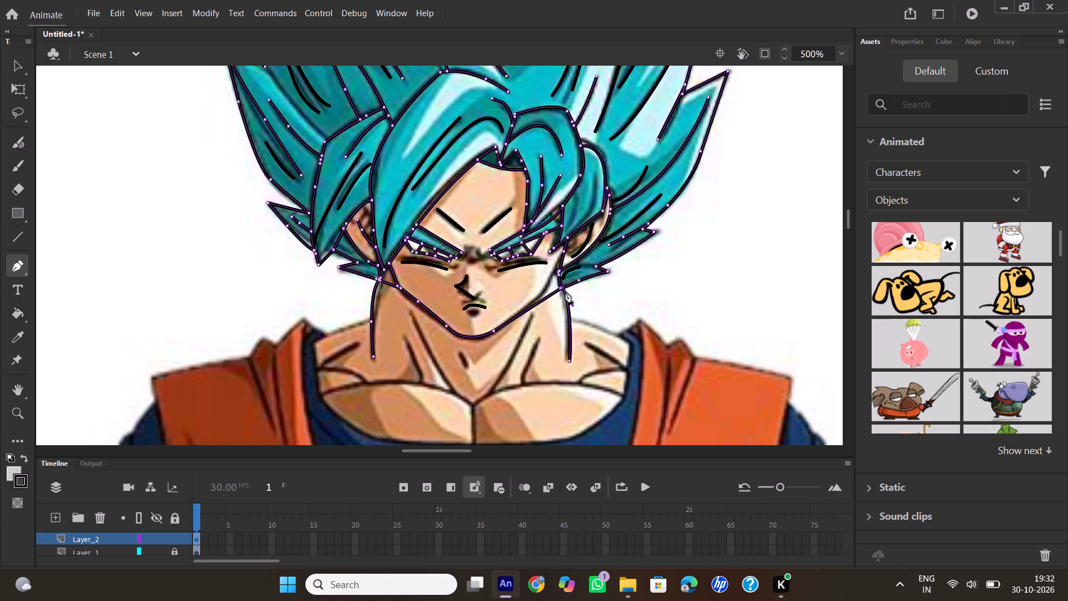
double_click(561, 287)
Hide Layer_1 and adjust the line end at the right-hand jaw corner, where the neck line meets the hair tuft.
left_click(19, 67)
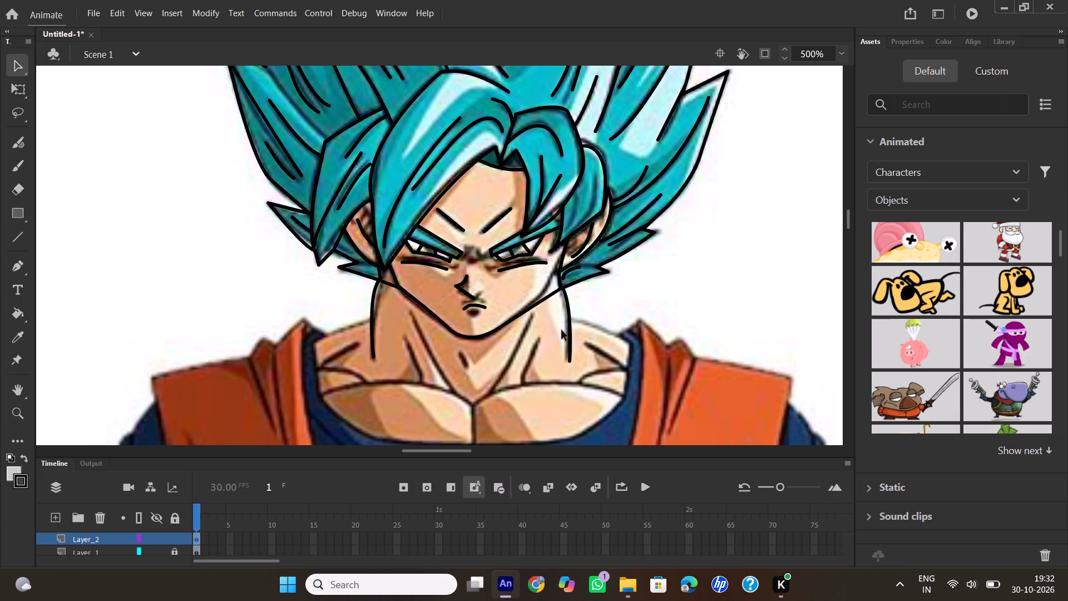
left_click(155, 550)
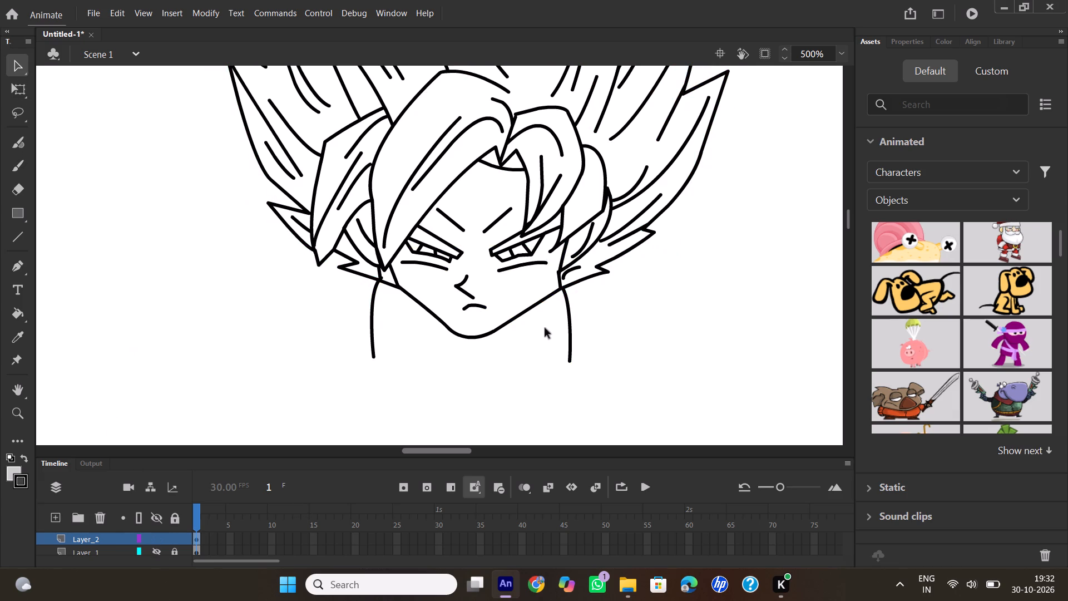
left_click(555, 292)
left_click_drag(561, 289, 560, 283)
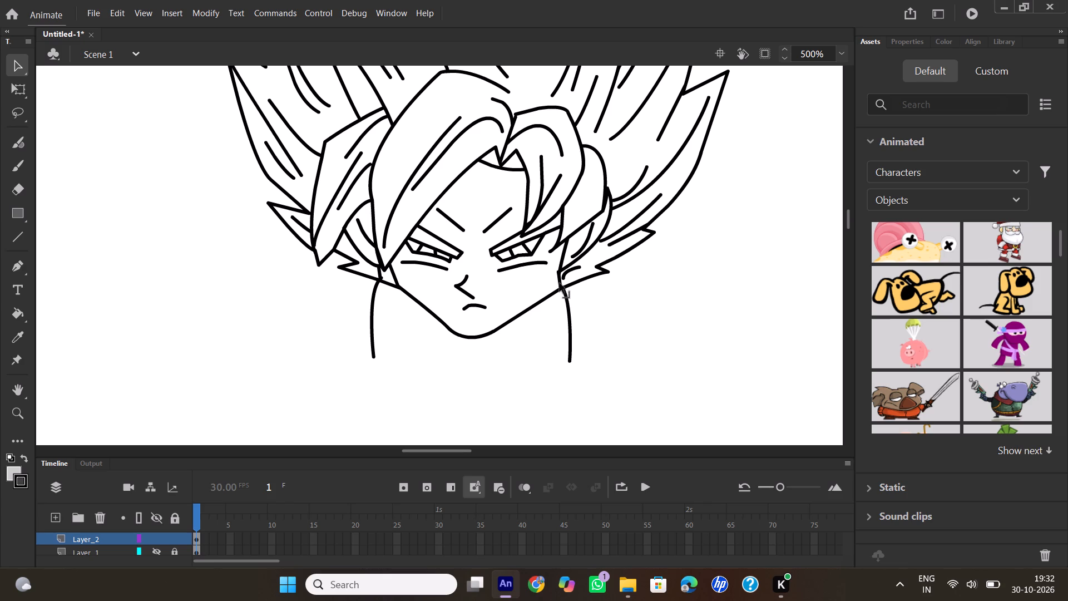
left_click_drag(560, 283, 558, 278)
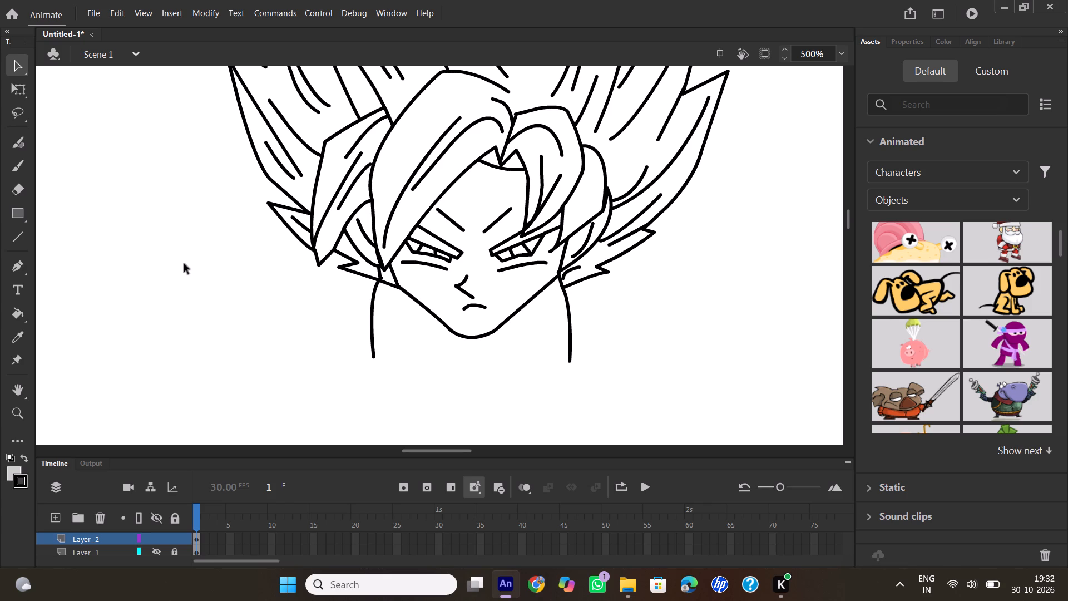
Show Layer_1 again and bend the left-hand neck line inward to follow the reference.
left_click(14, 267)
left_click(155, 550)
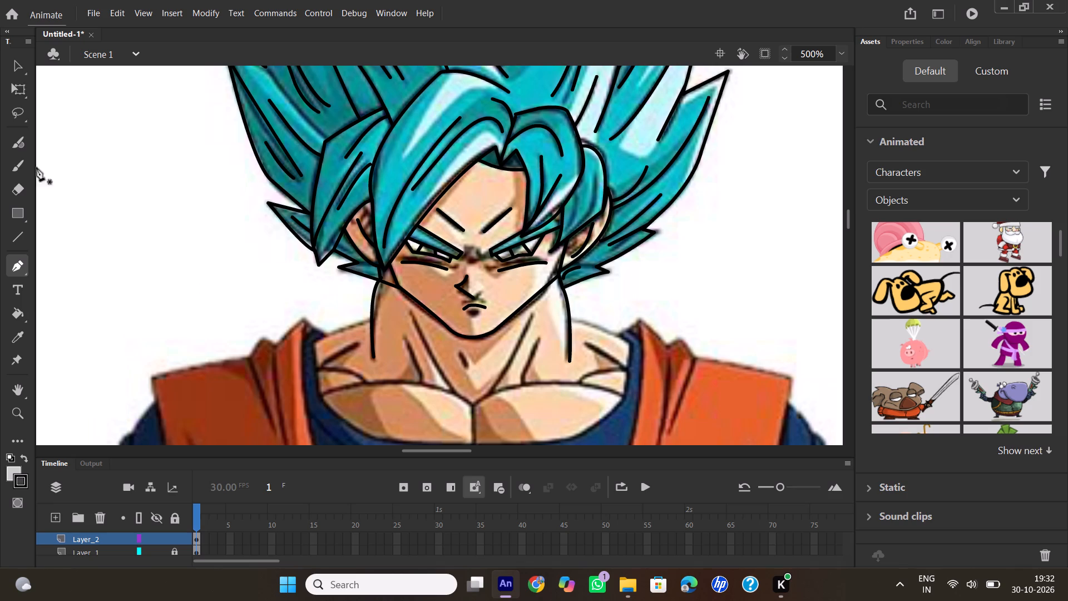
left_click(18, 68)
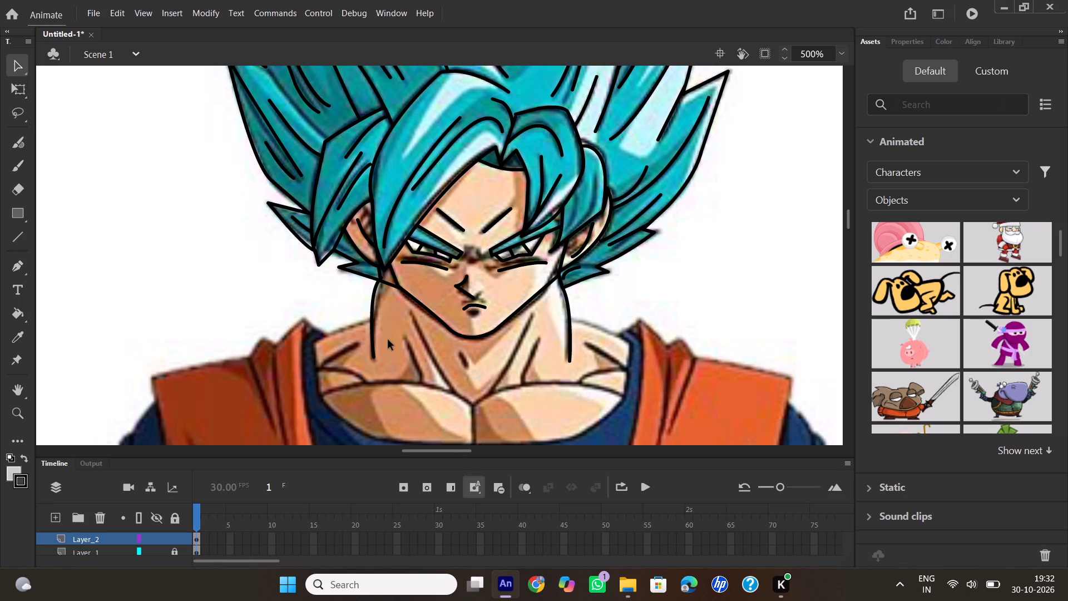
left_click(374, 307)
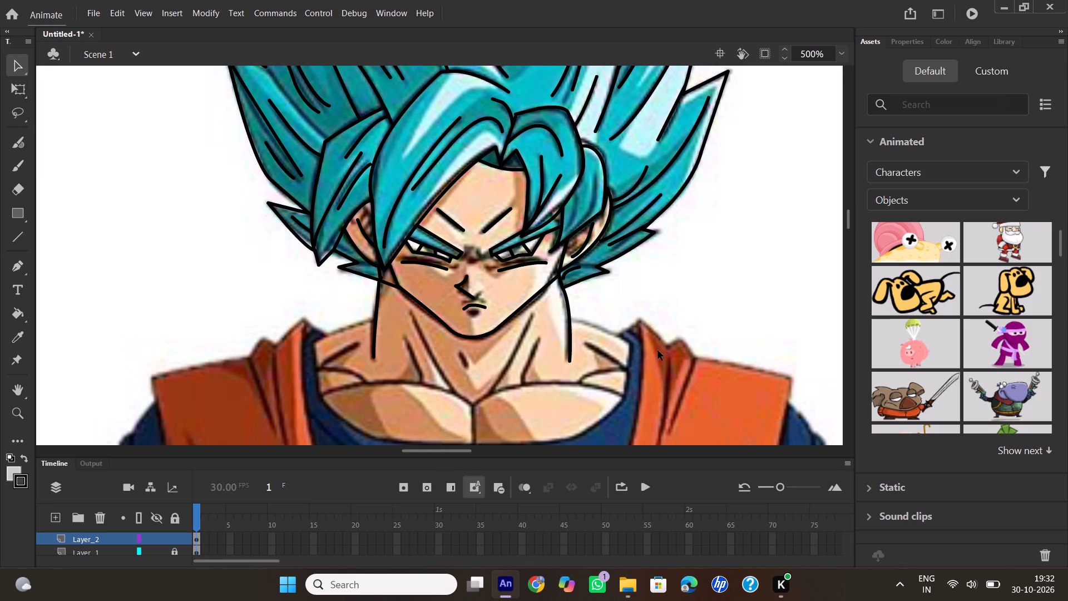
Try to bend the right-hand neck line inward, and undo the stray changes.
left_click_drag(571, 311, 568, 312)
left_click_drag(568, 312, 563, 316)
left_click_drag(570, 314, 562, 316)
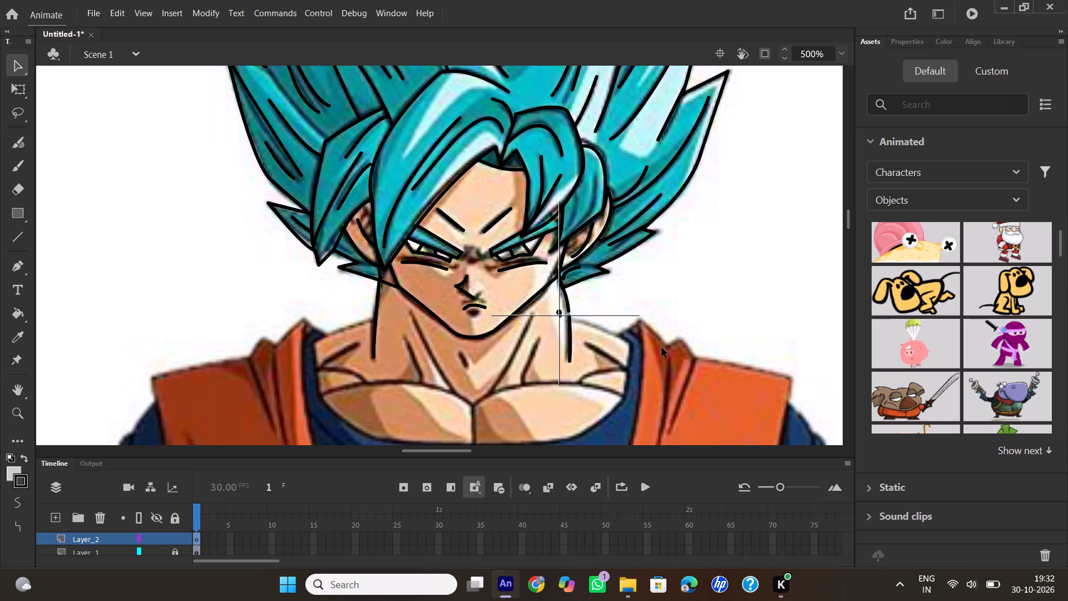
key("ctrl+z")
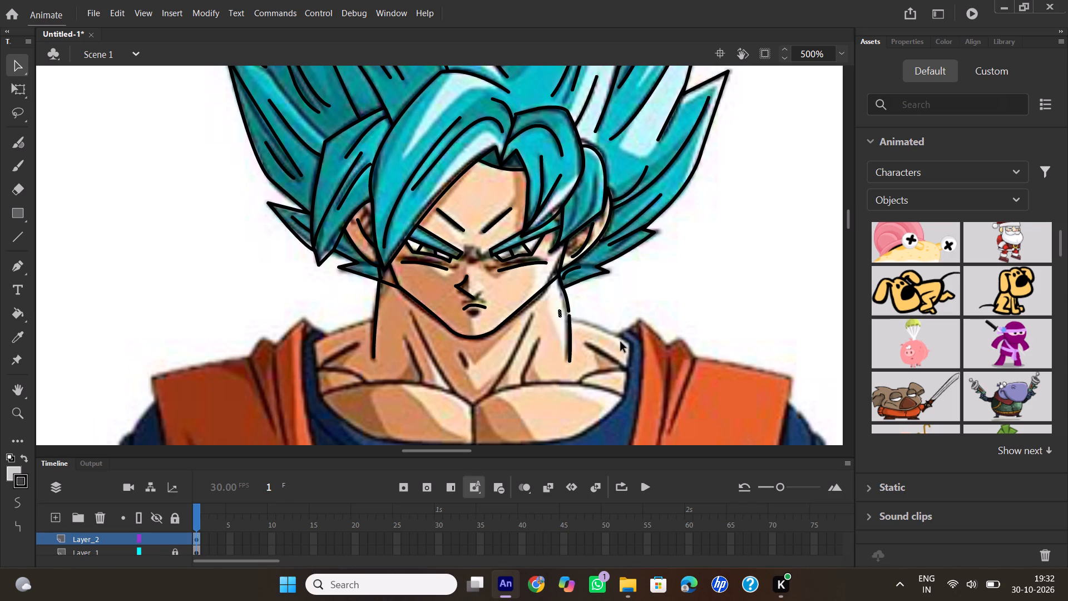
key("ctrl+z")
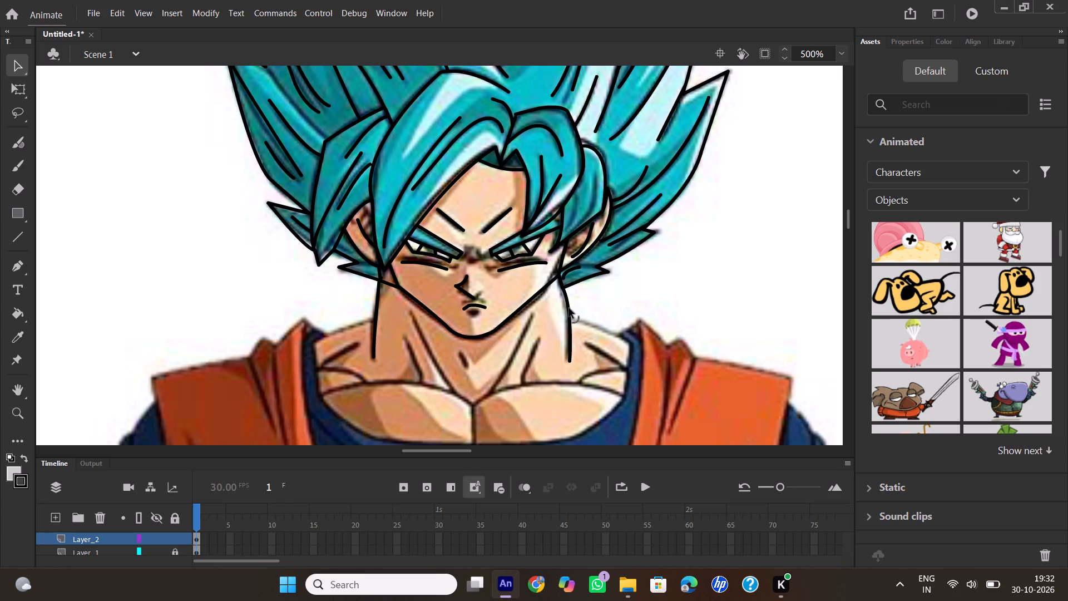
Bend the right-hand neck line inward to follow the reference.
left_click(569, 308)
Trace the curved shoulder line with the Pen tool from the right-hand neck line to the edge of the blue collar.
left_click(19, 272)
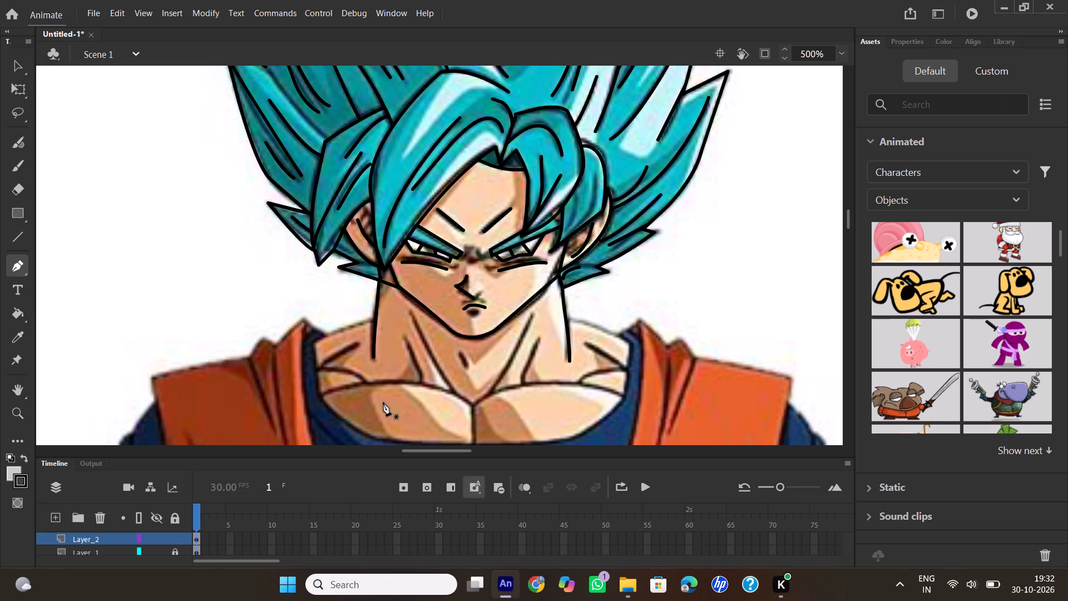
left_click(566, 318)
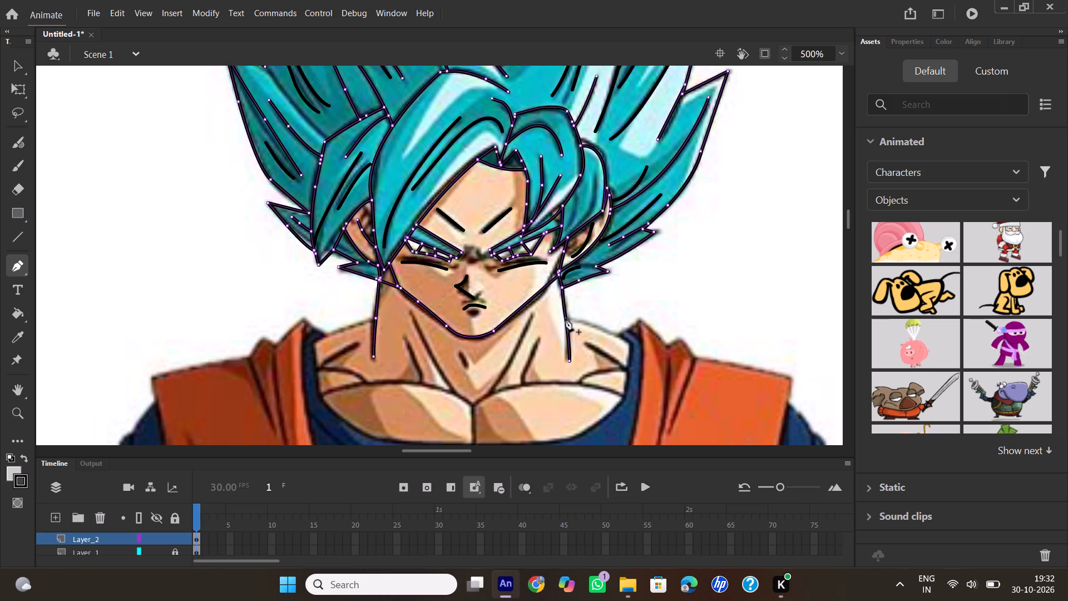
left_click(566, 318)
left_click_drag(630, 347, 650, 366)
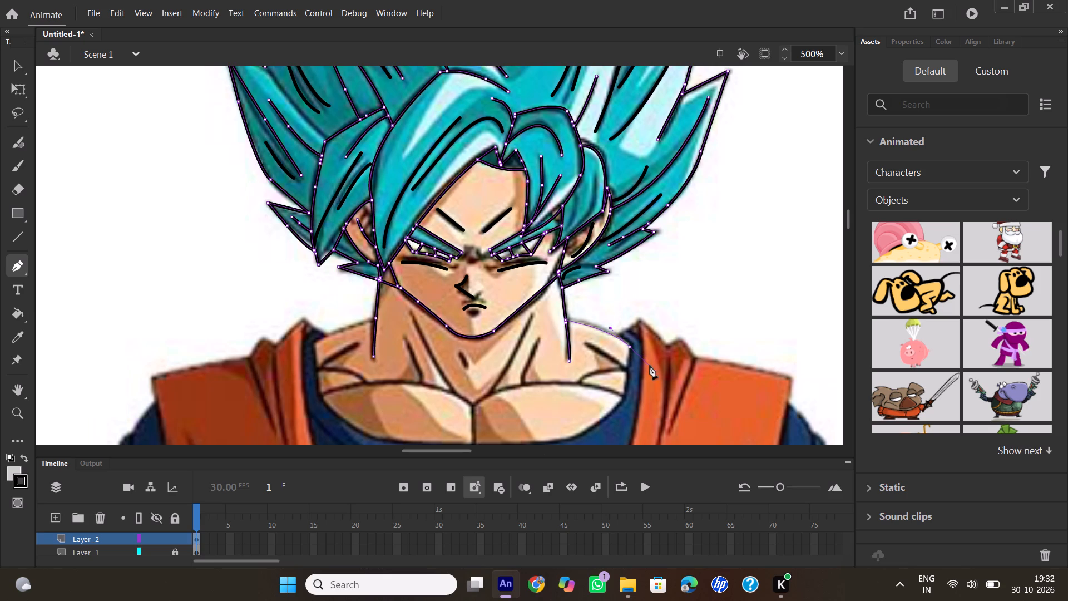
left_click(630, 351)
Trace the shirt neckline with the Pen tool from the right-hand collar edge around the chest and up the left-hand shoulder to the neck line.
scroll(629, 357, "down", 1)
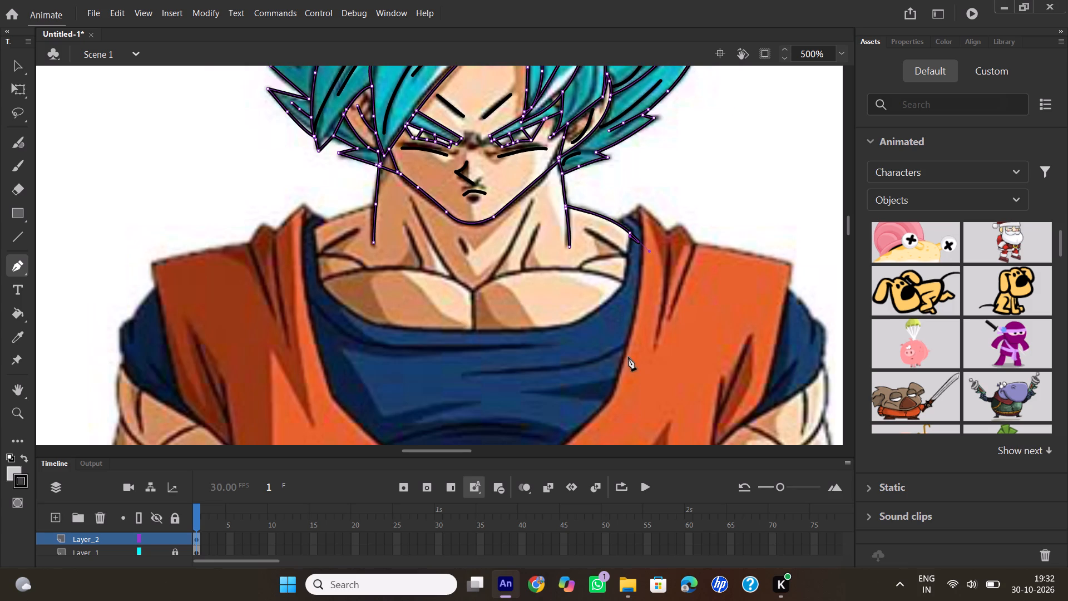
left_click(624, 285)
left_click_drag(551, 327, 512, 334)
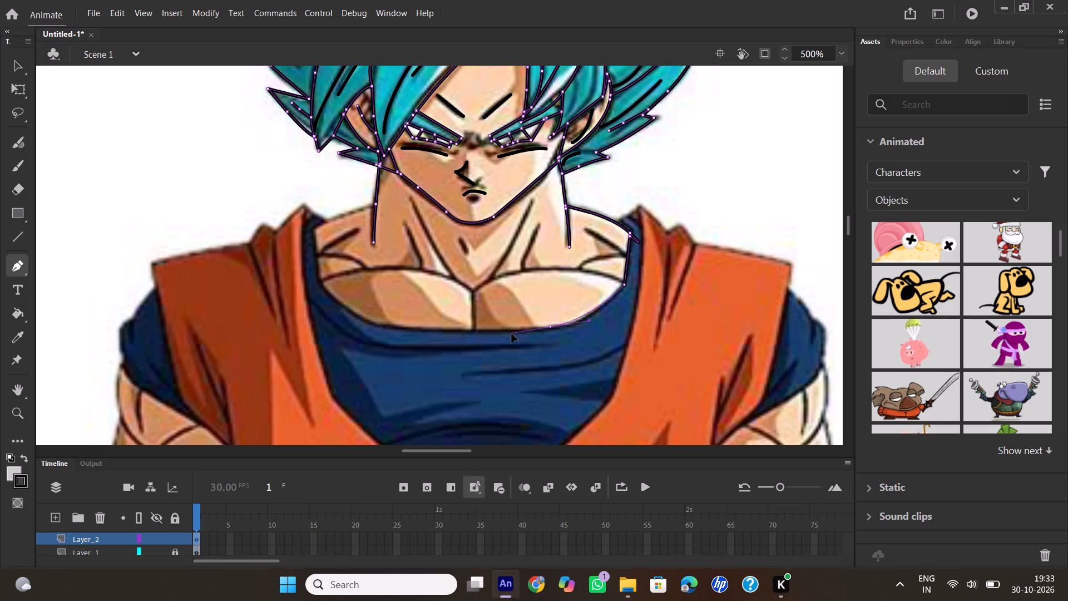
left_click_drag(512, 334, 512, 332)
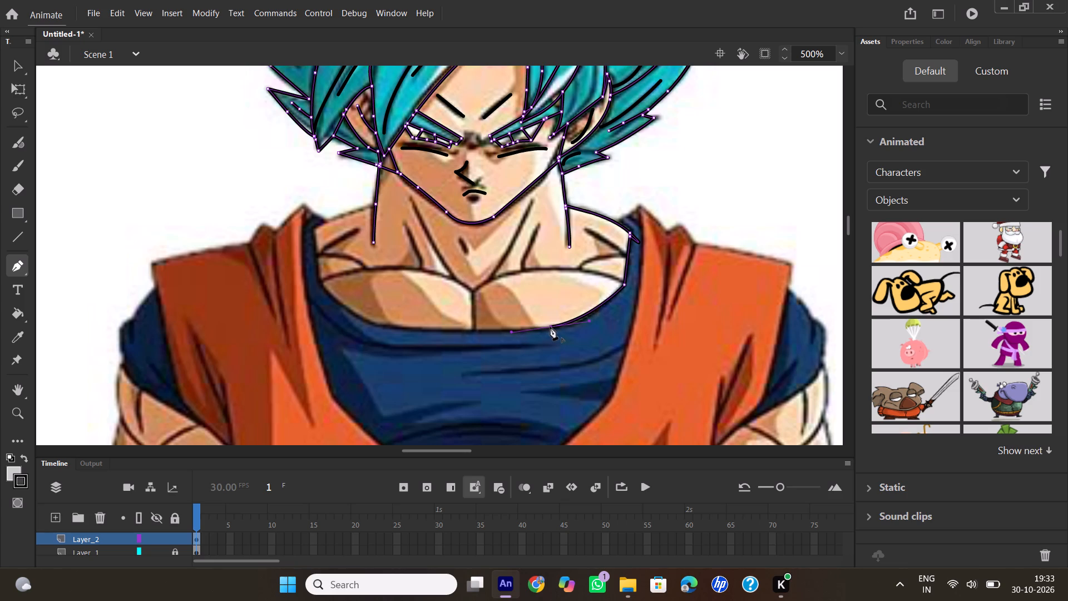
left_click(550, 327)
left_click(384, 327)
left_click_drag(322, 290, 320, 279)
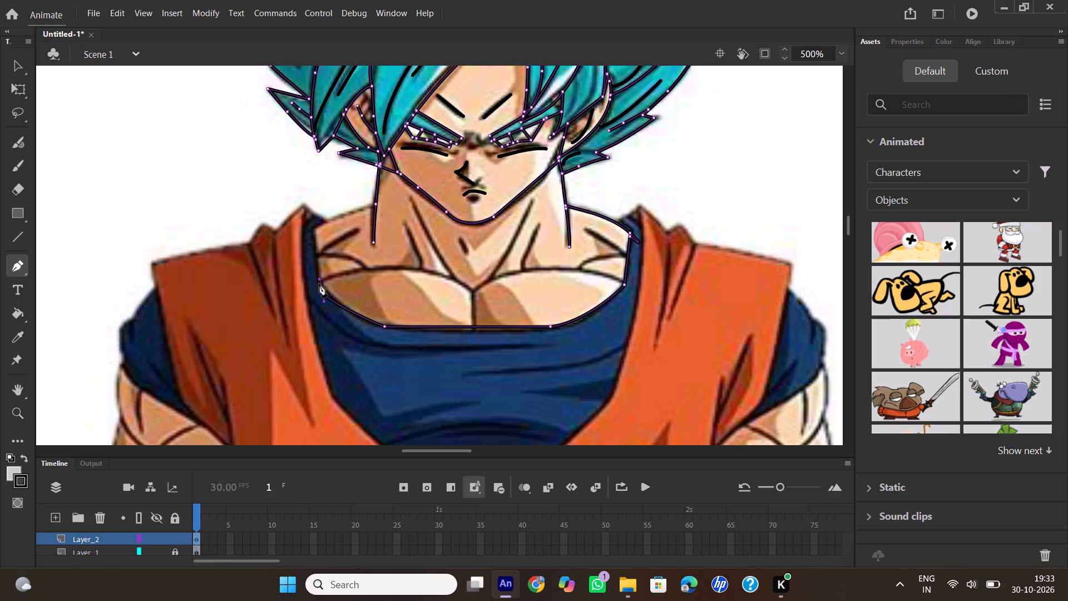
left_click(323, 290)
left_click(313, 228)
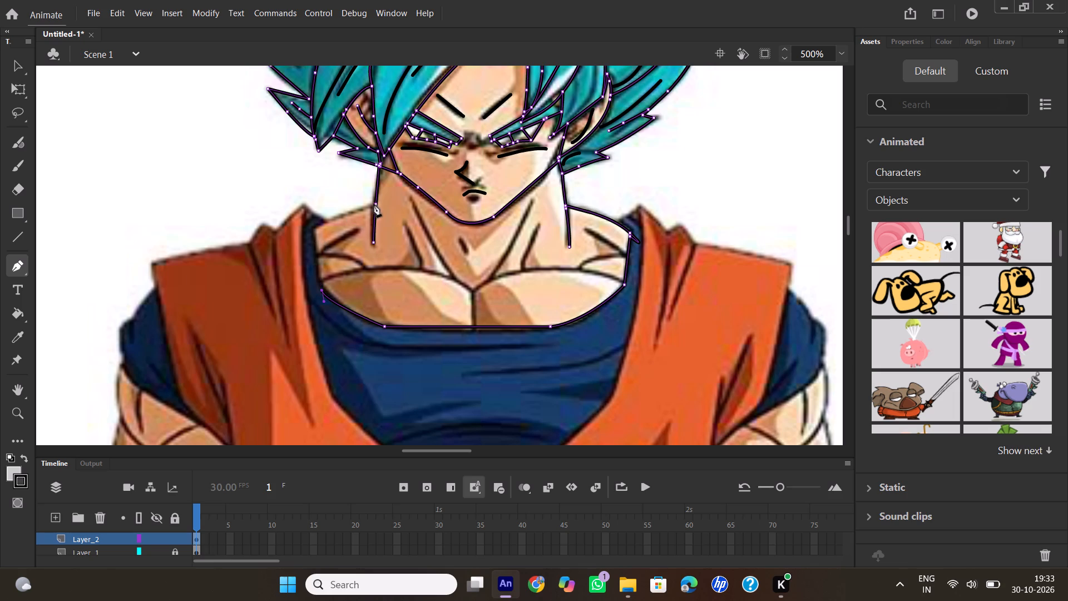
double_click(375, 199)
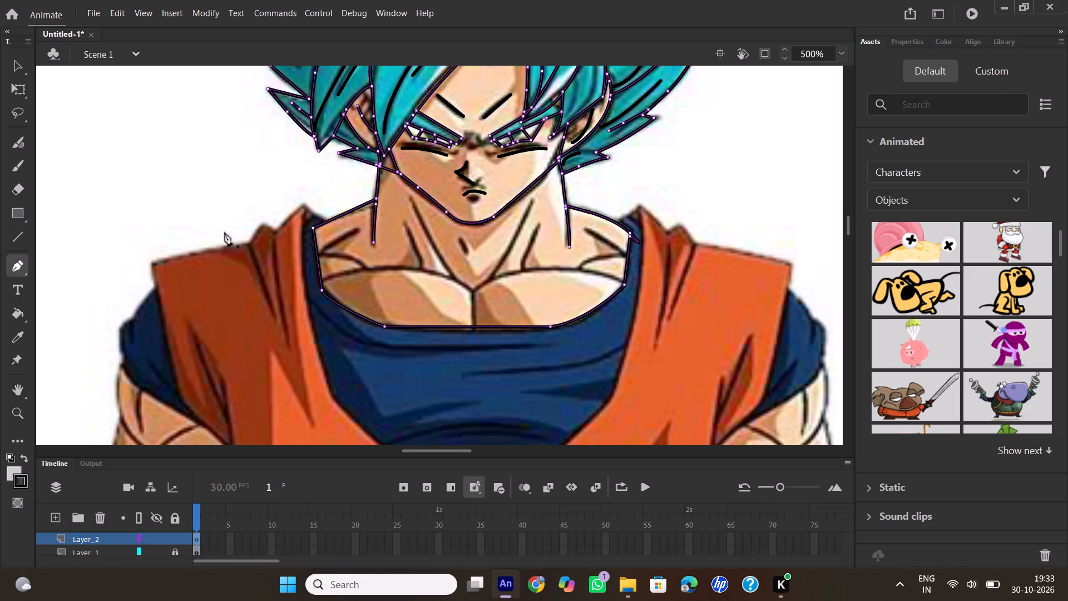
Bend the bottom segment of the traced neckline slightly downward to follow the reference.
left_click(17, 65)
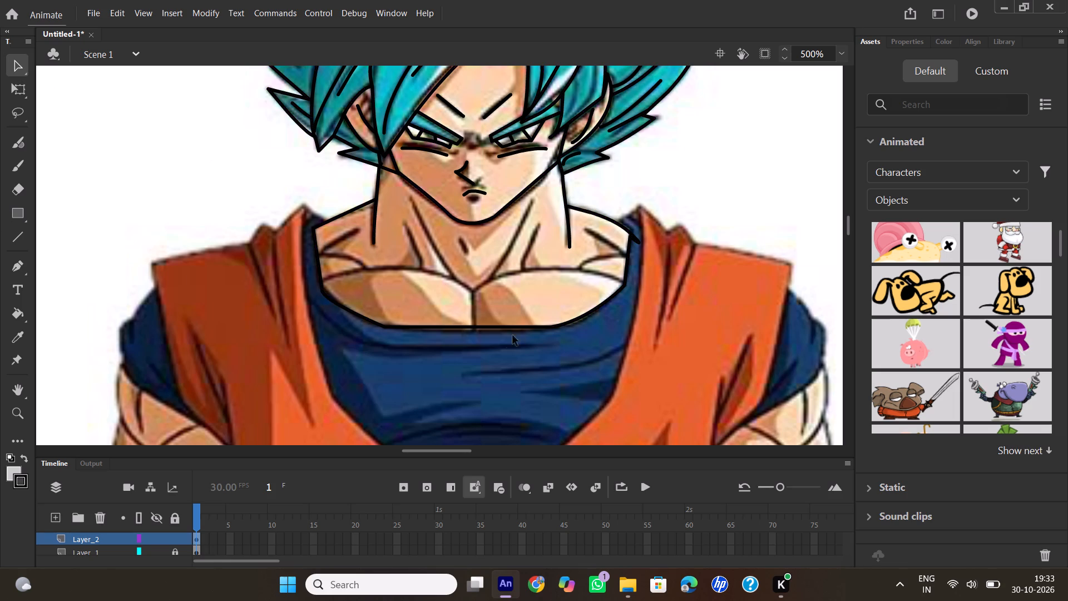
left_click_drag(473, 327, 473, 333)
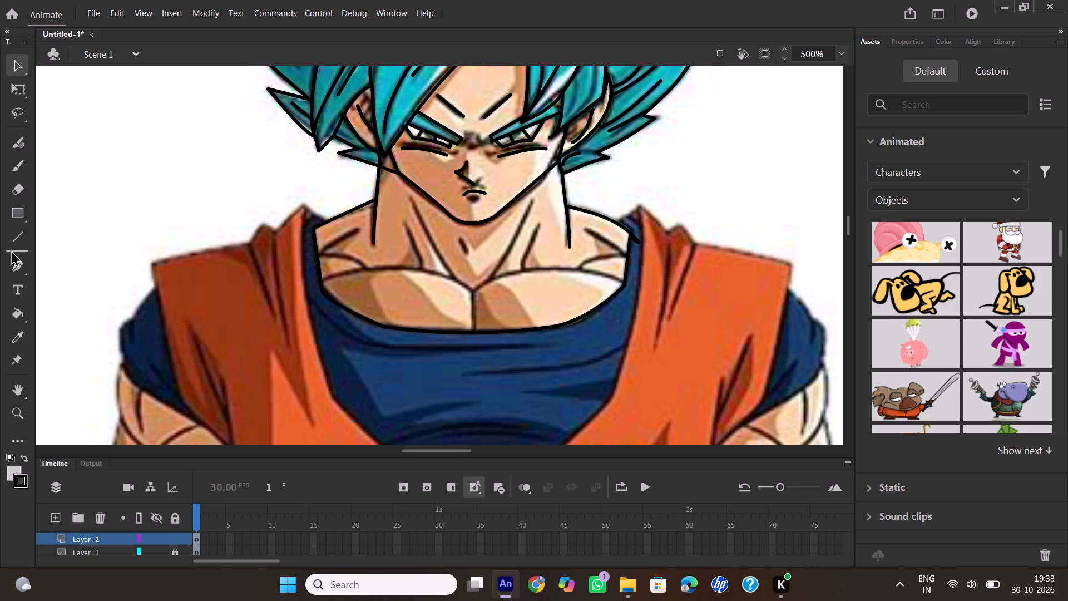
Trace the upper curve of the right-hand chest muscle with the Pen tool from the chest centre to the collar edge.
left_click(14, 269)
scroll(370, 419, "down", 1)
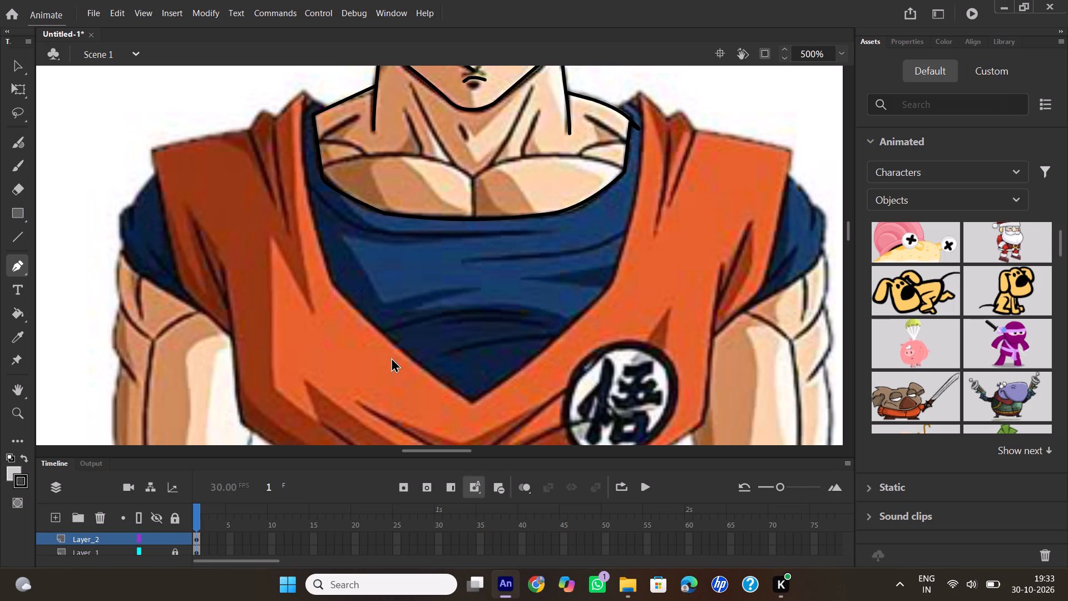
left_click(323, 171)
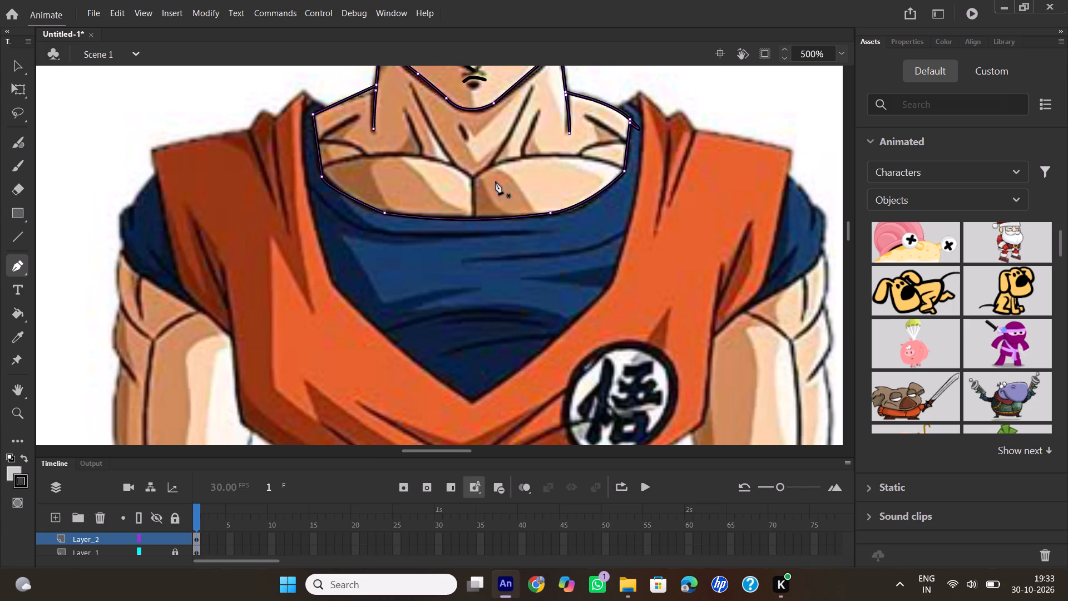
left_click_drag(472, 176, 511, 198)
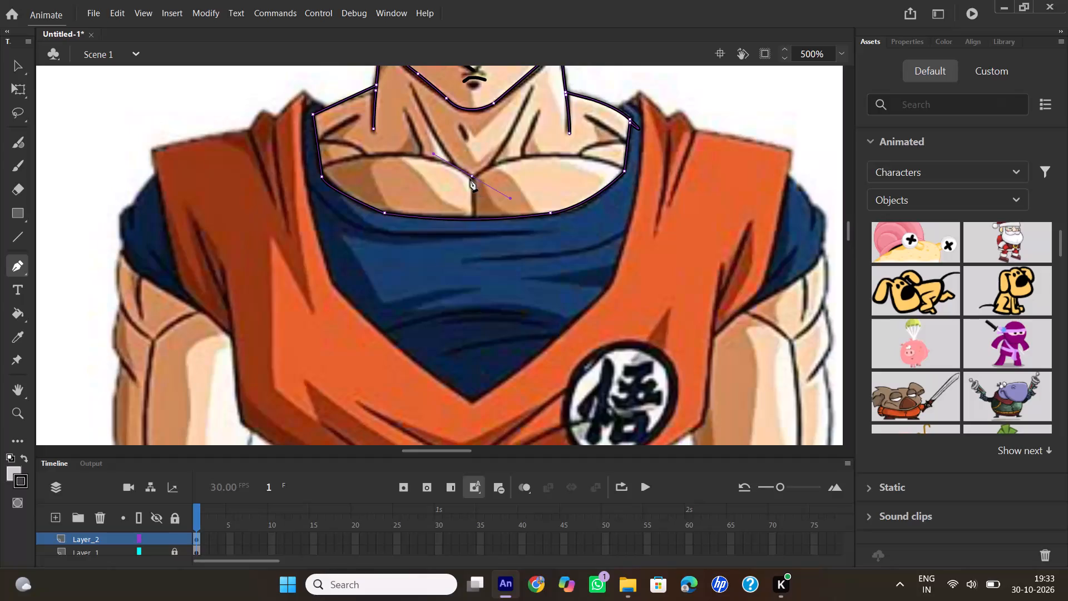
left_click(472, 176)
left_click_drag(626, 170, 684, 206)
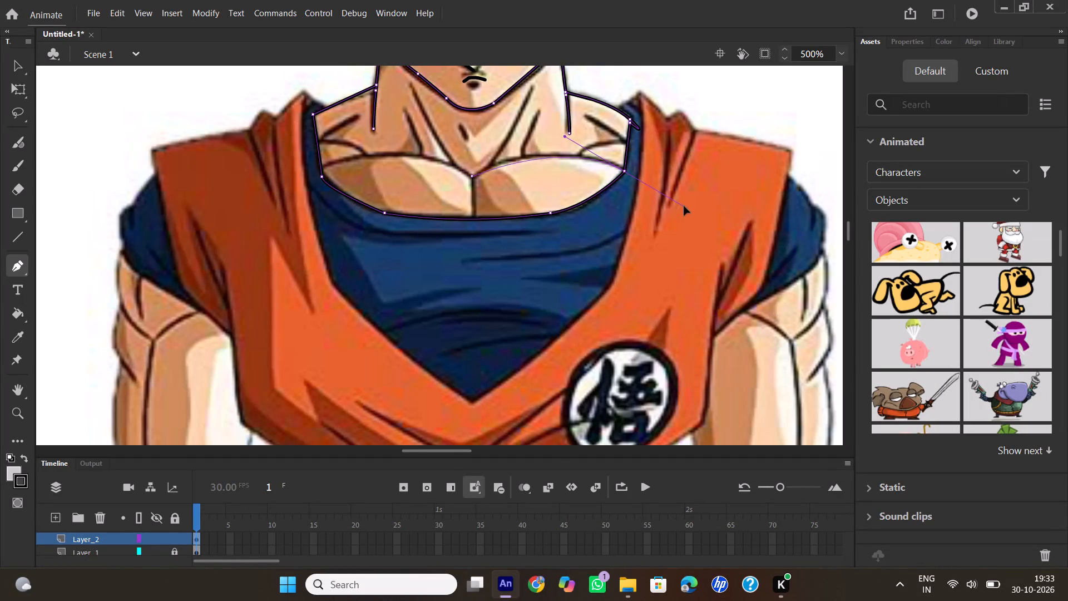
left_click_drag(684, 206, 689, 209)
double_click(625, 170)
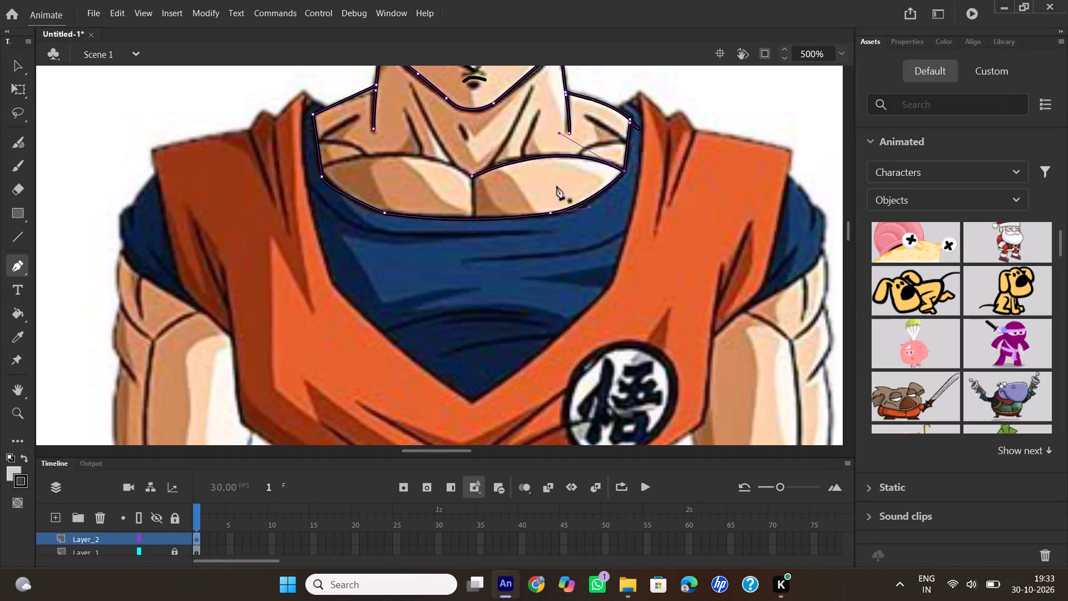
Trace the short vertical line at the chest centre from the neckline up to where the chest muscles meet.
left_click(472, 216)
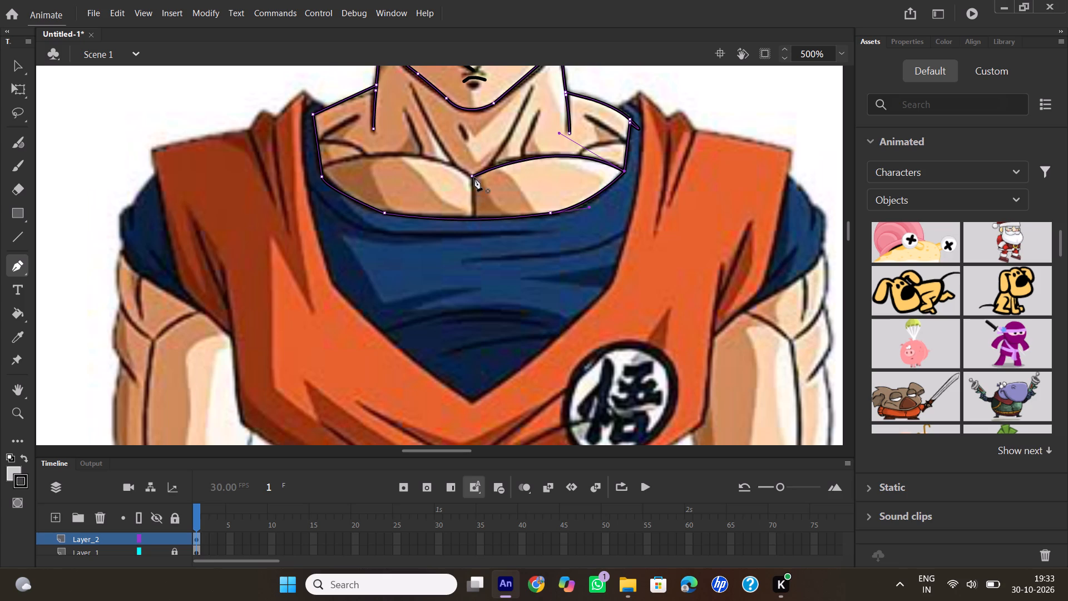
double_click(474, 176)
Trace the two slanted muscle lines on the right-hand side of the neck down to the chest curve.
scroll(566, 120, "up", 1)
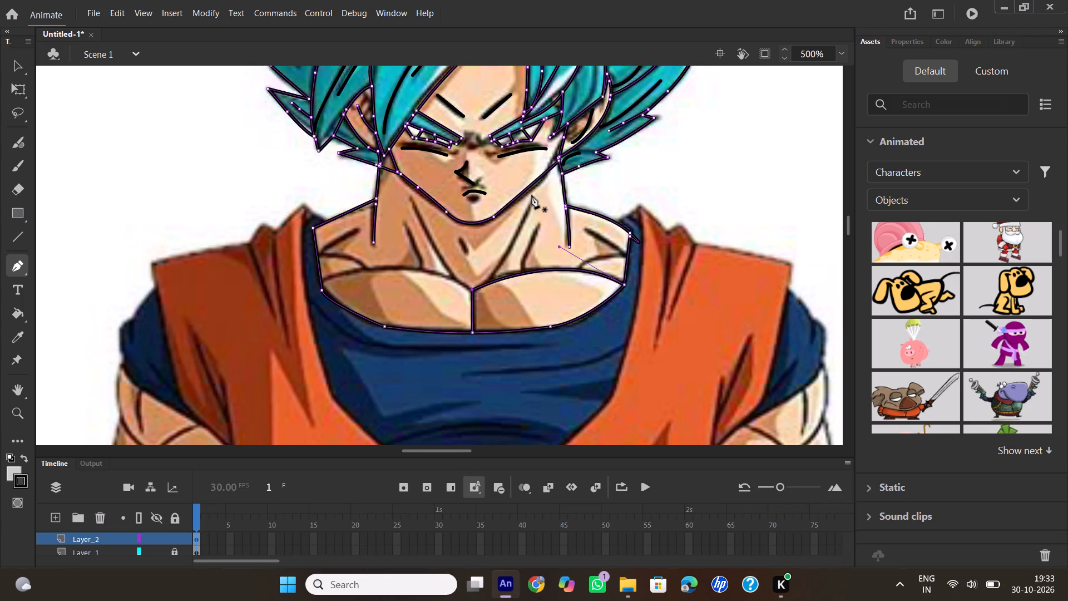
left_click(533, 198)
left_click_drag(488, 283, 475, 290)
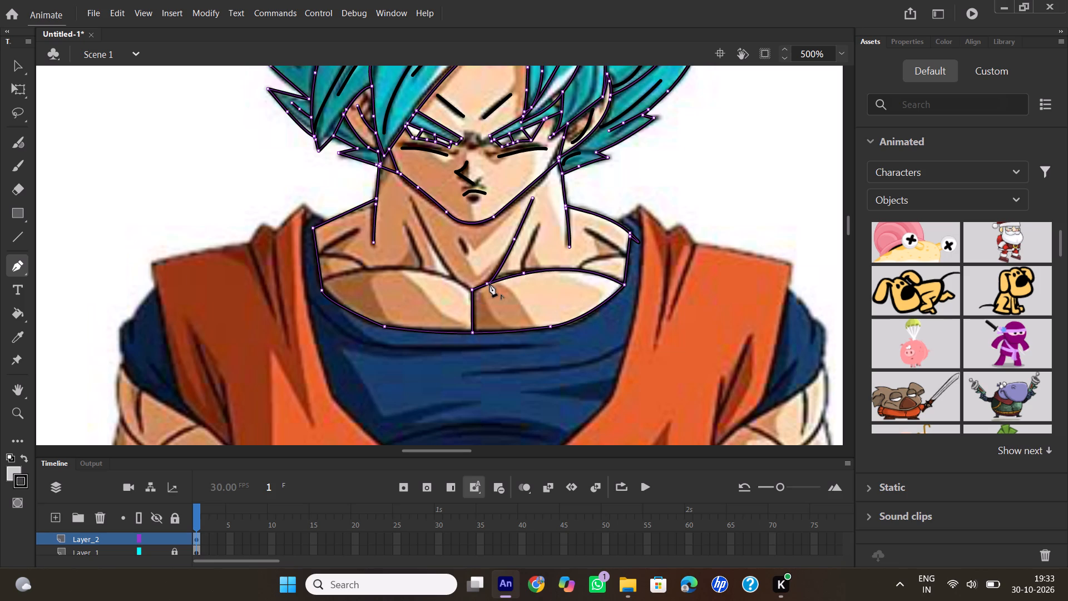
double_click(487, 282)
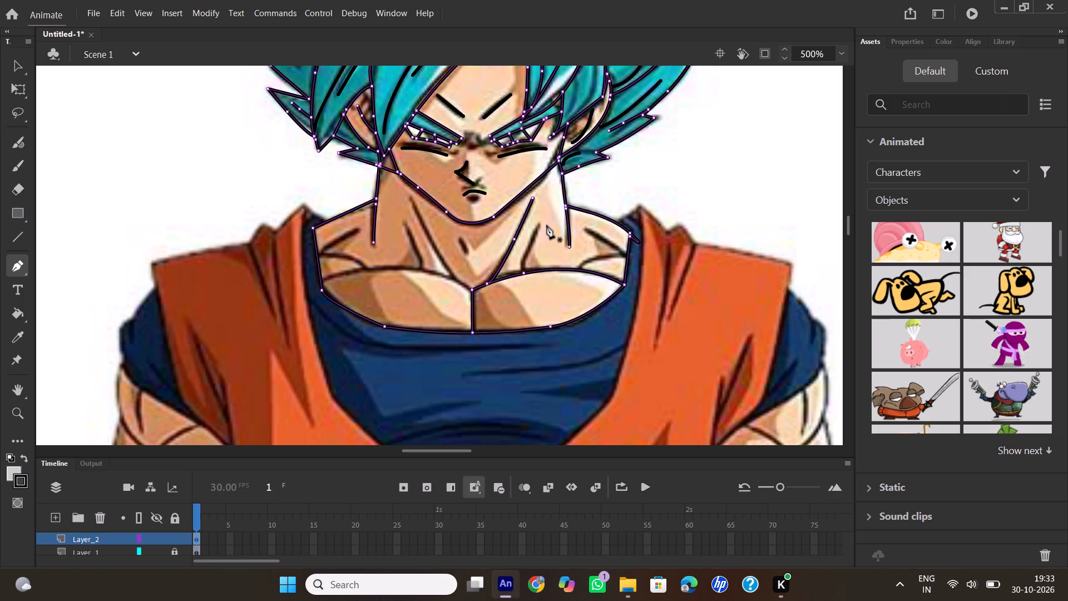
left_click(543, 219)
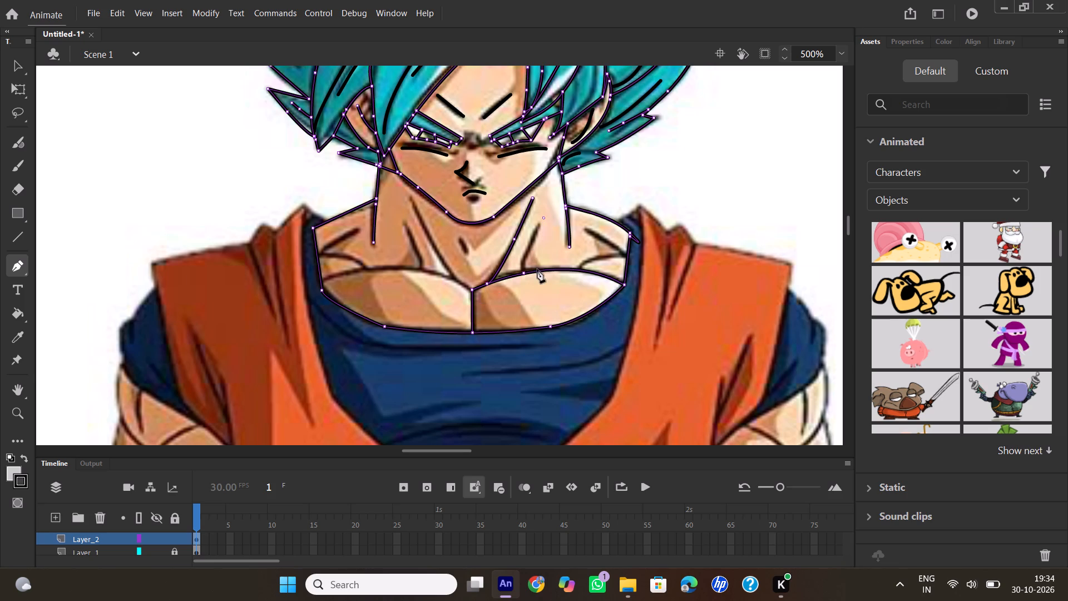
left_click_drag(526, 272, 537, 278)
double_click(527, 272)
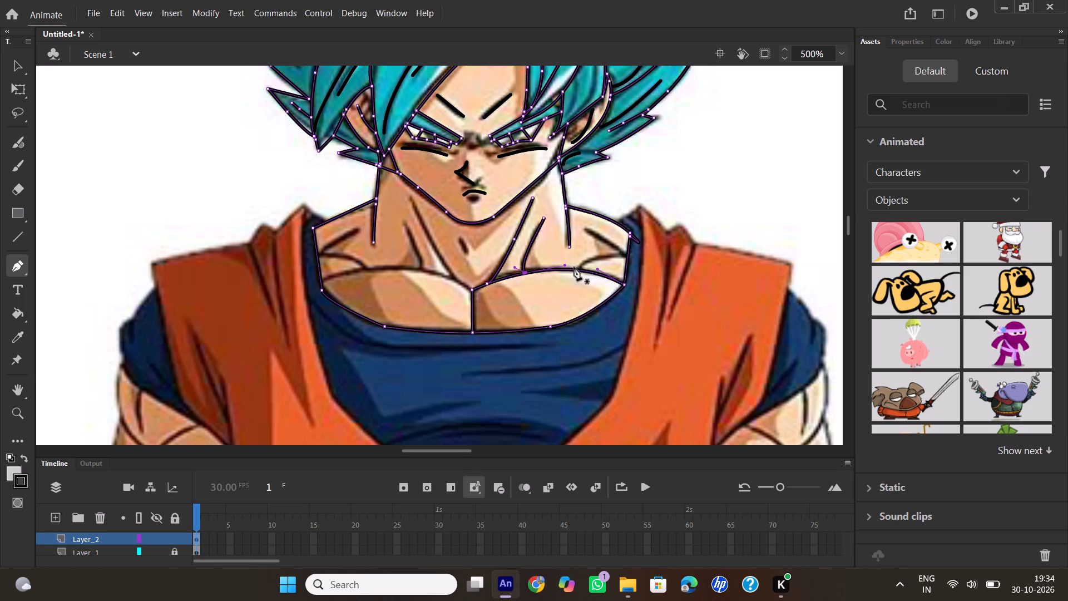
Trace the two short collarbone lines between the right-hand neck line and the collar edge.
left_click(578, 267)
left_click_drag(627, 254, 649, 255)
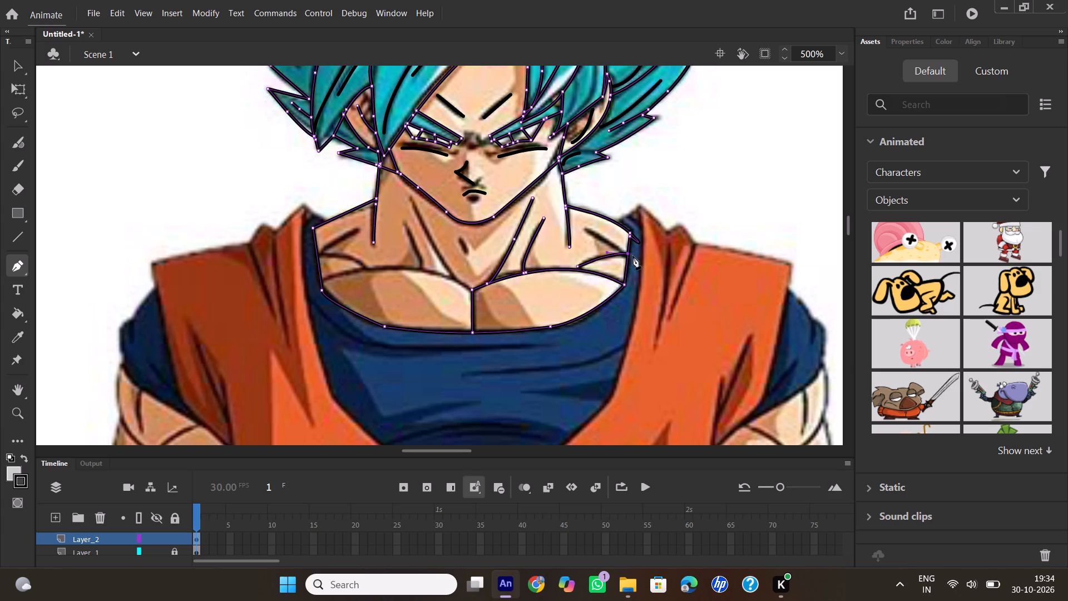
left_click(629, 256)
left_click(629, 256)
left_click_drag(587, 230, 573, 231)
double_click(586, 231)
Trace the slanted muscle line on the left-hand side of the neck from below the jaw to near the chest centre.
left_click(411, 194)
left_click_drag(456, 277, 463, 282)
left_click_drag(463, 282, 469, 287)
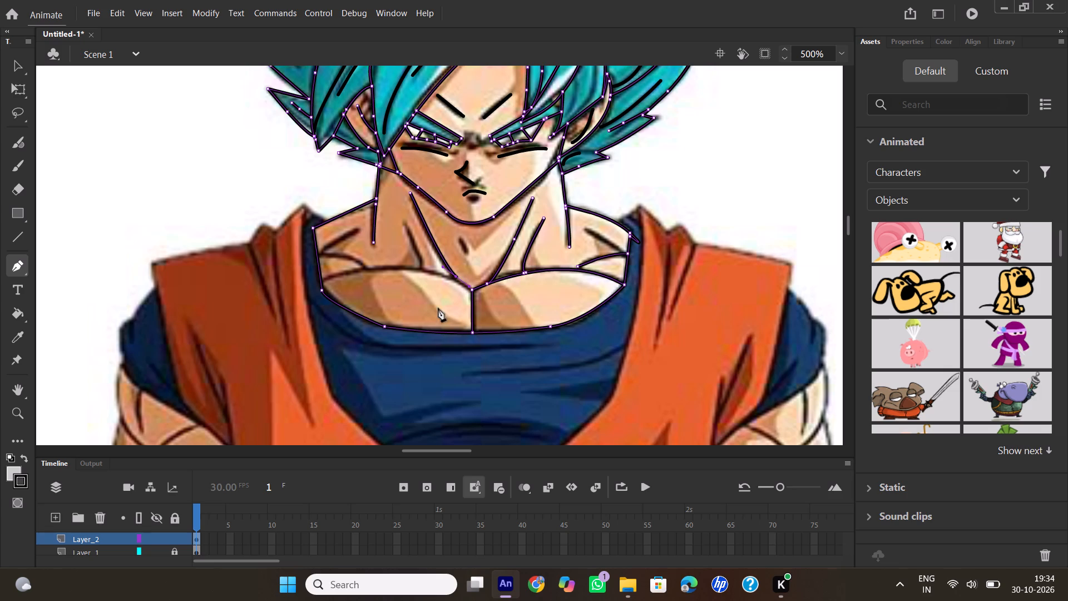
double_click(456, 279)
Trace the curved top edge of the left-hand chest muscle from the neckline's side to the chest centre.
left_click(321, 280)
left_click_drag(472, 290, 510, 317)
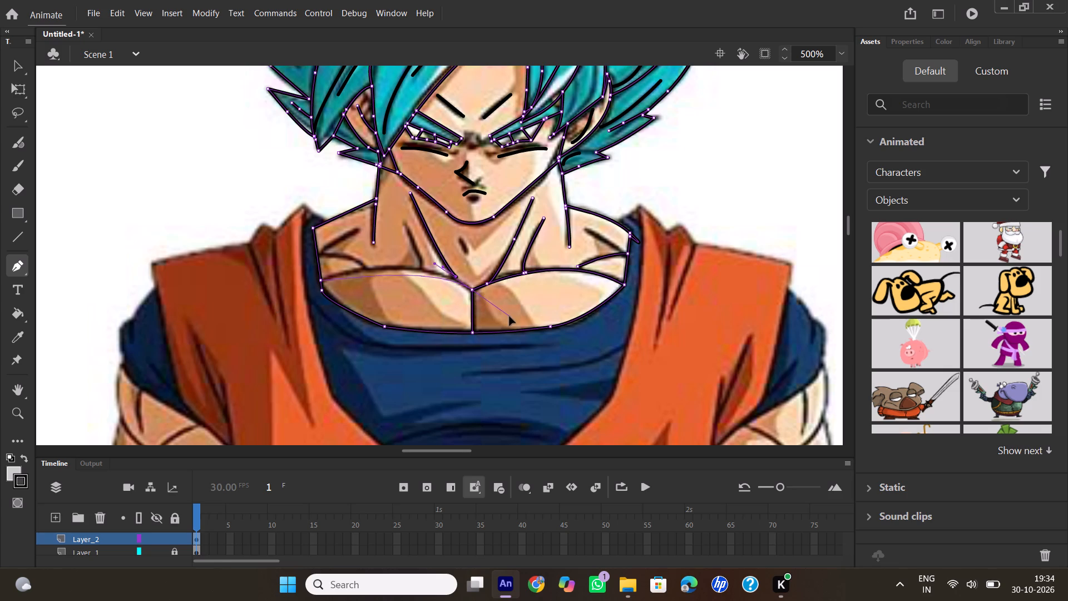
left_click_drag(510, 317, 548, 329)
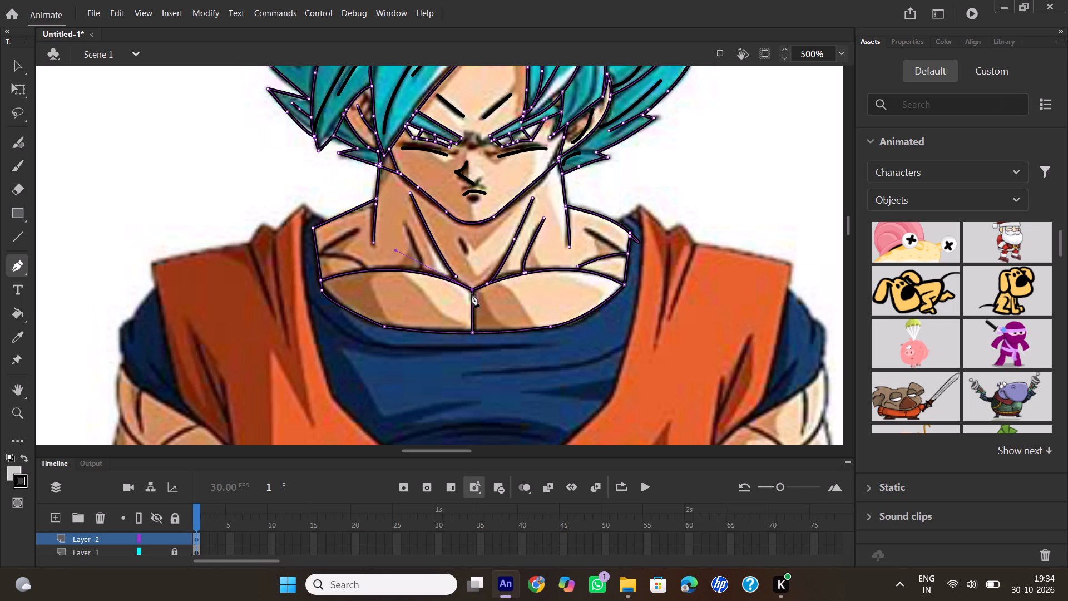
double_click(472, 293)
Trace the short curved line at the throat, between the slanted neck muscle lines.
left_click(458, 233)
left_click_drag(468, 254, 476, 257)
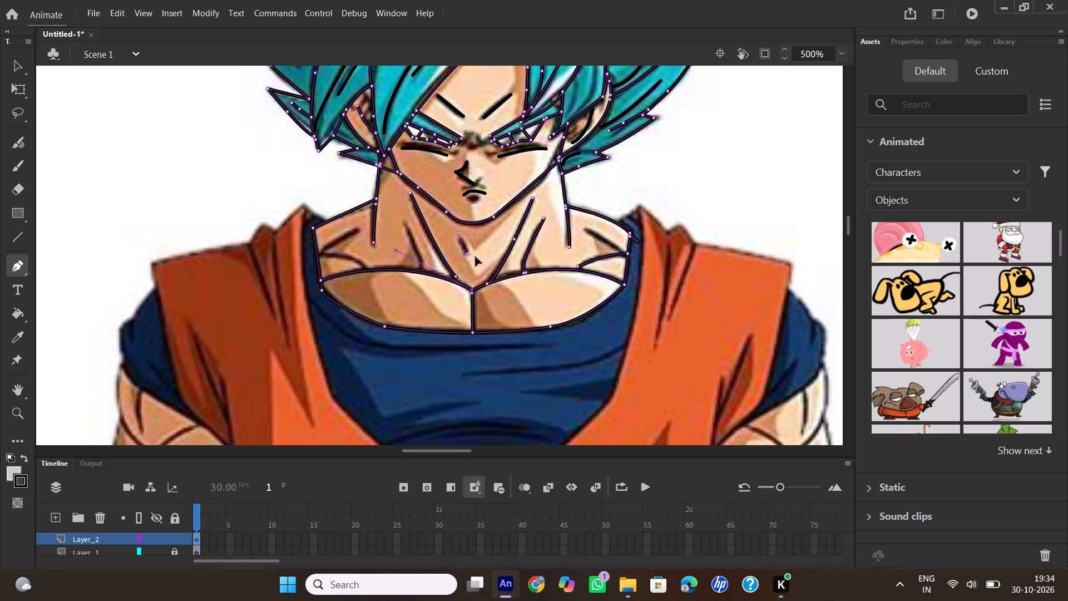
left_click_drag(476, 257, 477, 257)
double_click(466, 254)
Trace the outer curved muscle line on the left-hand side of the neck down to the chest curve.
left_click(401, 221)
left_click_drag(421, 269, 414, 283)
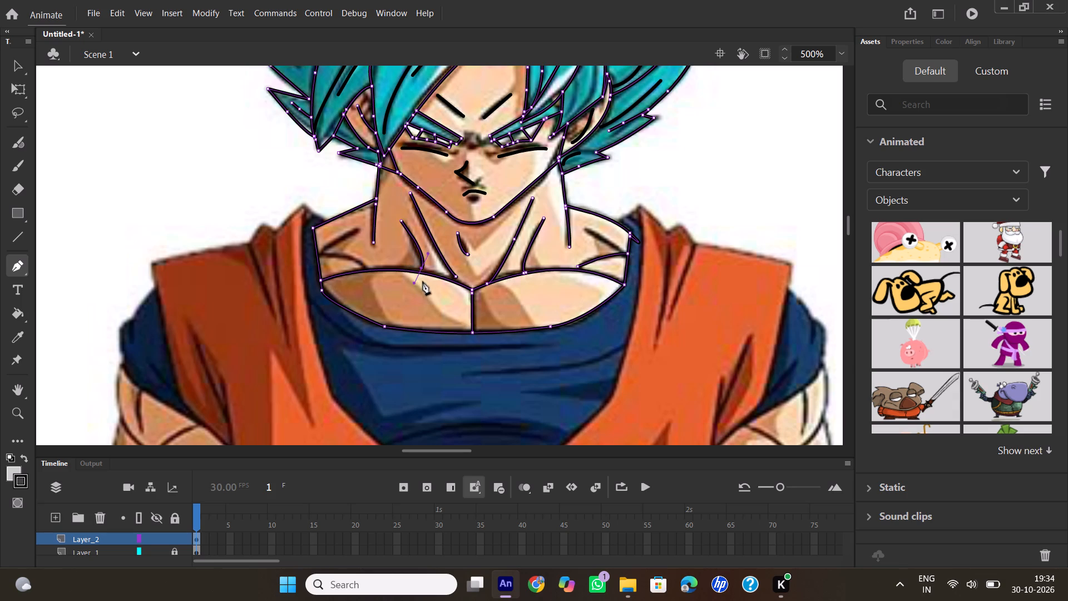
double_click(421, 268)
Trace the two left-hand collarbone lines as one path meeting at the collar edge, with the upper line rising toward the neck.
left_click(365, 267)
left_click_drag(320, 256, 314, 257)
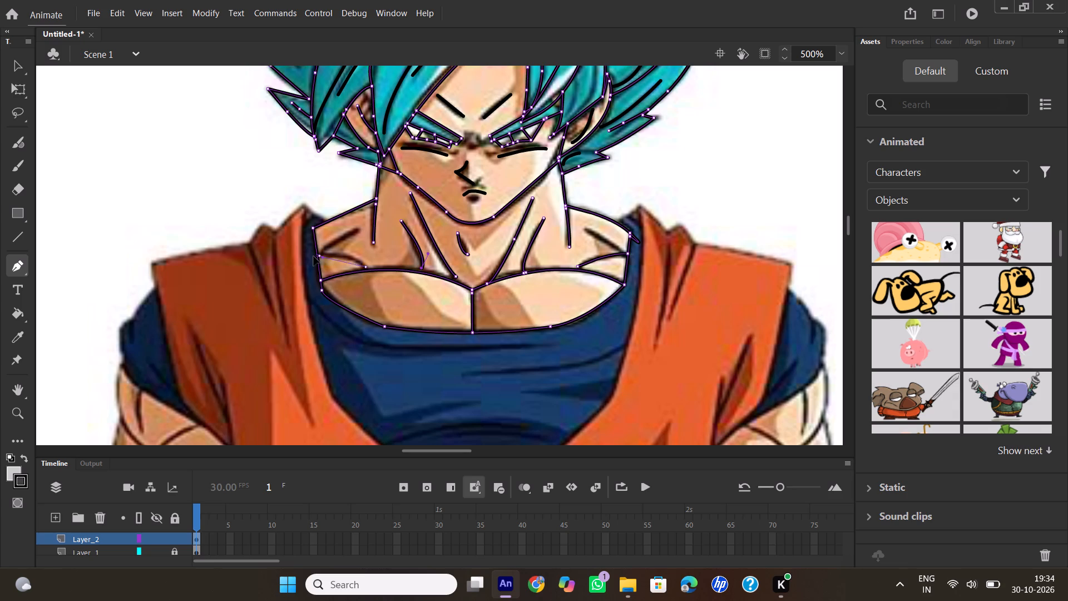
left_click_drag(314, 257, 309, 258)
left_click(320, 258)
left_click_drag(355, 227, 369, 224)
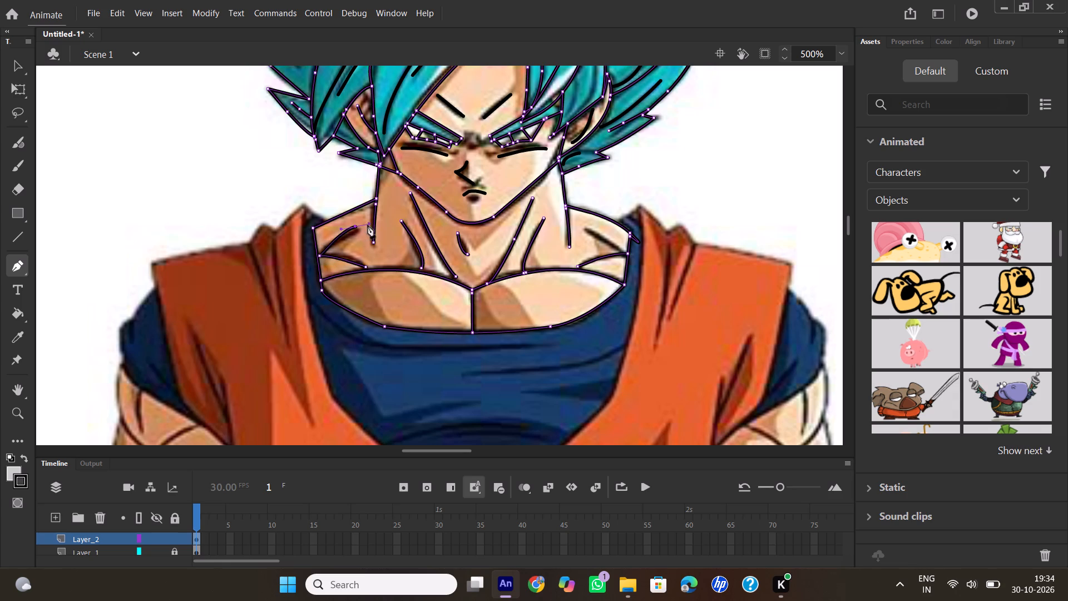
double_click(355, 226)
Hide the Layer_1 reference image to check the line art alone, and show it again.
left_click(157, 546)
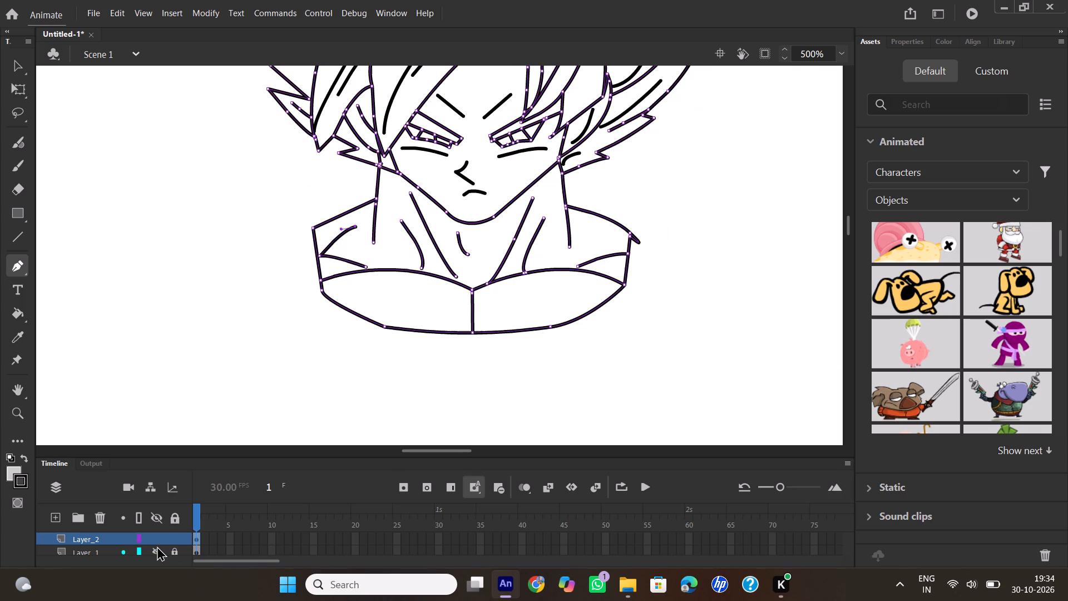
left_click(156, 545)
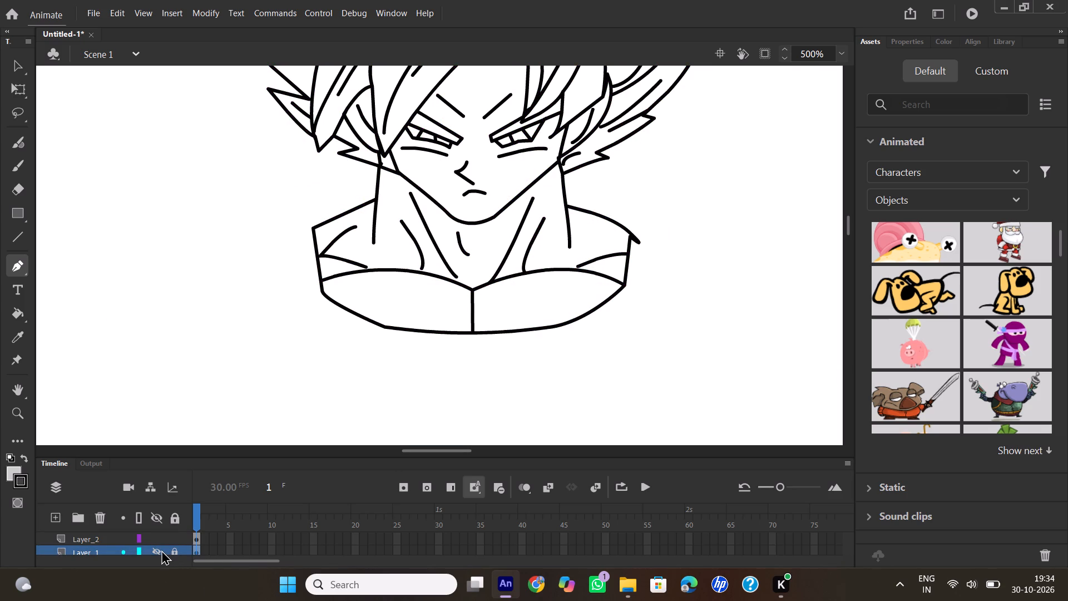
left_click(159, 550)
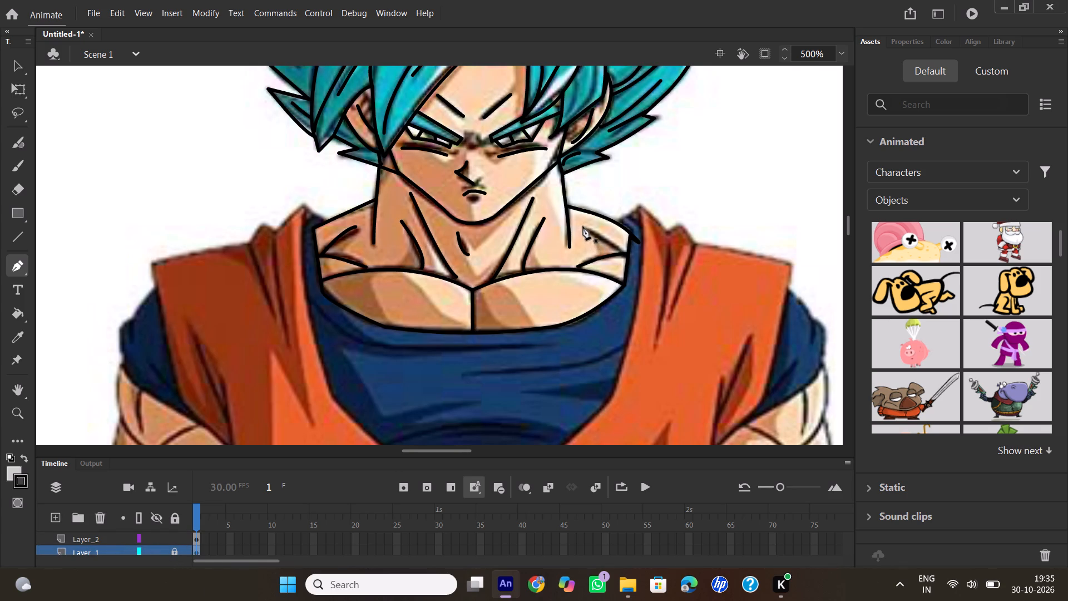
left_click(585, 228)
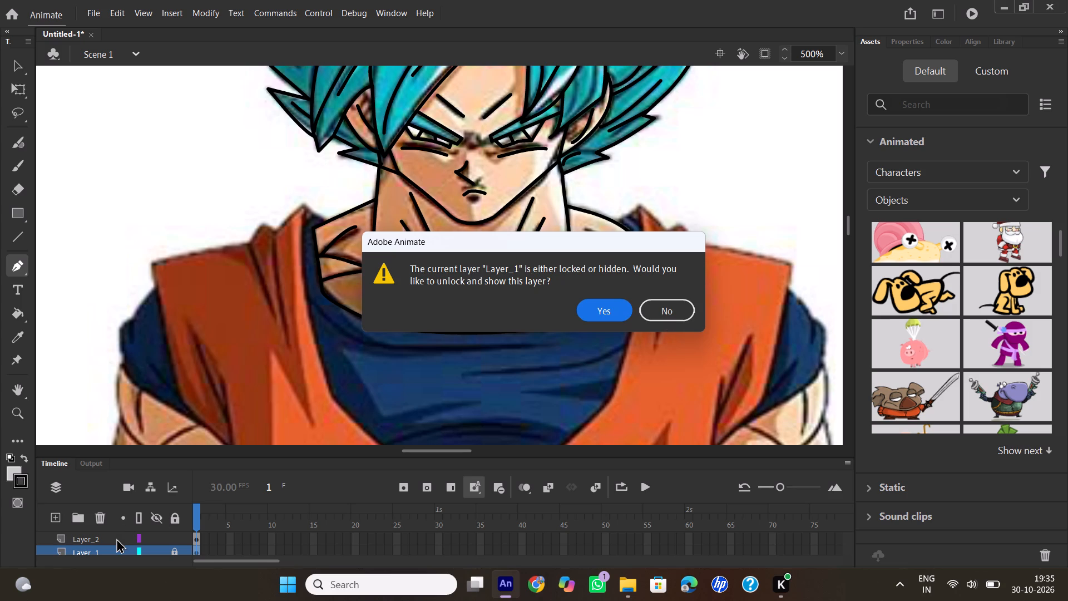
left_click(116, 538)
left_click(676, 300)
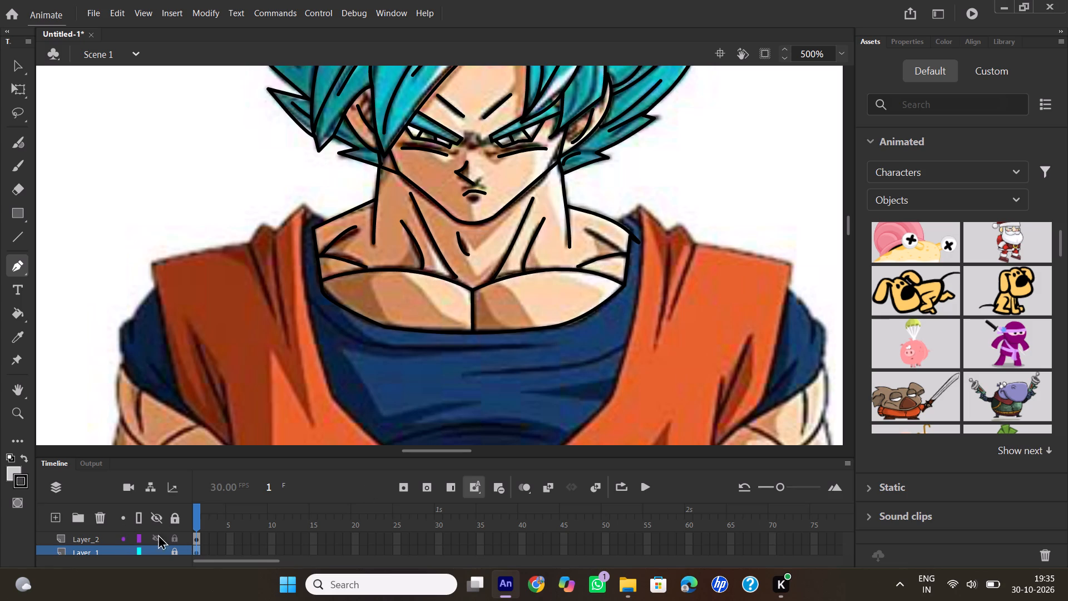
On Layer_2, trace the slanted upper collarbone line on the right-hand shoulder down to the collar edge.
left_click(99, 539)
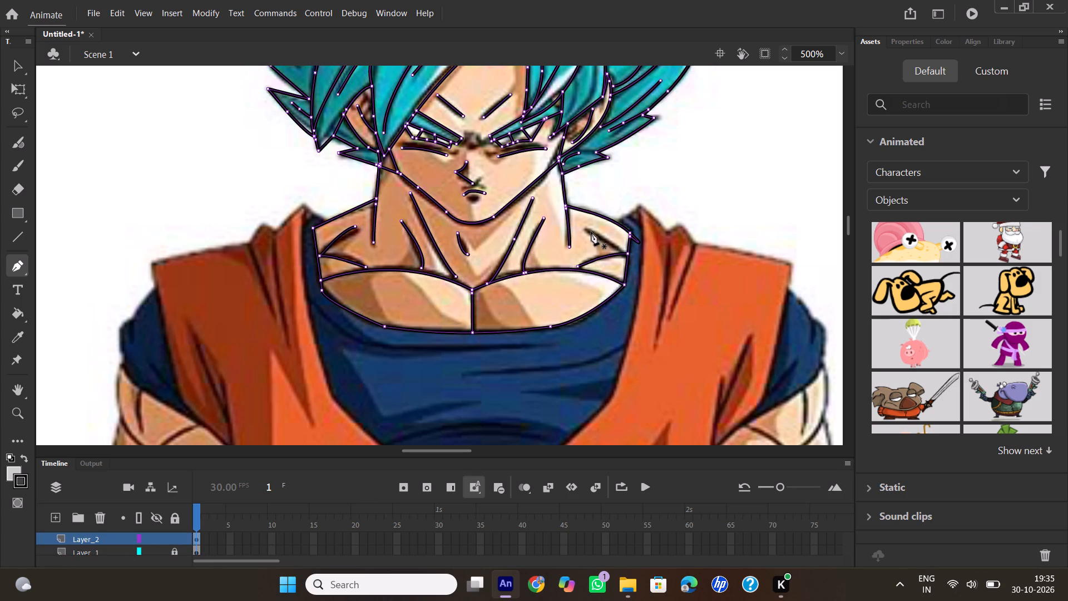
left_click(587, 230)
left_click_drag(627, 252, 627, 252)
left_click_drag(627, 252, 646, 270)
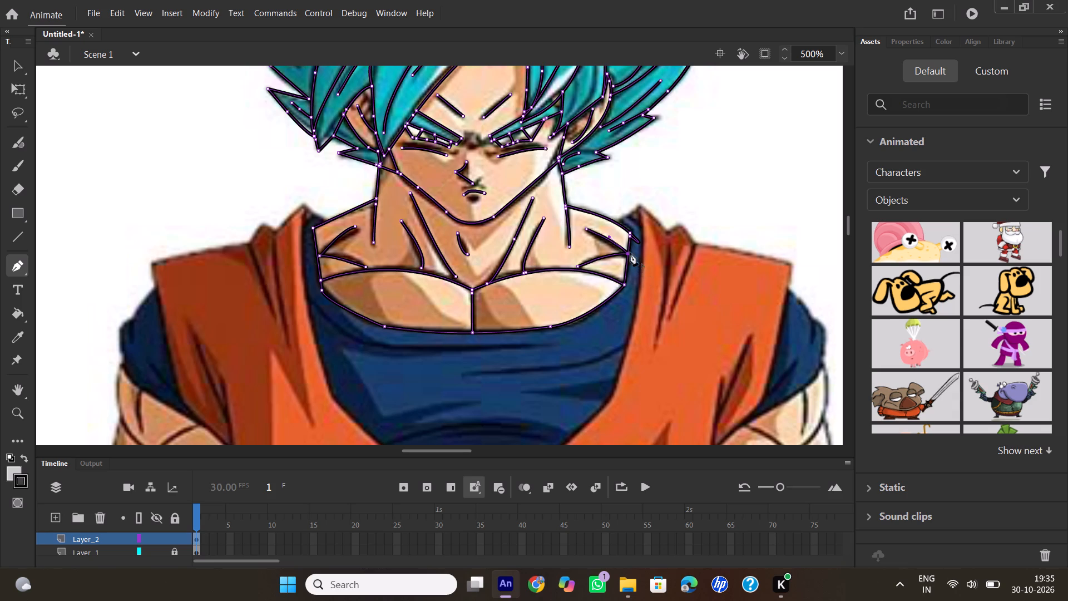
double_click(627, 256)
Trace the V-shaped inner edge of the orange top from the left-hand shoulder down to its point and up to the right-hand shoulder line.
scroll(518, 297, "down", 1)
scroll(517, 297, "up", 1)
left_click(328, 219)
left_click(304, 203)
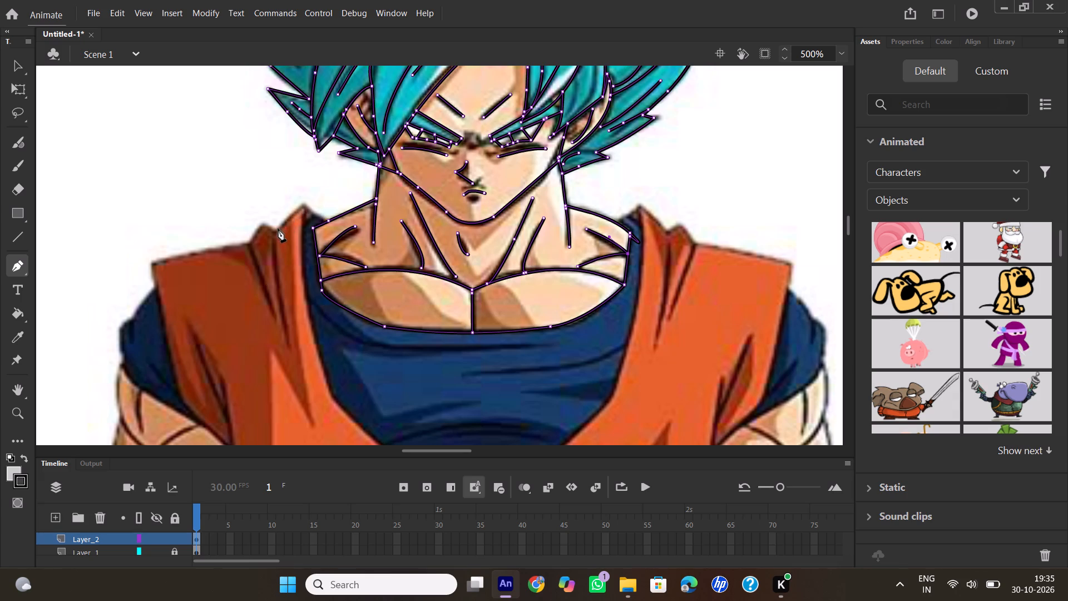
scroll(411, 288, "down", 1)
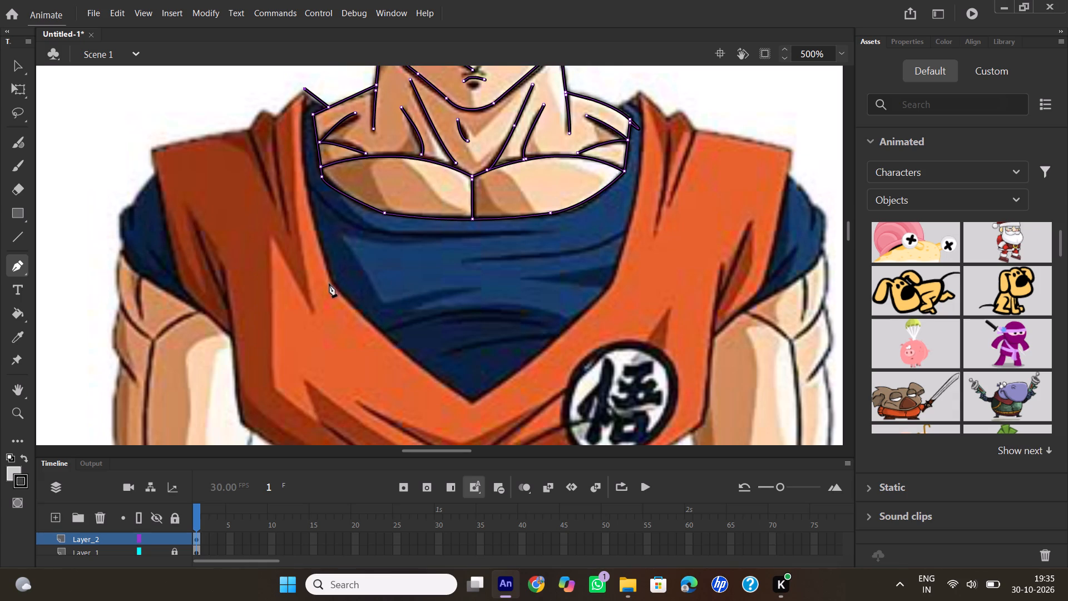
left_click_drag(330, 284, 360, 329)
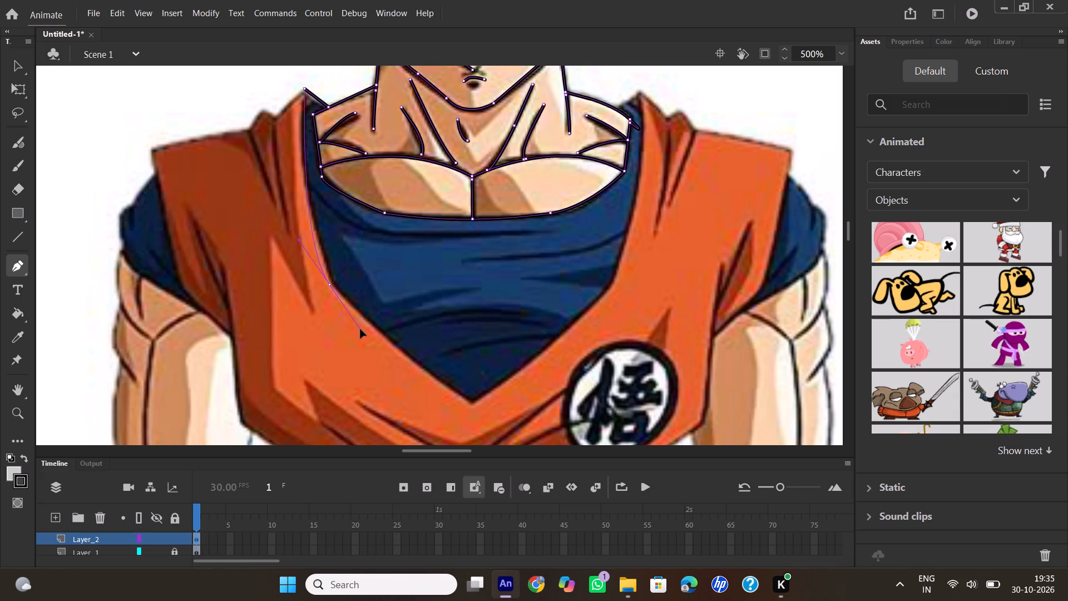
left_click_drag(360, 329, 362, 332)
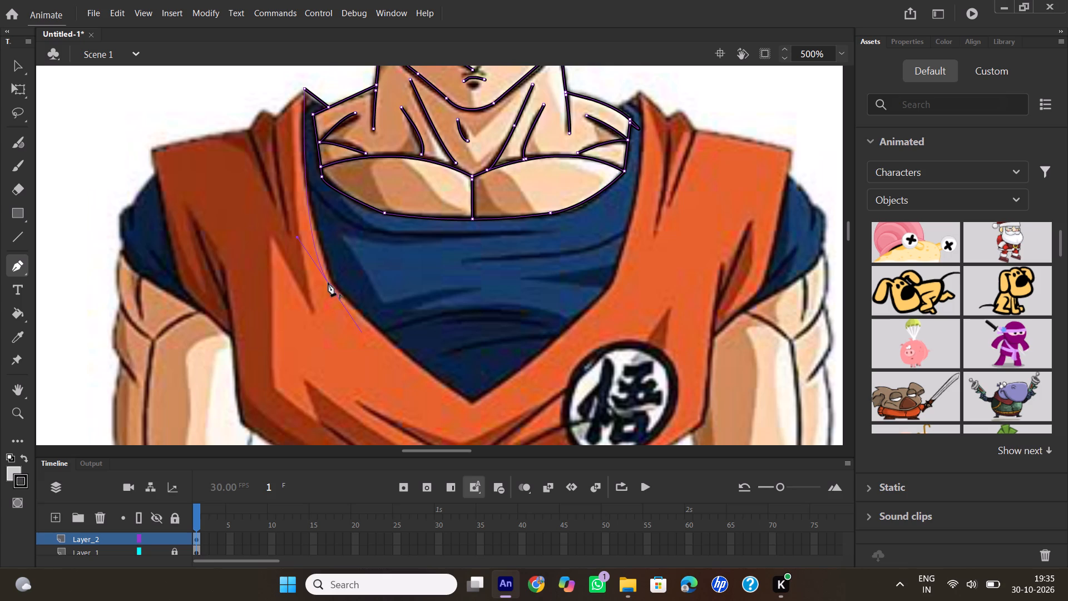
left_click(328, 283)
left_click(473, 402)
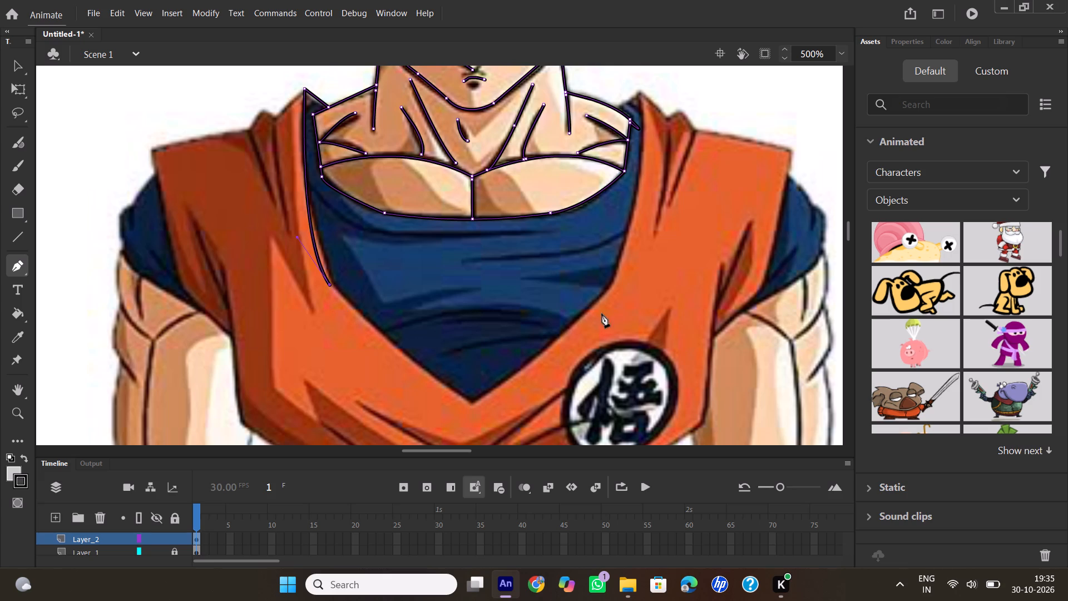
left_click(611, 282)
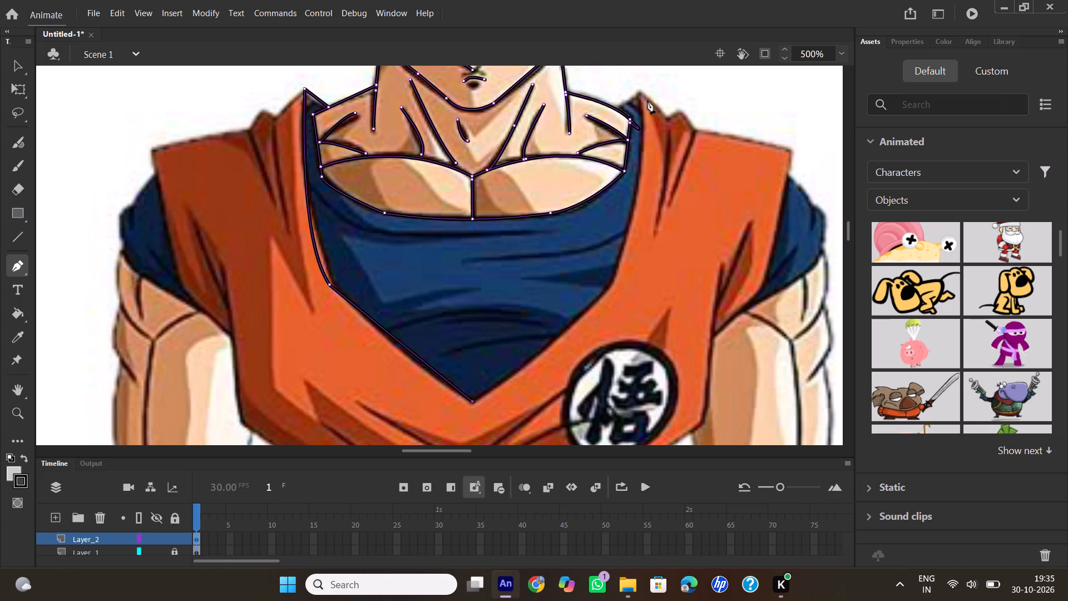
left_click_drag(639, 96, 622, 58)
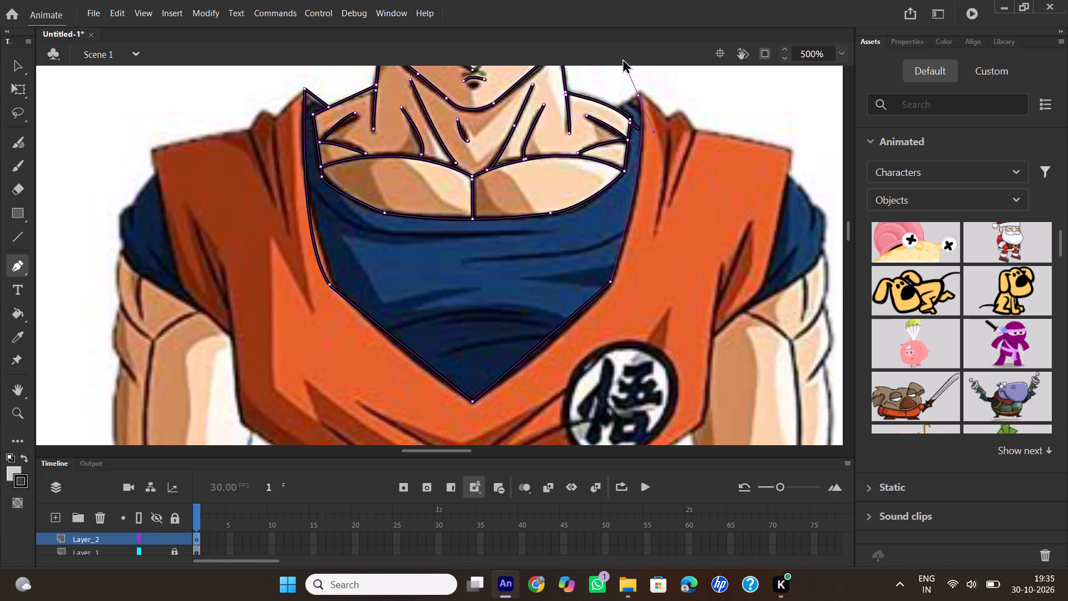
left_click(639, 95)
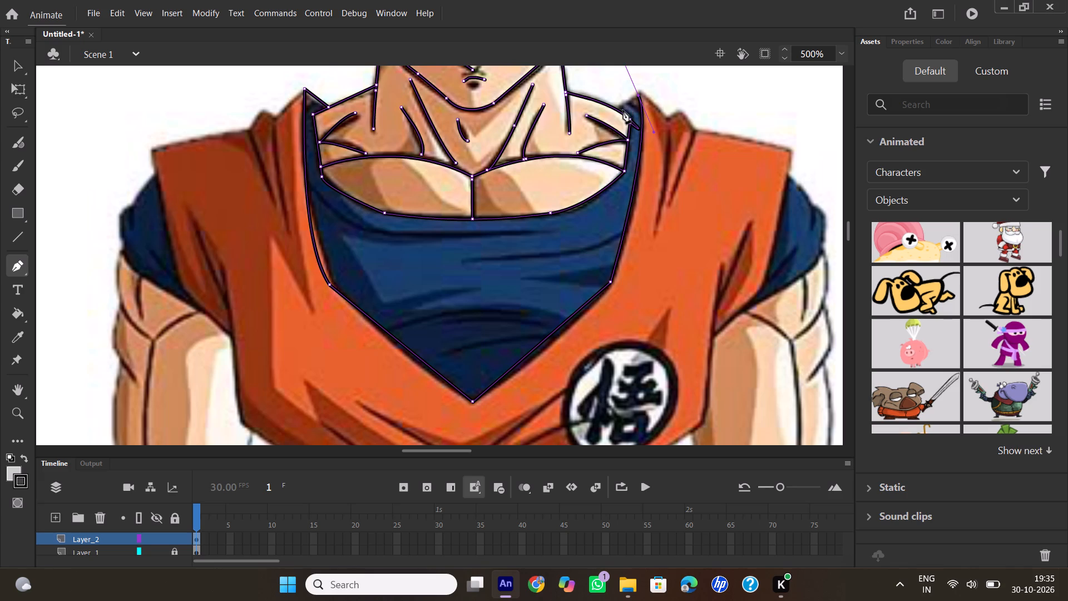
double_click(622, 111)
Bend the left-hand side of the traced V-neck line to follow the edge of the orange top.
left_click(22, 69)
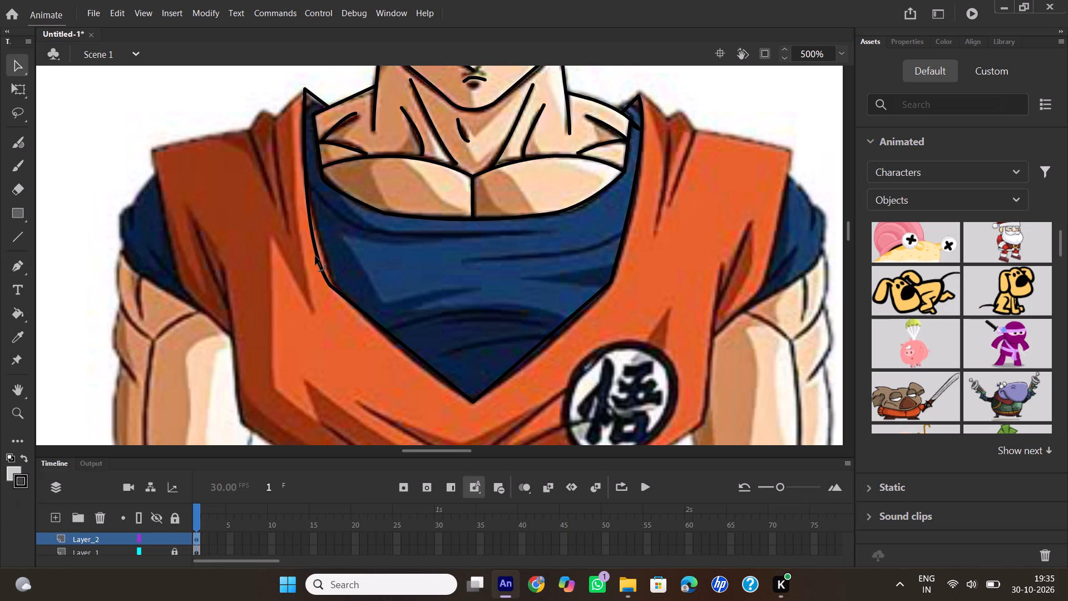
left_click_drag(315, 257, 323, 256)
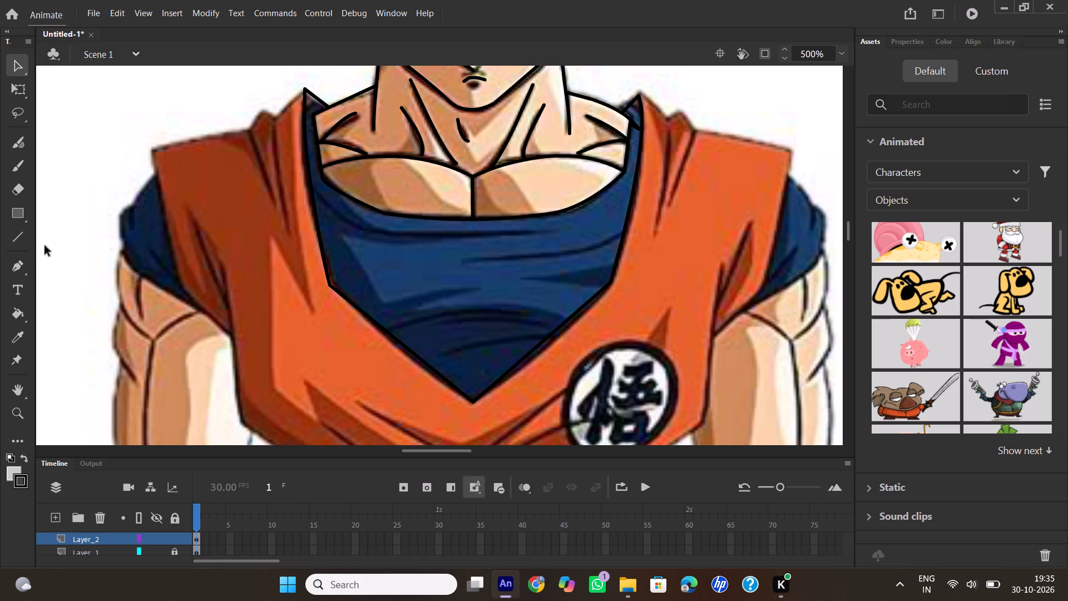
On Layer_2, trace the two upper fold lines of the blue undershirt, one from each side of the V-neck.
left_click(18, 268)
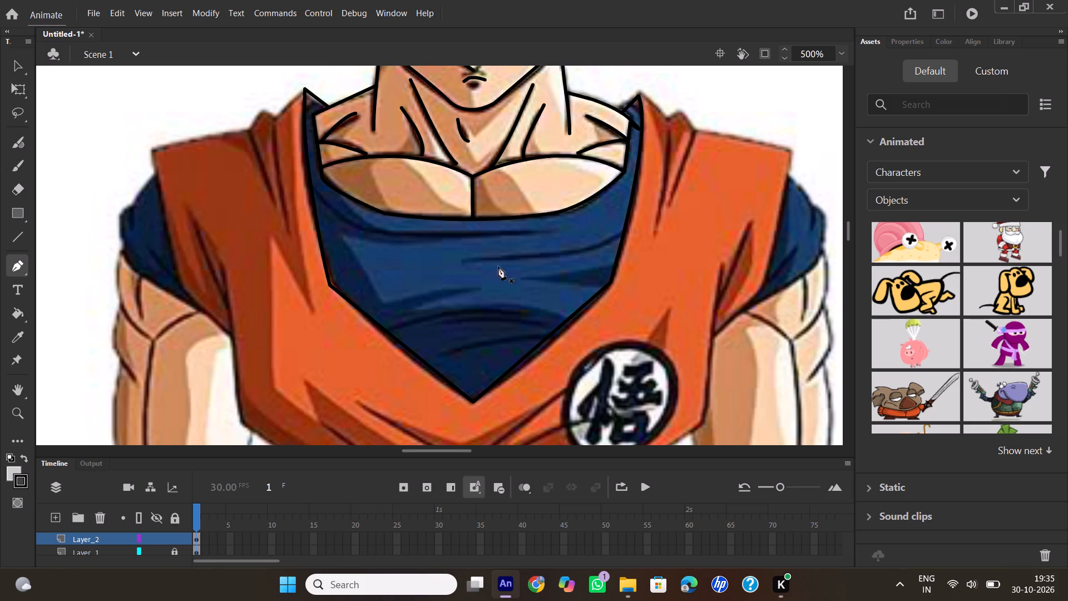
left_click(464, 261)
left_click_drag(626, 231, 645, 209)
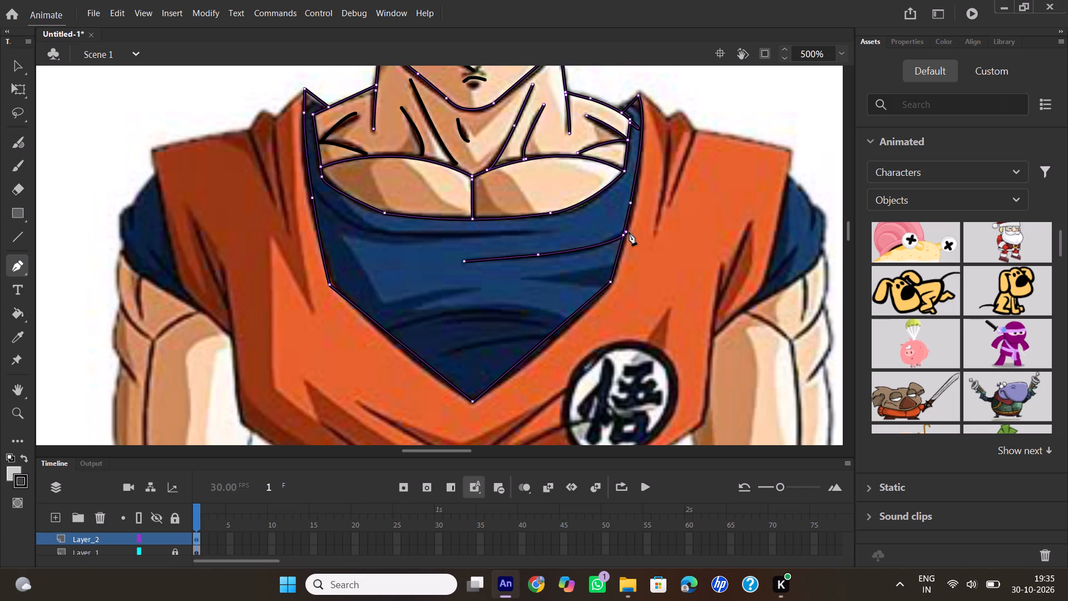
double_click(625, 231)
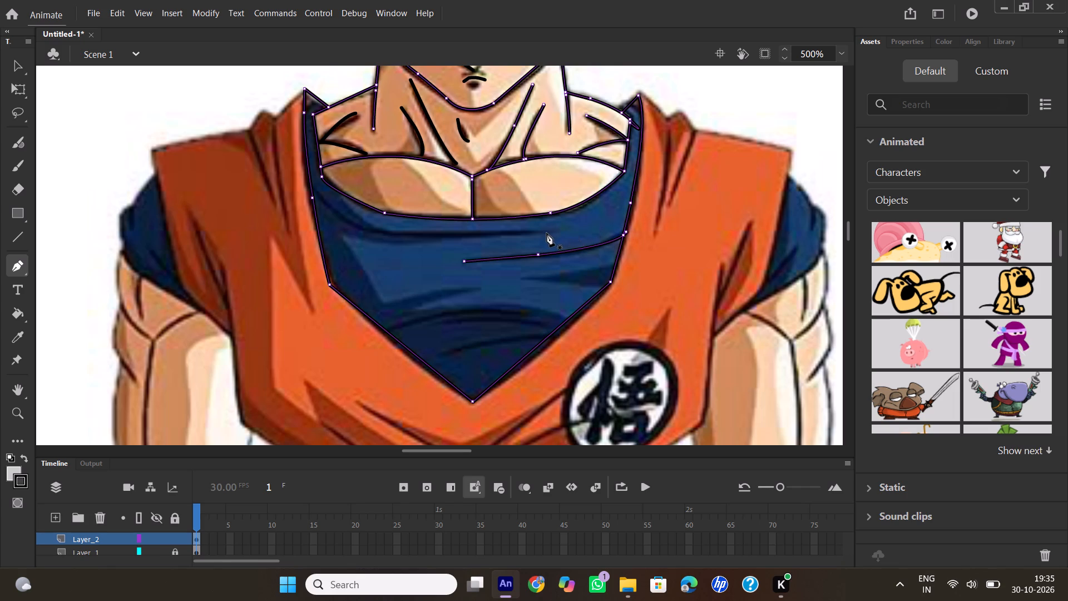
left_click(546, 233)
left_click_drag(312, 190, 294, 120)
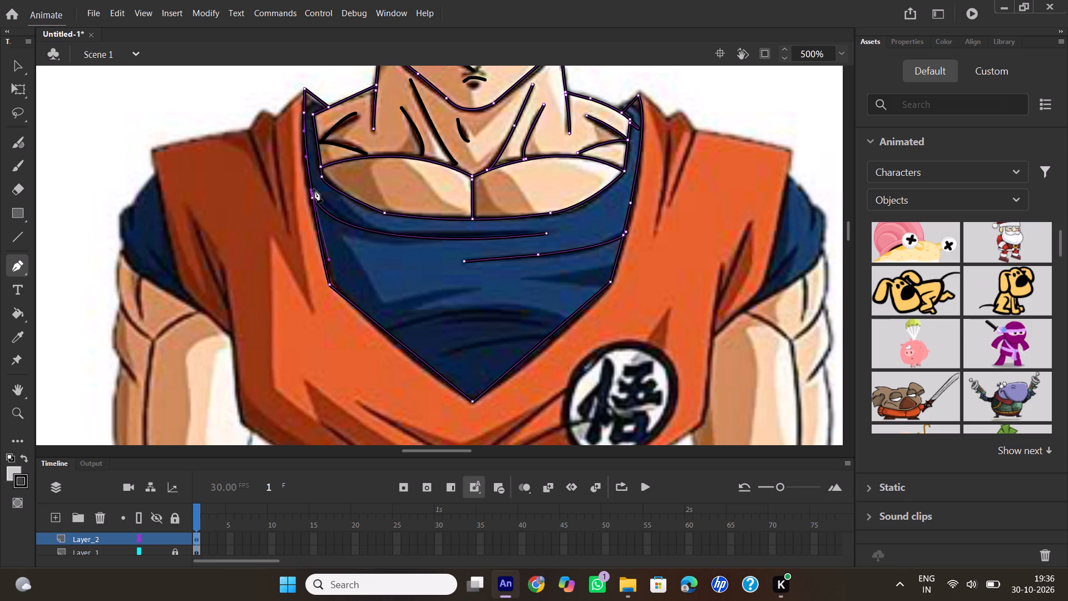
double_click(310, 189)
Trace the three curved fold lines of the blue undershirt just above the point of the V-neck.
left_click(384, 331)
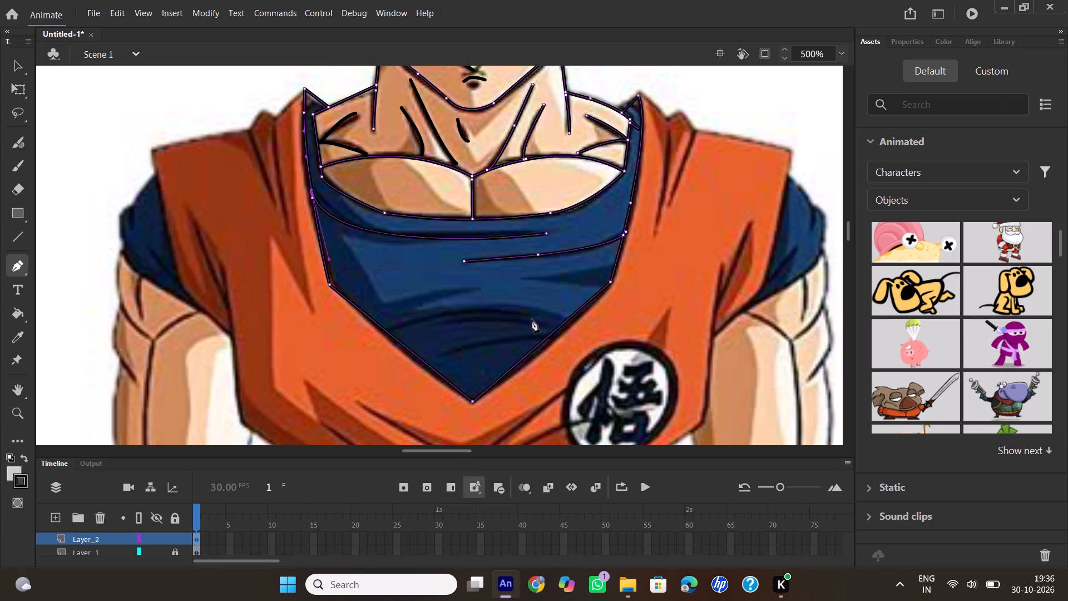
left_click_drag(532, 319, 605, 345)
double_click(533, 321)
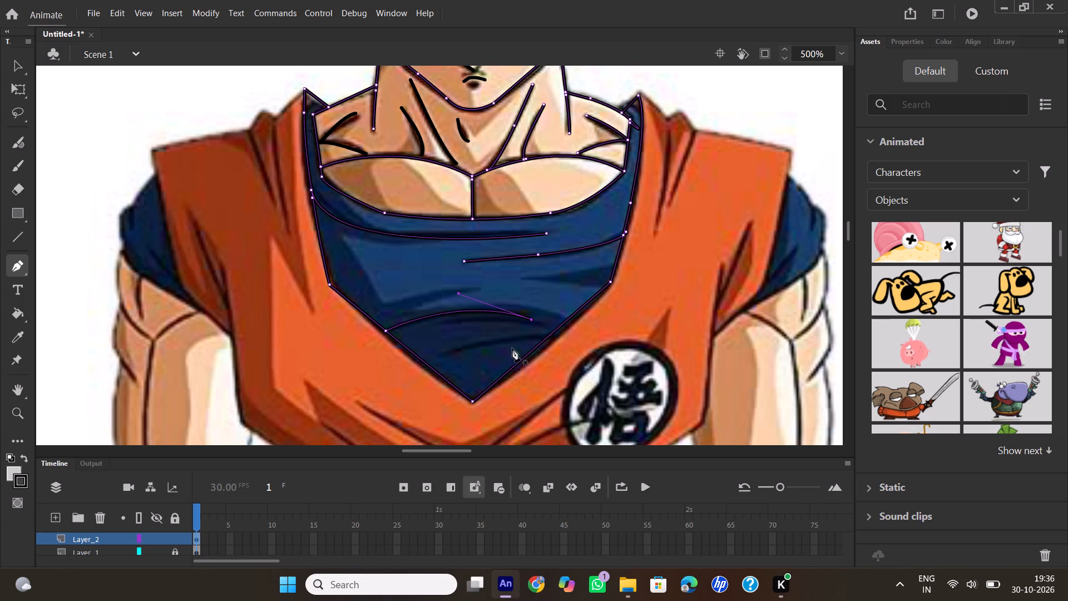
left_click(447, 324)
left_click_drag(552, 327, 577, 340)
left_click_drag(577, 340, 605, 342)
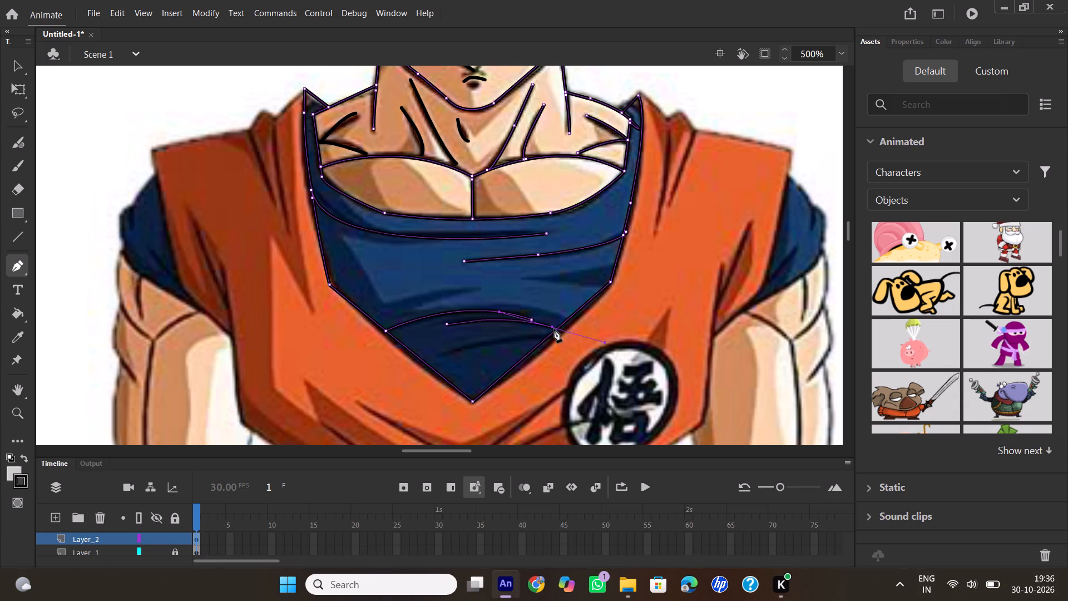
double_click(551, 326)
left_click(448, 351)
left_click_drag(539, 335, 551, 335)
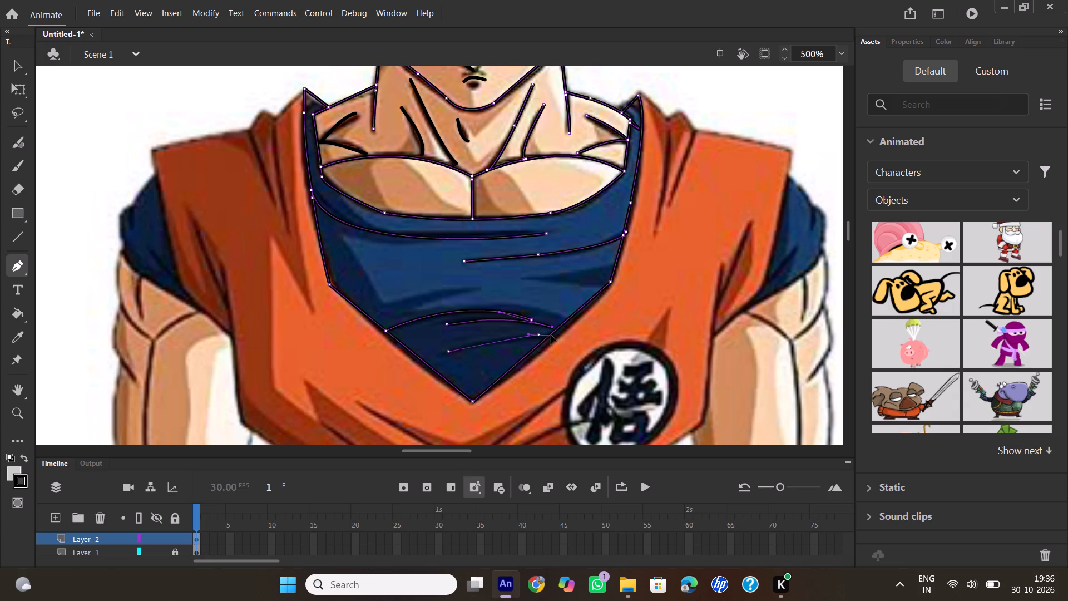
left_click_drag(551, 335, 565, 338)
double_click(537, 335)
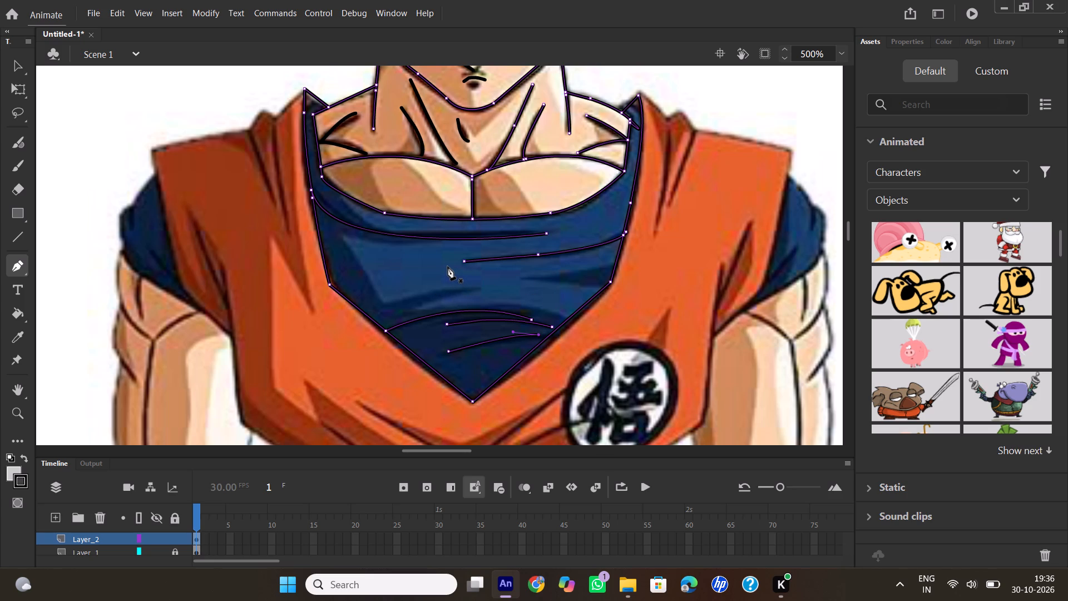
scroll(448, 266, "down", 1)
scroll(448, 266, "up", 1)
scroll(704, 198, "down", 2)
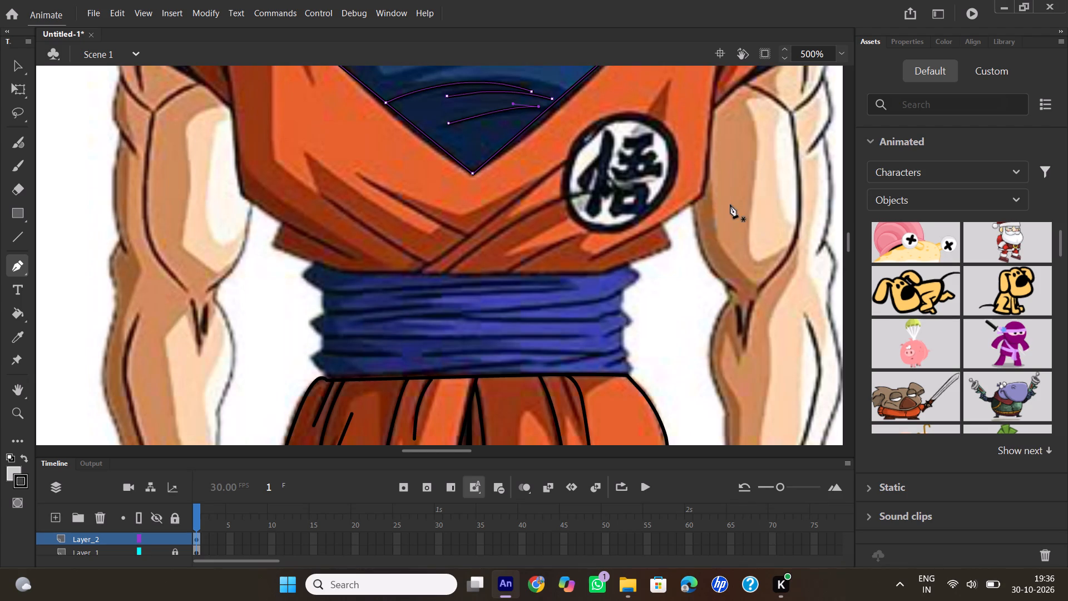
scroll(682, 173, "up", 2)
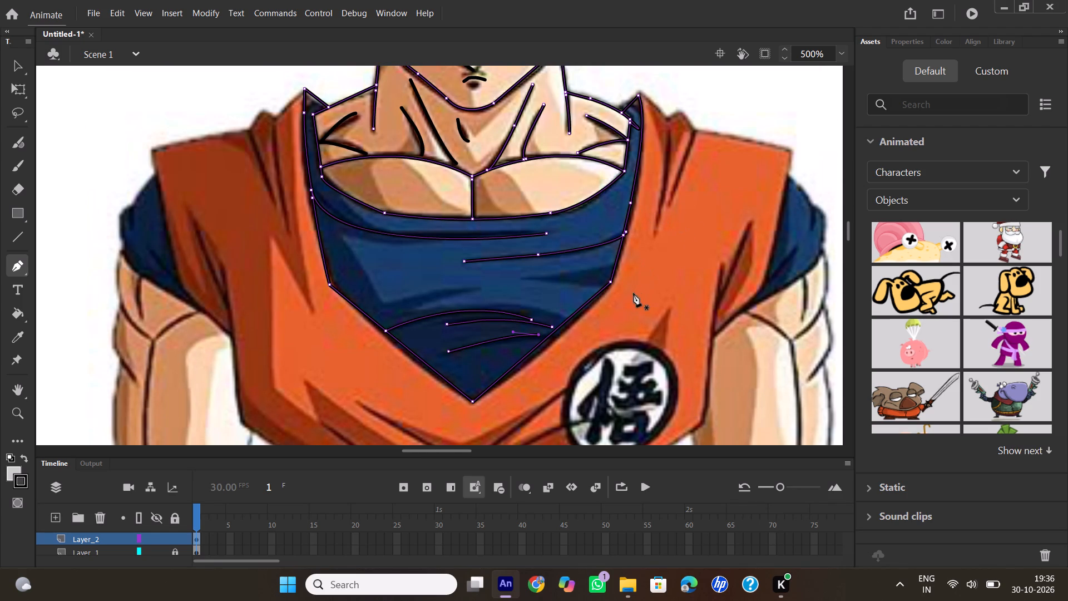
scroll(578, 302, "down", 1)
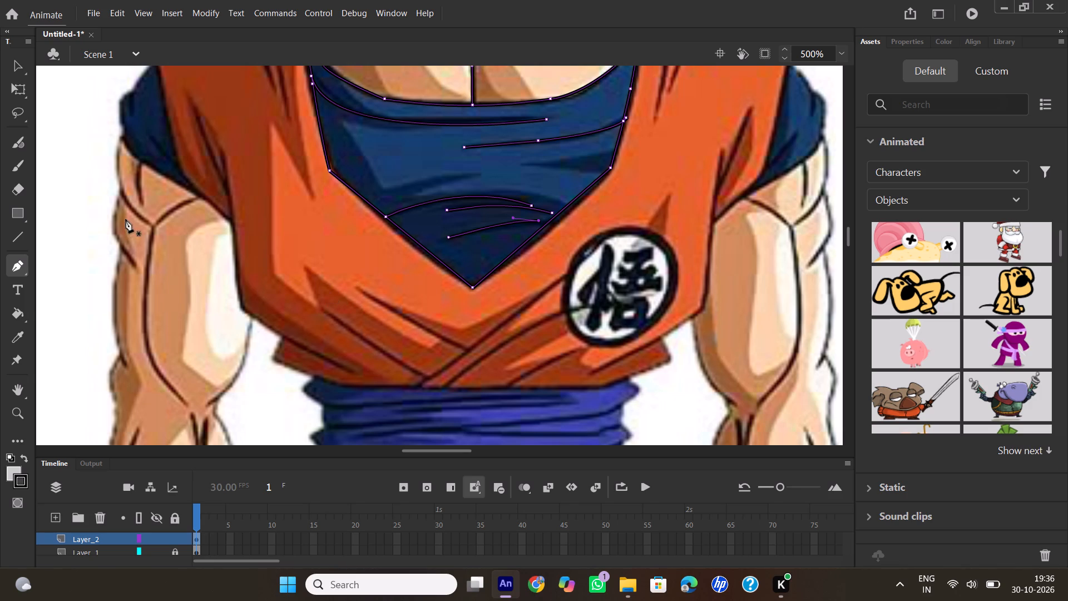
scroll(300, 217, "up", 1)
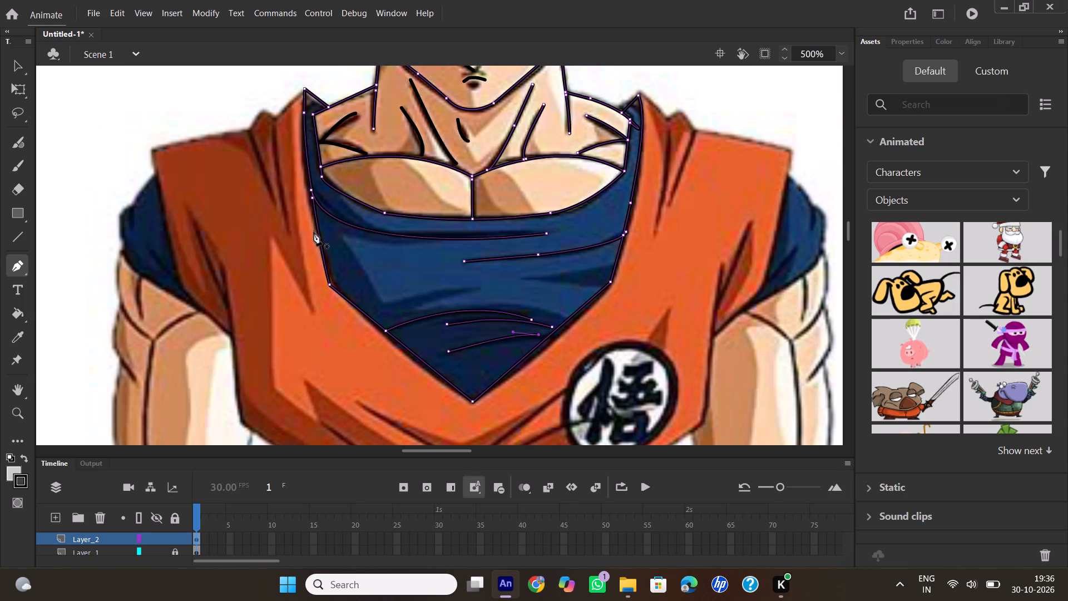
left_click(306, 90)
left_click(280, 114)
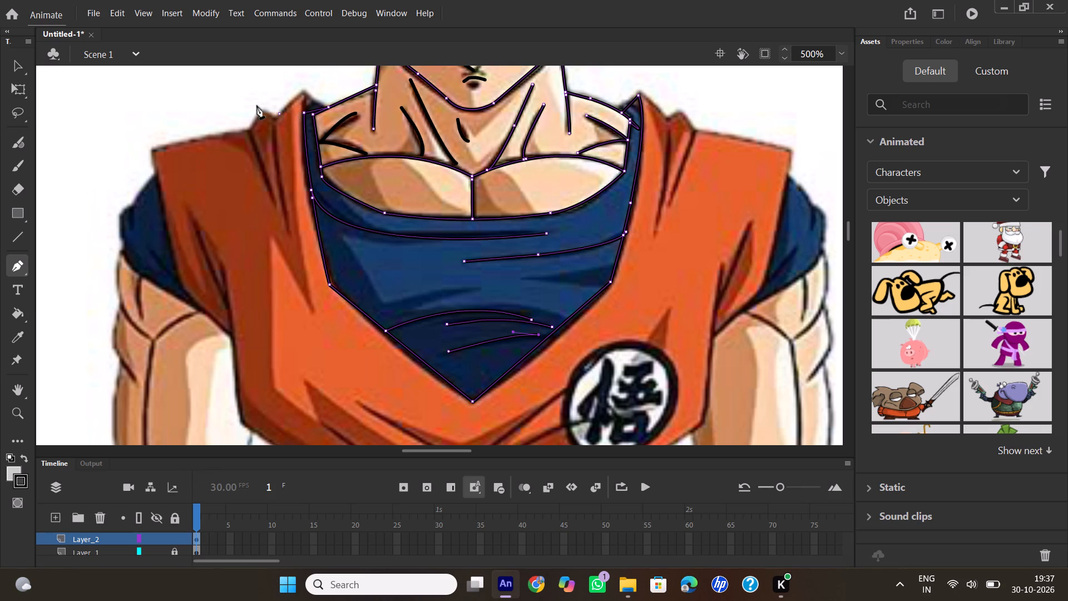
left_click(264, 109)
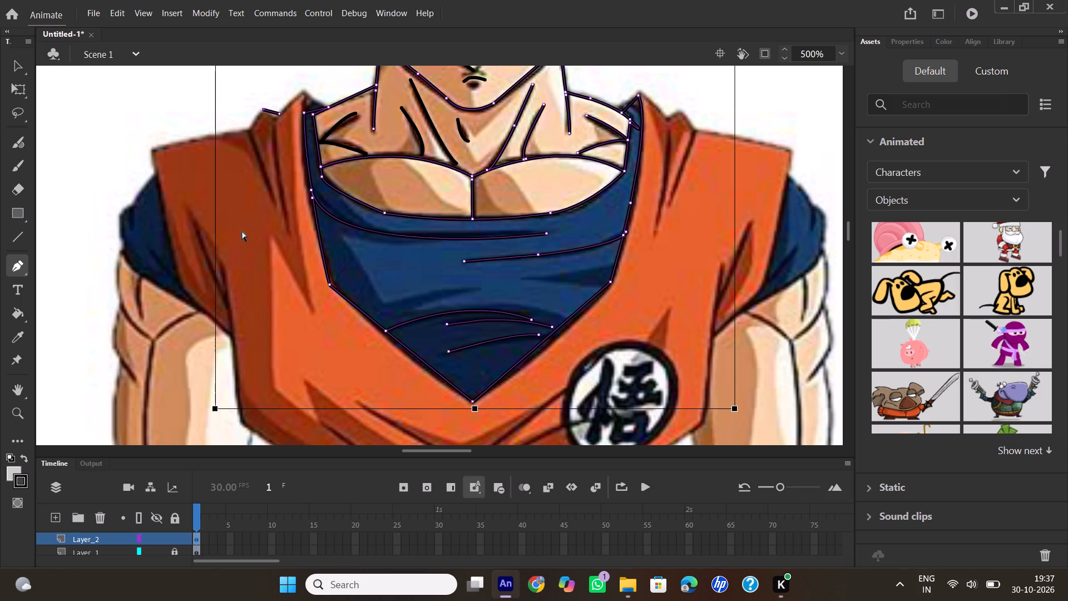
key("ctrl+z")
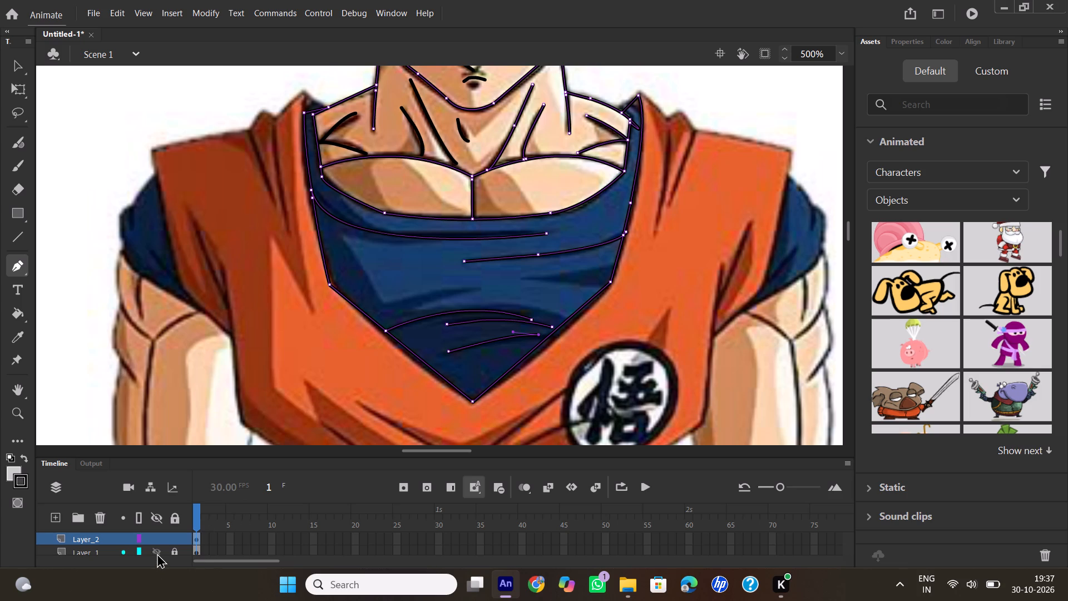
Hide the Layer_1 reference image to check the line art alone, and show it again.
left_click(157, 549)
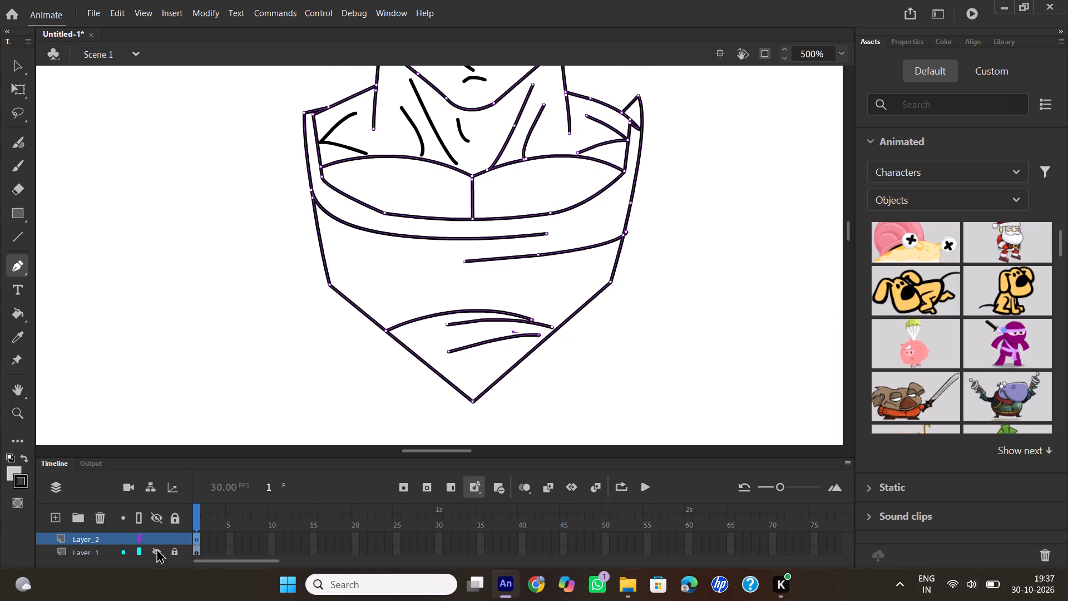
left_click(156, 548)
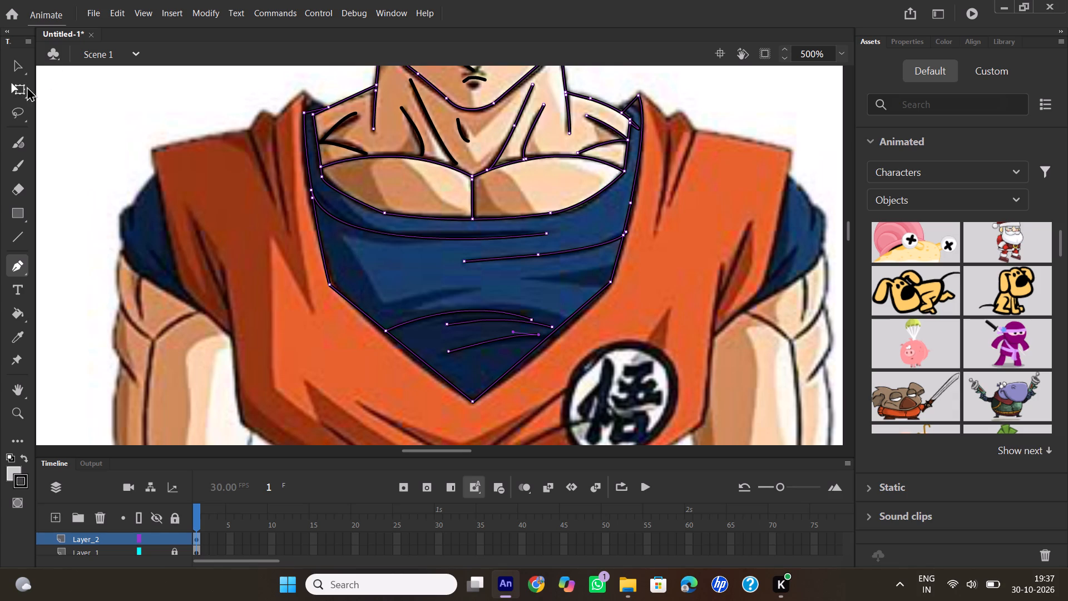
Trace the orange top's upper edge from the left-hand collar peak over the shoulder folds to the outer shoulder corner.
left_click(20, 270)
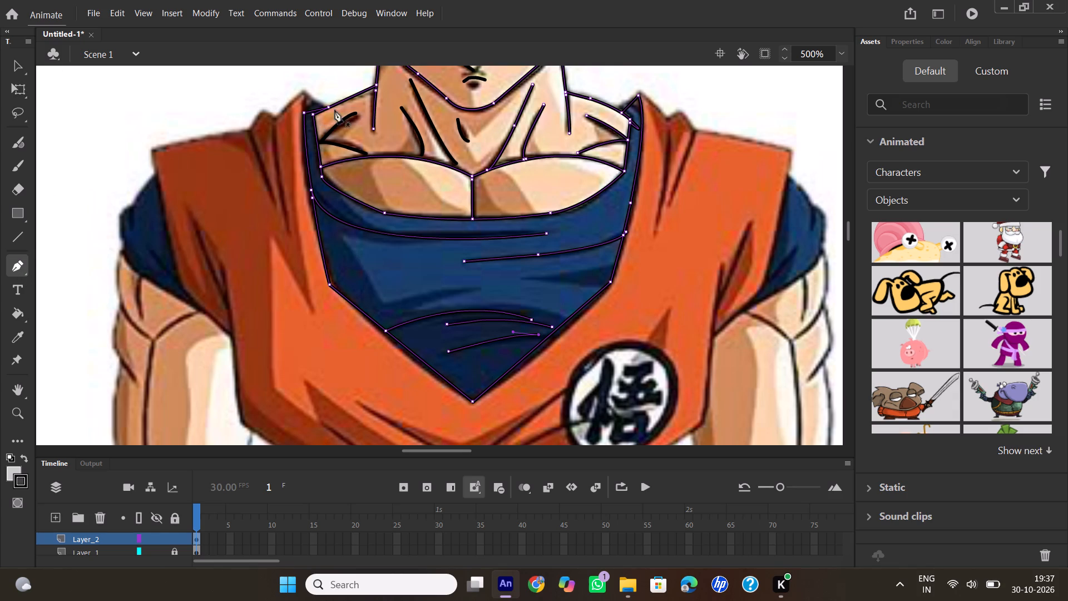
left_click(325, 104)
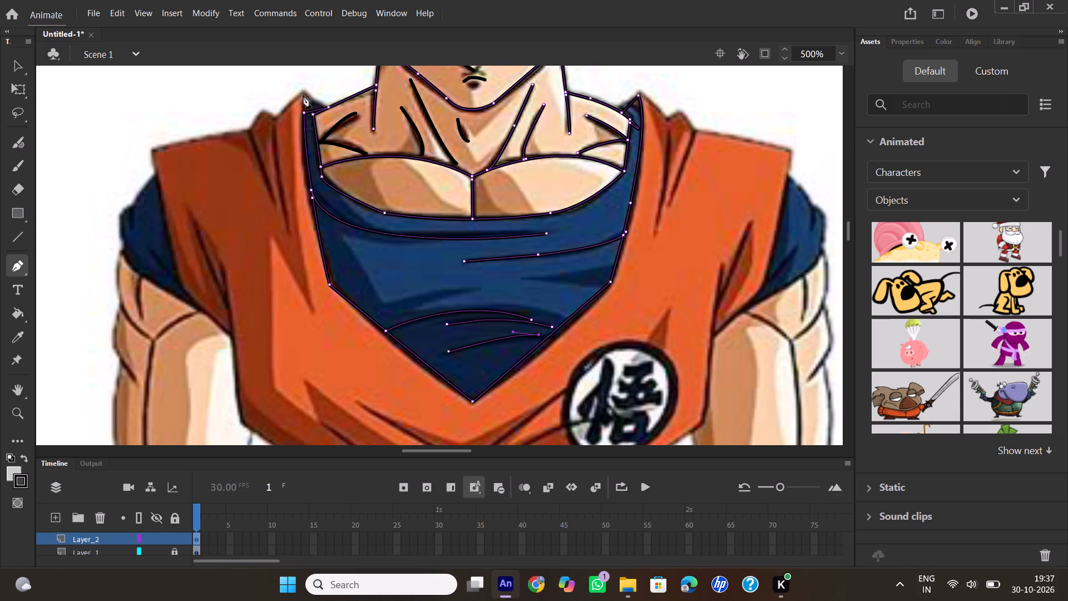
left_click(303, 92)
left_click(276, 114)
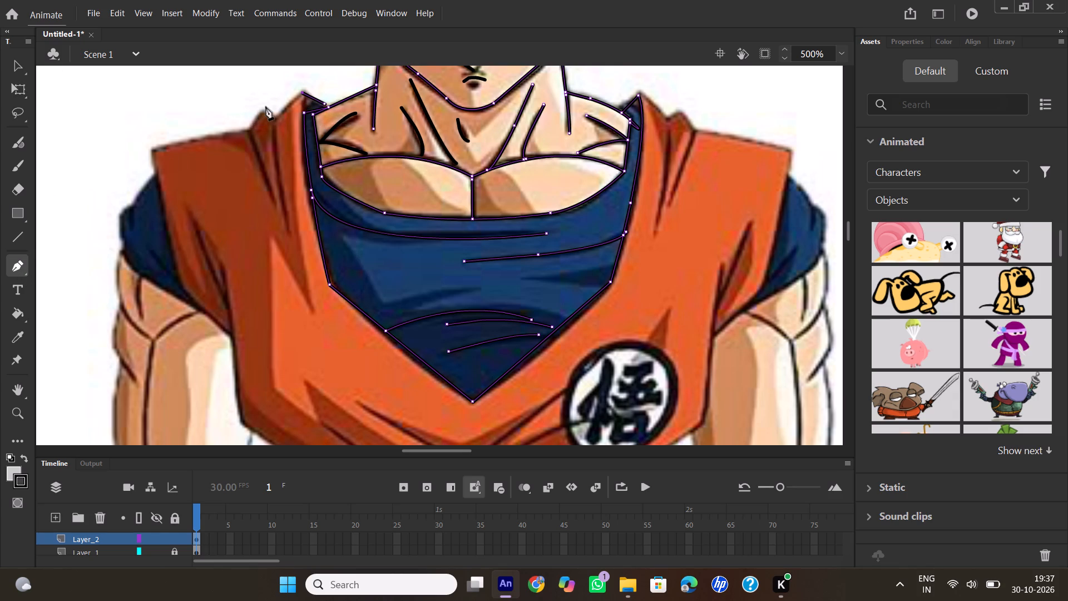
left_click(263, 110)
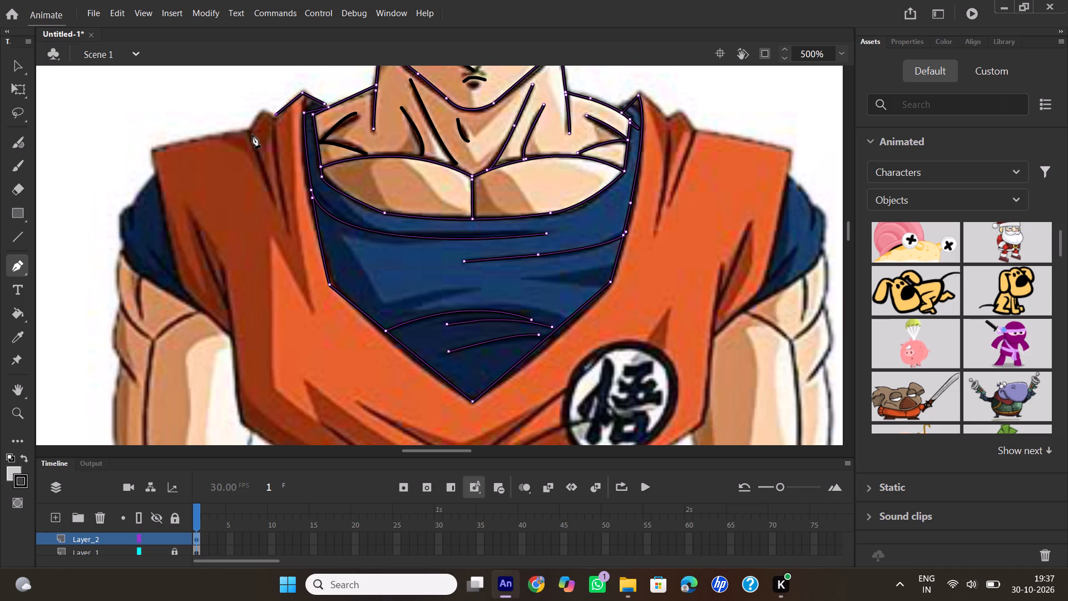
left_click(251, 133)
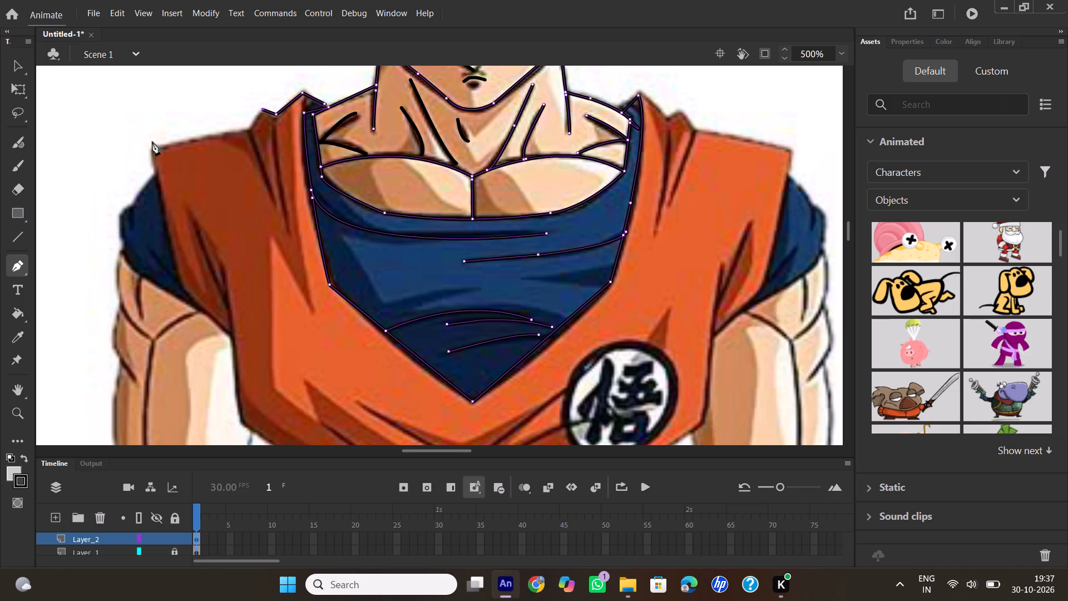
left_click(152, 148)
Continue the orange top's outline from the left-hand shoulder corner down the armhole and side to the notch above the hem.
left_click_drag(191, 300, 216, 318)
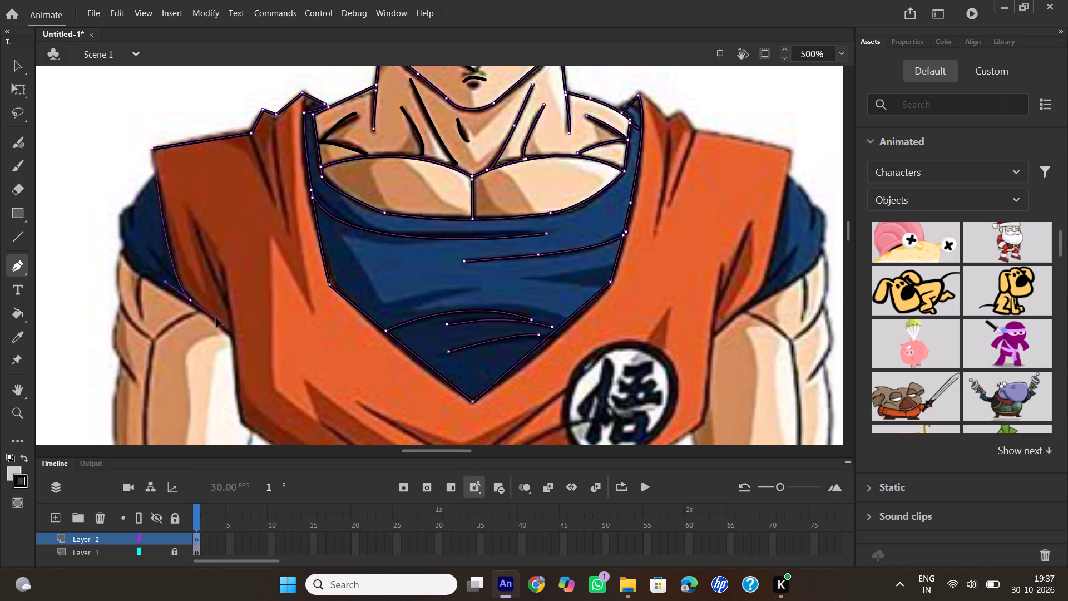
left_click_drag(216, 318, 212, 328)
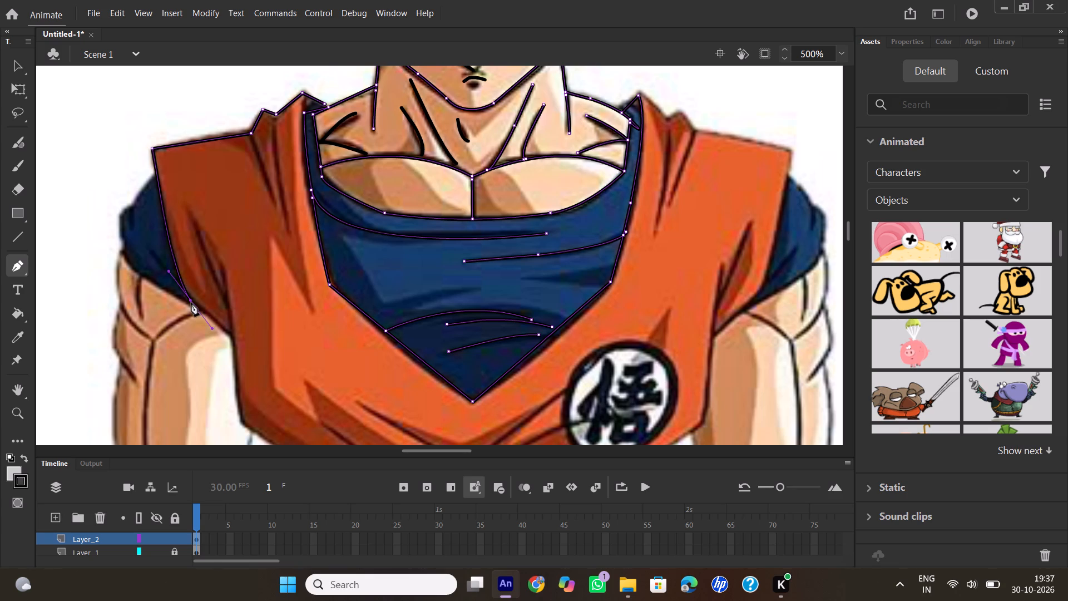
left_click(190, 299)
left_click(233, 339)
scroll(322, 292, "down", 1)
left_click(243, 310)
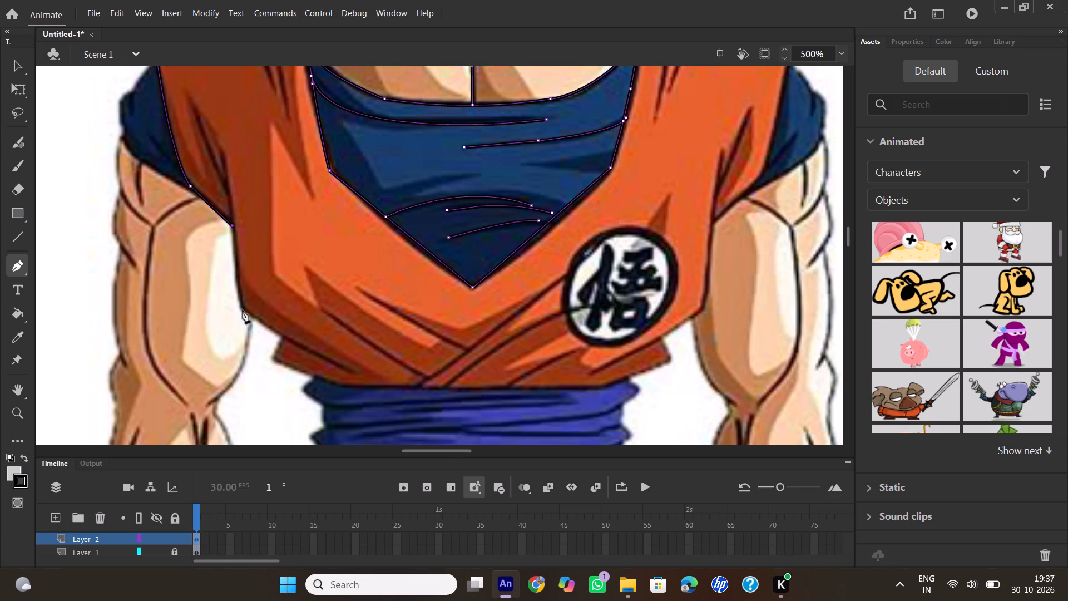
left_click(284, 340)
Trace the orange top's flared hem along the purple sash, from the left-hand notch around to the right-hand notch.
left_click(272, 357)
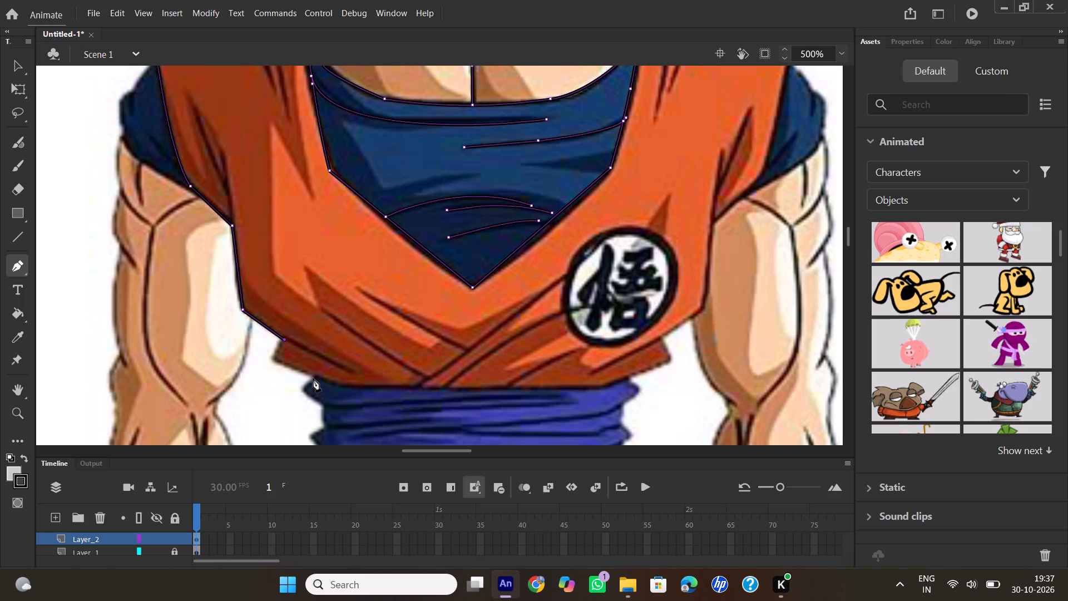
left_click(338, 384)
left_click(604, 389)
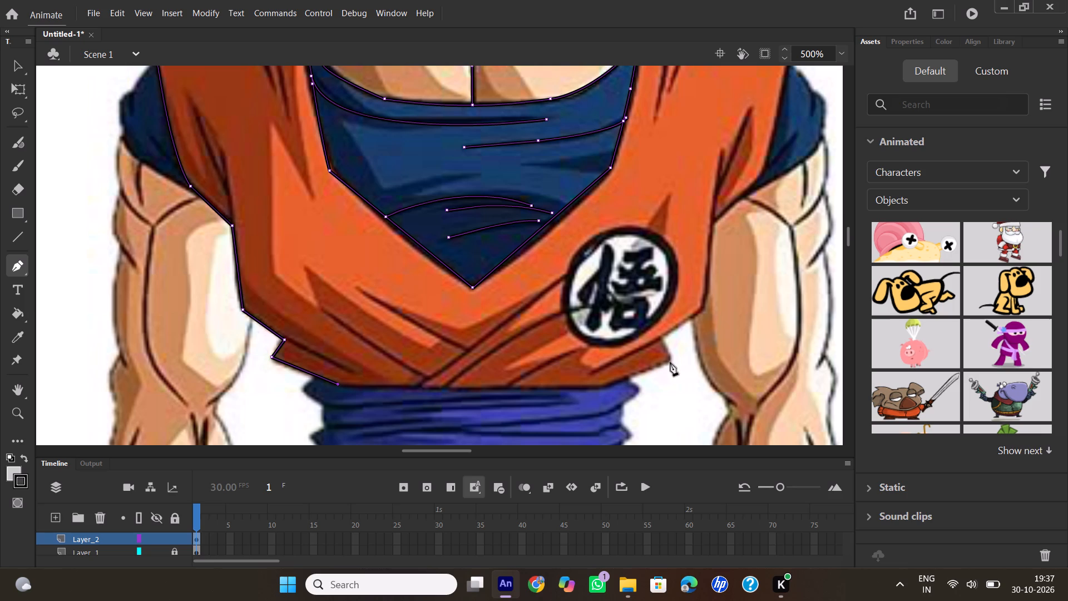
left_click(670, 364)
left_click(661, 337)
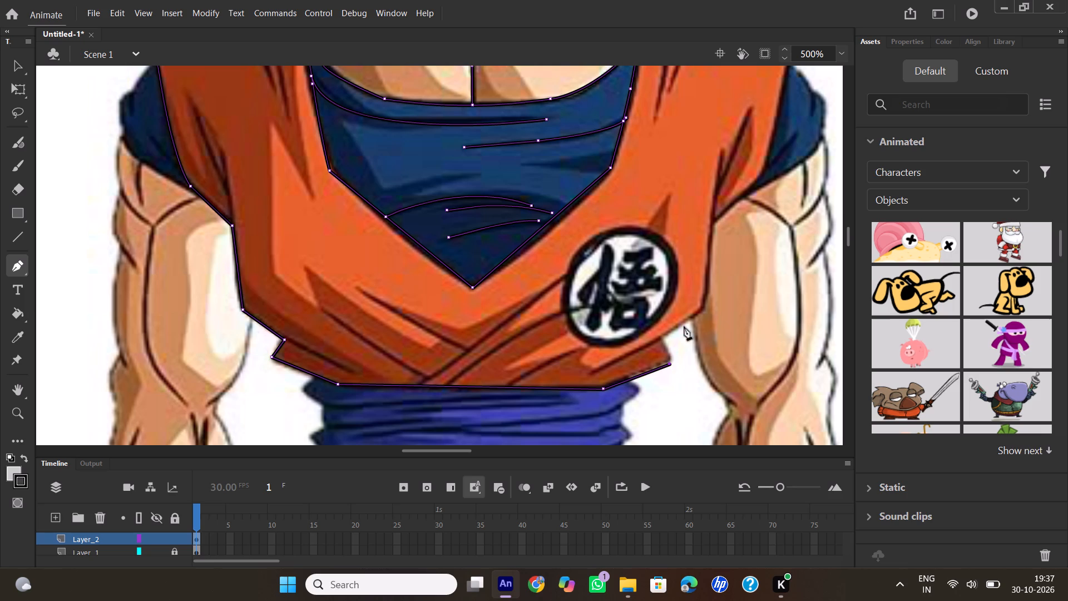
Trace the orange top's right-hand side and armhole from the hem notch up to the outer shoulder corner.
left_click(699, 309)
left_click(712, 220)
scroll(721, 220, "up", 1)
left_click(760, 291)
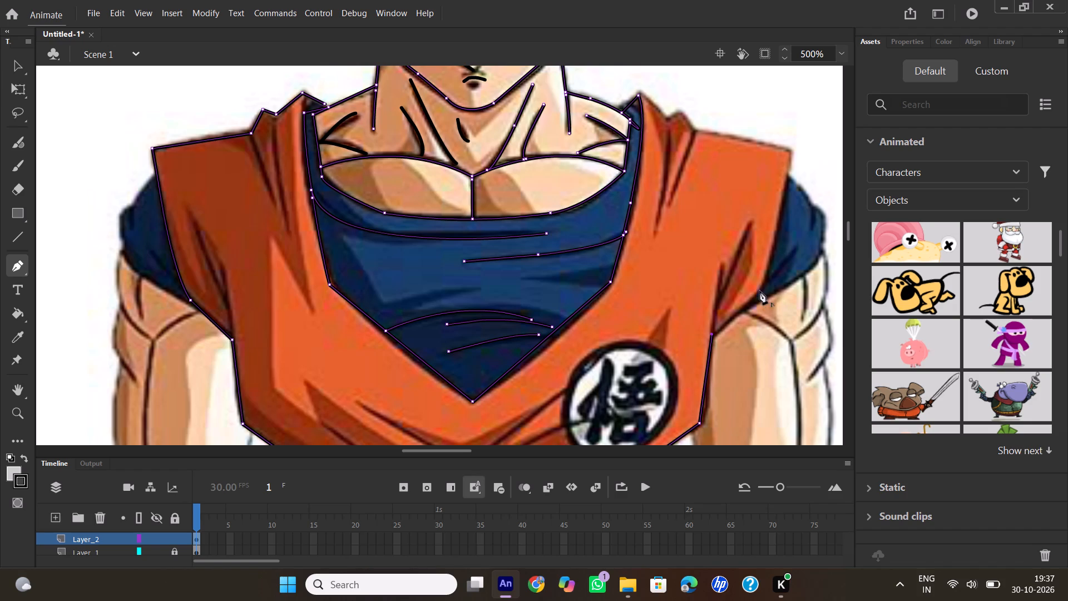
left_click(791, 152)
Trace the right-hand shoulder edge over its folds to the collar peak and end the orange top's outline there.
left_click(696, 129)
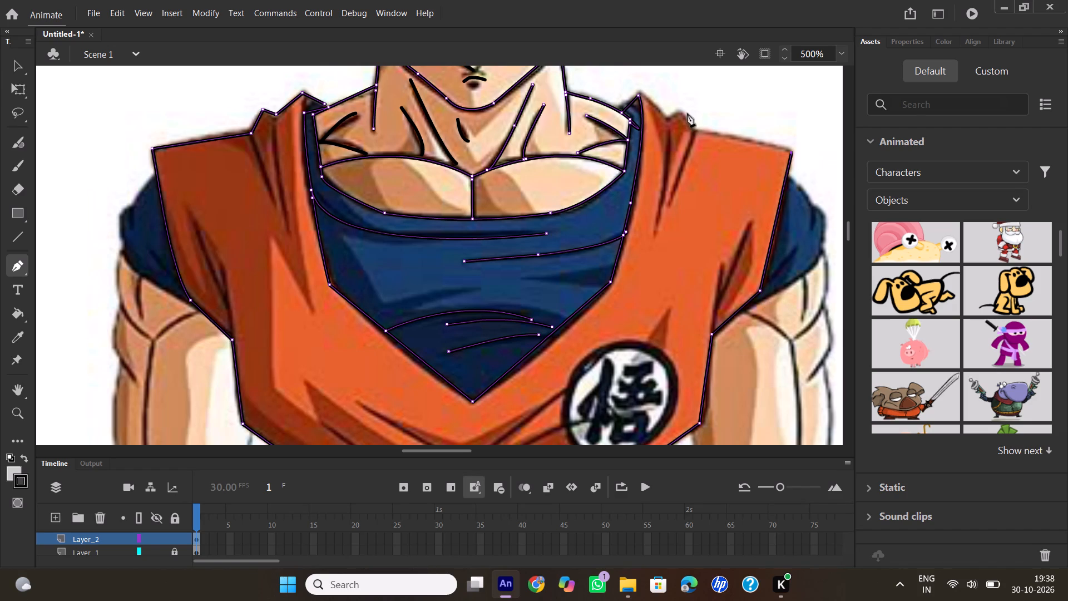
left_click(680, 110)
left_click(668, 121)
left_click(640, 94)
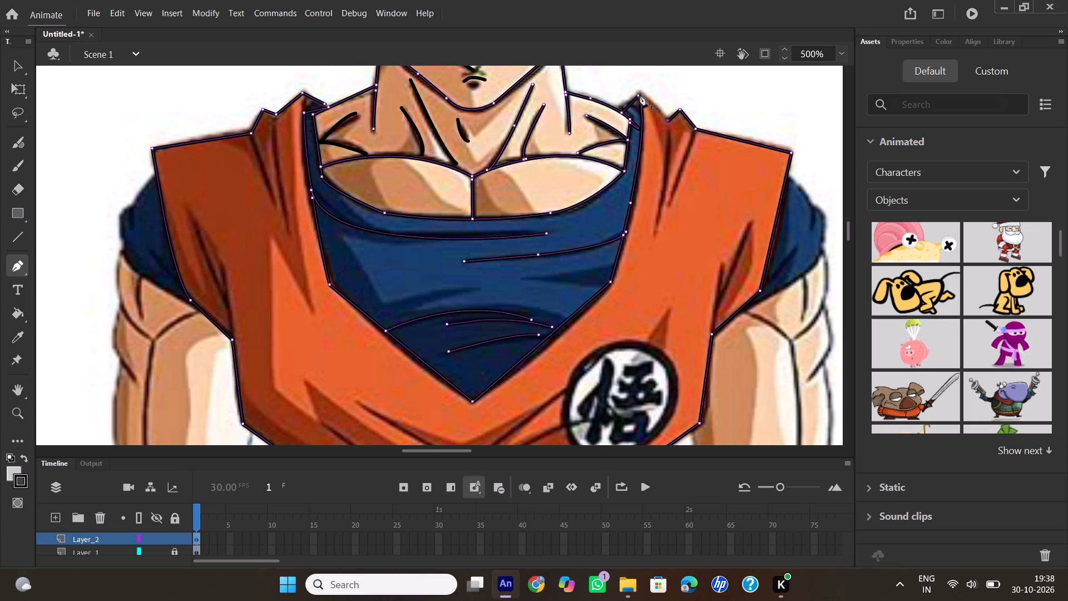
double_click(640, 94)
Trace the two curved fold lines running down from the orange top's right-hand shoulder beside the collar.
left_click(666, 132)
left_click_drag(655, 226, 628, 259)
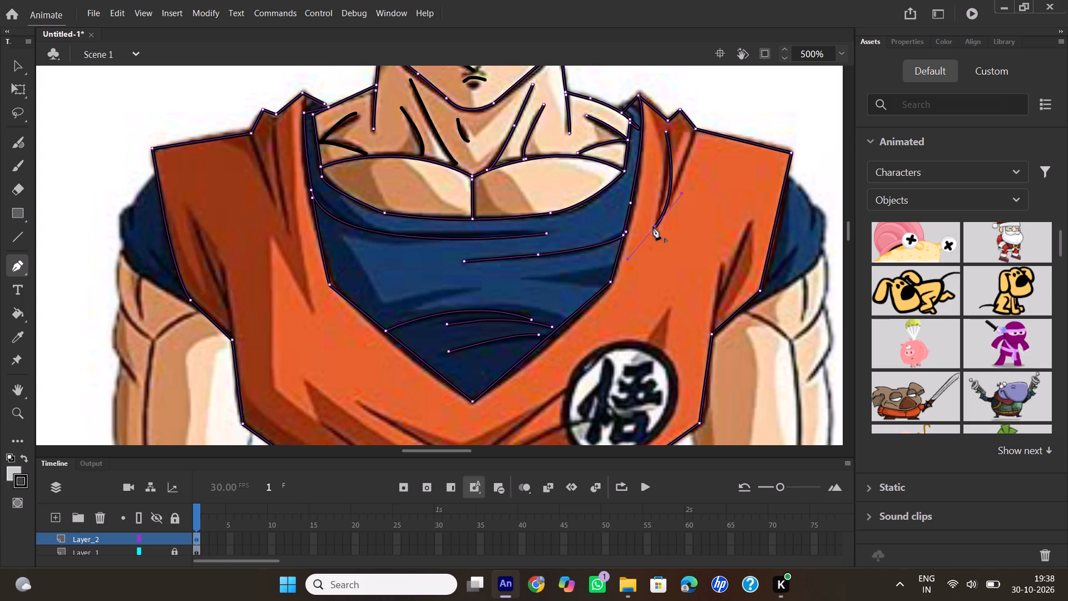
double_click(654, 226)
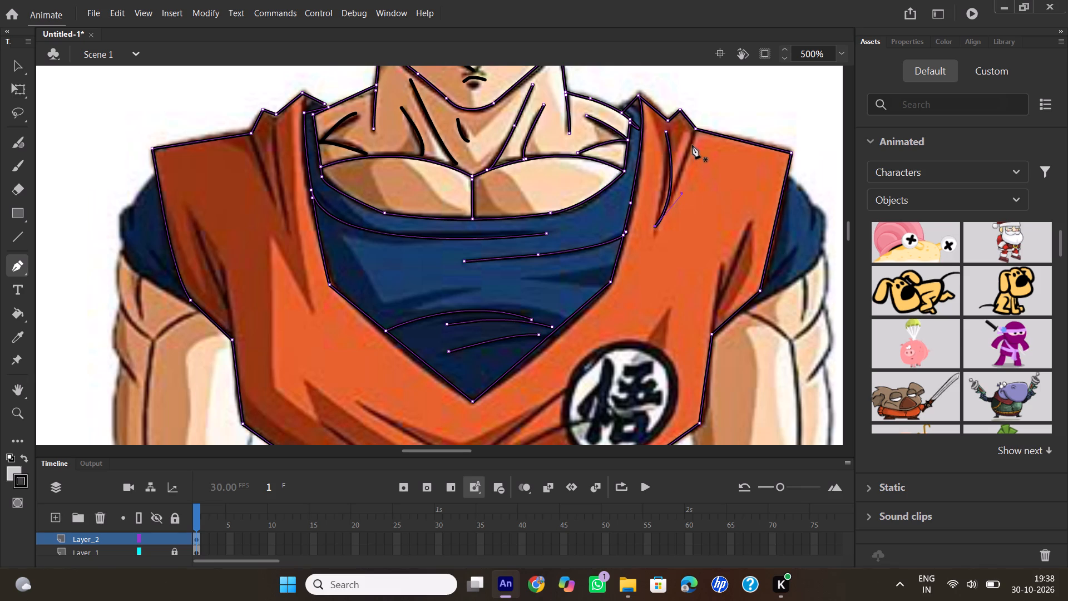
left_click(693, 145)
left_click_drag(679, 201, 671, 223)
left_click_drag(671, 223, 664, 243)
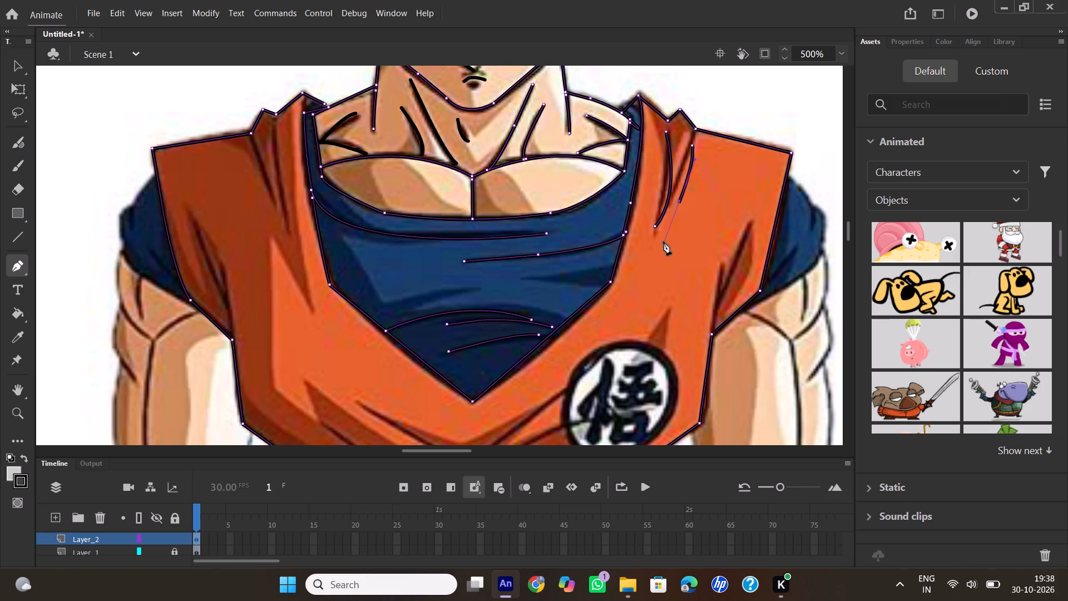
double_click(678, 203)
Trace the two fold lines running down from the orange top's left-hand shoulder notches beside the collar.
left_click(291, 232)
left_click_drag(275, 111, 282, 100)
left_click(275, 115)
left_click(275, 116)
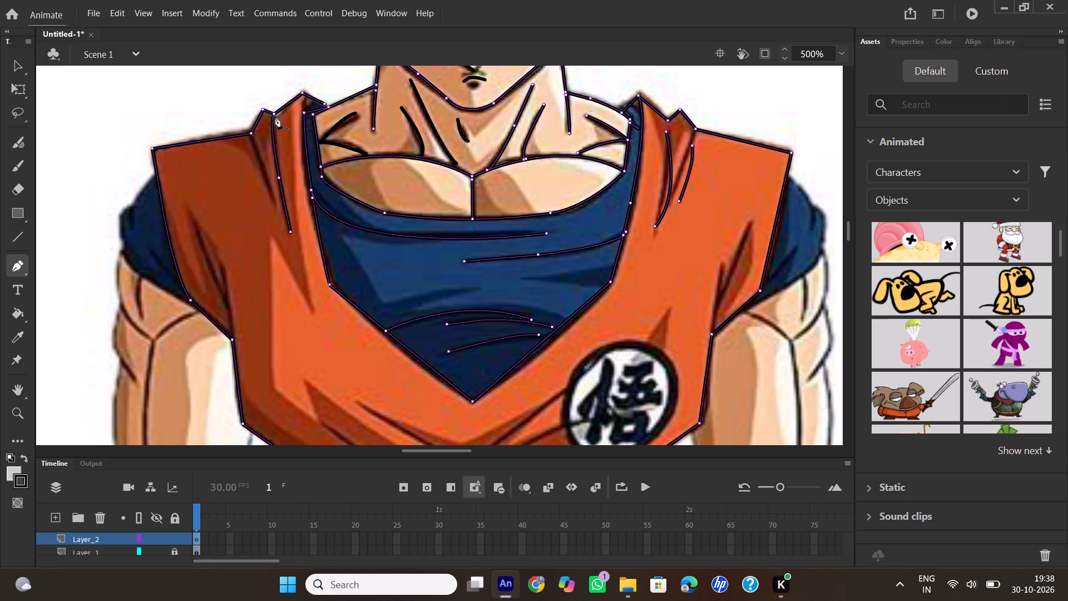
left_click(271, 202)
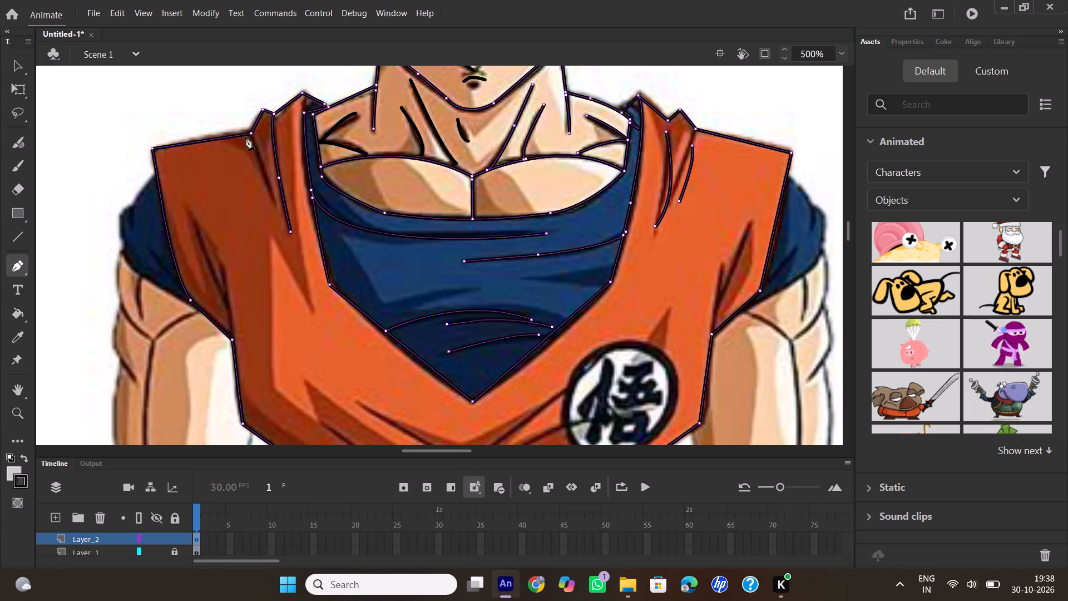
left_click(249, 131)
double_click(249, 131)
scroll(197, 218, "down", 1)
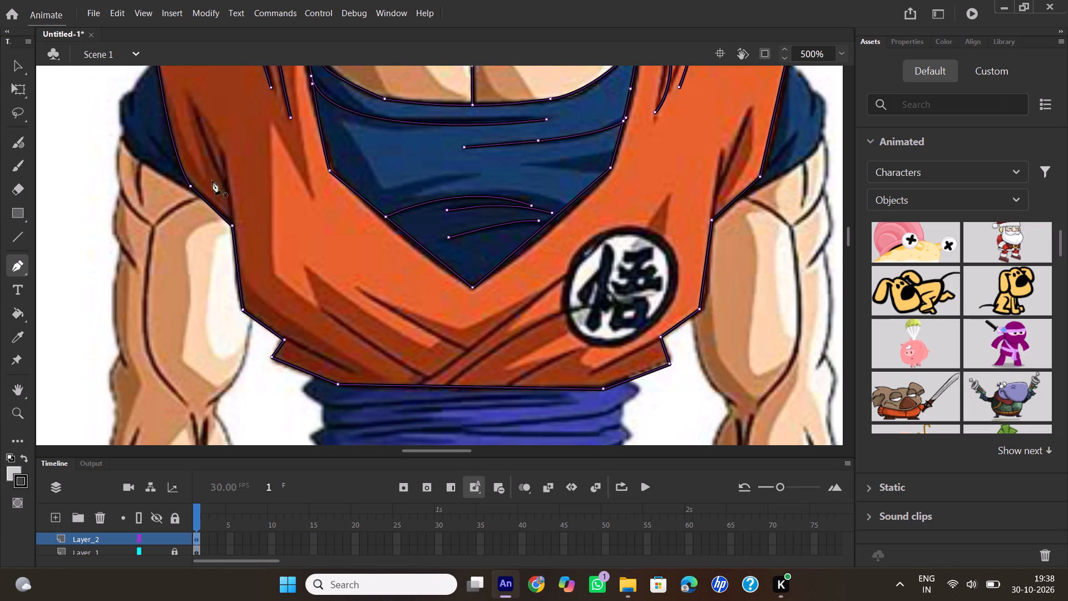
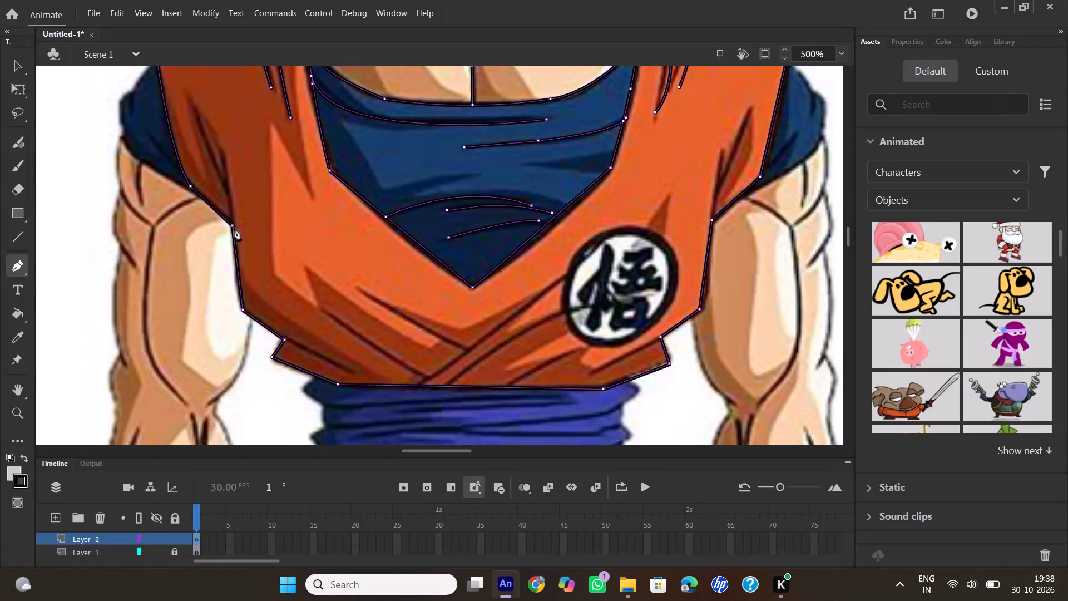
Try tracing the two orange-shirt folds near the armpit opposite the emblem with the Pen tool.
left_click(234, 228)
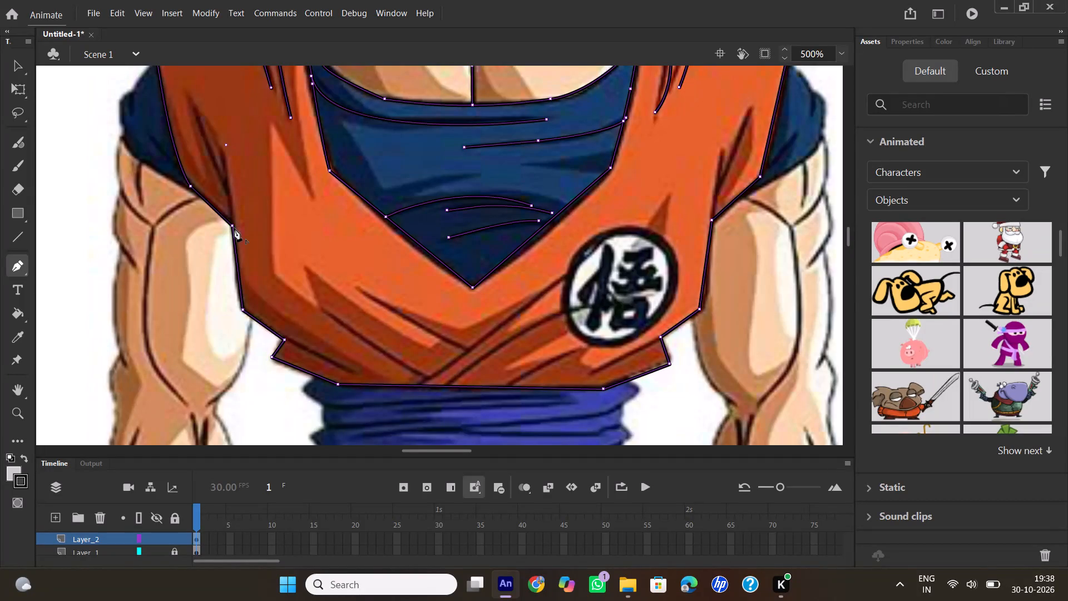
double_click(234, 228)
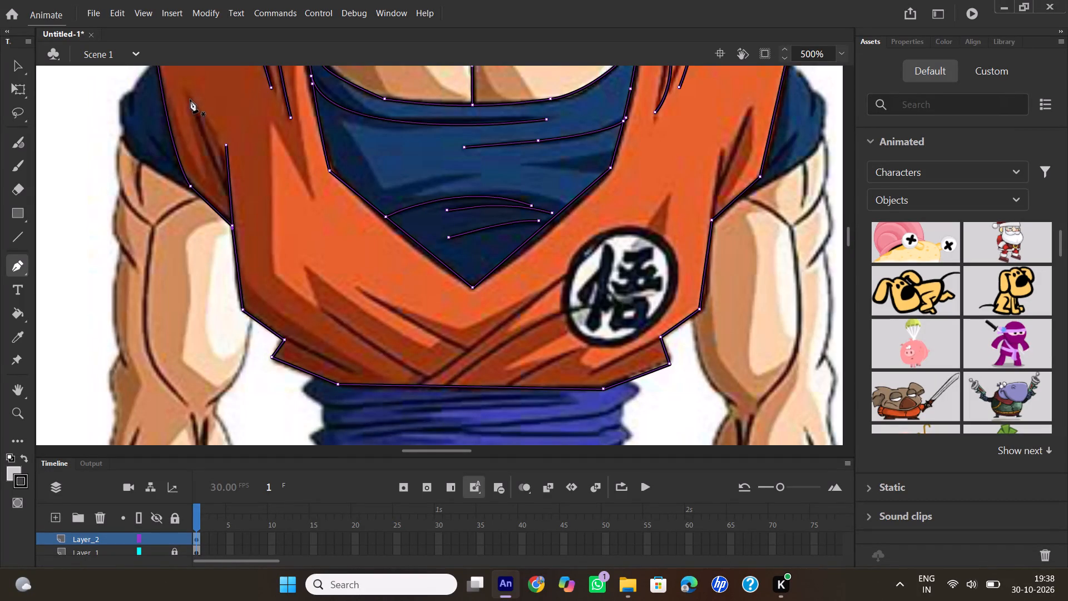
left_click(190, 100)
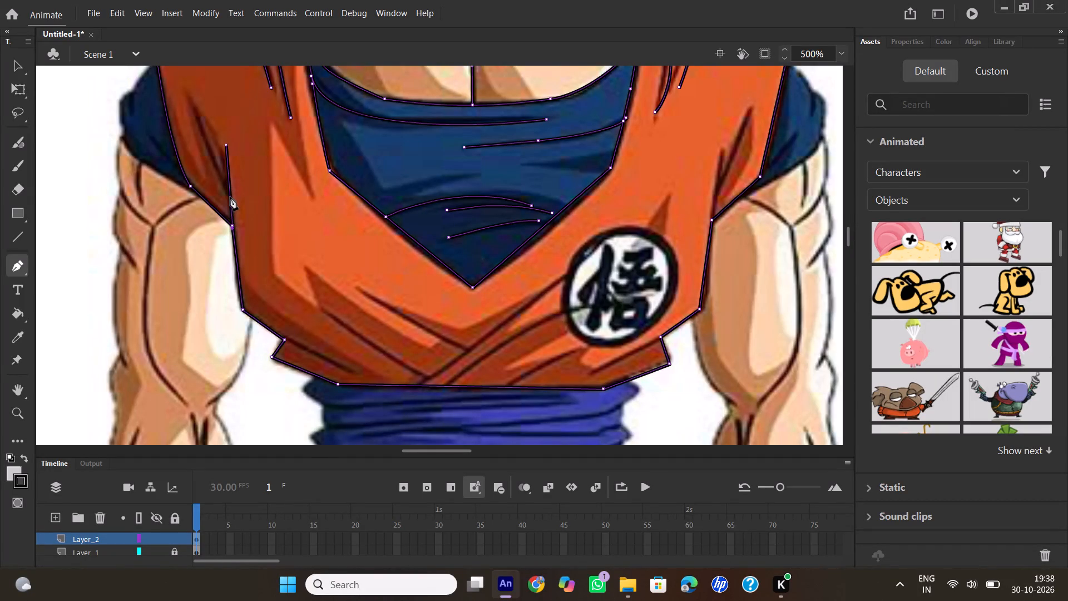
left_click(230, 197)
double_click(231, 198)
Hide the reference image on Layer_1 to check the traced outlines alone, and show it again.
left_click(159, 555)
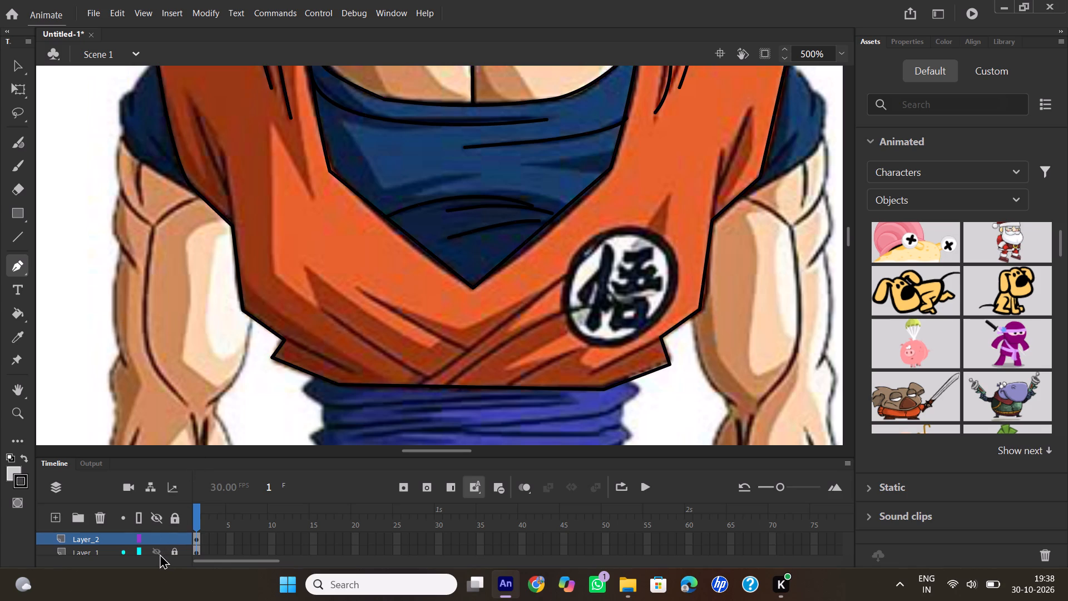
left_click(160, 554)
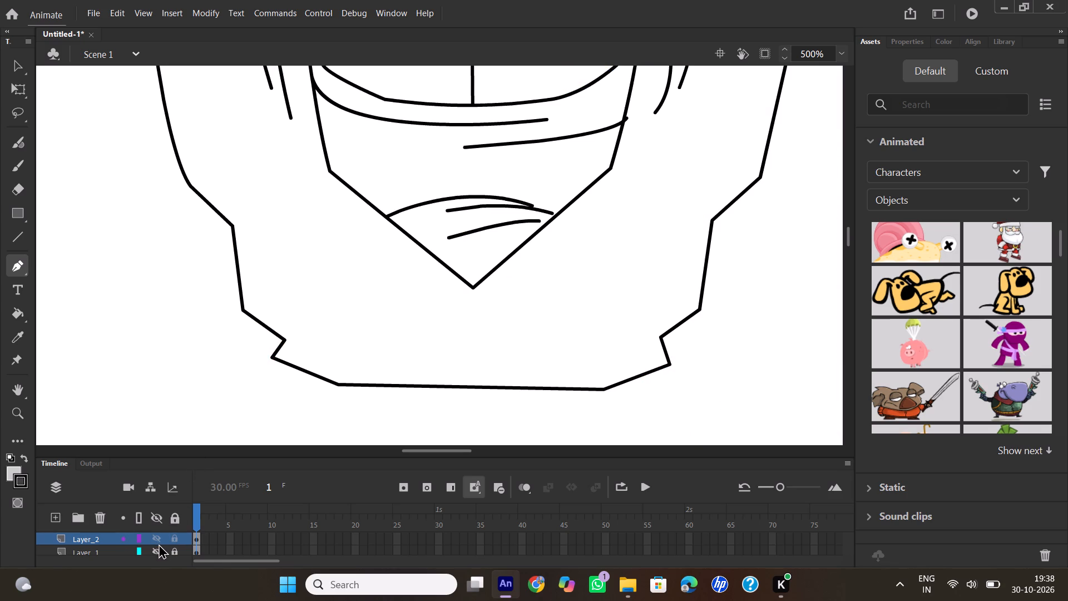
left_click(159, 551)
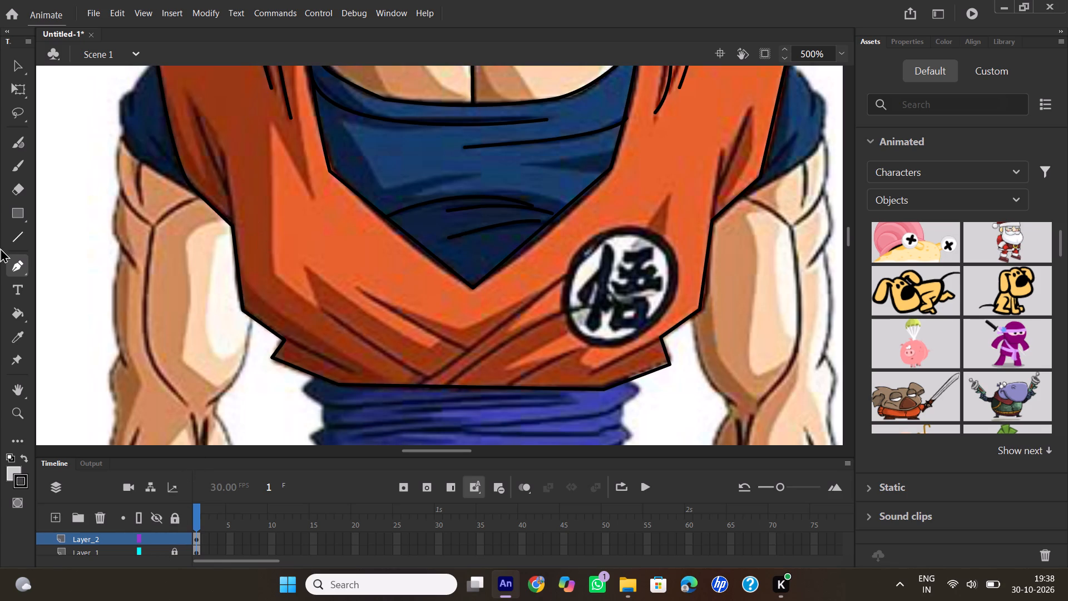
Trace two straight fold lines on the orange shirt near the armpit opposite the emblem, using the Pen tool.
left_click(227, 155)
left_click(234, 225)
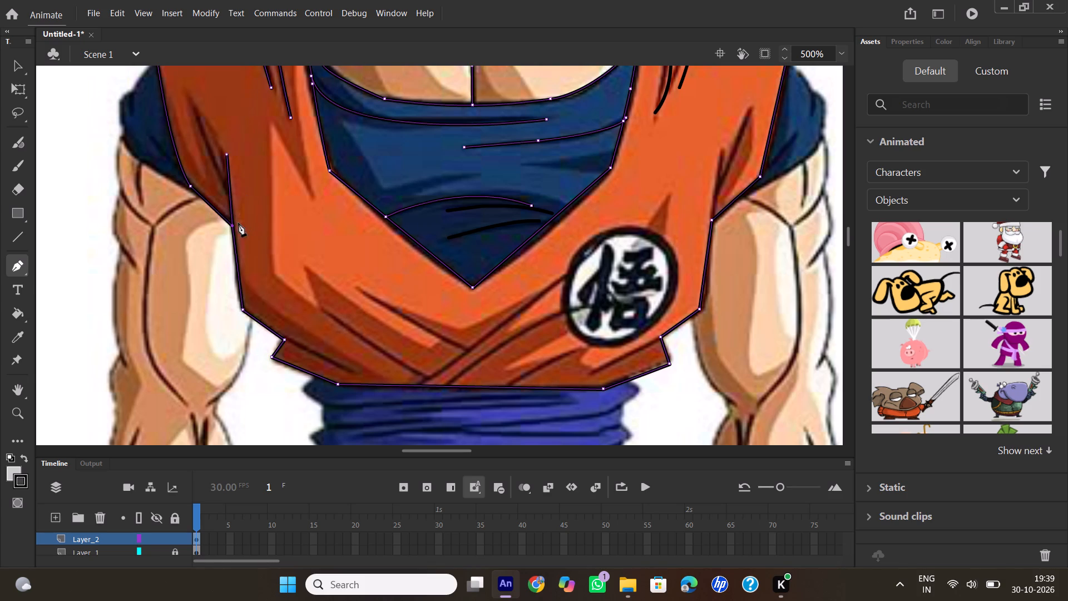
double_click(233, 225)
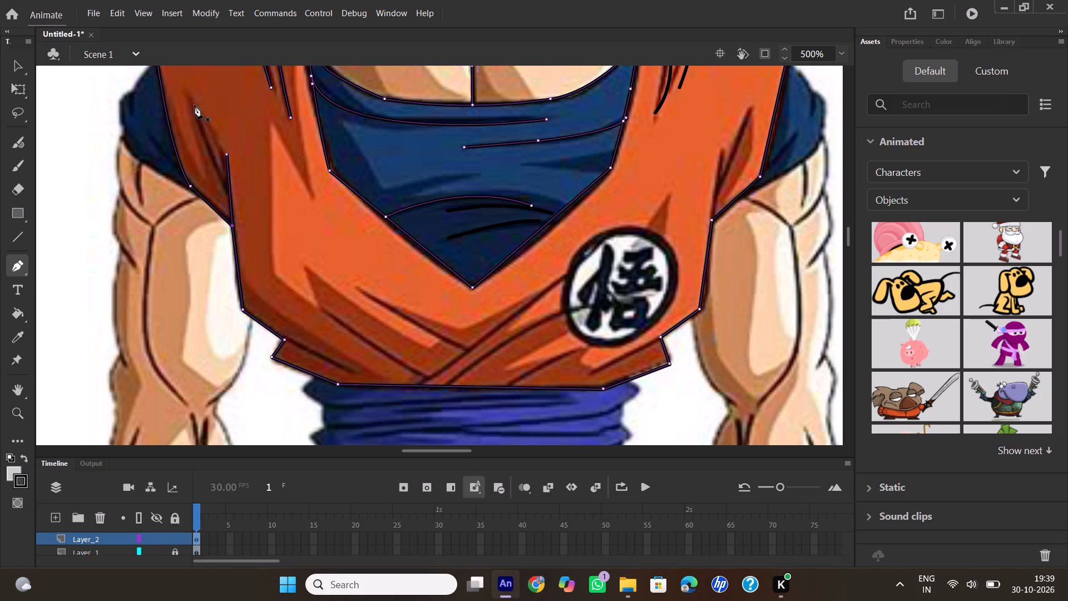
left_click(195, 105)
double_click(231, 193)
Reshape the longer shoulder crease on the emblem side with the Selection tool, pulling its curve inward to match the reference.
scroll(321, 188, "up", 1)
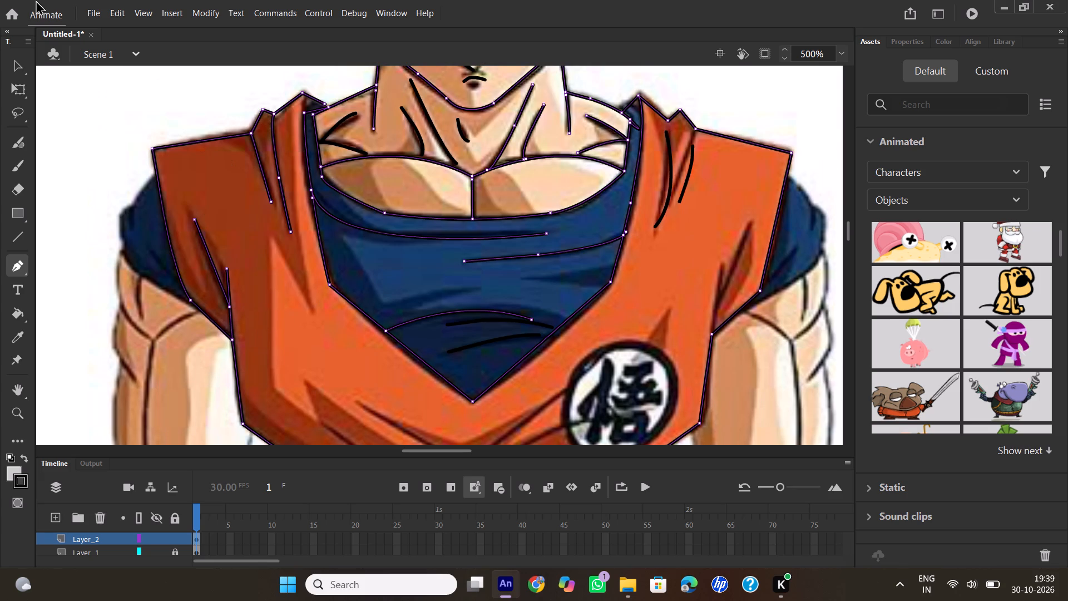
left_click(21, 70)
left_click_drag(671, 196, 668, 199)
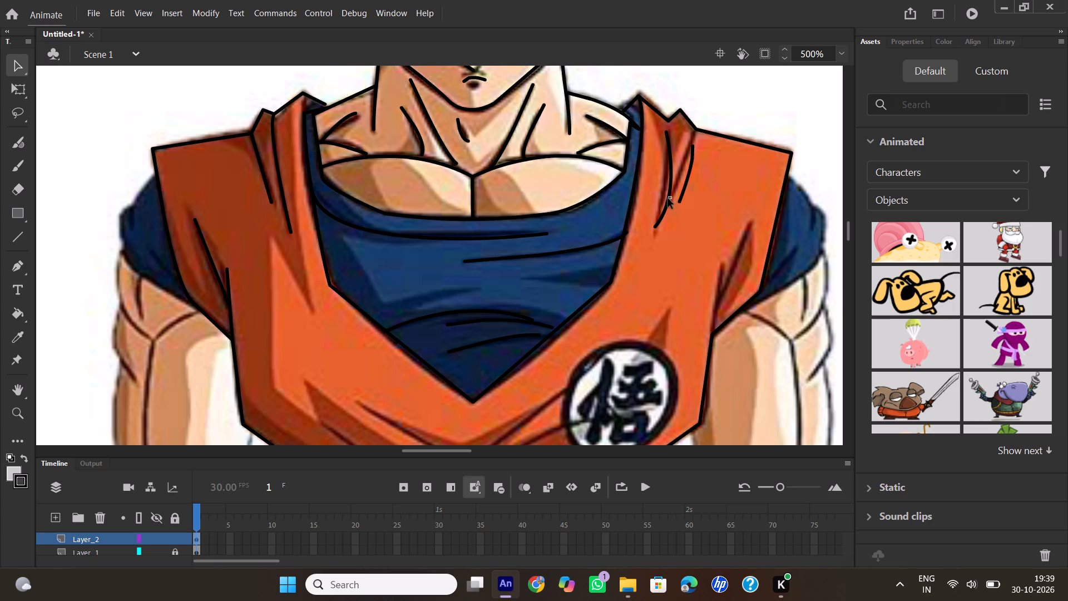
left_click_drag(668, 199, 666, 200)
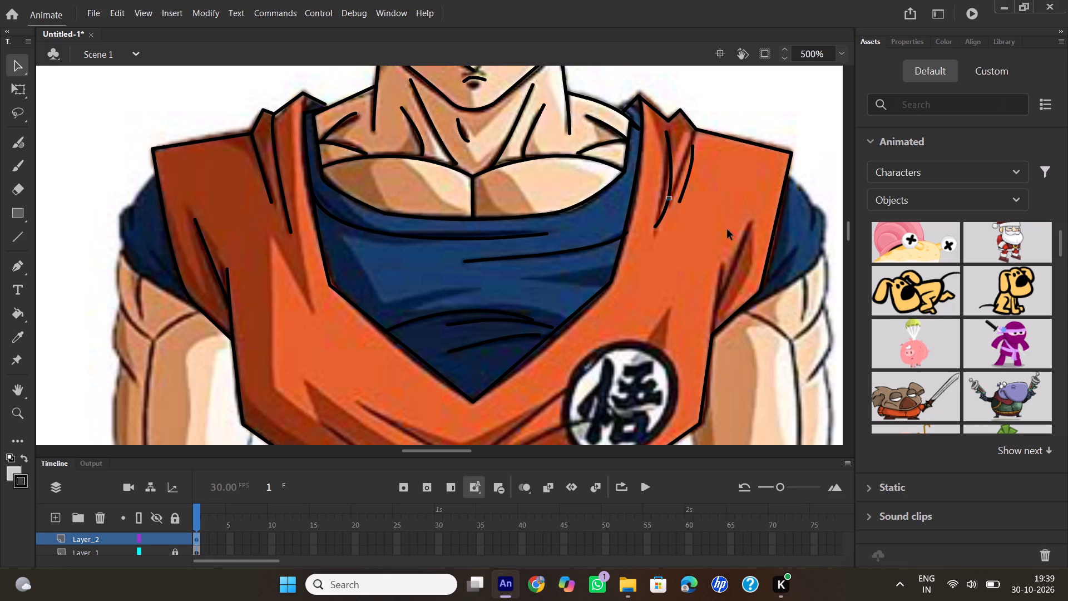
left_click(727, 230)
left_click_drag(671, 197, 665, 197)
Reshape the shorter shoulder crease on the emblem side, bending it and moving its lower end inward toward the longer crease.
left_click_drag(689, 175, 686, 175)
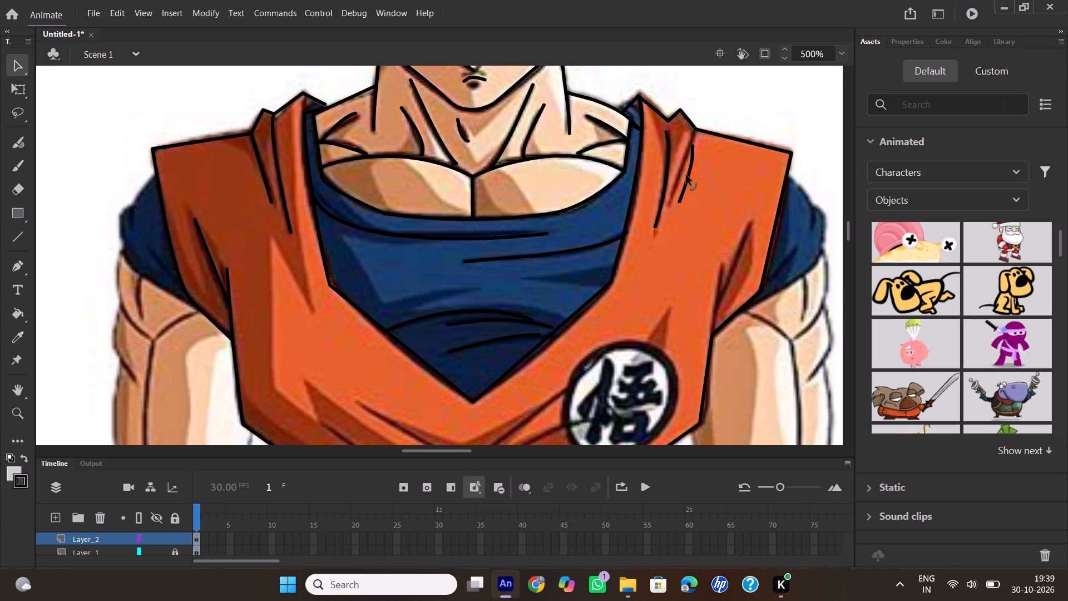
left_click_drag(686, 175, 683, 178)
left_click_drag(680, 201, 677, 203)
left_click_drag(677, 203, 670, 204)
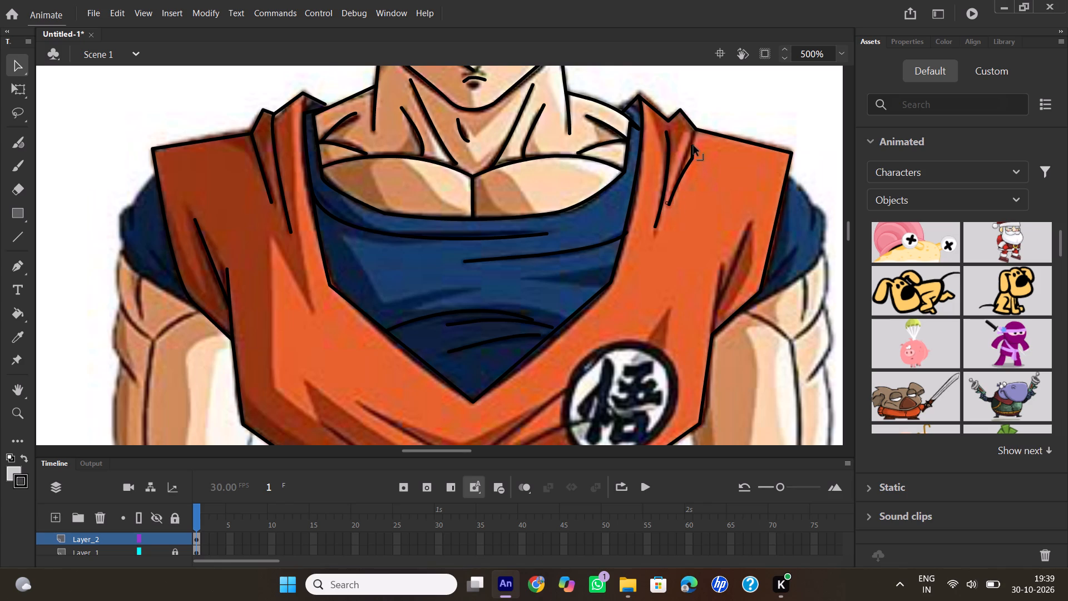
left_click(694, 146)
left_click_drag(693, 158, 688, 160)
left_click_drag(695, 158, 689, 158)
Trace two fold lines converging at the armpit corner on the emblem side of the orange shirt with the Pen tool.
left_click(19, 268)
scroll(736, 137, "down", 1)
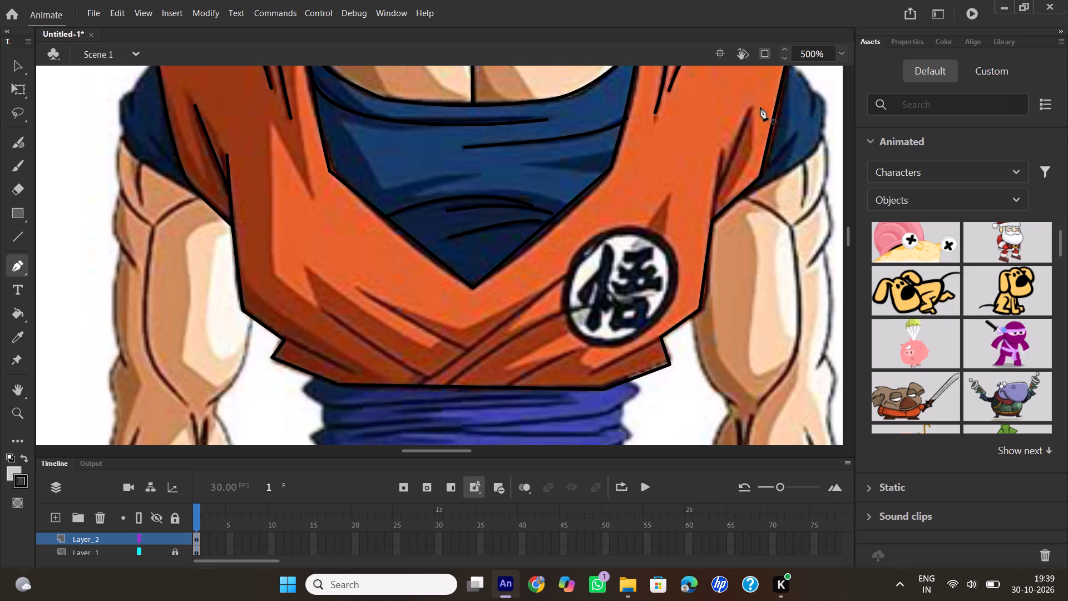
left_click(753, 98)
left_click_drag(715, 219, 708, 248)
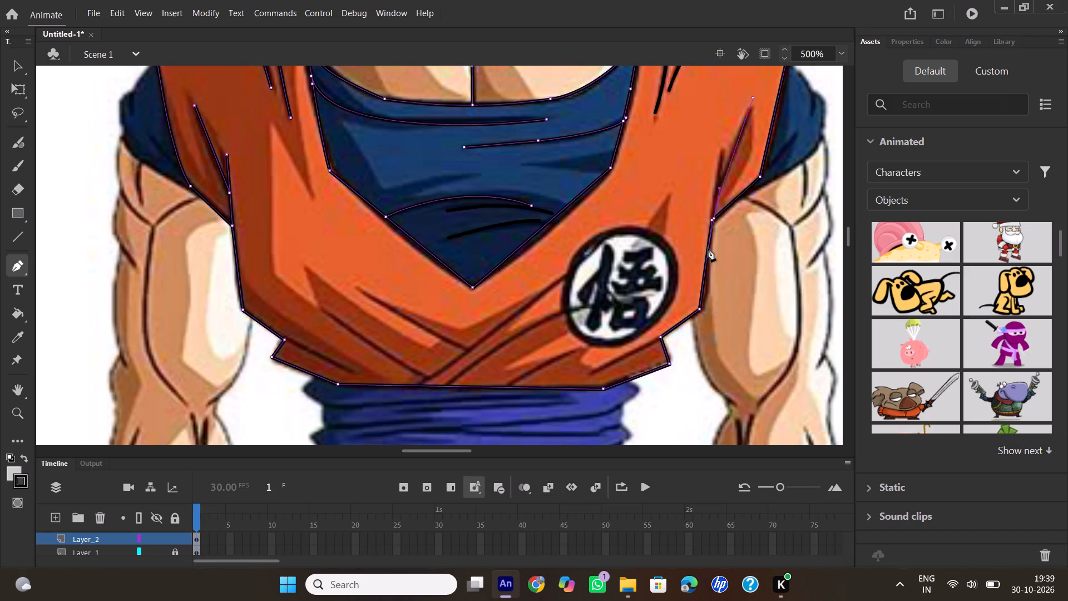
double_click(712, 218)
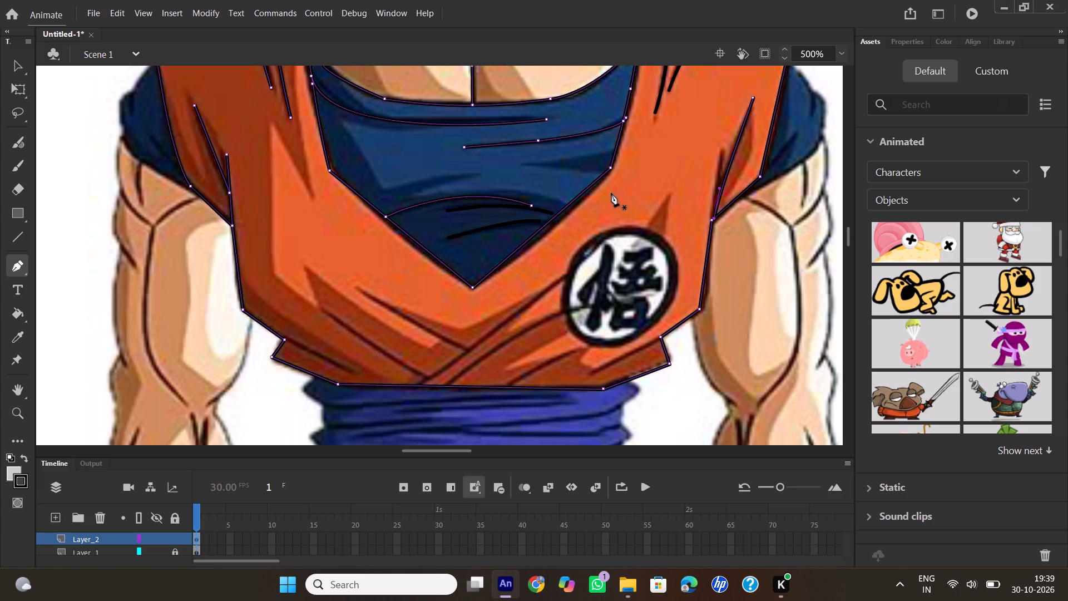
left_click(719, 141)
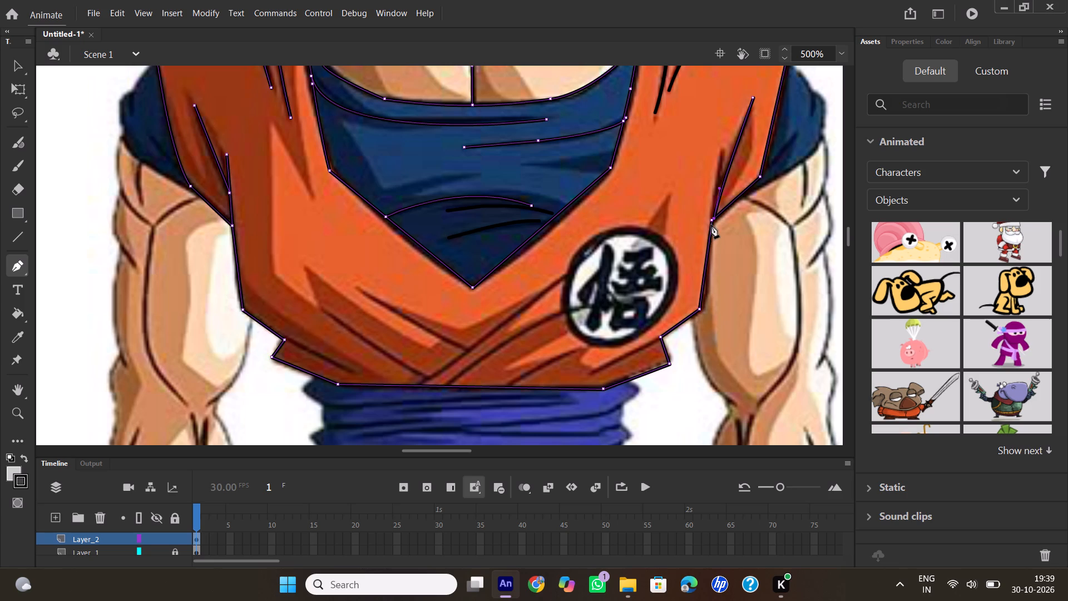
double_click(711, 225)
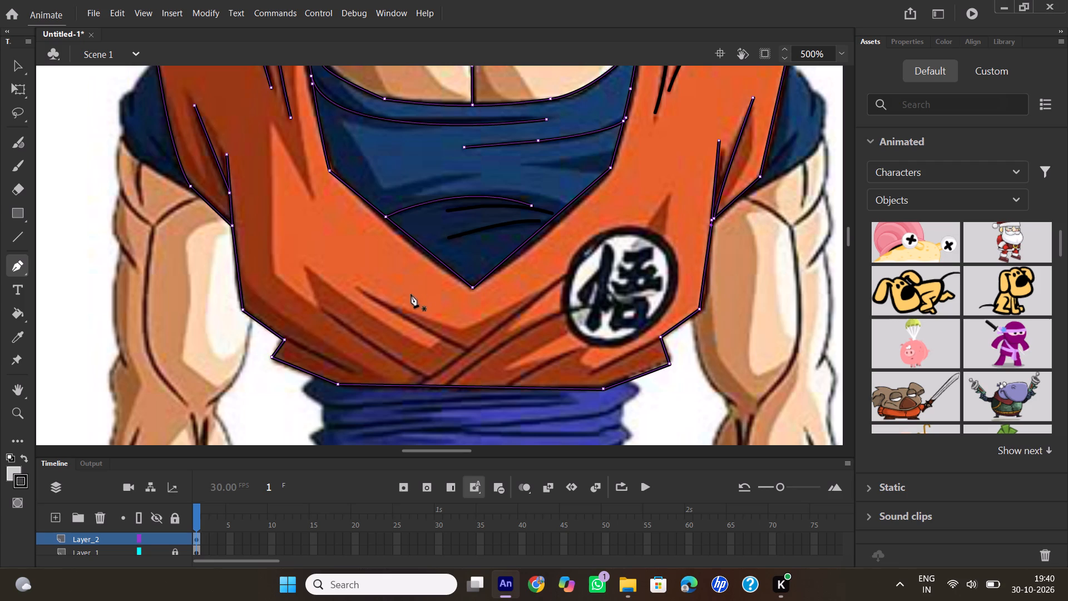
Trace the upper V-shaped fold below the neckline with straight Pen strokes, ending at the emblem's upper edge.
left_click(357, 287)
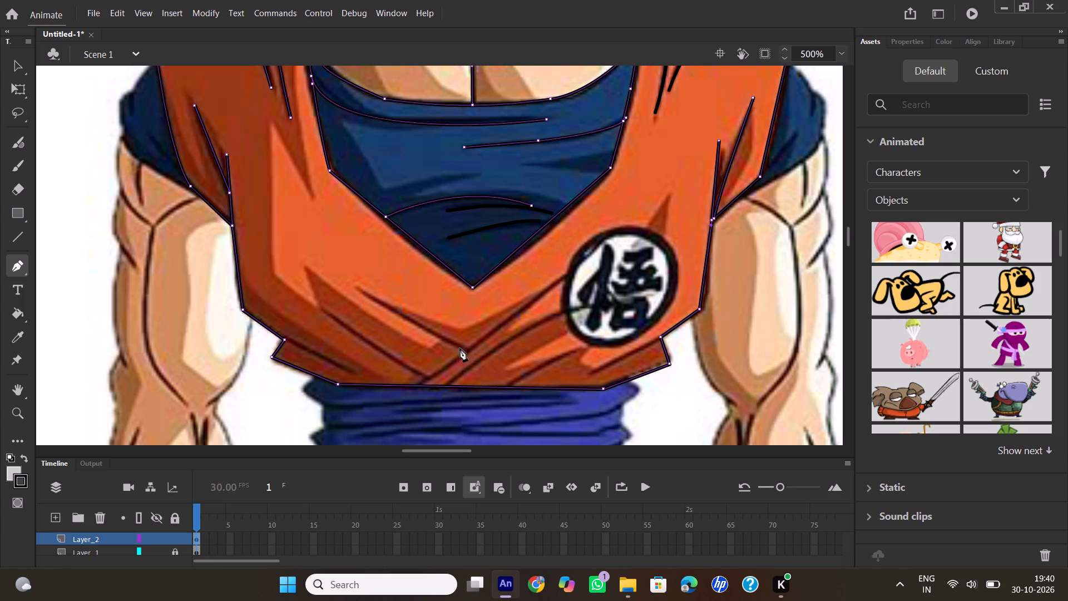
left_click(467, 347)
left_click(601, 240)
double_click(601, 240)
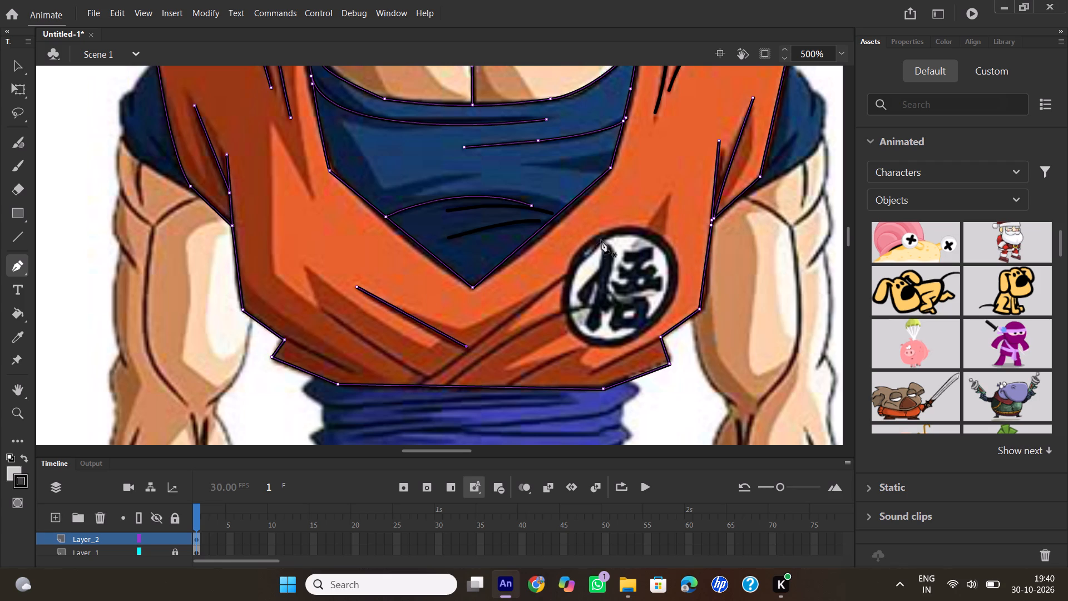
left_click(466, 343)
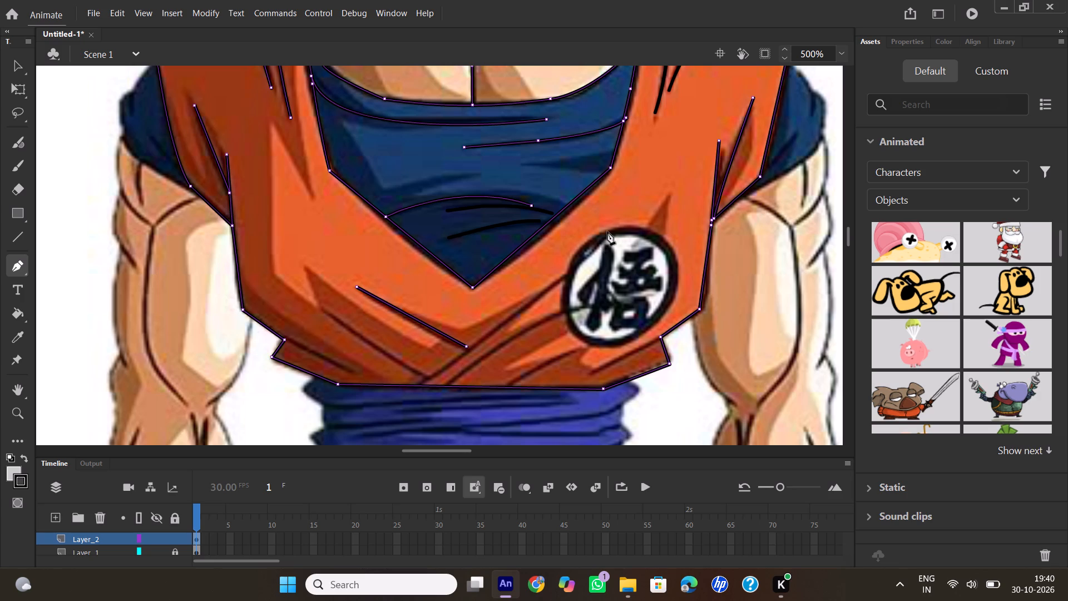
left_click(607, 231)
double_click(607, 232)
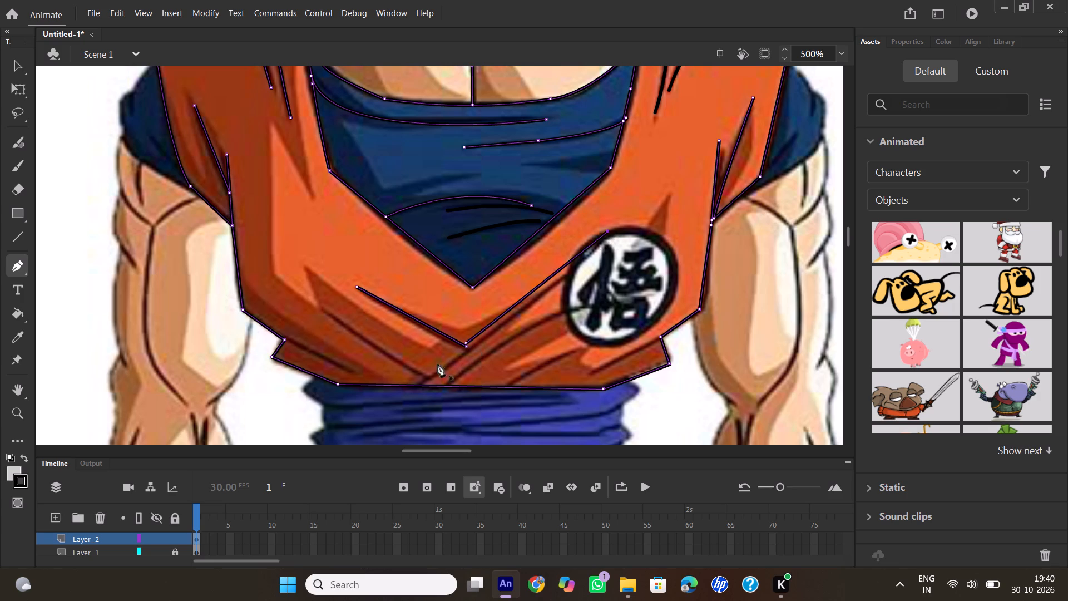
Trace the second V-shaped fold beneath the first, down to the lower wrap and curving slightly up to the emblem.
left_click(328, 312)
left_click(428, 379)
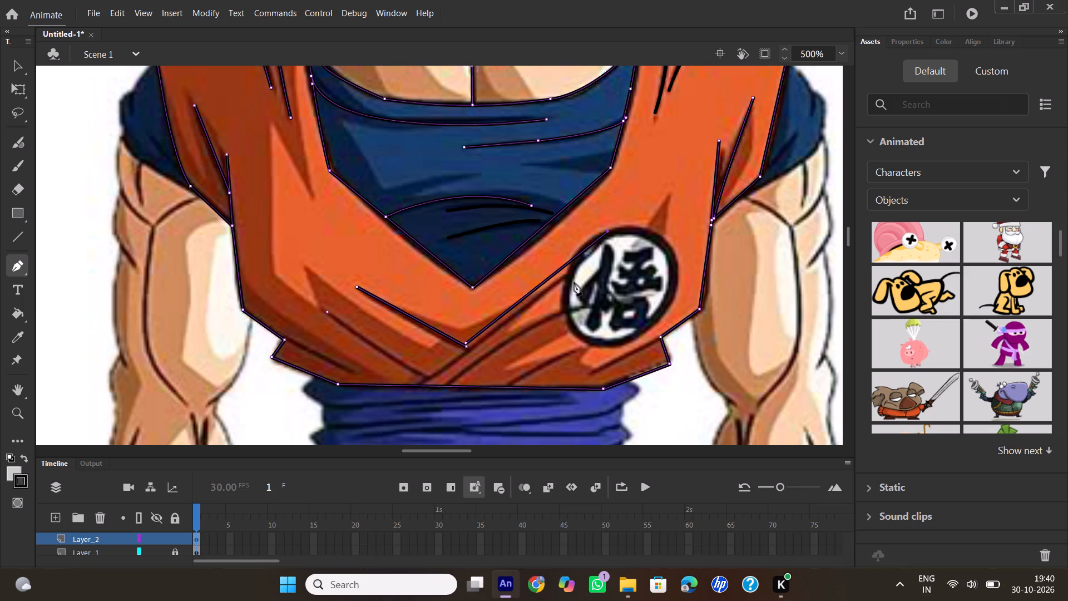
left_click_drag(575, 270, 596, 255)
double_click(574, 269)
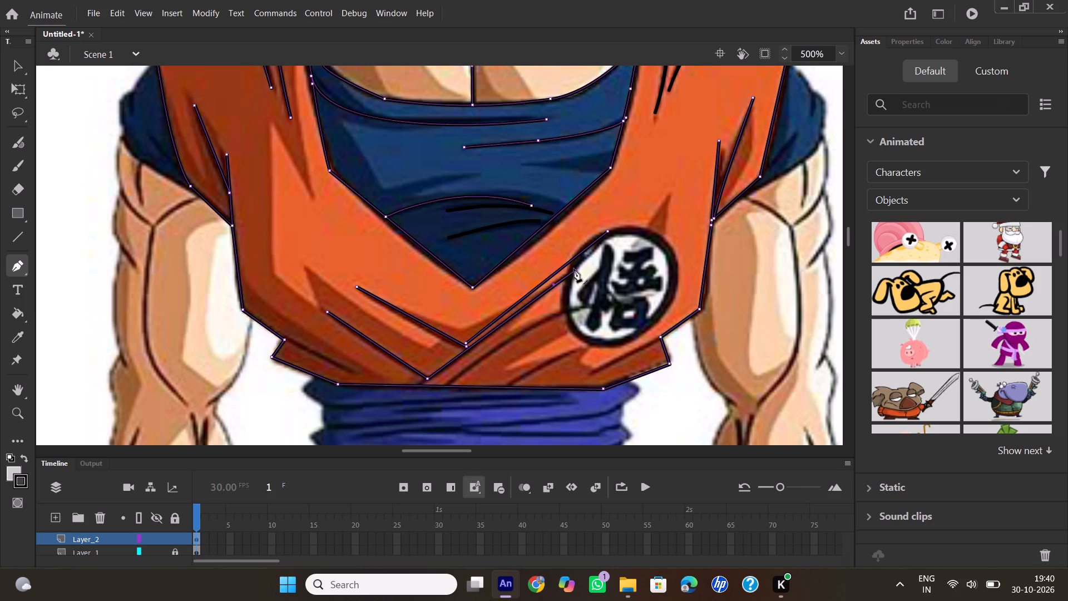
Trace the curved wrap fold from the shirt's bottom hem up into the emblem.
left_click(448, 385)
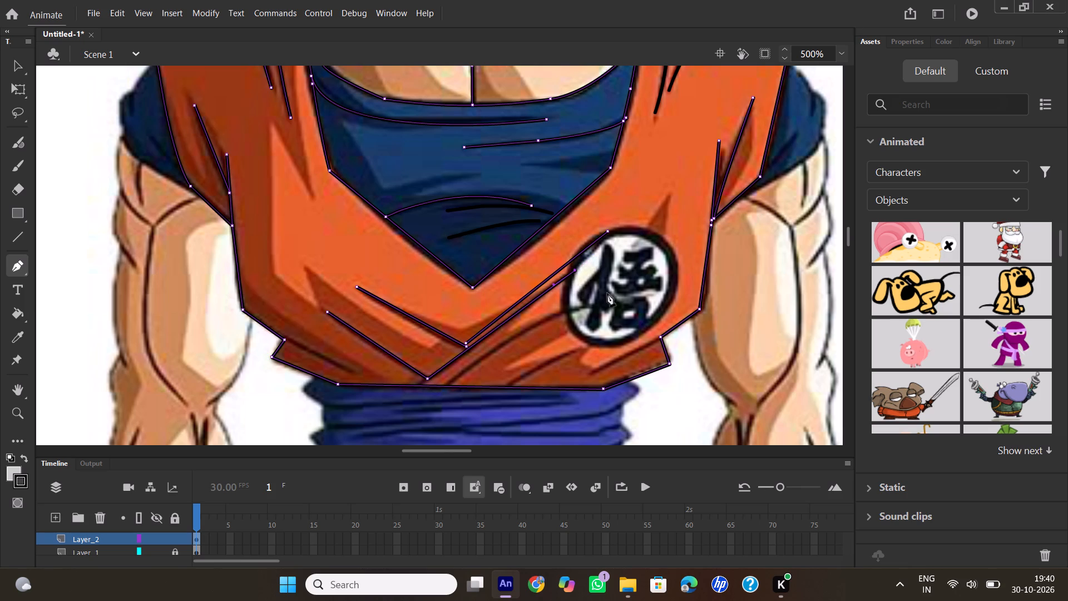
left_click_drag(611, 303, 659, 300)
double_click(610, 303)
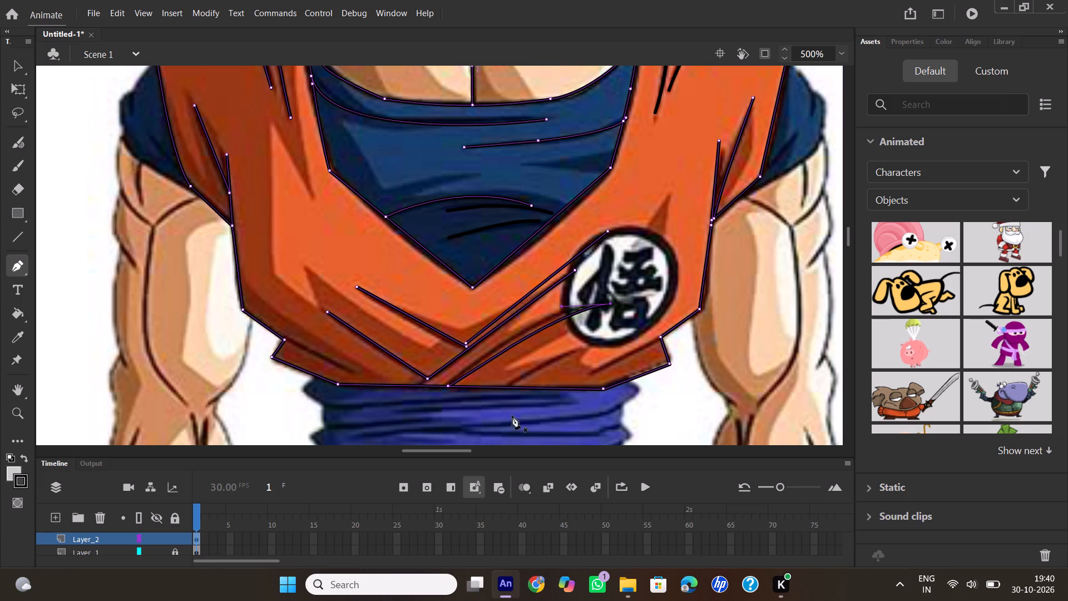
Trace the curved fold from the shirt's bottom hem up to the emblem's lower edge with the Pen tool.
left_click(507, 389)
left_click_drag(597, 347, 639, 345)
double_click(596, 346)
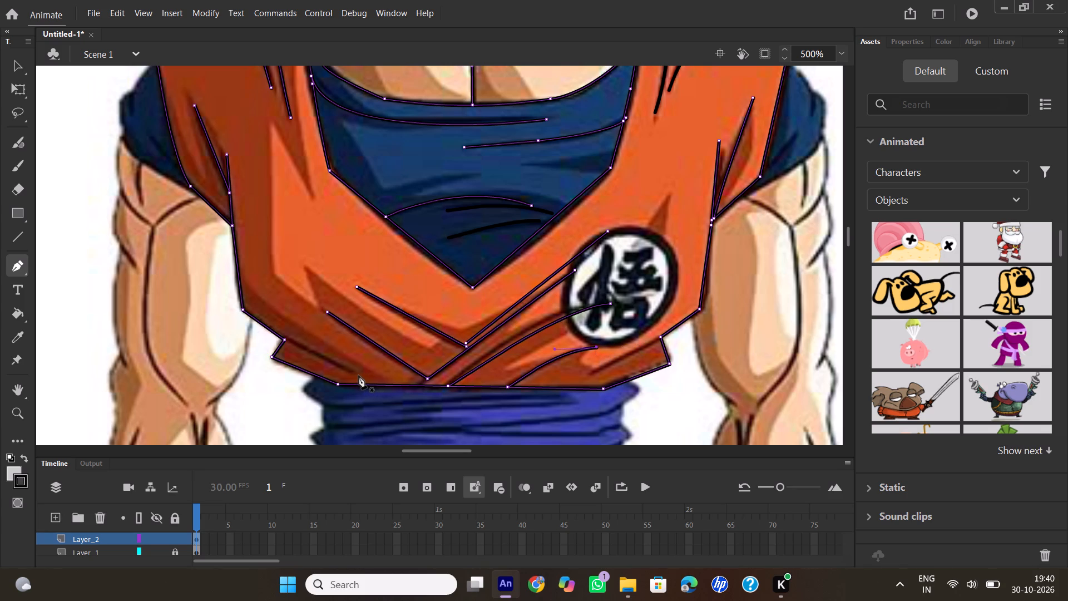
Trace the fold across the shirt's lower flap opposite the emblem, from near the hem up to the flap's outer corner.
left_click(359, 376)
left_click_drag(276, 334, 266, 326)
left_click(278, 335)
left_click(278, 335)
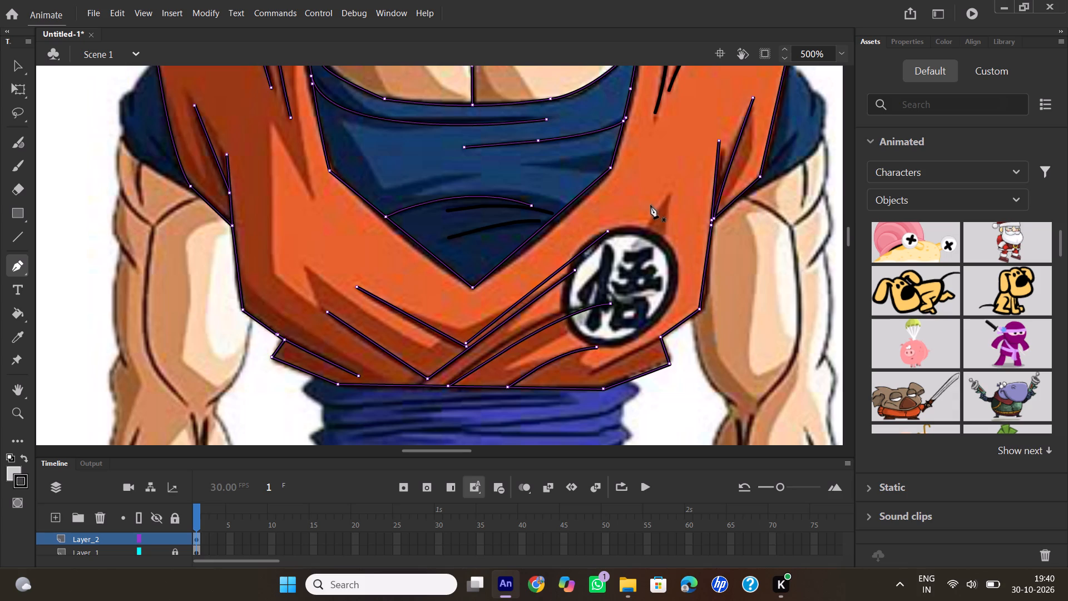
Trace the jagged side edge of the blue sash opposite the emblem, from the shirt hem down to the trouser waistline.
scroll(651, 205, "up", 1)
scroll(636, 206, "down", 3)
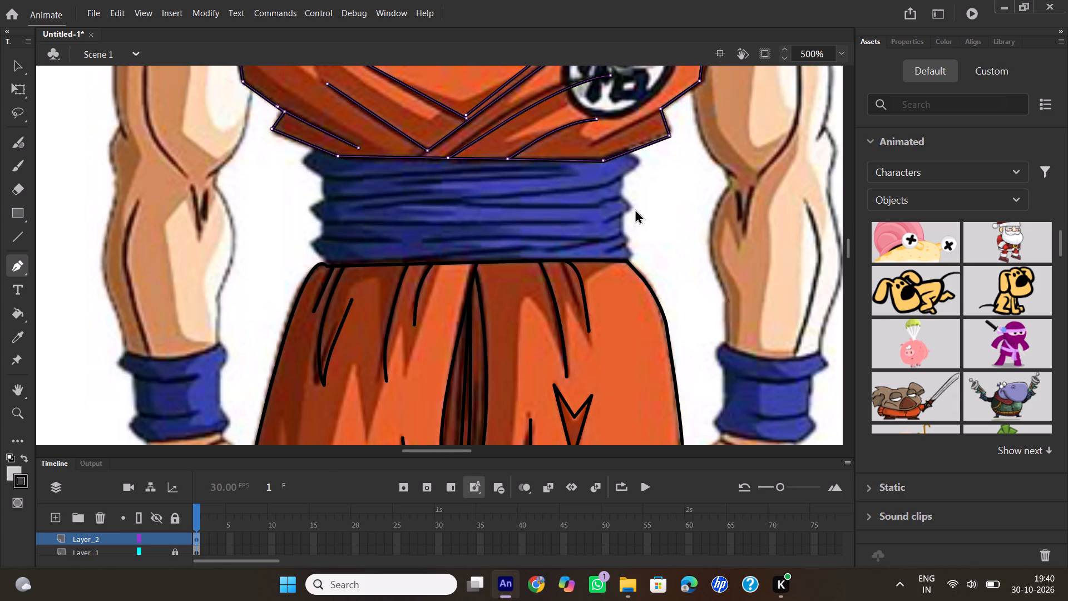
left_click(313, 146)
left_click(300, 159)
left_click(324, 176)
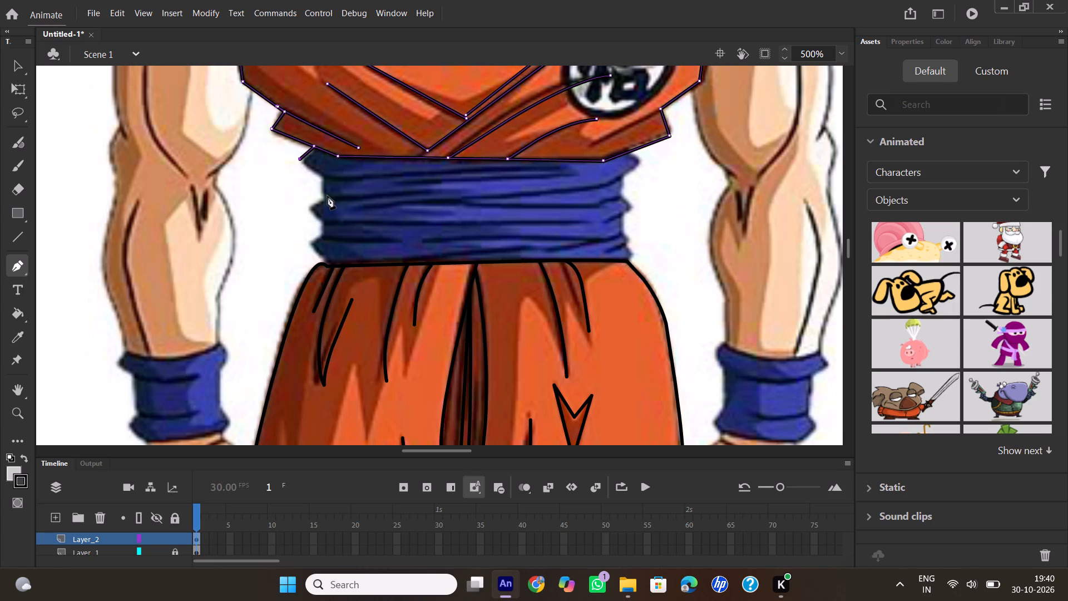
left_click_drag(328, 196, 335, 201)
left_click(329, 198)
left_click(309, 209)
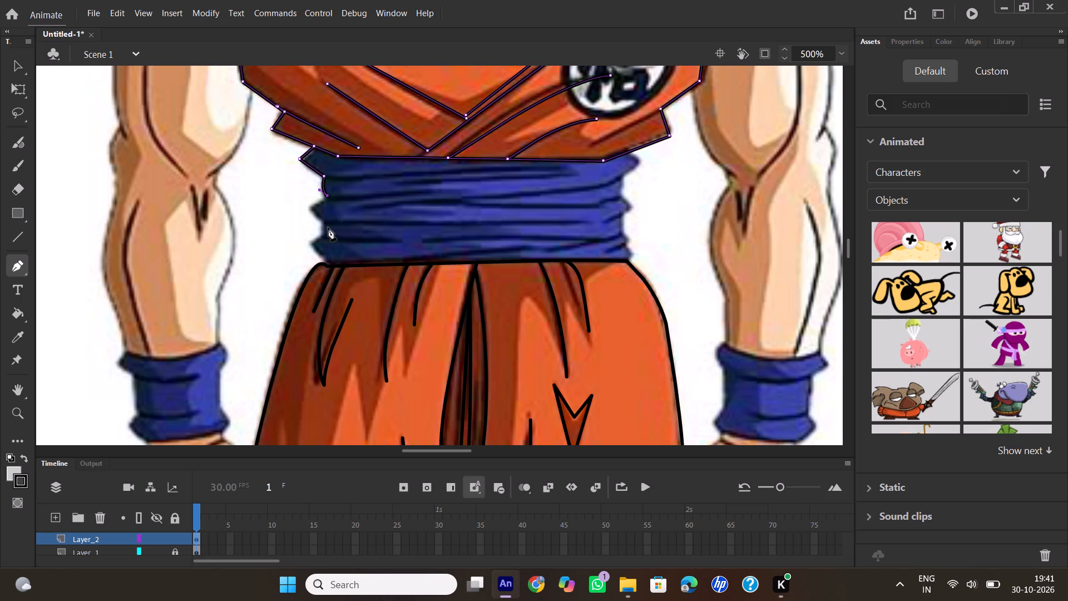
left_click(323, 225)
left_click(321, 235)
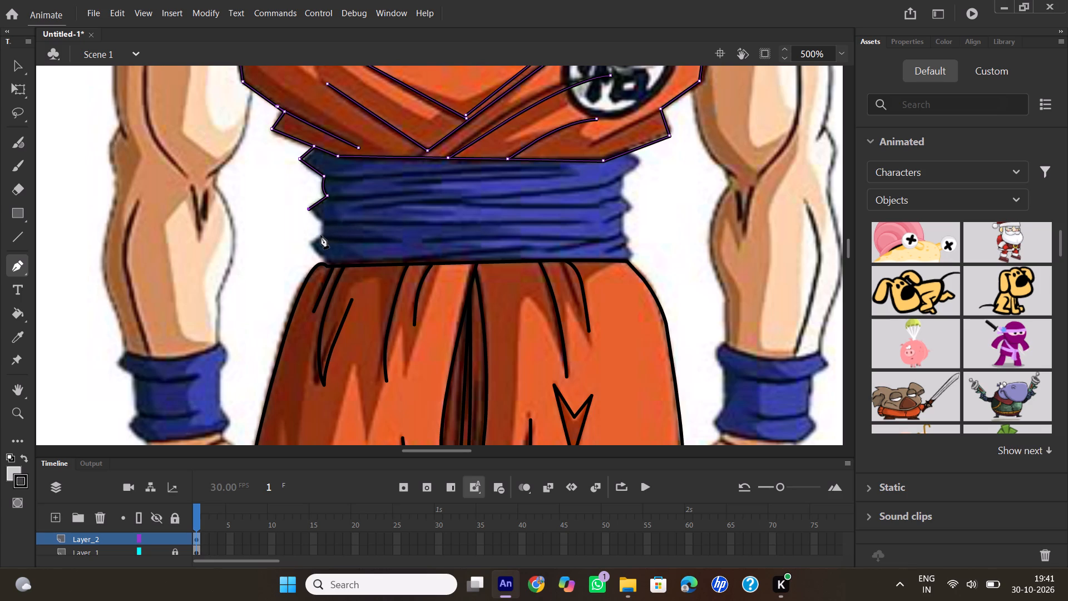
left_click(311, 244)
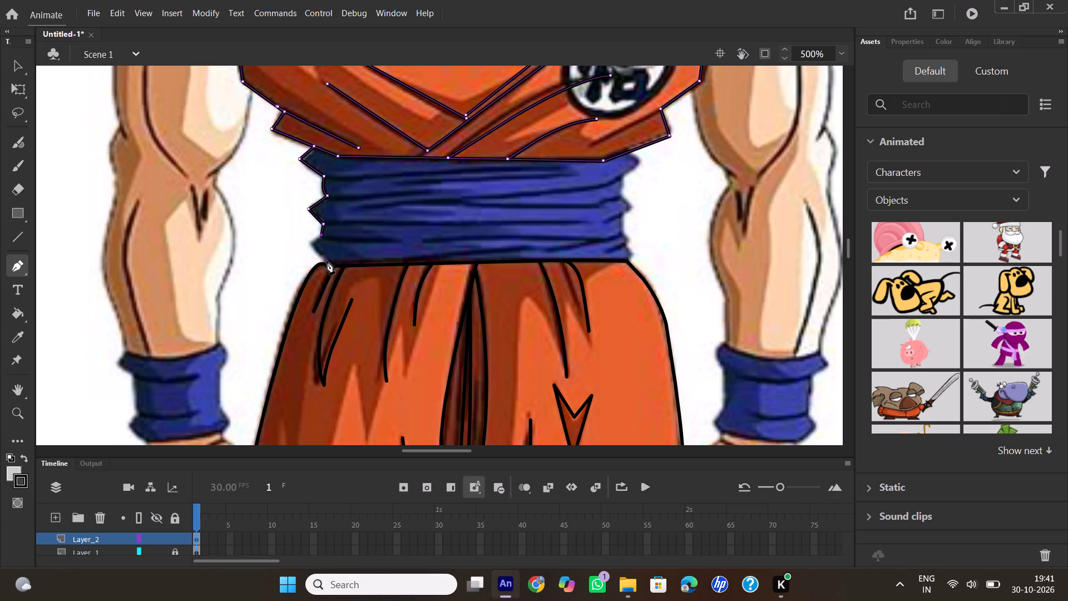
left_click(330, 264)
double_click(329, 264)
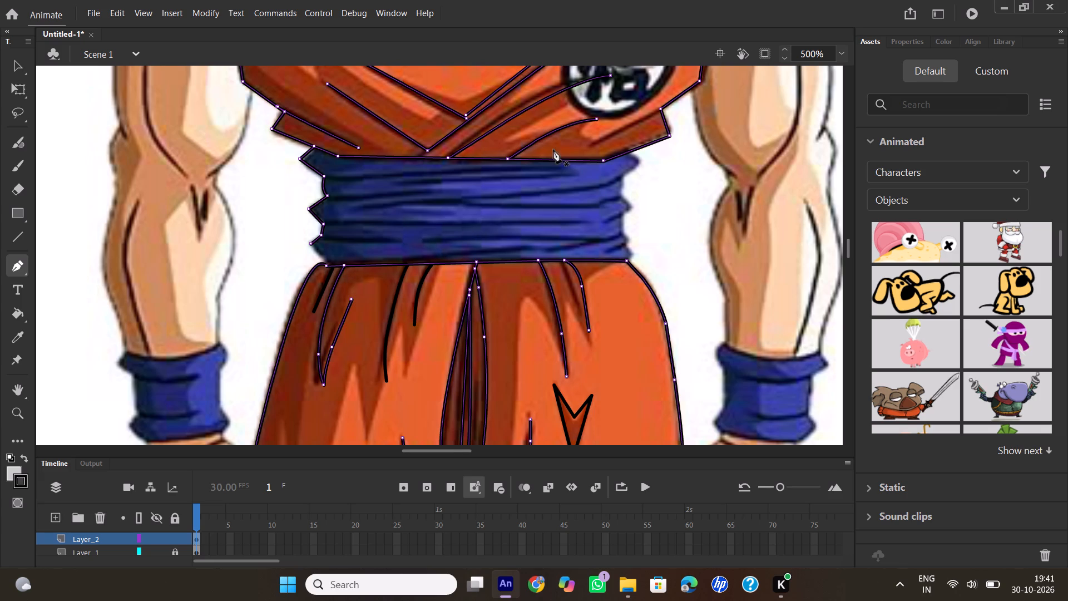
Trace the jagged sash edge on the emblem side, from the shirt hem down to the trouser waistline's corner.
left_click(630, 152)
left_click(639, 164)
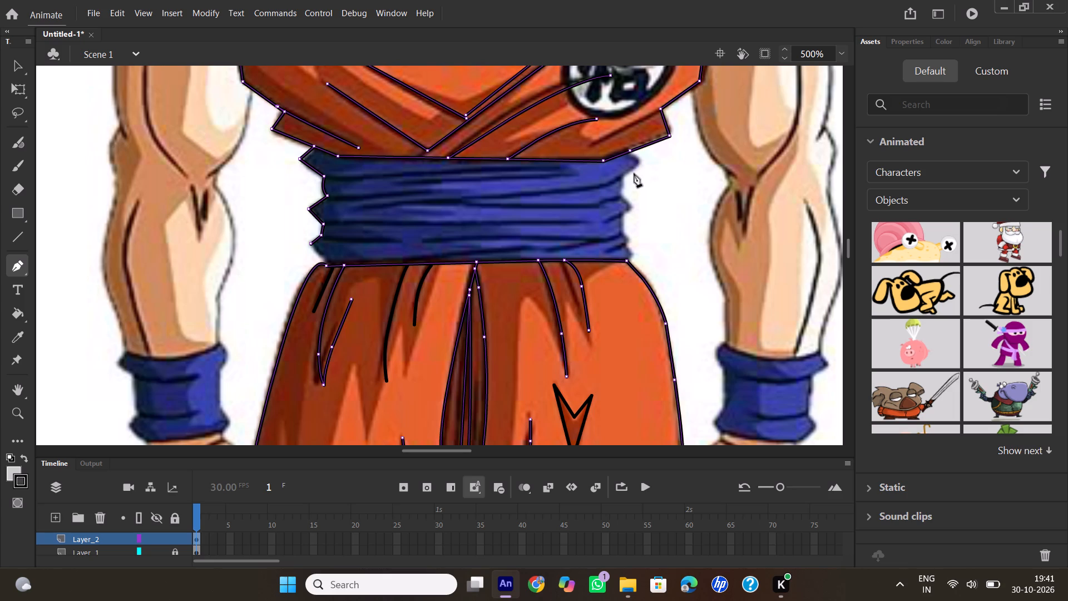
left_click(622, 177)
left_click_drag(619, 199, 616, 201)
left_click_drag(616, 201, 611, 205)
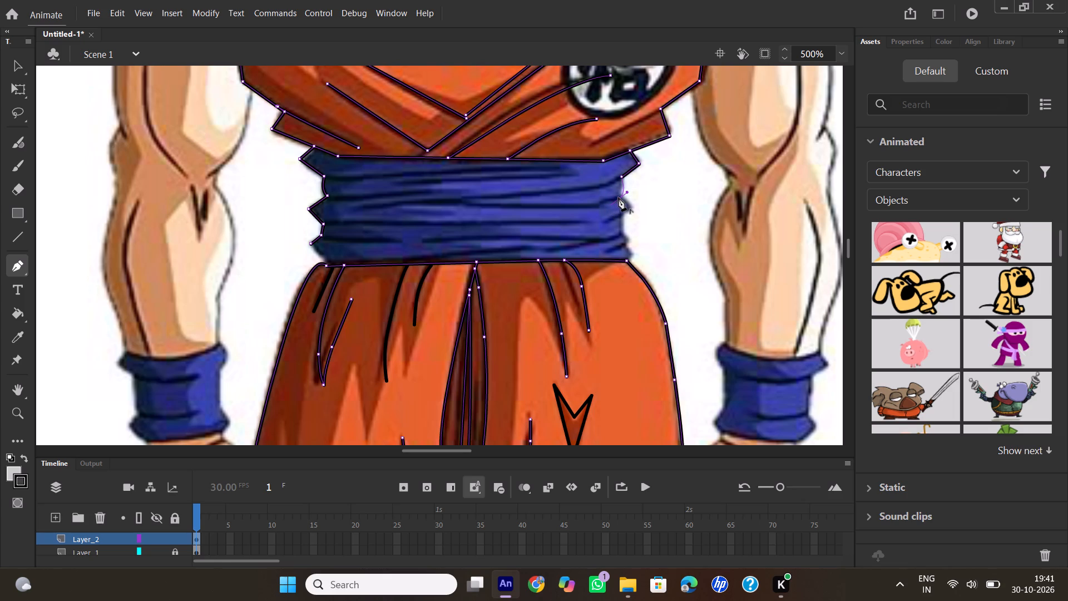
left_click(619, 198)
left_click(632, 206)
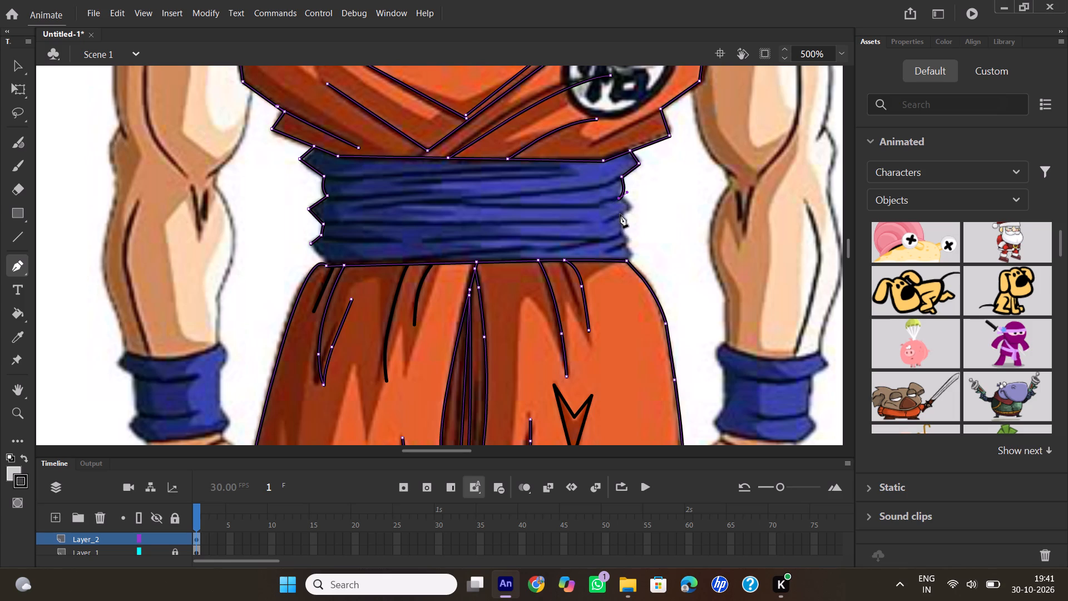
left_click(620, 214)
left_click(624, 235)
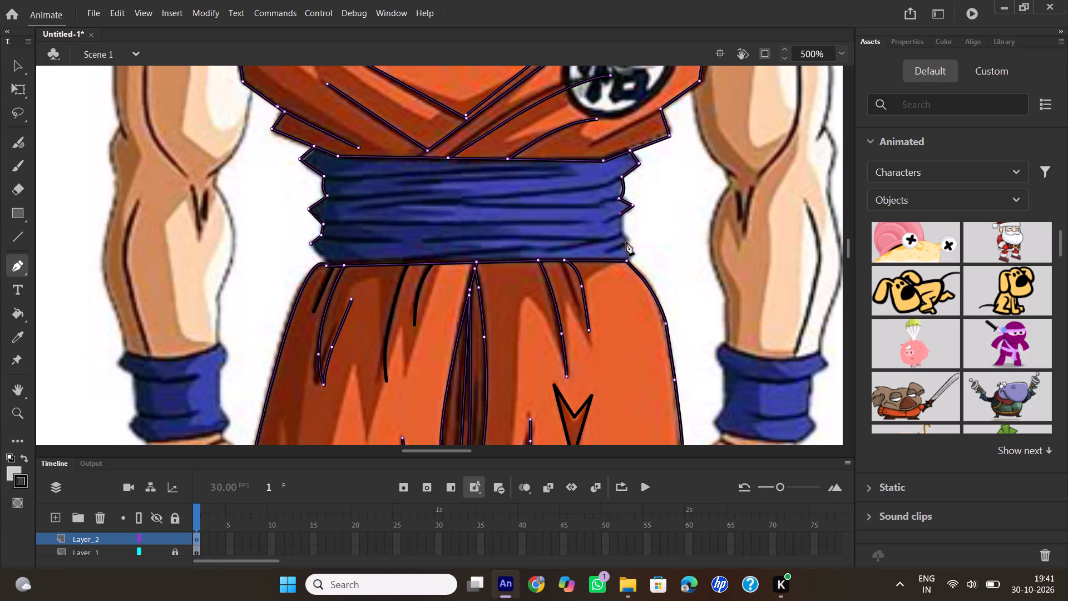
left_click_drag(627, 242, 621, 248)
left_click(627, 245)
left_click_drag(626, 258, 616, 262)
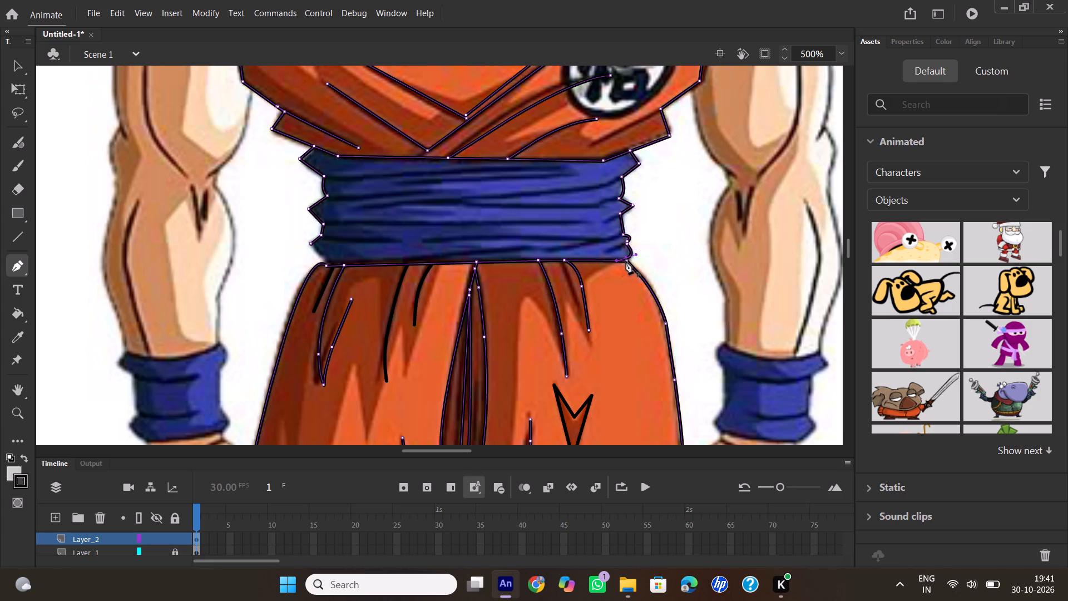
double_click(626, 261)
Trace the long top crease of the blue sash and the shorter curved crease just beneath it.
left_click(562, 170)
left_click_drag(325, 179, 312, 178)
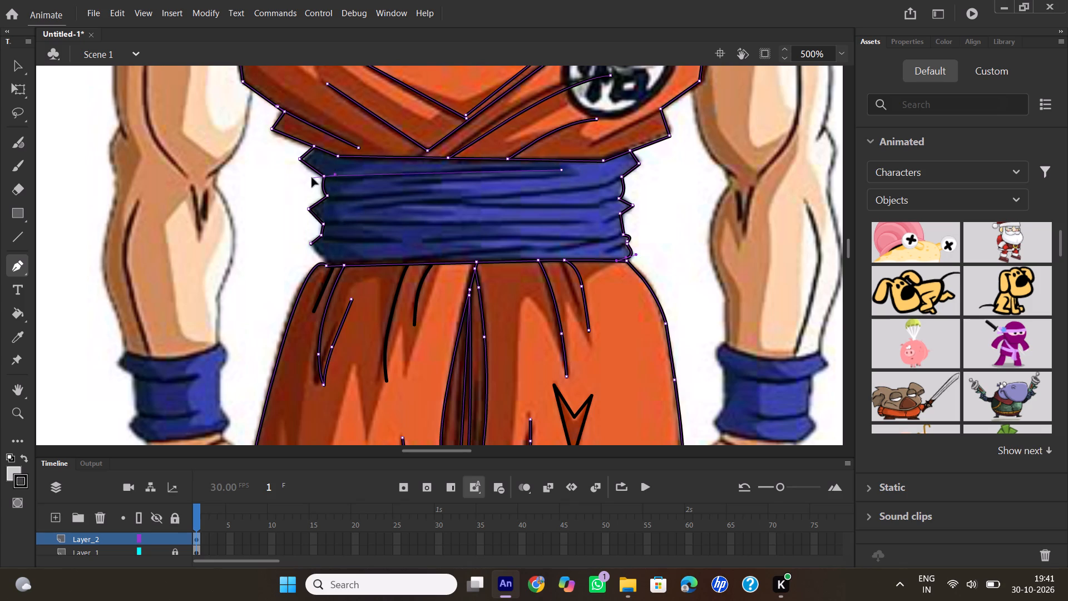
left_click_drag(312, 178, 296, 180)
double_click(325, 179)
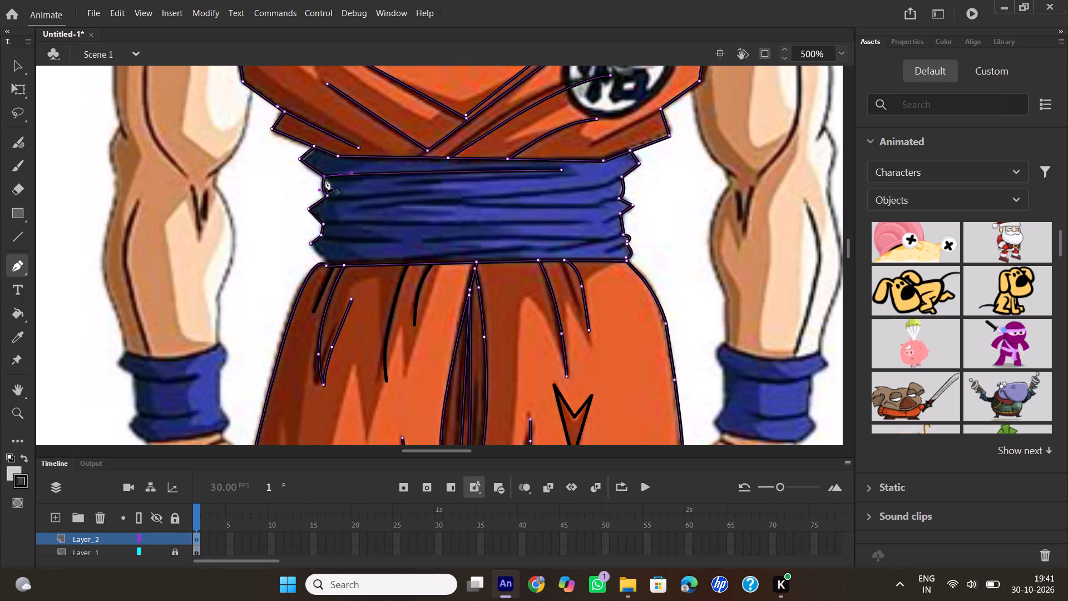
left_click(575, 173)
left_click_drag(406, 181, 374, 186)
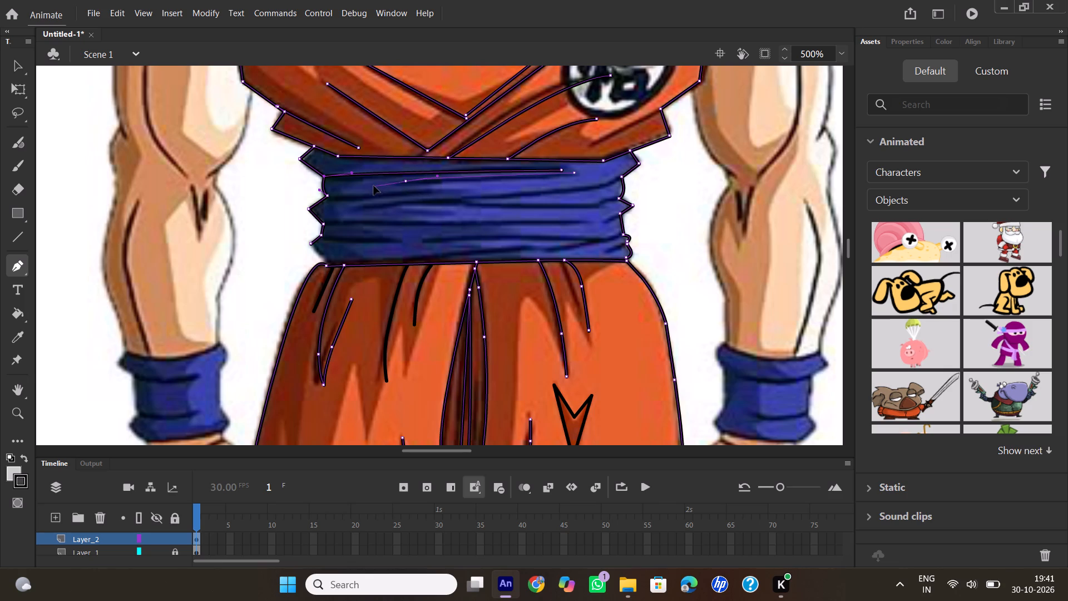
left_click_drag(374, 186, 370, 180)
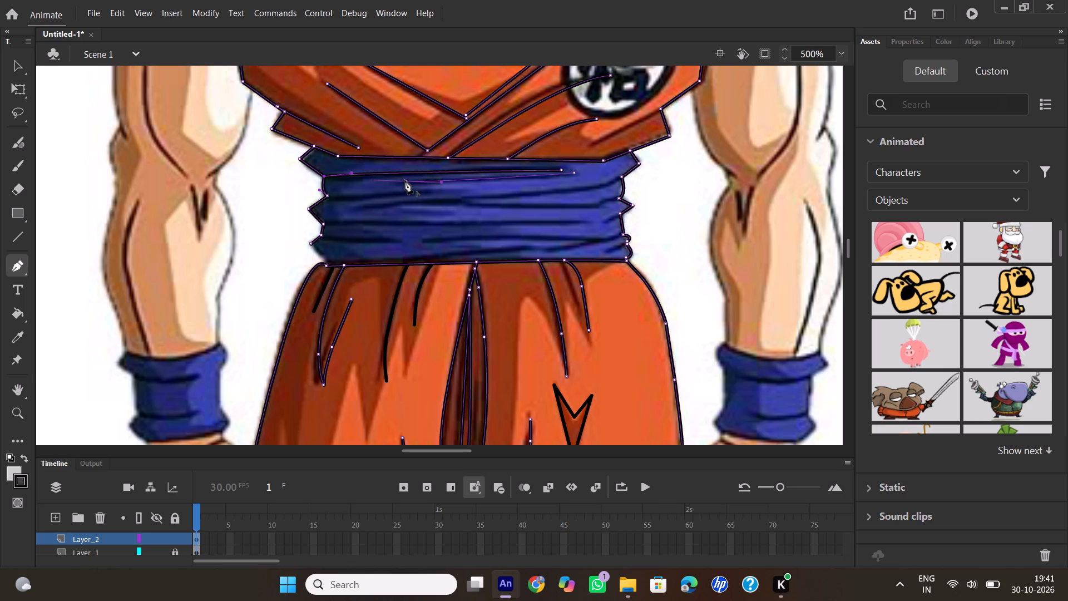
double_click(405, 180)
Trace the short sash crease from mid-sash to the second notch on the edge opposite the emblem.
left_click(450, 191)
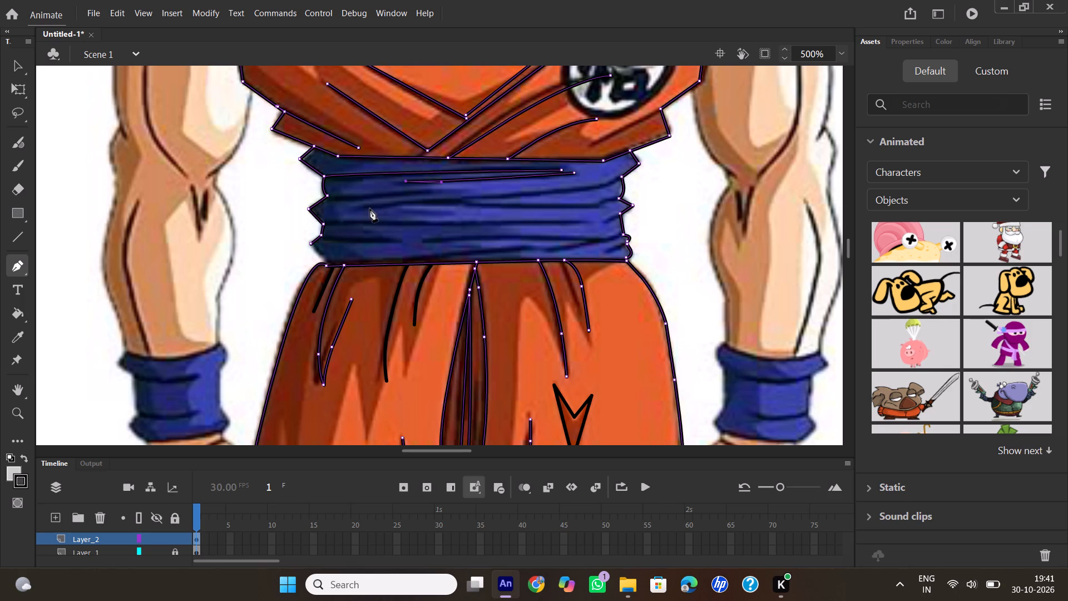
left_click_drag(326, 200, 310, 200)
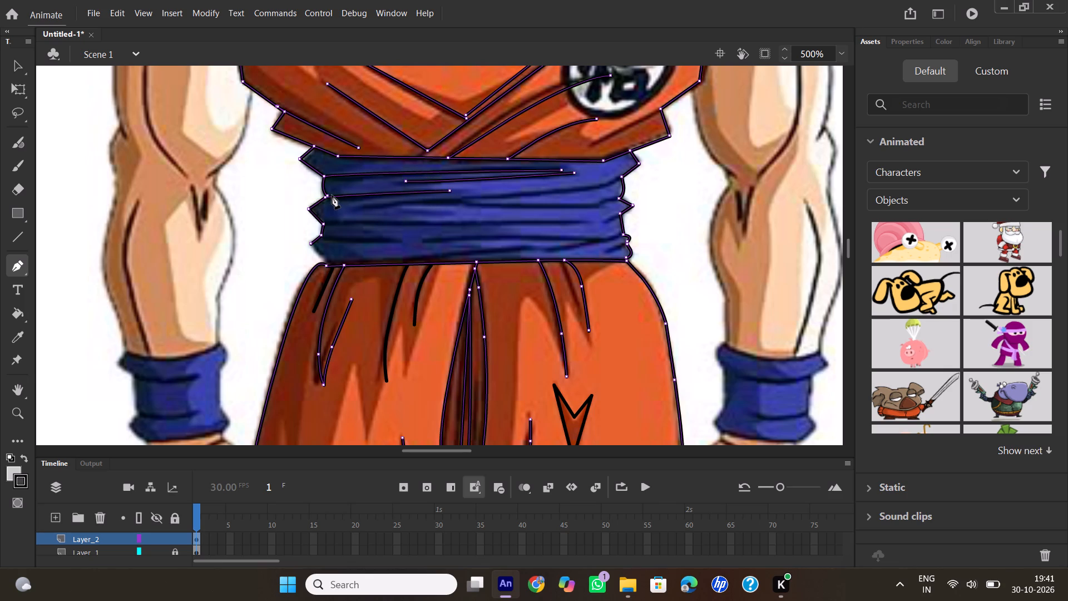
double_click(325, 196)
Trace two curved mid-sash creases, one long and one shorter below it, both sweeping up to the emblem-side edge.
left_click(358, 209)
left_click_drag(625, 174, 643, 159)
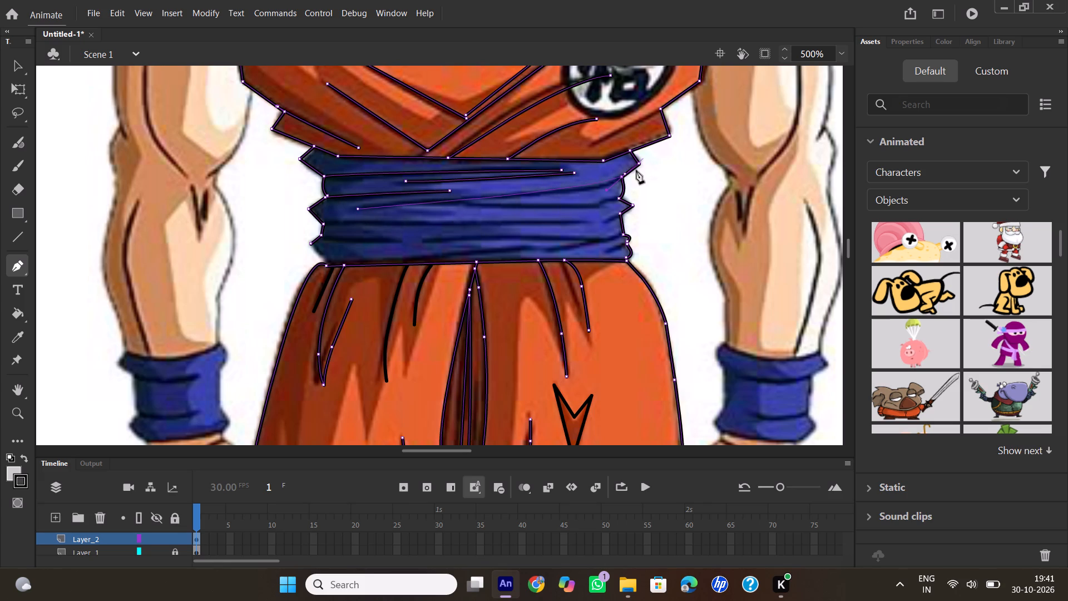
double_click(622, 175)
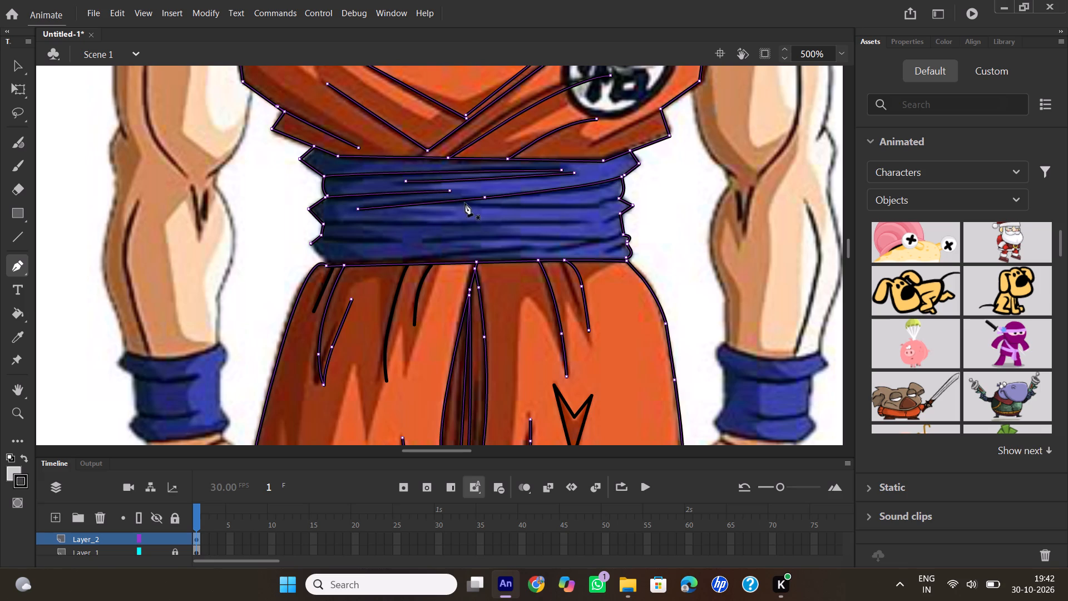
left_click(481, 204)
left_click_drag(617, 196, 626, 193)
left_click_drag(626, 193, 652, 181)
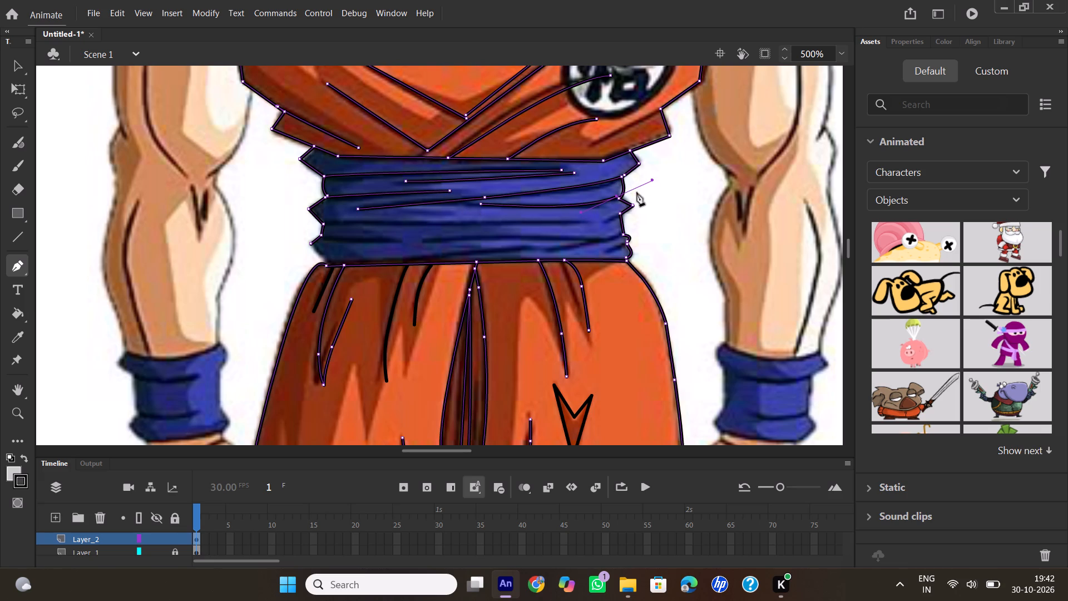
double_click(617, 194)
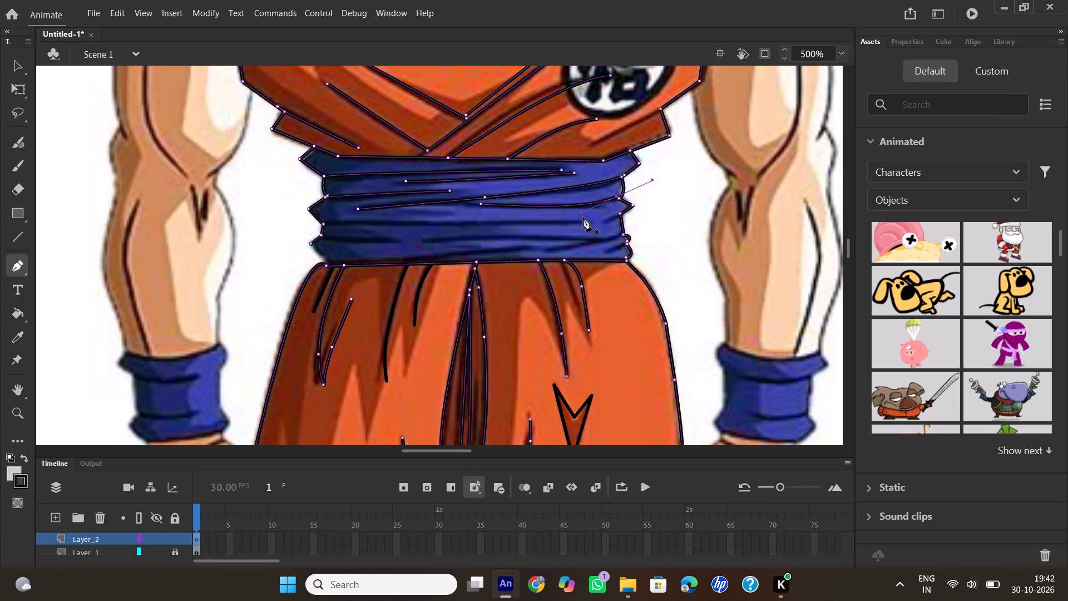
Trace the long horizontal crease across the lower sash to the edge opposite the emblem, and the crease from mid-sash to the emblem-side edge.
left_click(585, 223)
left_click_drag(323, 224, 313, 224)
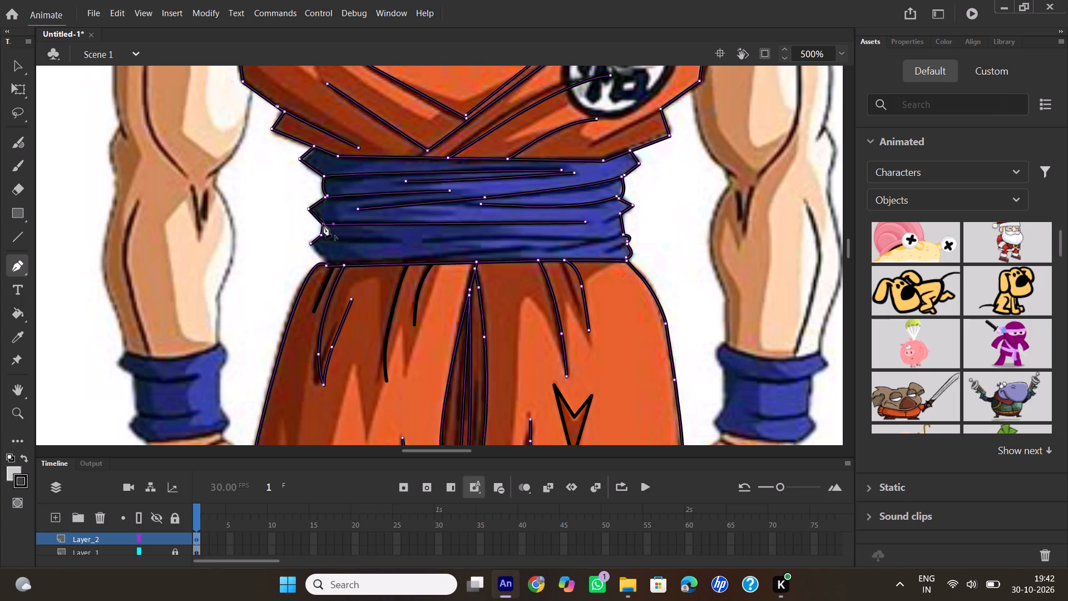
double_click(323, 224)
left_click(428, 241)
left_click_drag(620, 236, 624, 234)
left_click_drag(624, 234, 635, 230)
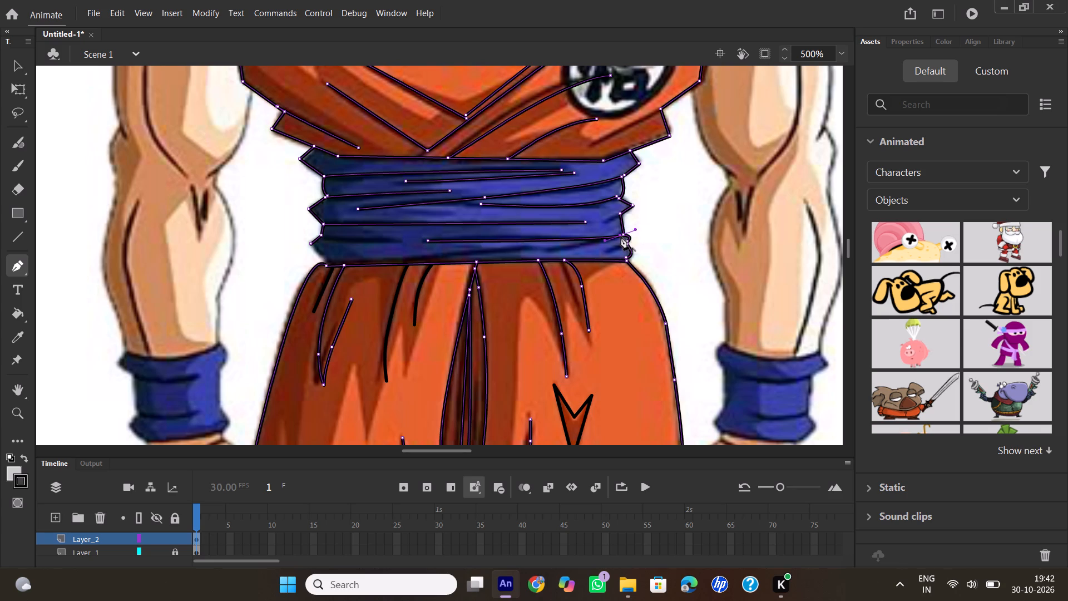
double_click(621, 237)
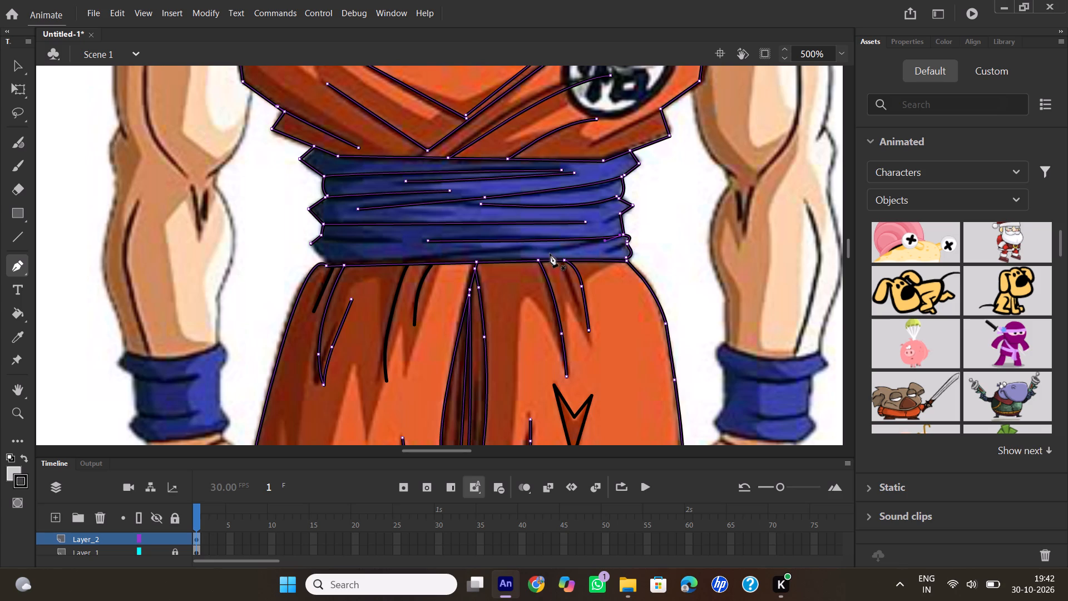
Trace two short slanted creases near the sash's bottom corner on the emblem side, both rising toward that edge.
left_click(550, 254)
left_click_drag(608, 240, 615, 237)
left_click_drag(615, 237, 627, 229)
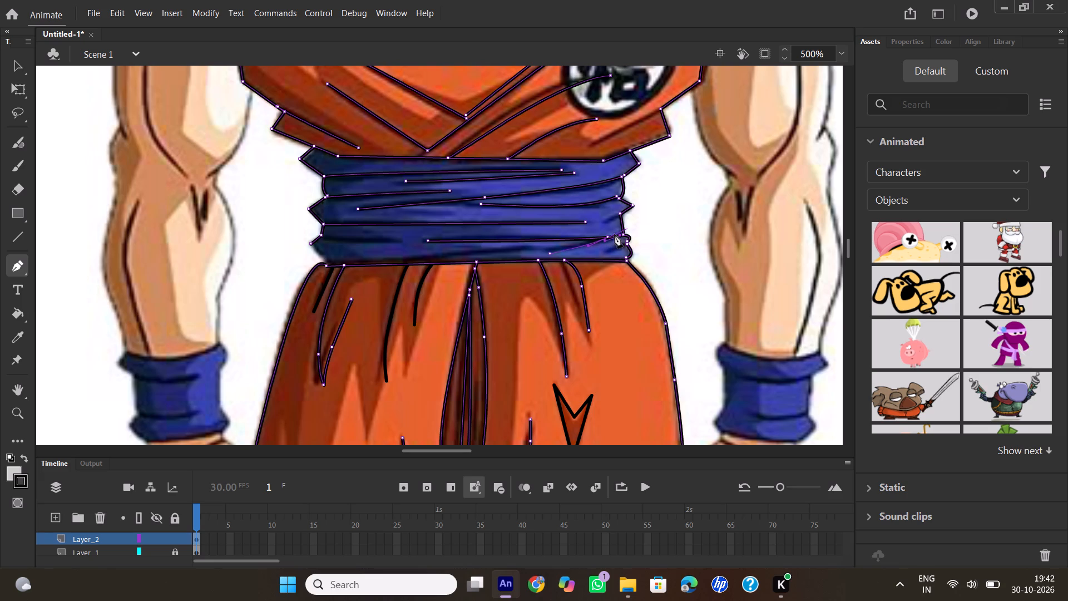
double_click(607, 238)
left_click(606, 249)
double_click(626, 242)
Trace the short lower crease ending at the edge opposite the emblem, and the long bottom crease sloping down to the trouser waistline.
left_click(399, 243)
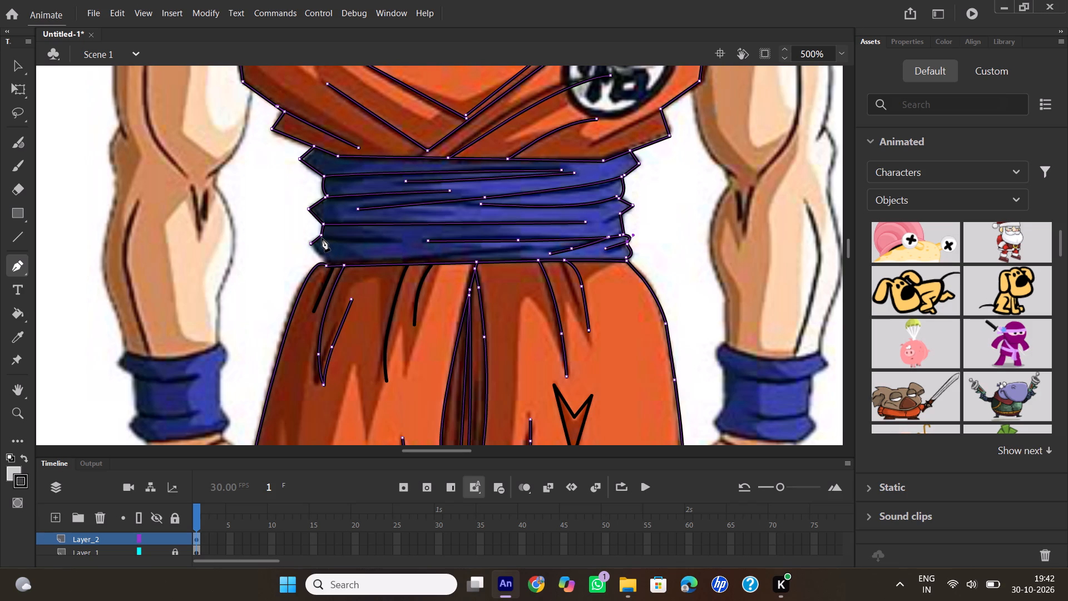
left_click(320, 238)
double_click(320, 238)
left_click(532, 252)
left_click_drag(374, 264, 373, 264)
left_click_drag(373, 264, 350, 273)
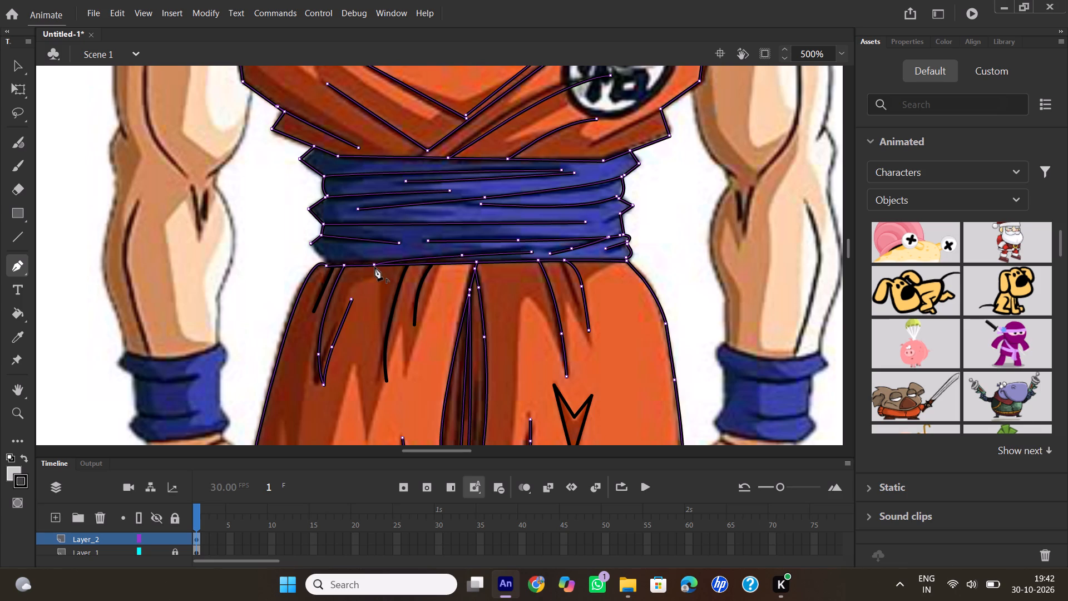
double_click(375, 265)
Trace the outer contour of the blue sleeve on the emblem side, from the orange shirt's shoulder edge down to the arm.
scroll(352, 273, "down", 2)
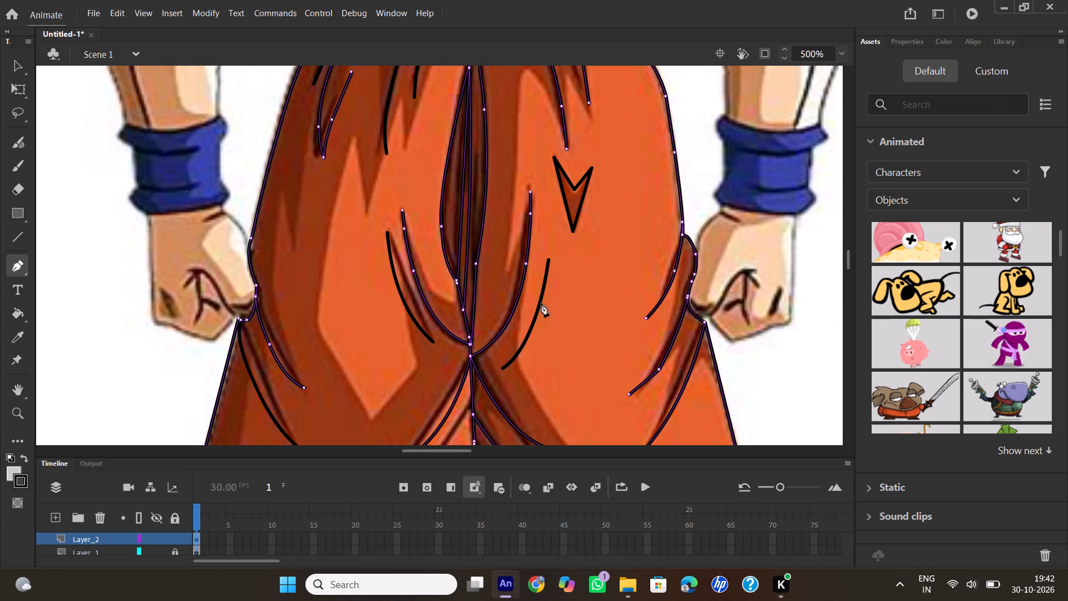
scroll(676, 230, "up", 4)
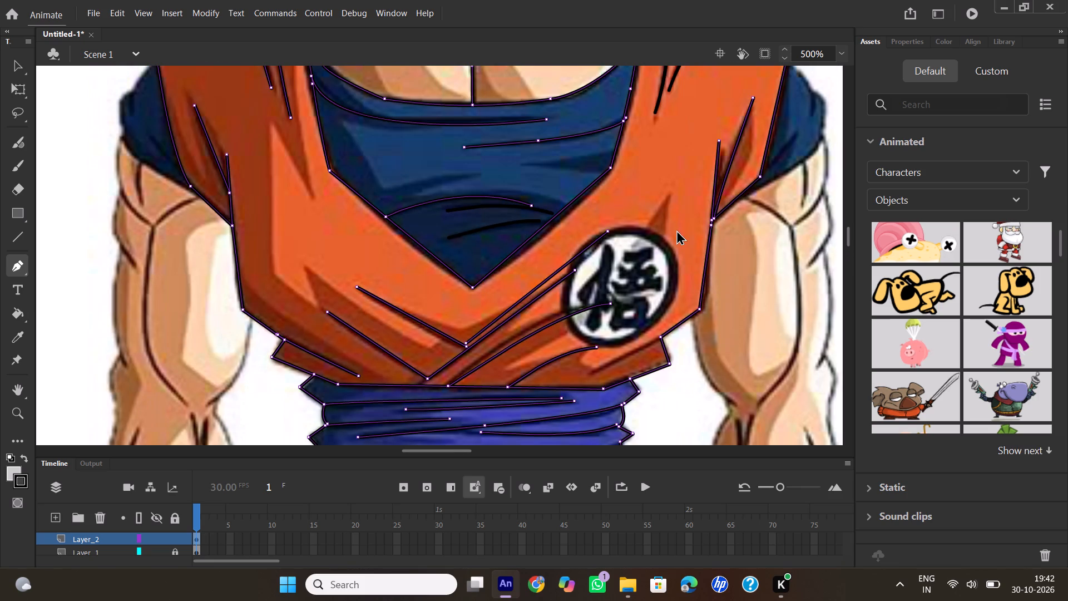
scroll(677, 229, "up", 2)
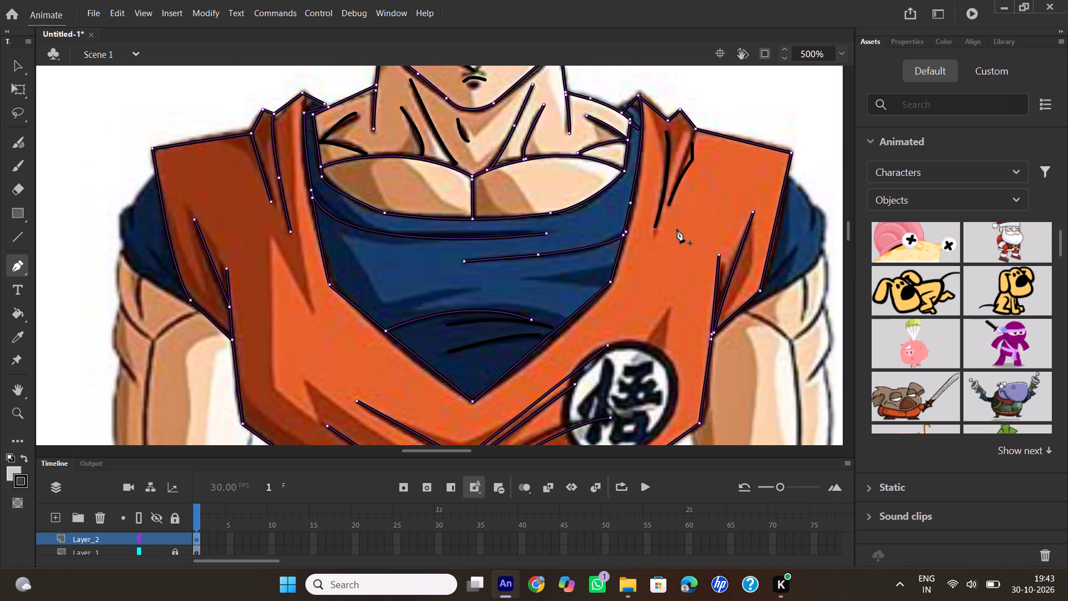
scroll(677, 229, "down", 2)
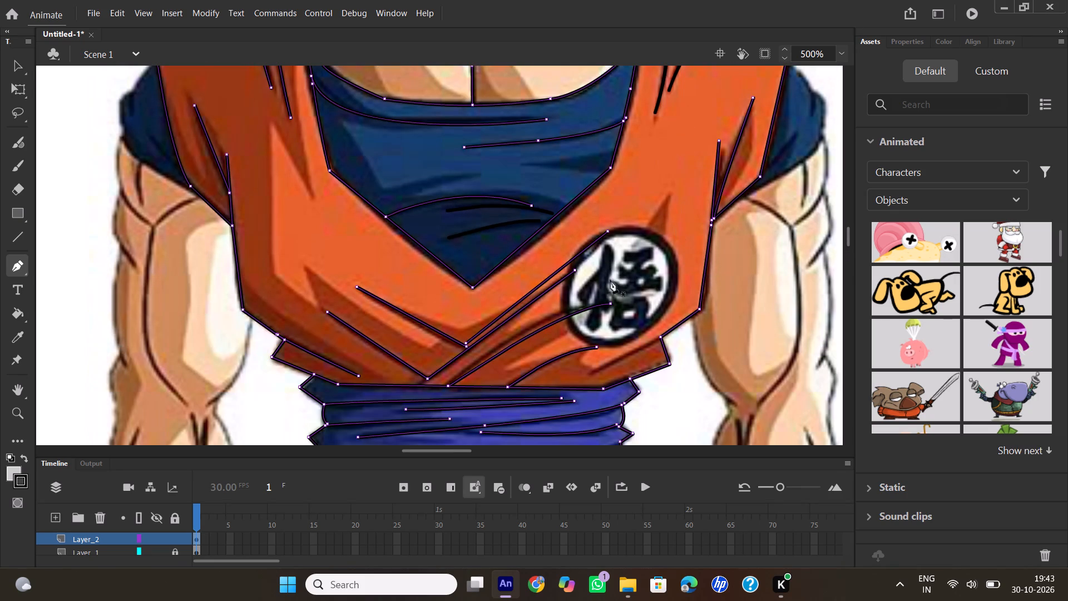
left_click_drag(445, 451, 462, 449)
scroll(697, 283, "up", 1)
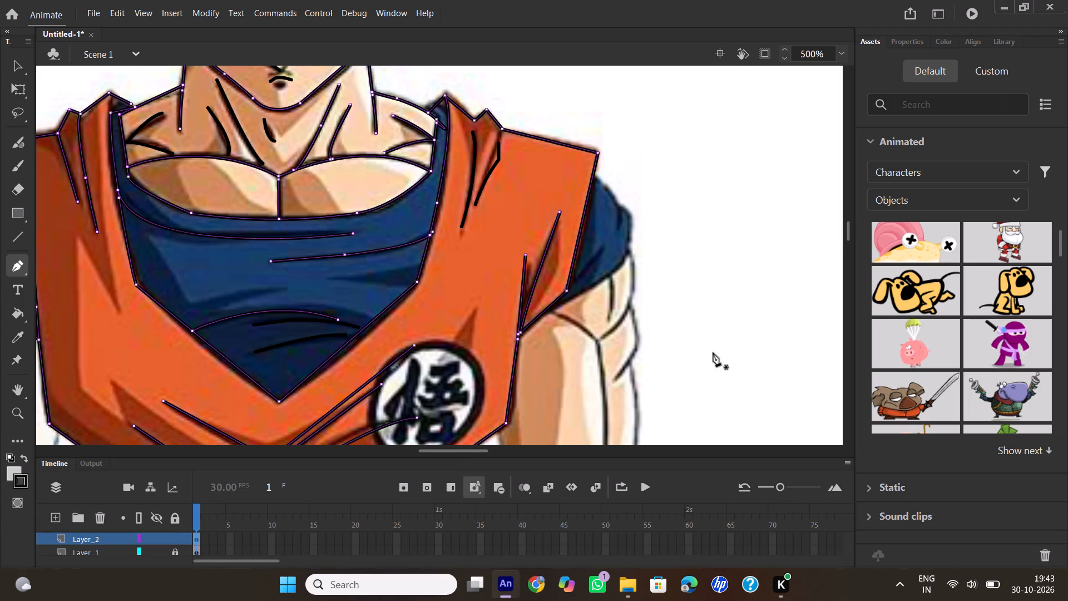
left_click(592, 176)
left_click_drag(620, 206, 627, 232)
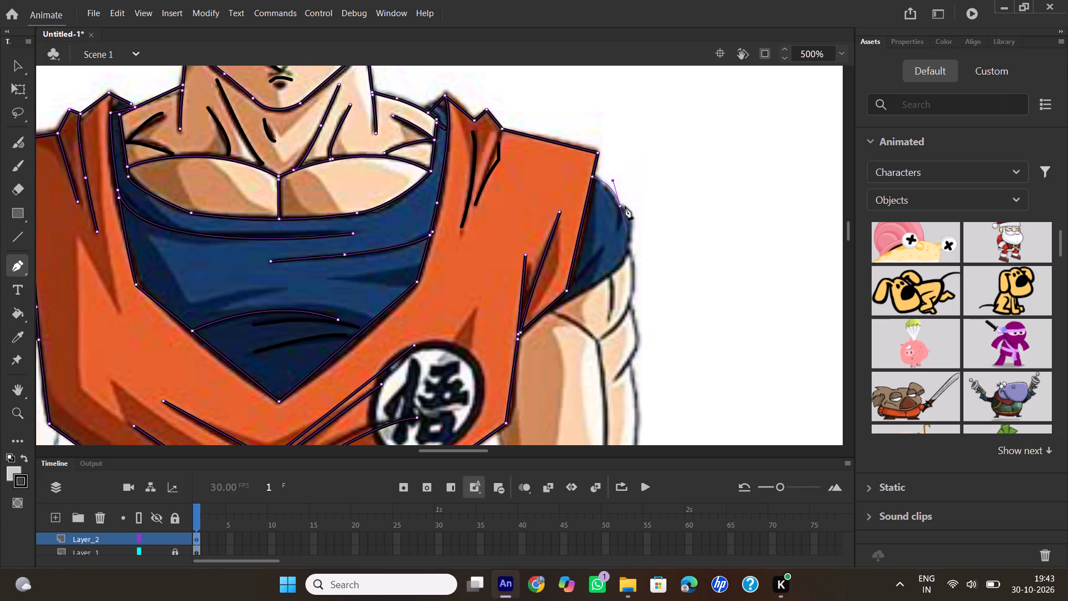
left_click(620, 204)
left_click_drag(629, 243, 620, 275)
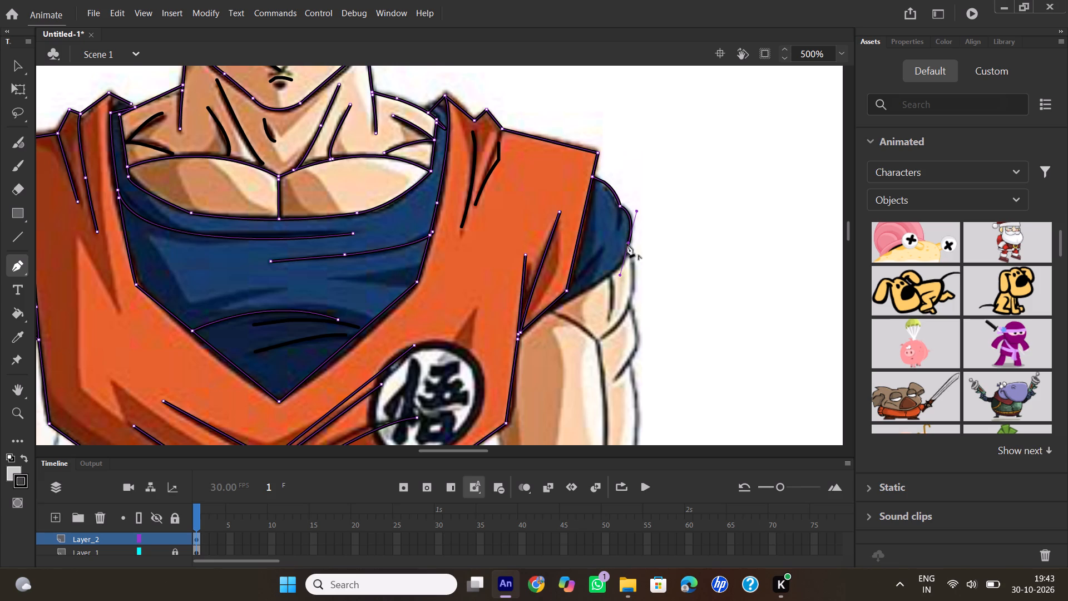
left_click(627, 244)
Continue the outline along the outer upper arm on the emblem side, from the sleeve over the muscle bulges to the elbow.
left_click_drag(630, 307, 616, 317)
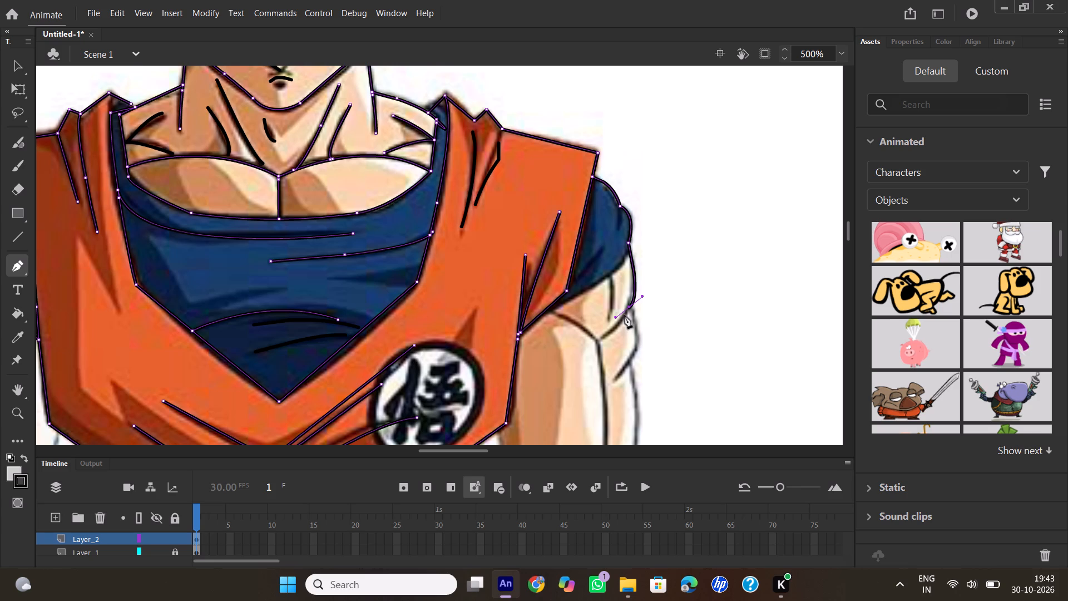
left_click(630, 308)
left_click_drag(631, 362, 612, 386)
left_click(630, 364)
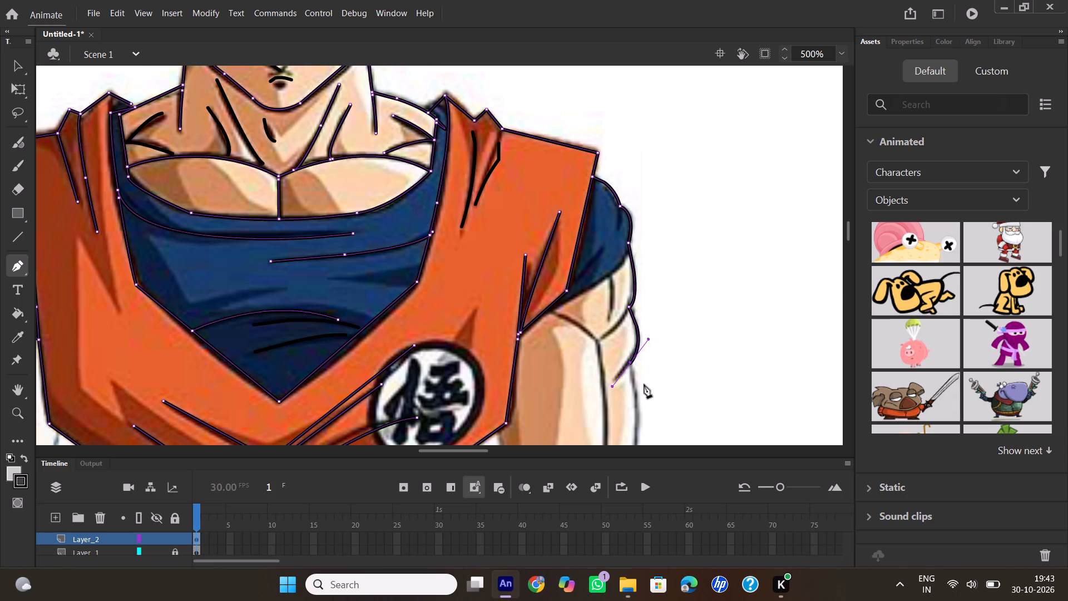
scroll(655, 344, "down", 1)
scroll(670, 265, "down", 2)
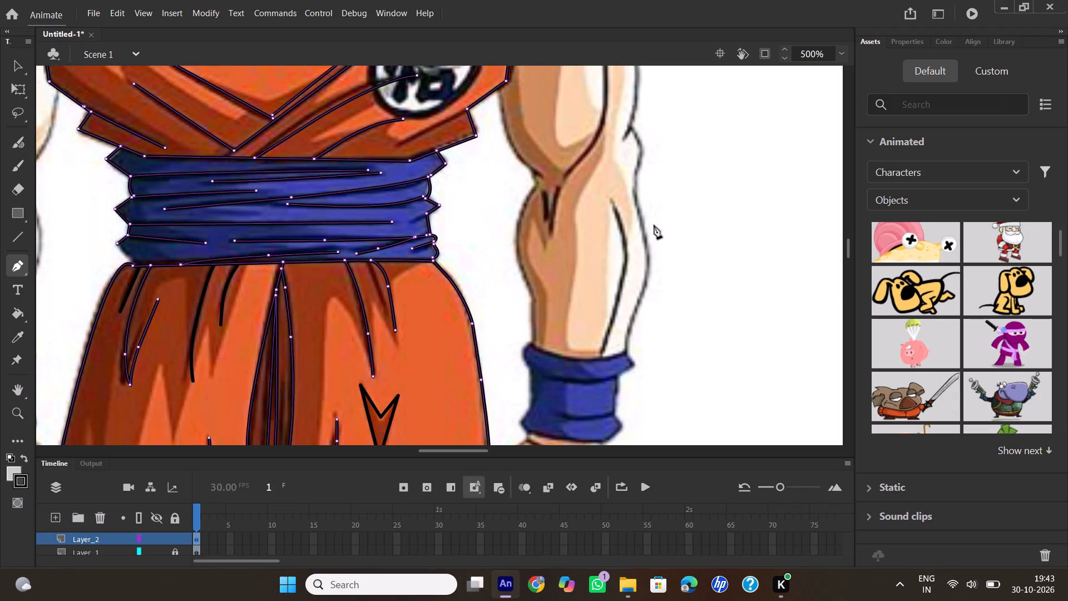
scroll(654, 225, "up", 1)
left_click_drag(629, 240, 629, 240)
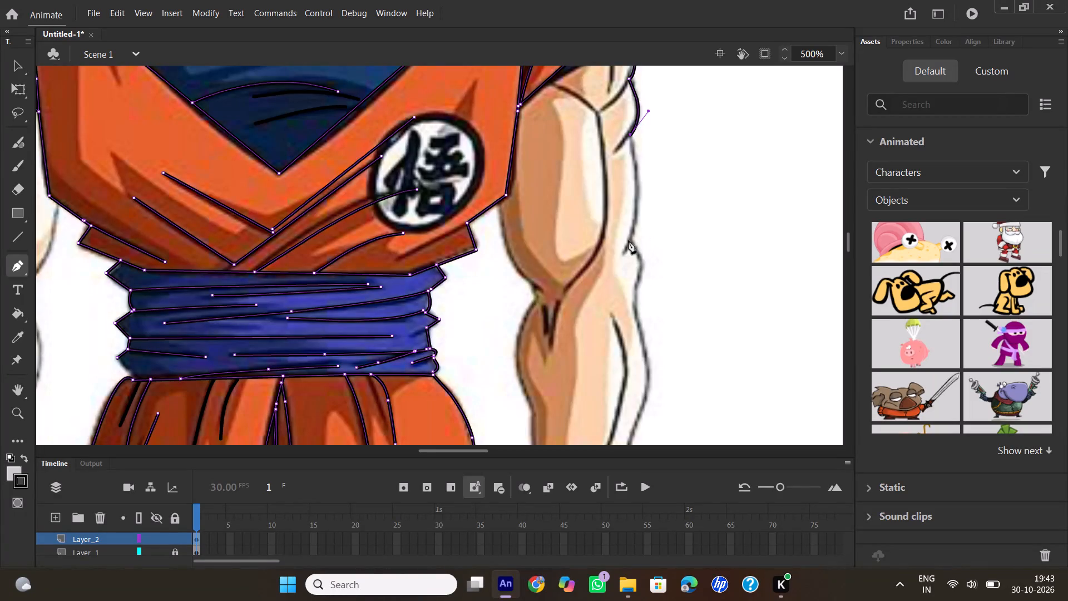
left_click_drag(629, 240, 615, 252)
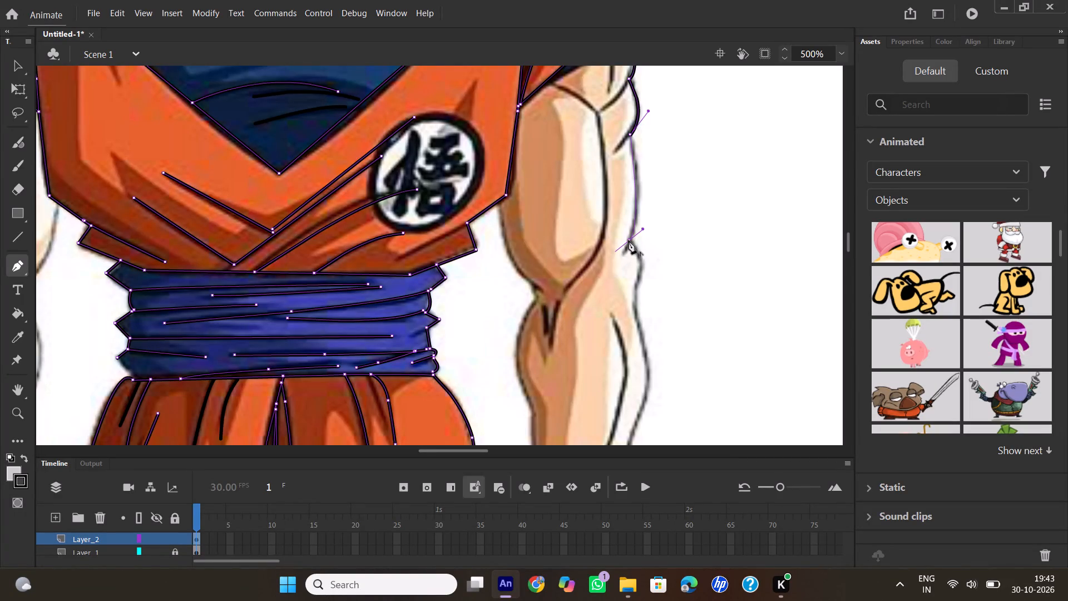
left_click(629, 240)
Continue the arm outline on the emblem side along the outer forearm, from the elbow over the muscle bulge to the wristband's top.
scroll(676, 261, "down", 1)
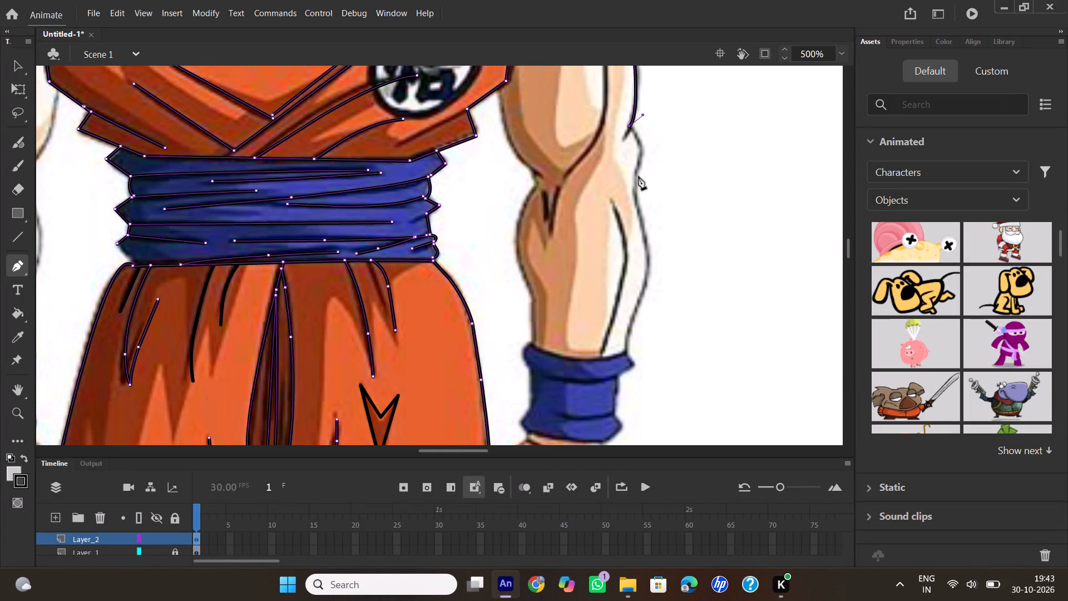
left_click_drag(639, 176, 626, 188)
left_click(637, 178)
left_click_drag(641, 212, 649, 224)
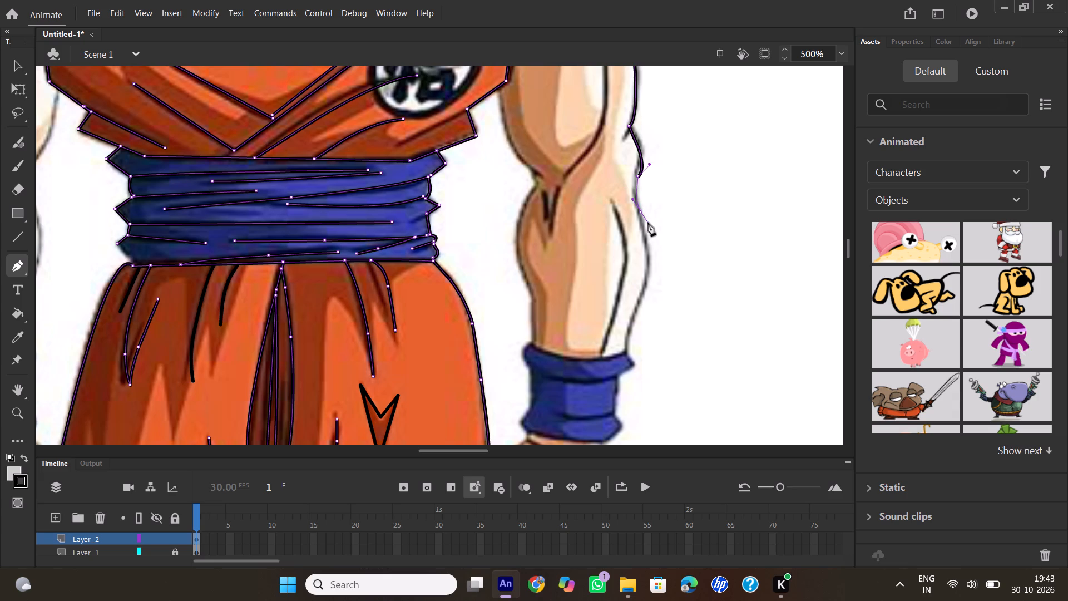
left_click(642, 213)
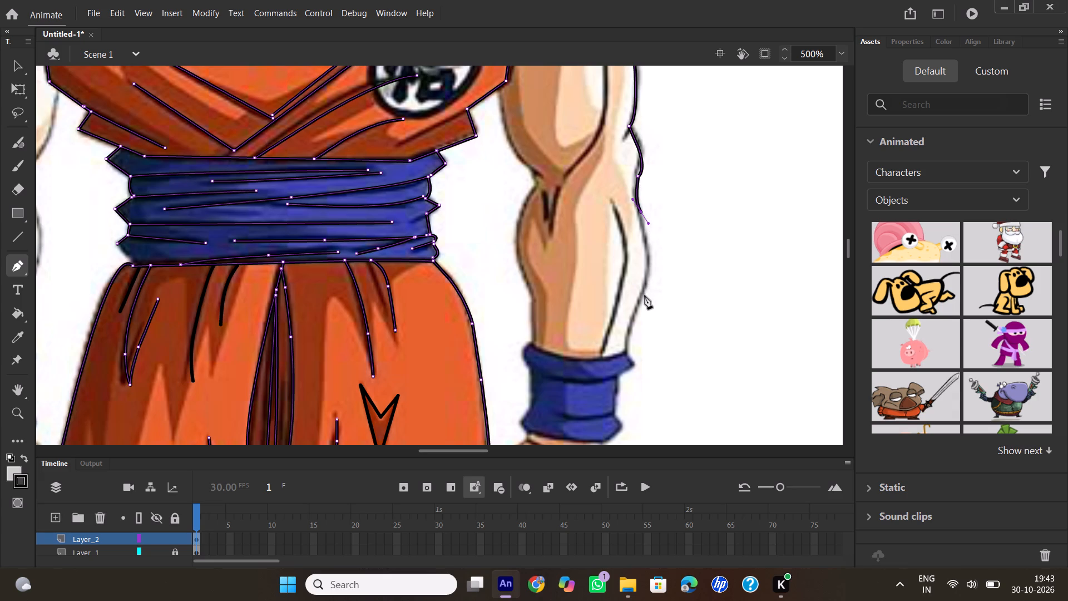
left_click_drag(640, 302, 622, 333)
left_click(640, 303)
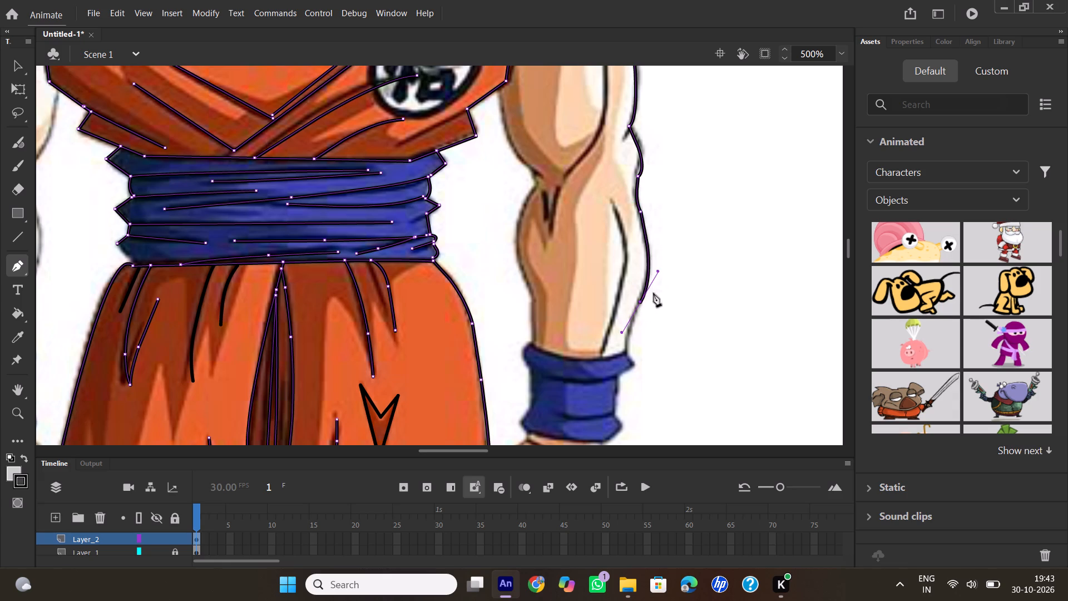
scroll(676, 269, "down", 1)
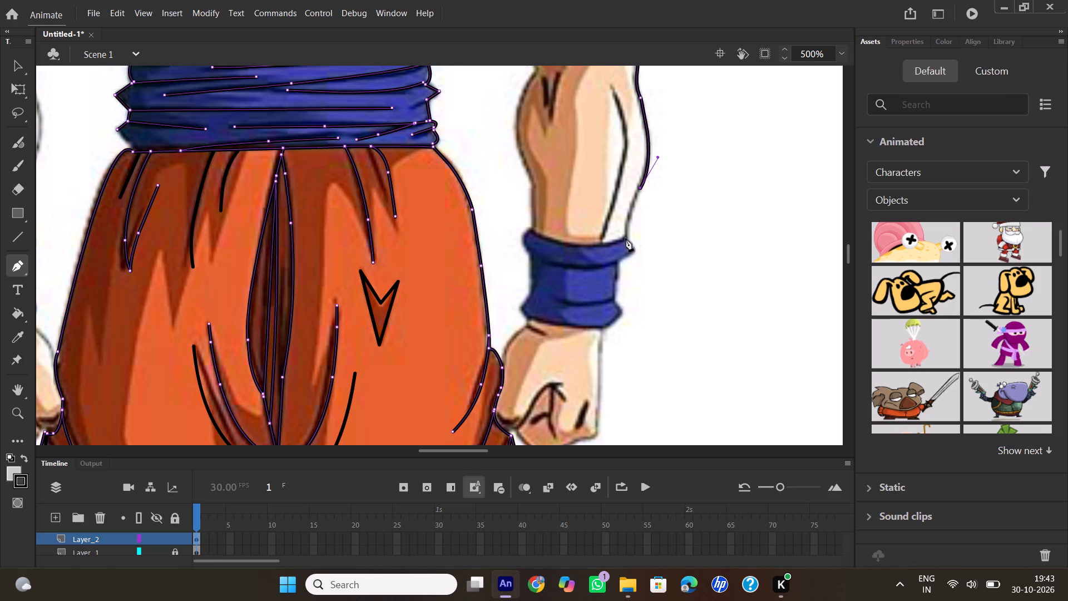
left_click_drag(626, 238, 634, 255)
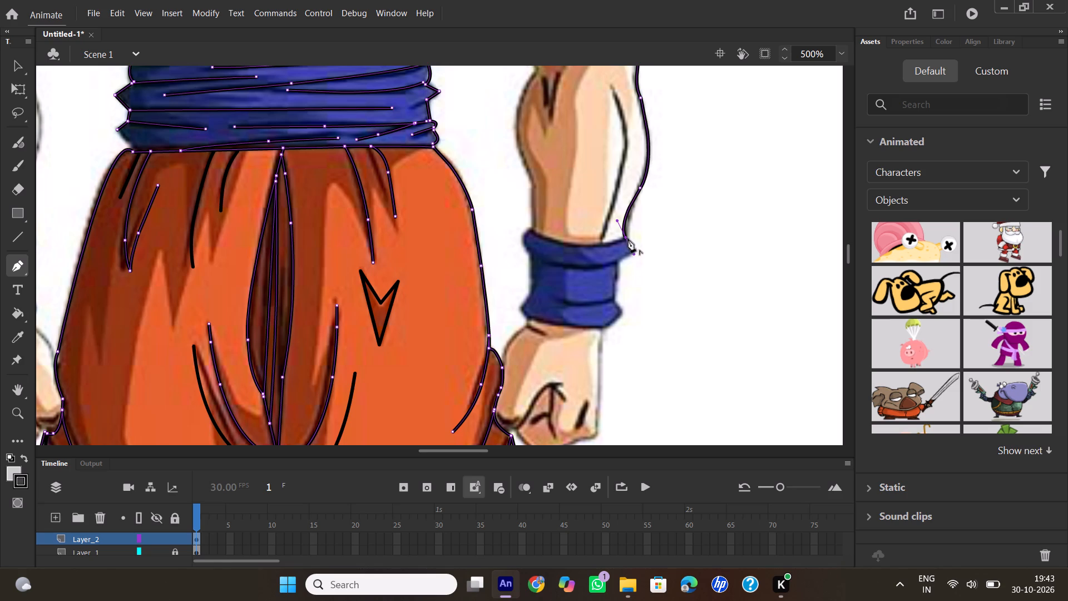
left_click(626, 238)
Trace the outer edge of the blue wristband, following its top rim, straight middle and bulging bottom rim to the hand.
left_click_drag(619, 259, 597, 265)
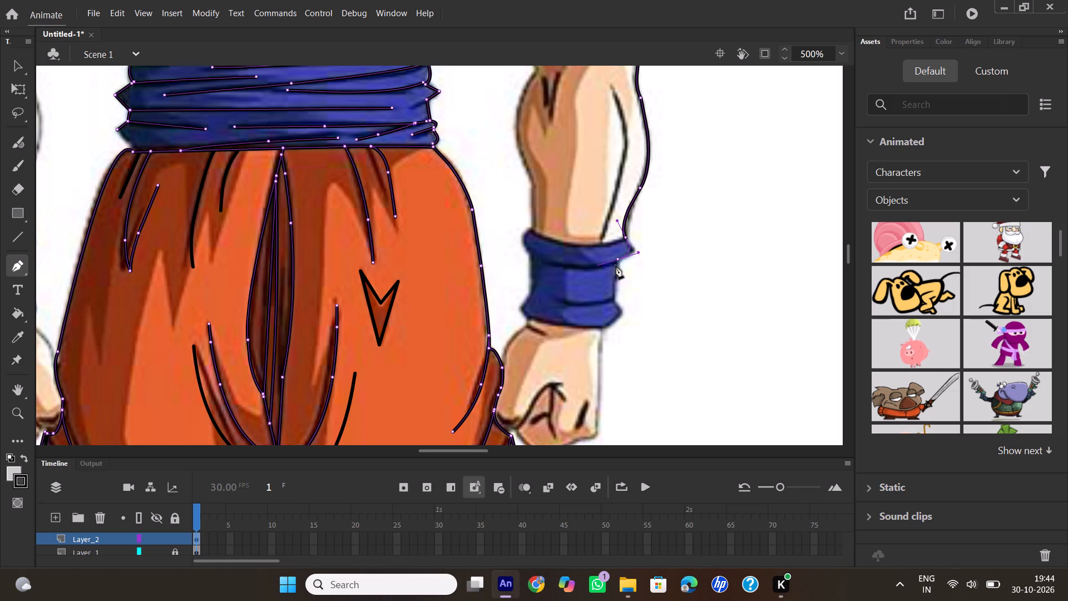
left_click(618, 260)
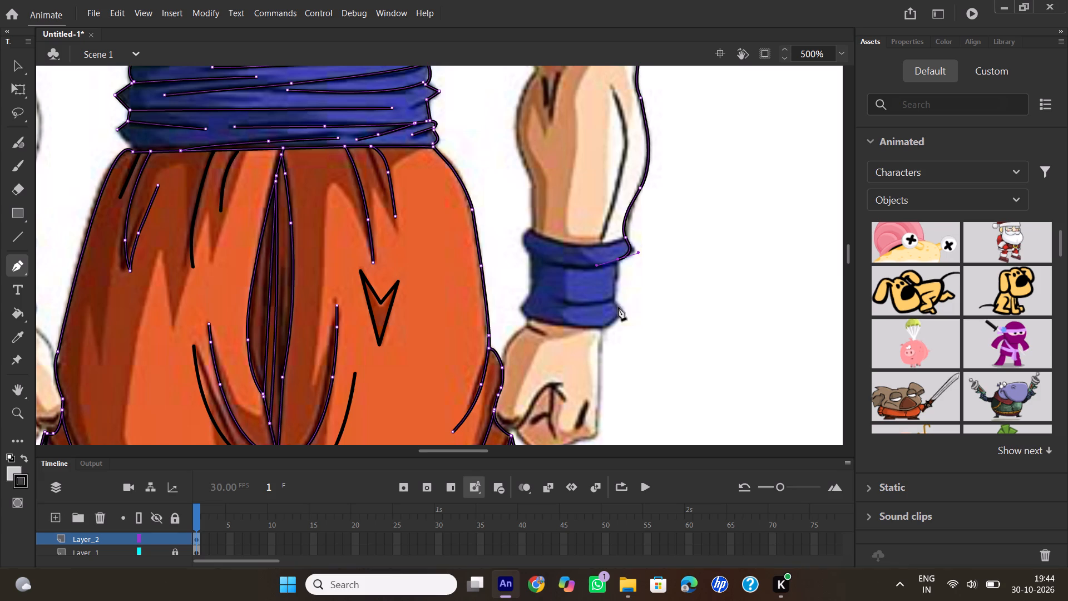
left_click(614, 300)
left_click_drag(602, 328, 582, 338)
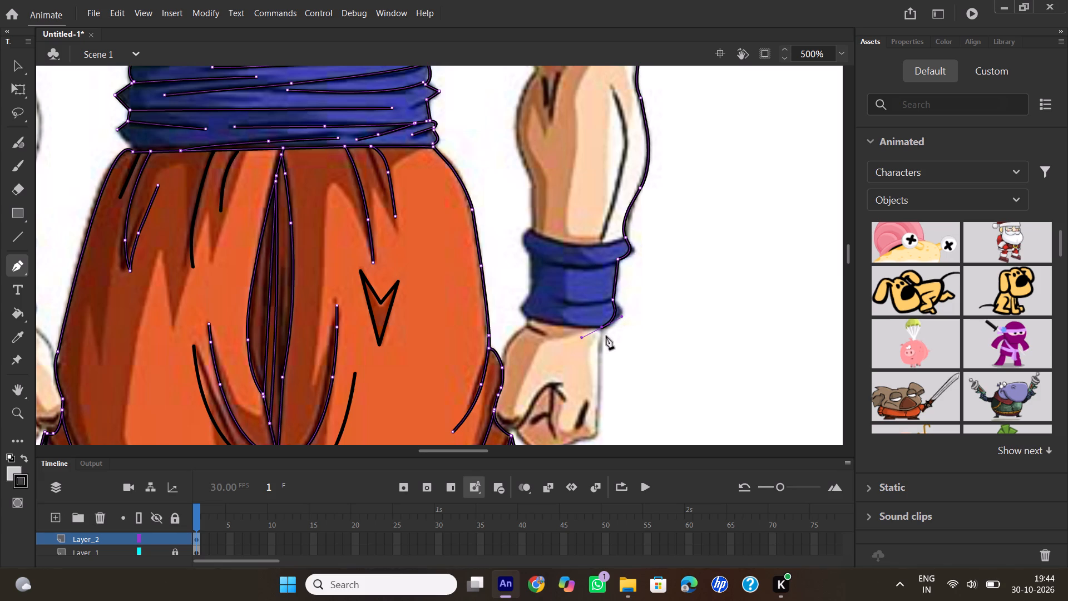
left_click(601, 328)
Trace the outer side and underside of the fist from the wristband around the knuckles to the trouser edge, ending the path there.
scroll(617, 337, "down", 1)
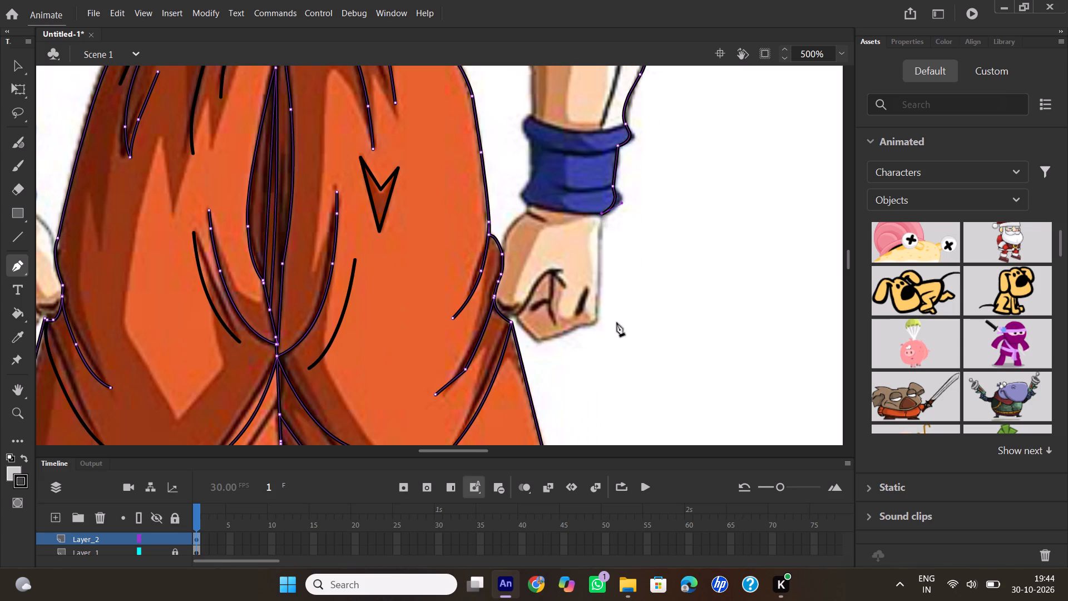
left_click(596, 308)
left_click_drag(581, 328, 568, 327)
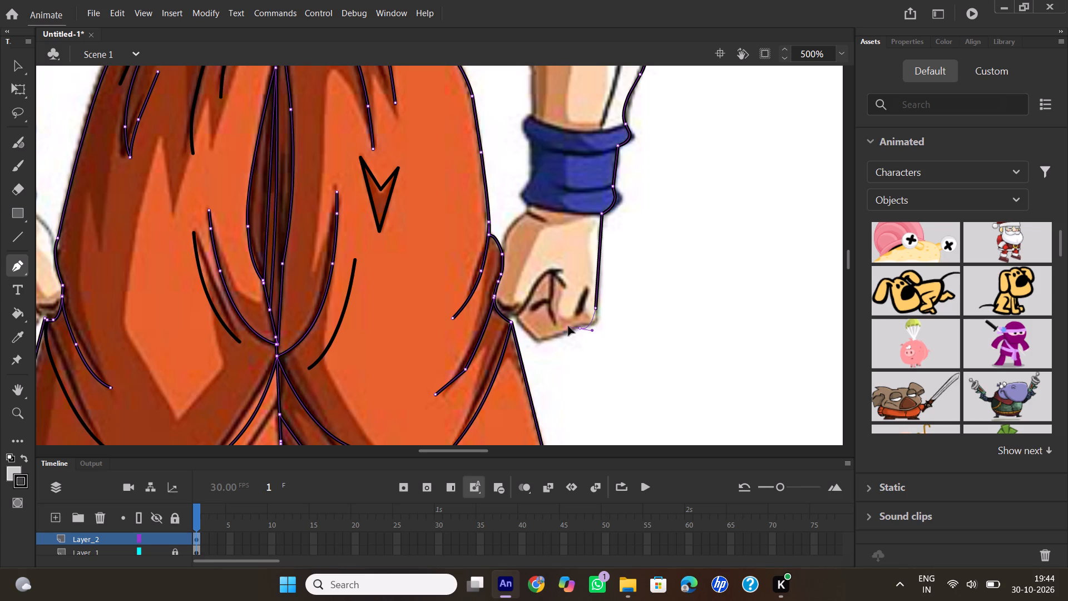
left_click_drag(568, 327, 554, 331)
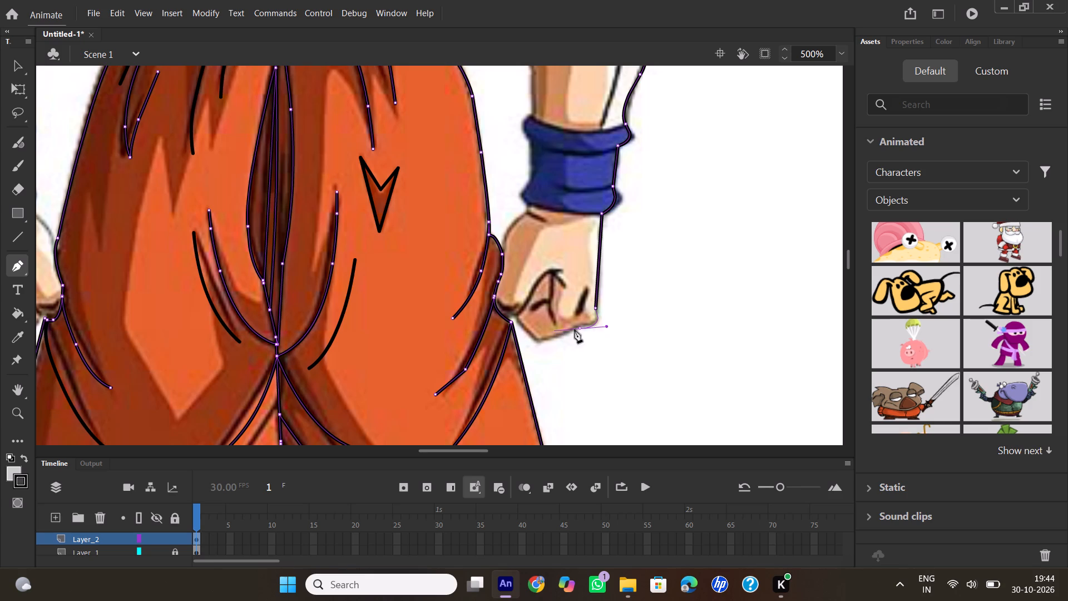
left_click(579, 329)
left_click(541, 342)
left_click(513, 317)
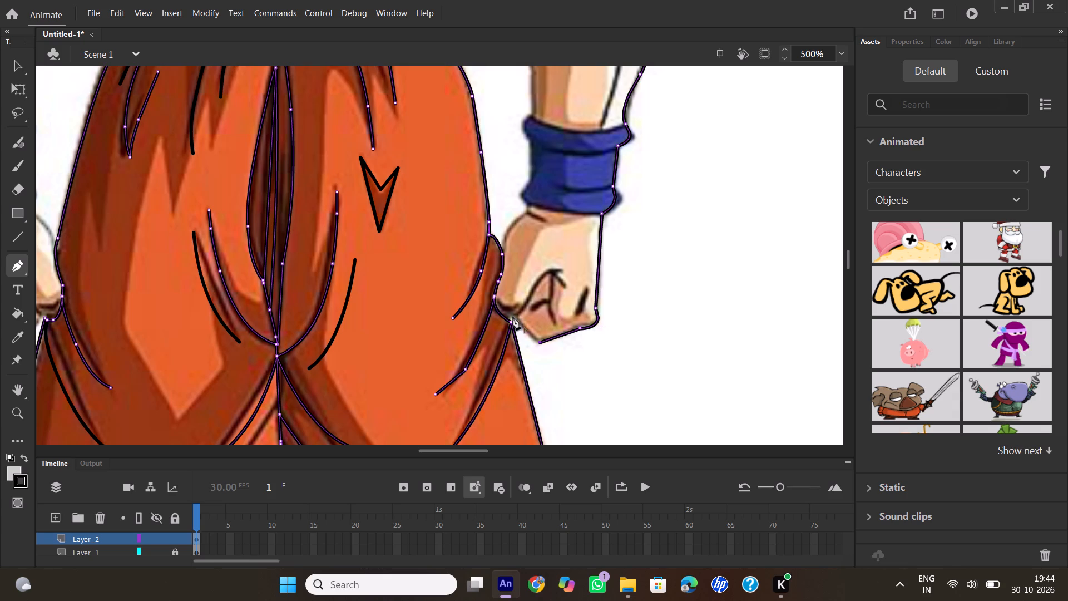
double_click(511, 325)
Start the arm's inner contour at the orange shirt's lower corner and trace the inner upper arm down to the elbow notch.
scroll(560, 140, "up", 4)
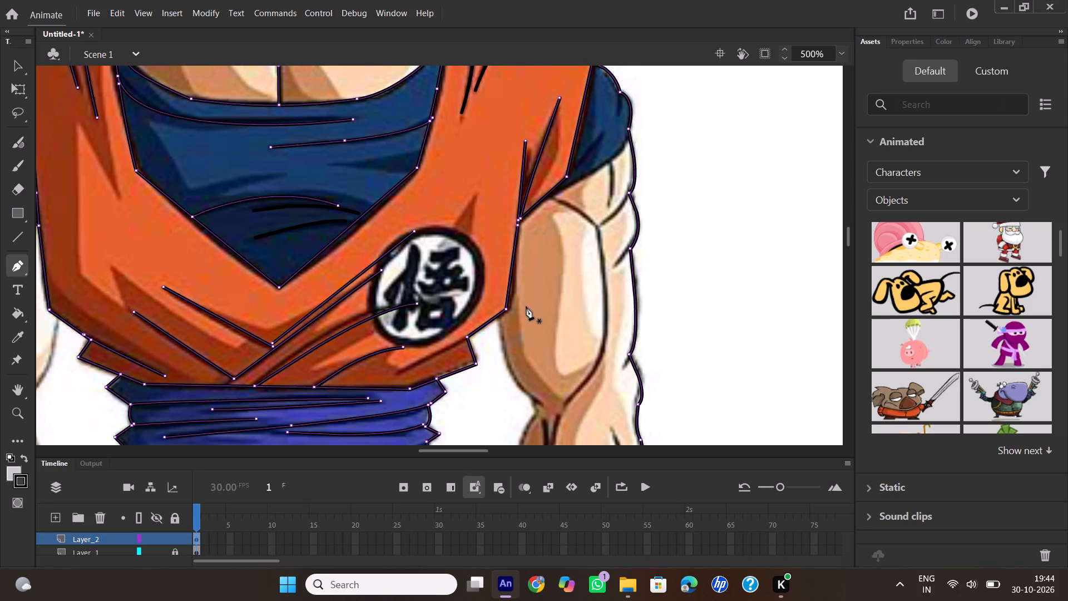
scroll(525, 306, "down", 1)
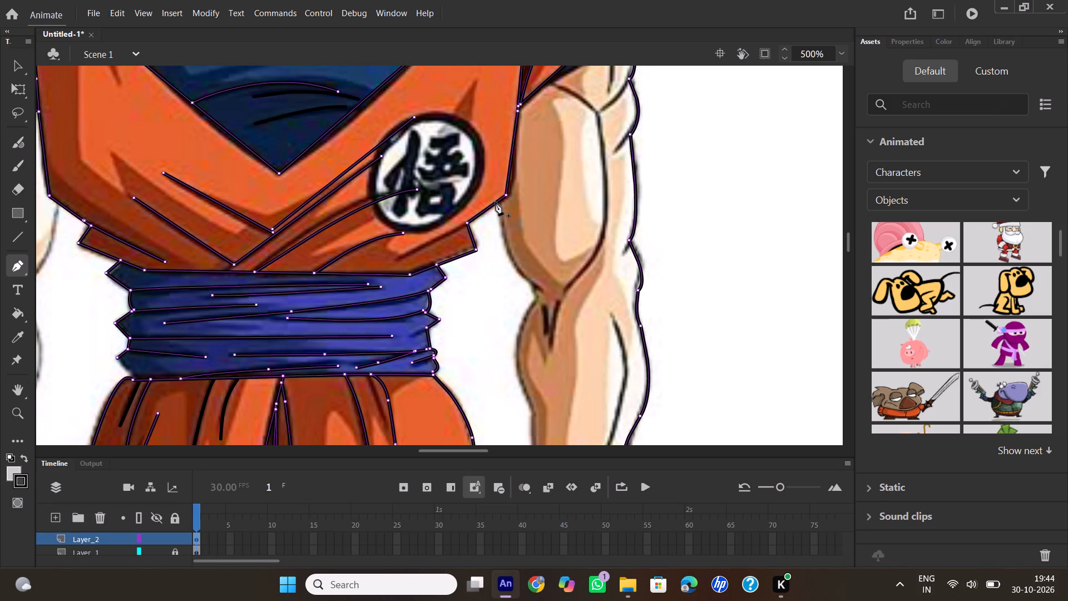
left_click(496, 202)
left_click_drag(535, 284, 556, 297)
left_click(535, 285)
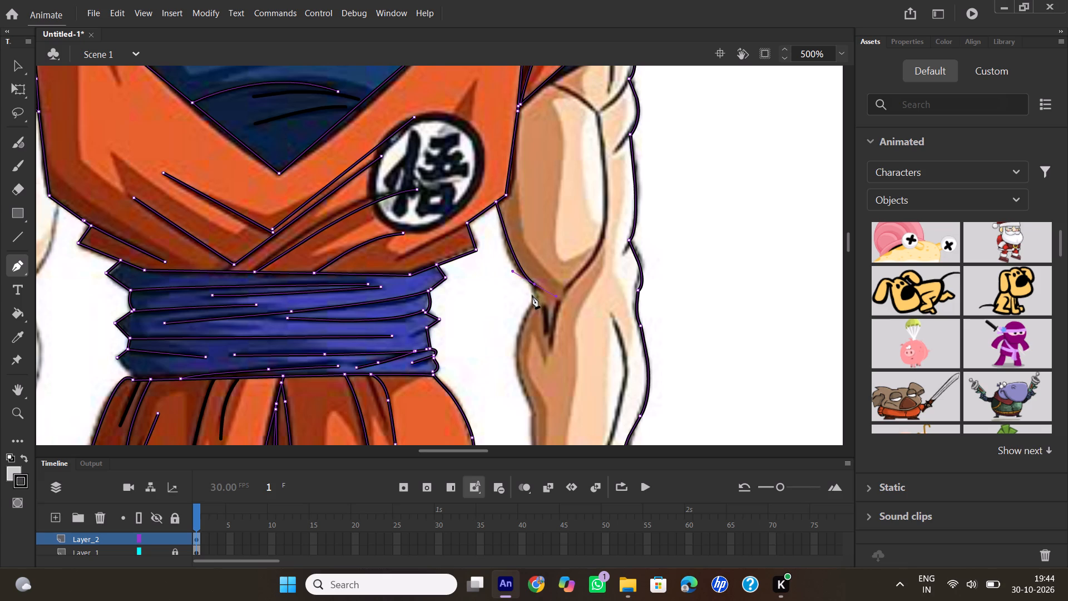
left_click(536, 297)
Continue the inner contour along the forearm, curving around the bulge below the elbow and running straight to the wristband.
scroll(536, 313, "down", 1)
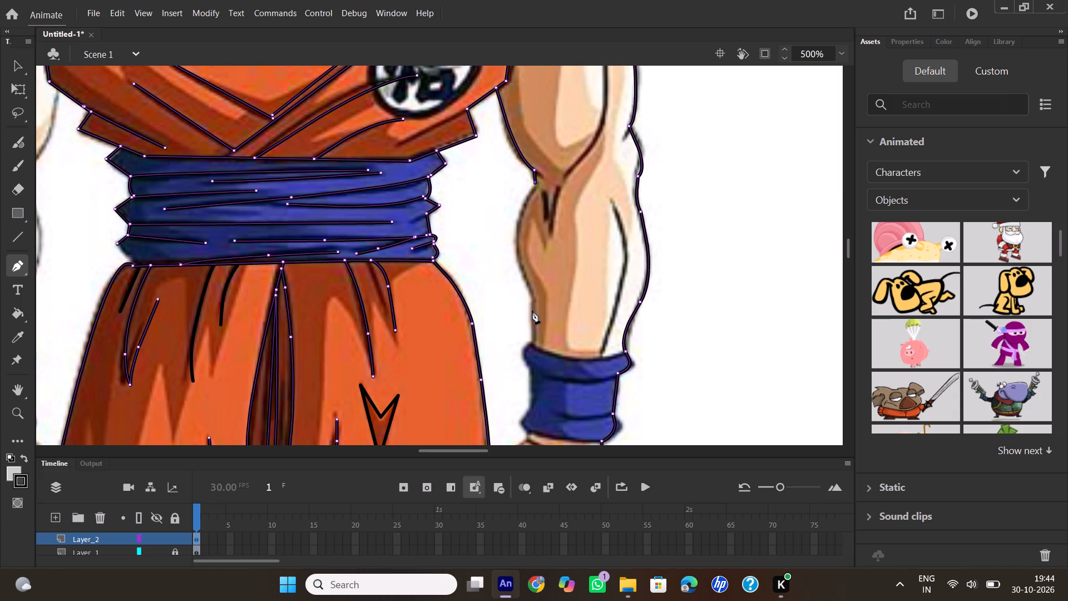
left_click_drag(534, 296, 548, 325)
left_click_drag(548, 325, 580, 406)
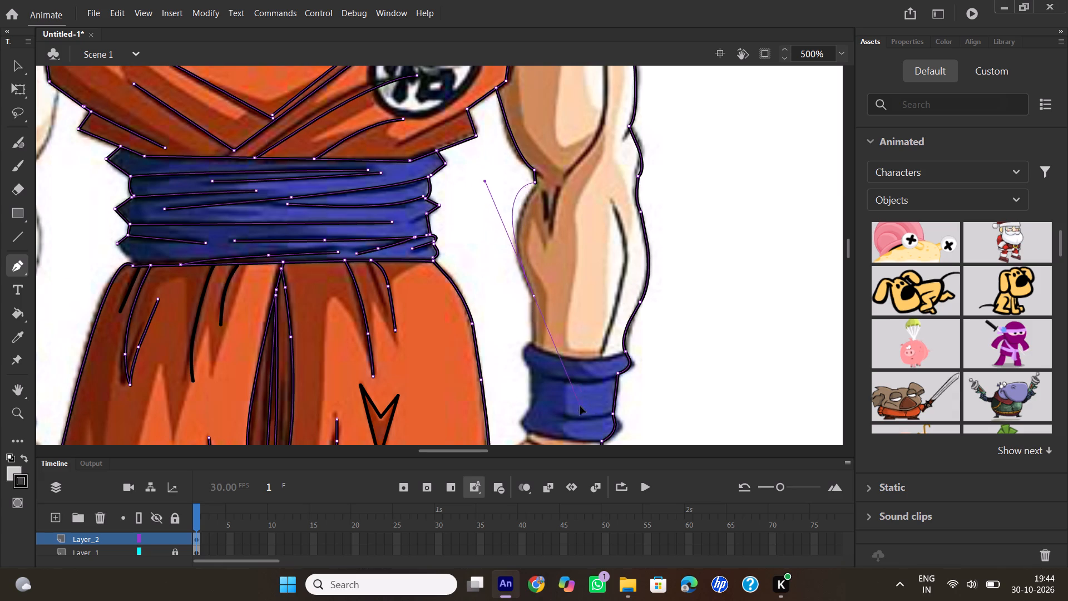
left_click_drag(580, 406, 576, 346)
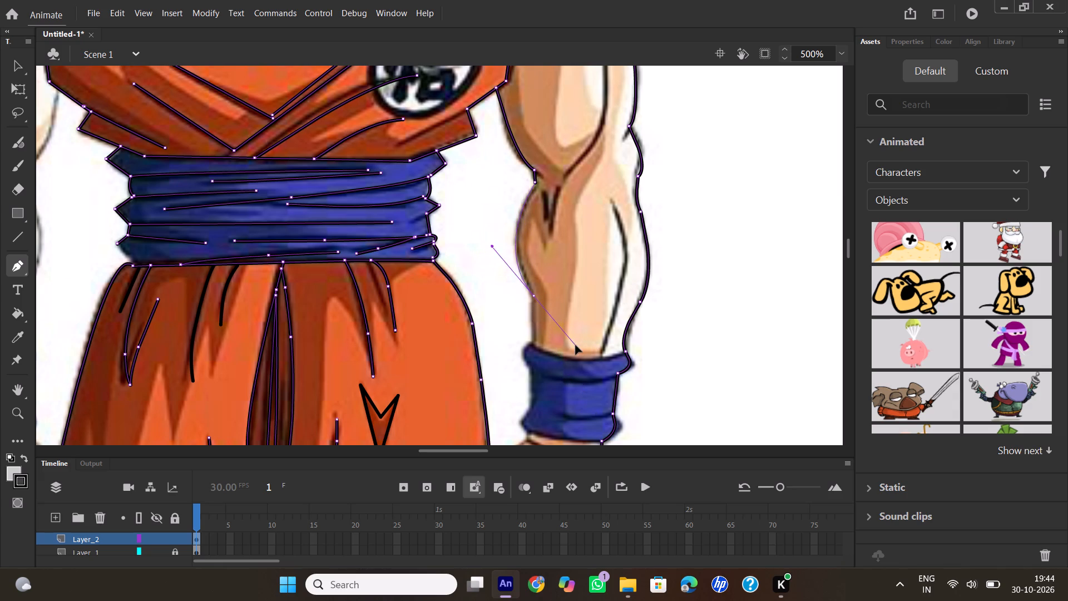
left_click_drag(576, 346, 579, 351)
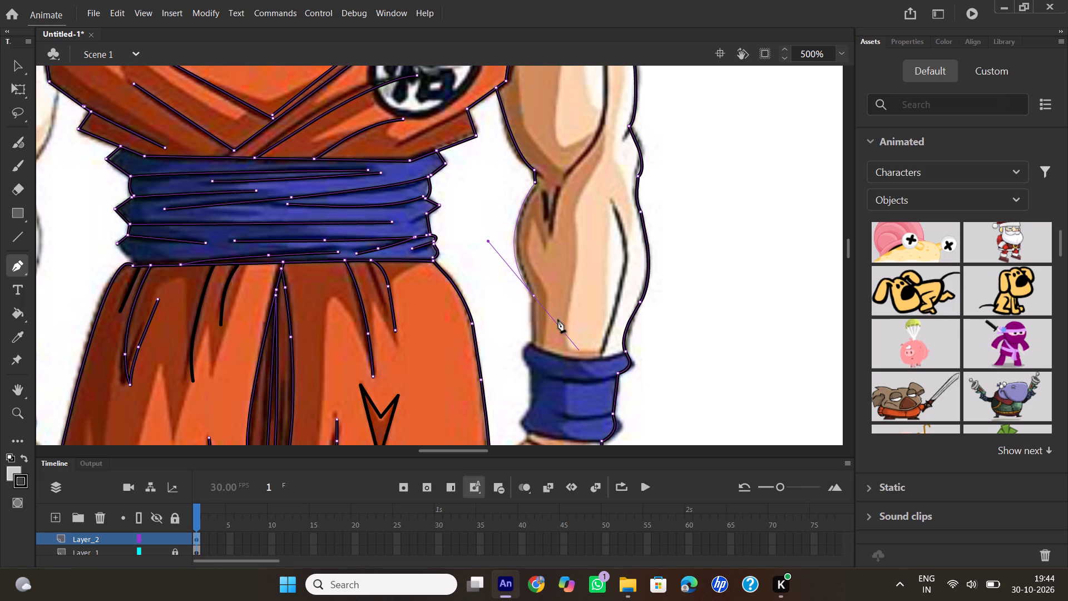
left_click(532, 294)
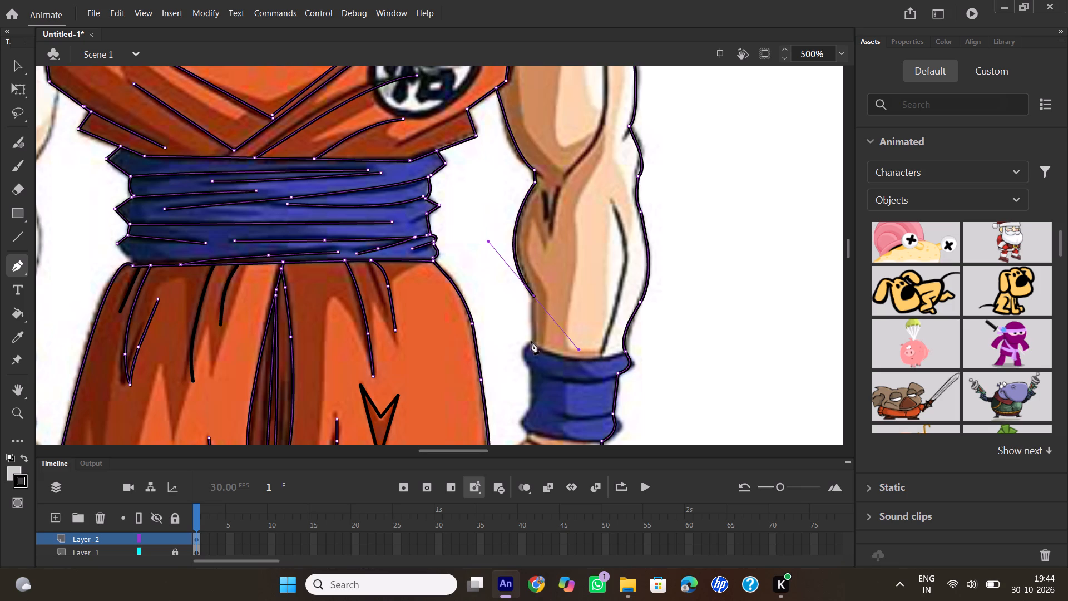
left_click(531, 341)
Trace the inner edge of the blue wristband, rounding its top rim, middle and bottom rim down to the hand.
scroll(544, 312, "down", 1)
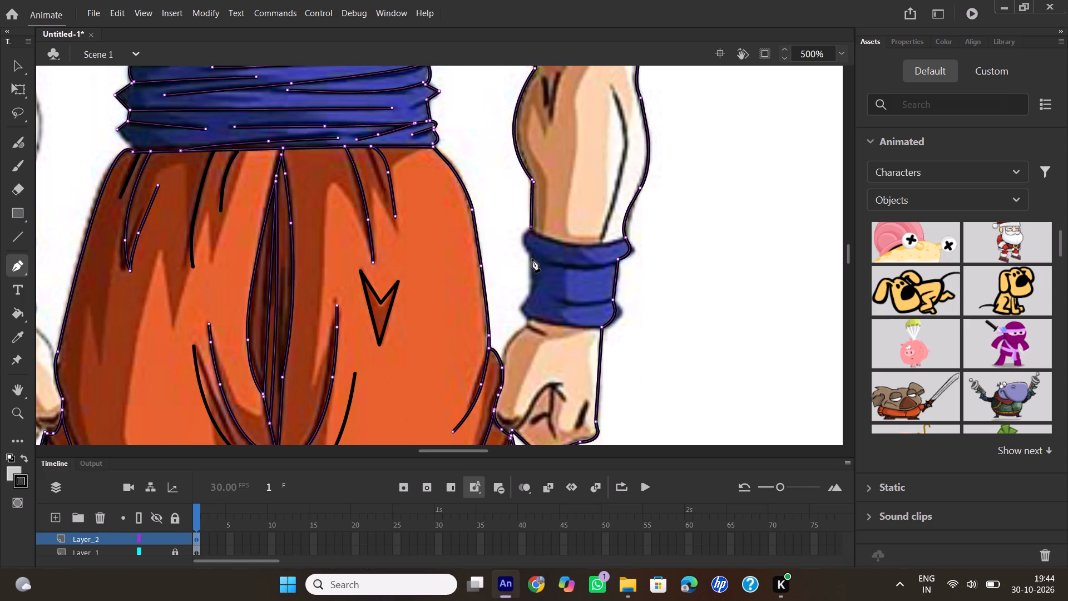
left_click_drag(531, 258, 552, 280)
left_click(529, 258)
left_click(530, 299)
left_click_drag(530, 318, 550, 333)
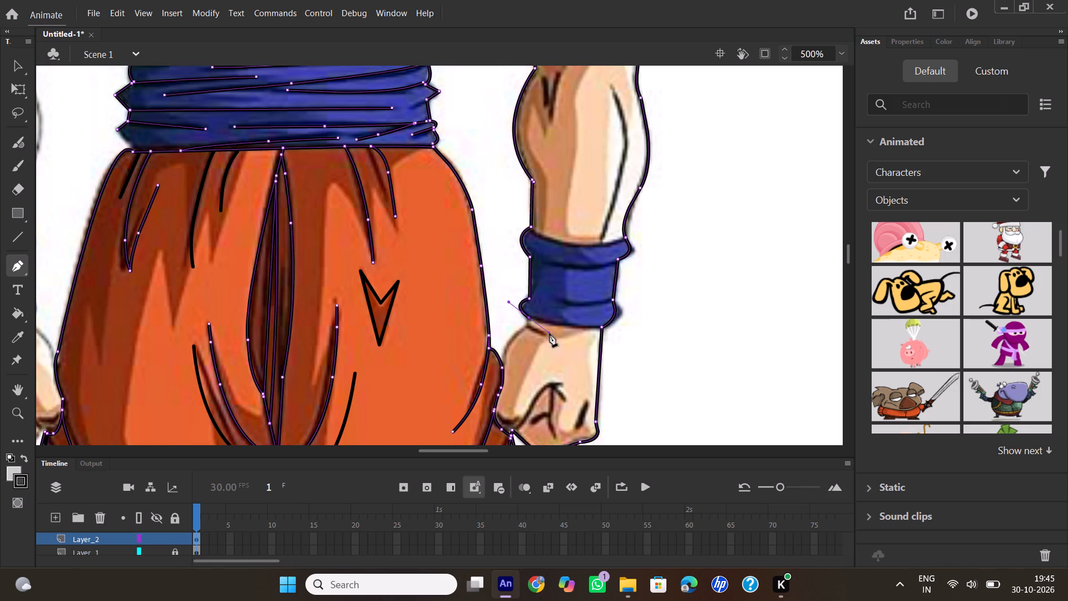
left_click(530, 319)
Trace the curved inner edge of the hand from the wristband down to the orange trouser edge, ending the path there.
left_click_drag(502, 367, 514, 393)
left_click_drag(514, 393, 512, 396)
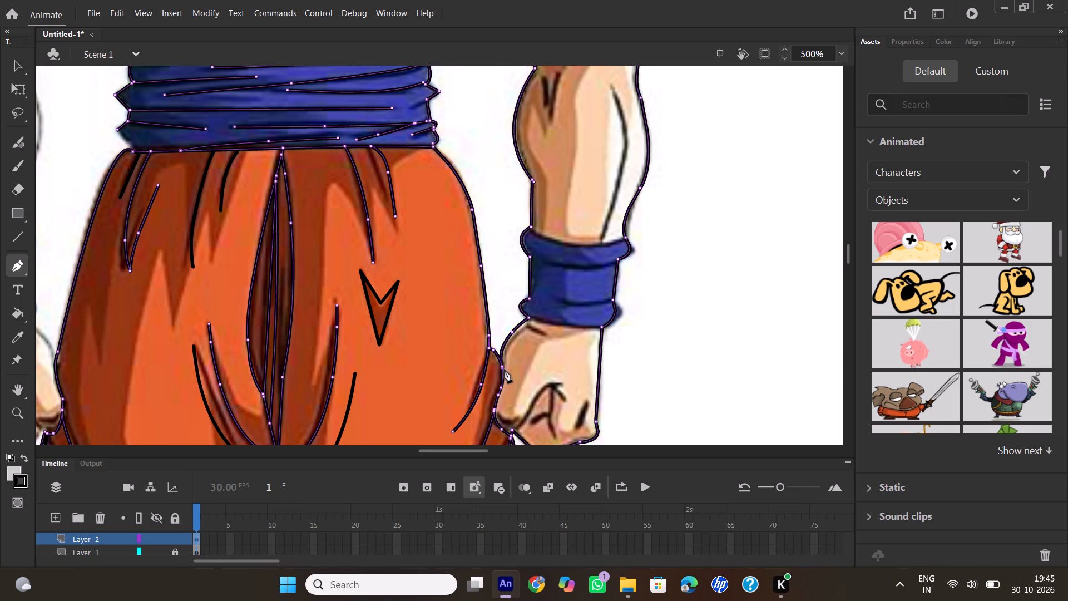
double_click(503, 366)
Trace the short curved crease on the upper arm, running up to the hem of the blue sleeve.
scroll(595, 357, "down", 1)
scroll(686, 246, "up", 2)
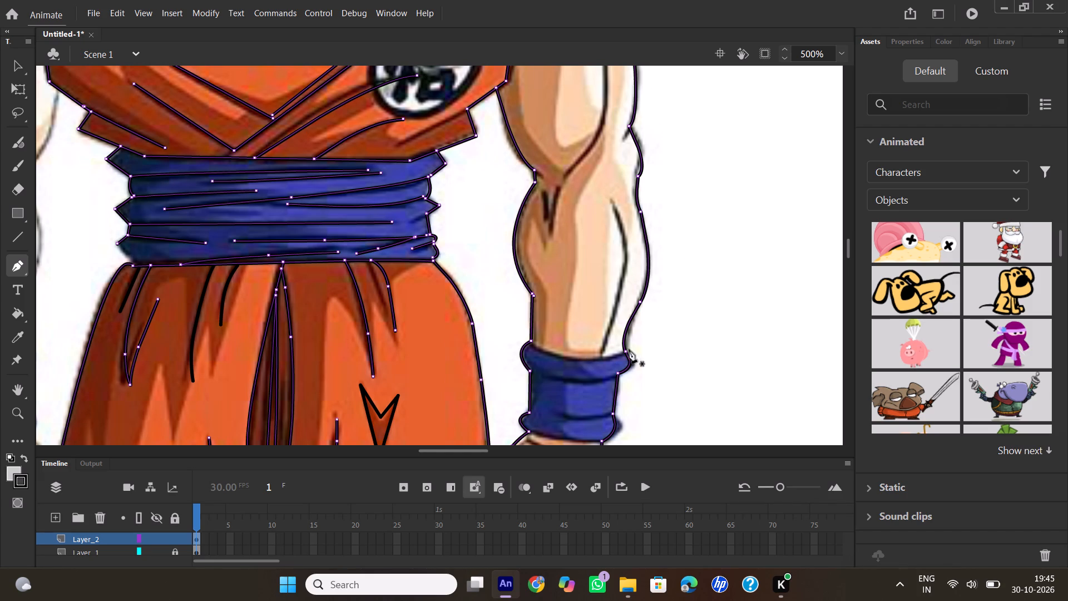
scroll(608, 249, "up", 2)
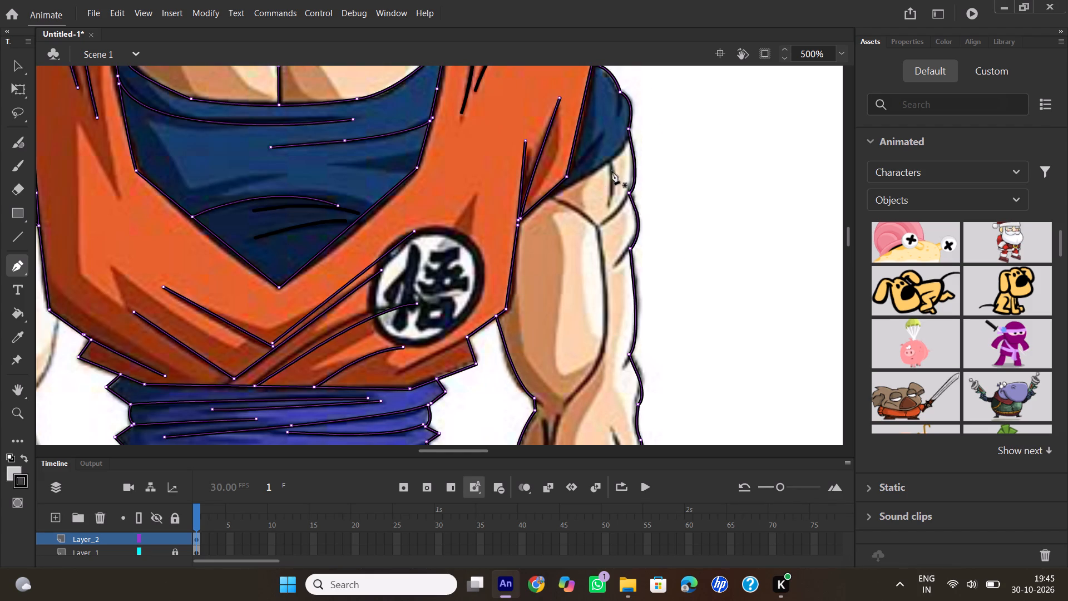
left_click(608, 199)
left_click_drag(607, 159, 595, 144)
double_click(607, 160)
Trace the two slanted muscle creases on the upper arm, each curving up to the arm's outer outline.
left_click(603, 222)
left_click_drag(632, 183, 643, 161)
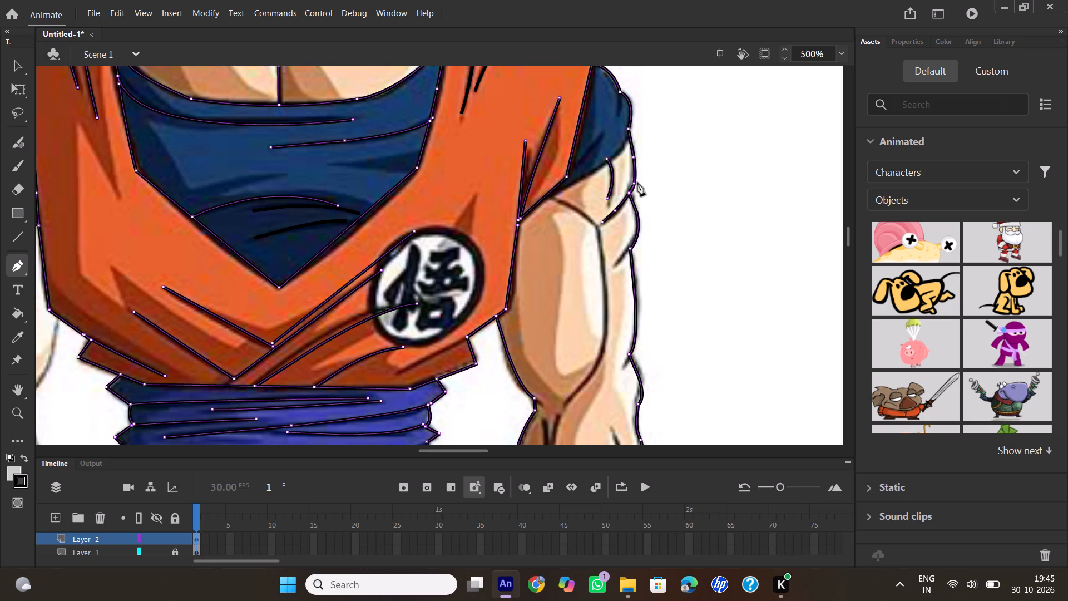
double_click(635, 184)
left_click(615, 267)
left_click_drag(636, 239, 652, 225)
double_click(635, 241)
Trace the biceps line from the sleeve's lower edge over its peak, down the muscle and in to the point above the elbow.
left_click(552, 197)
left_click_drag(599, 227, 609, 242)
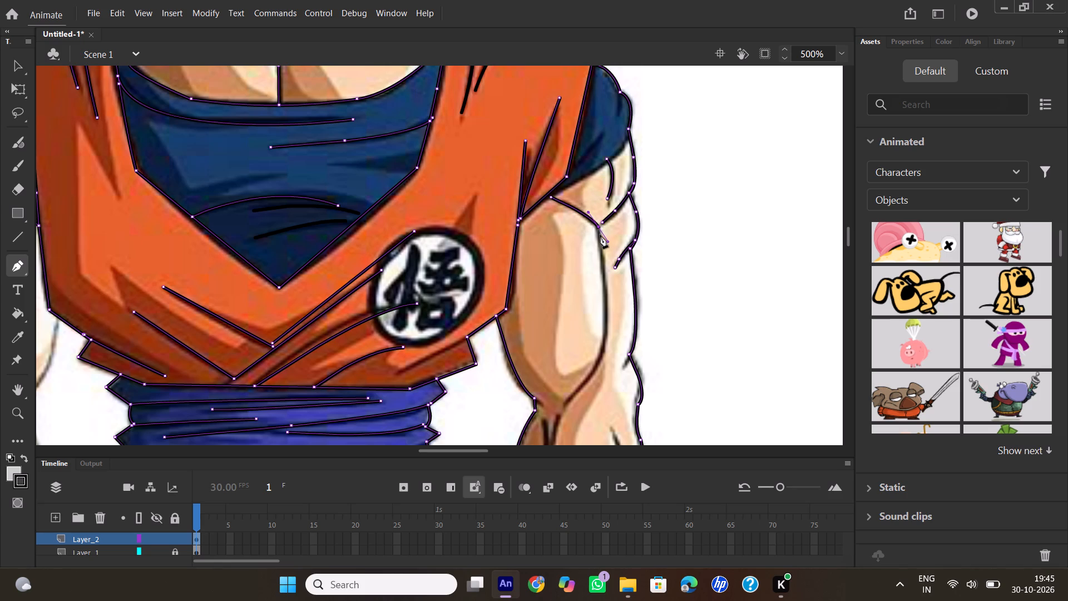
left_click(599, 228)
scroll(600, 255, "down", 1)
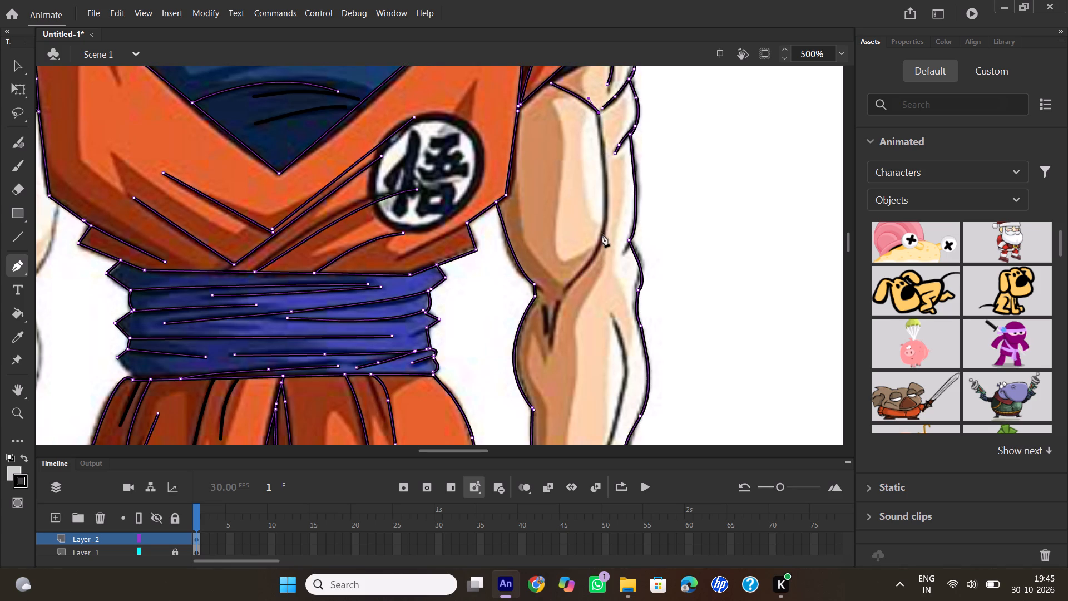
left_click_drag(605, 224, 602, 235)
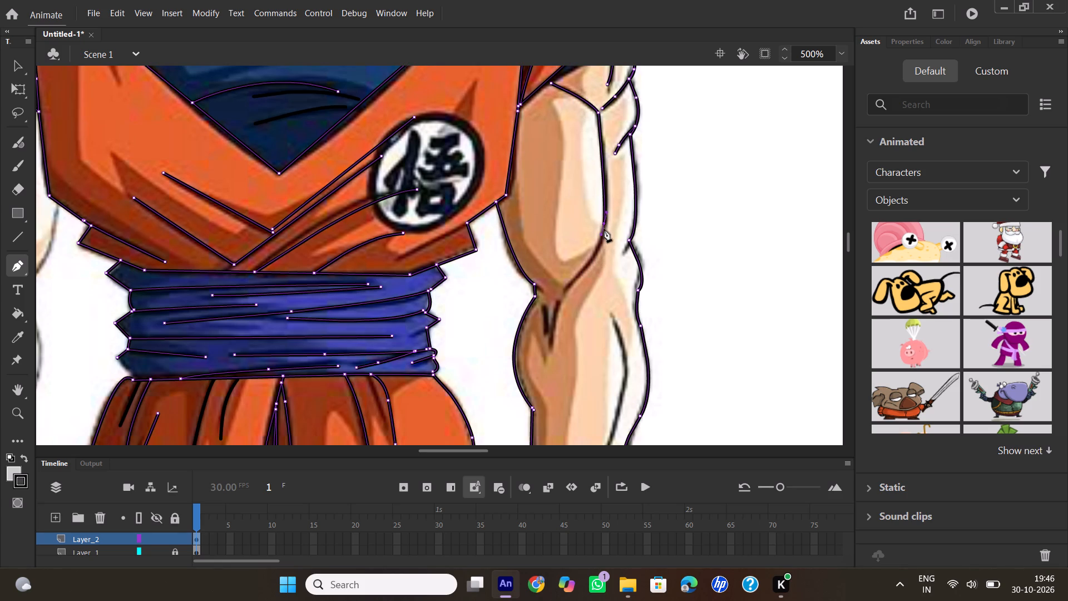
left_click(606, 223)
left_click_drag(565, 287, 538, 304)
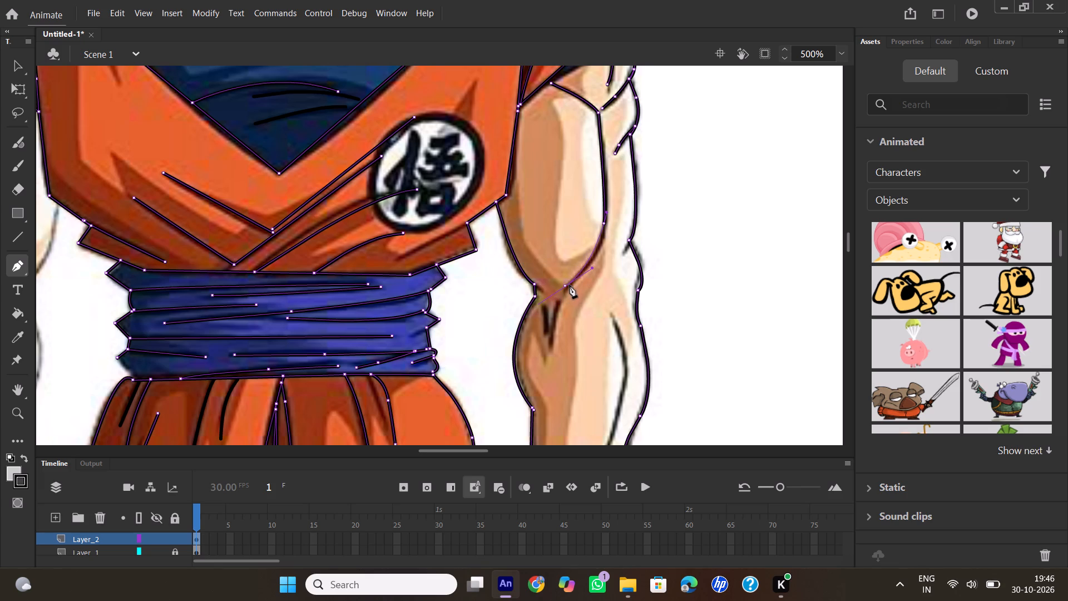
double_click(567, 285)
Trace the two short curved crease lines at the inner elbow, just below the biceps line, as separate paths.
scroll(547, 122, "up", 2)
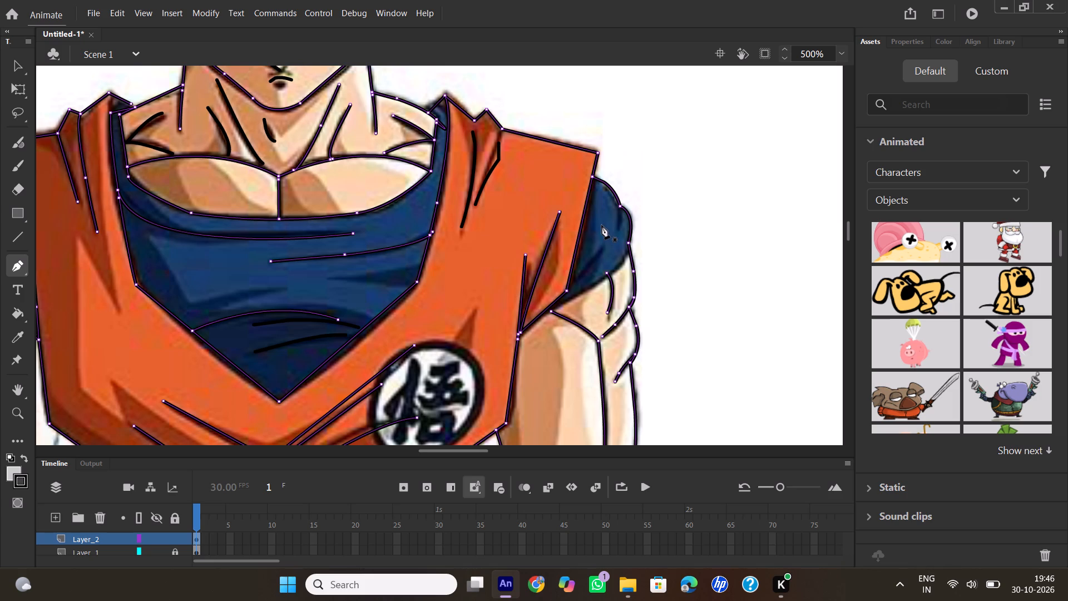
scroll(624, 237, "down", 3)
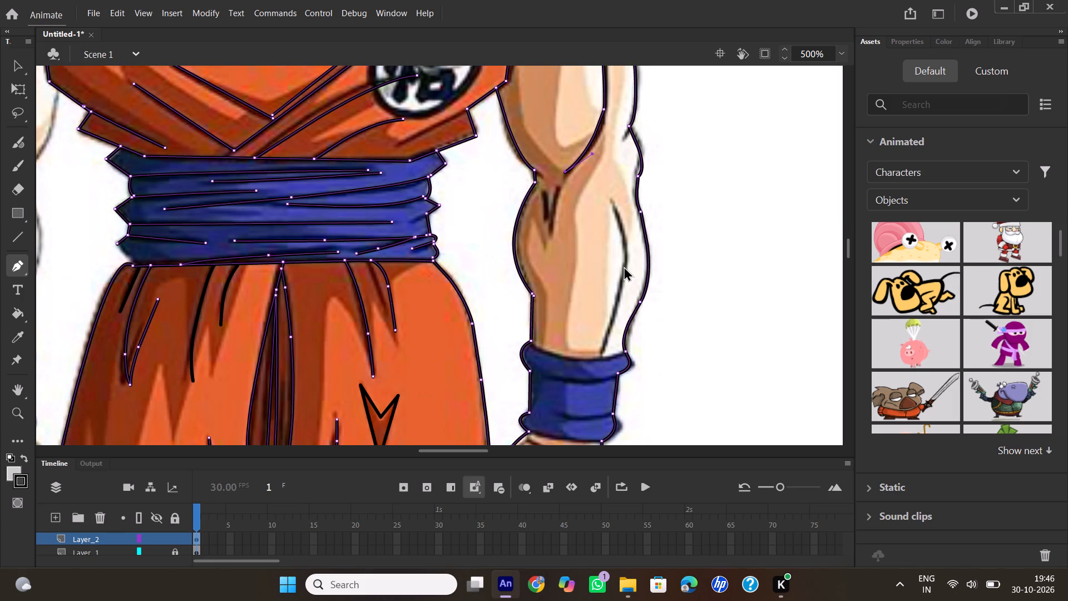
left_click(553, 234)
left_click_drag(562, 185, 568, 171)
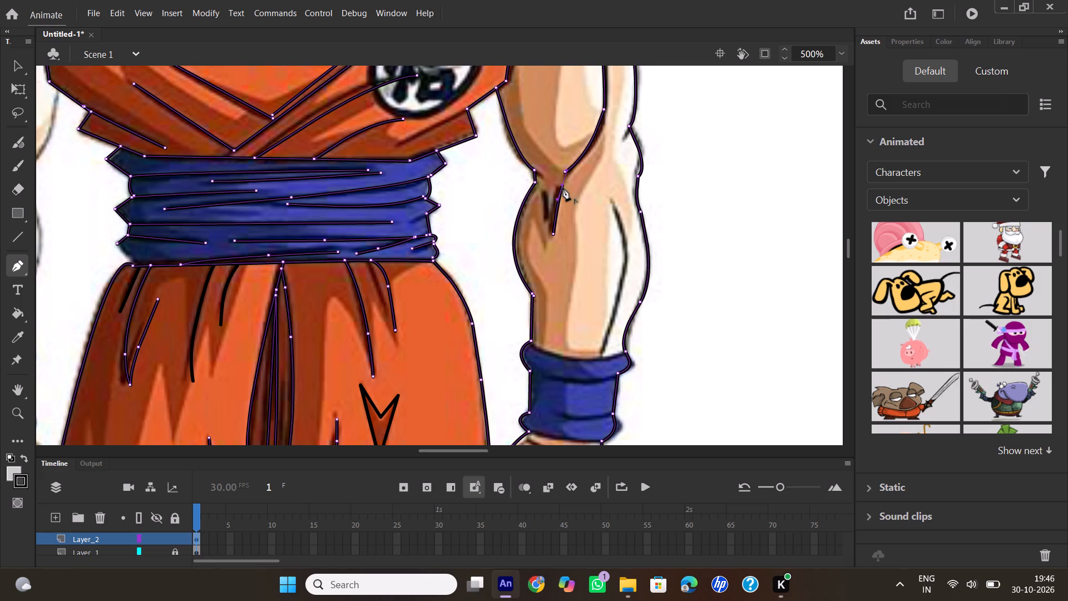
double_click(562, 188)
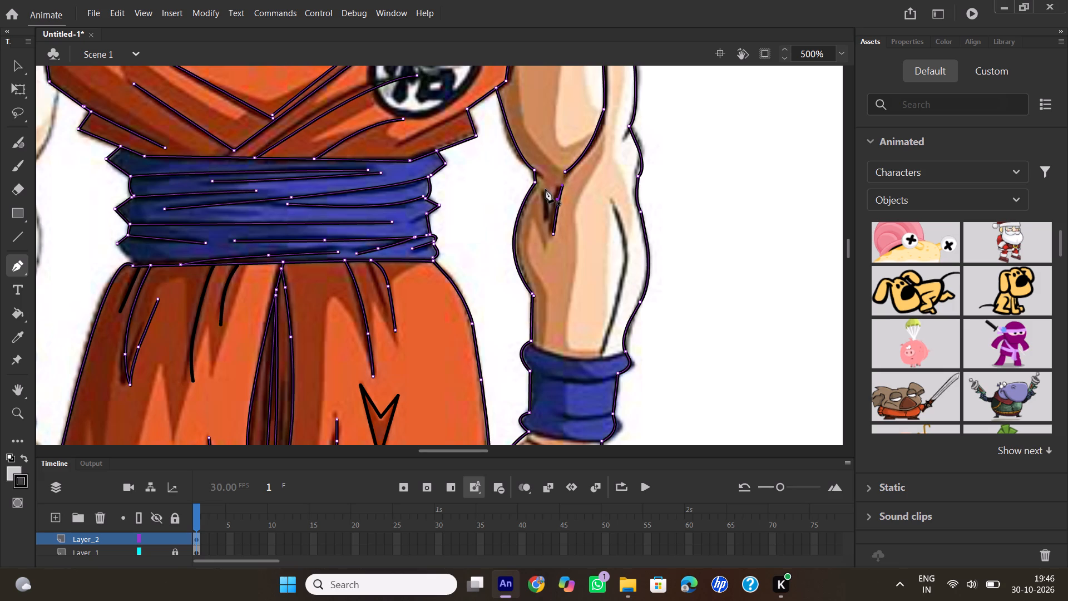
left_click(542, 189)
left_click_drag(541, 223, 535, 235)
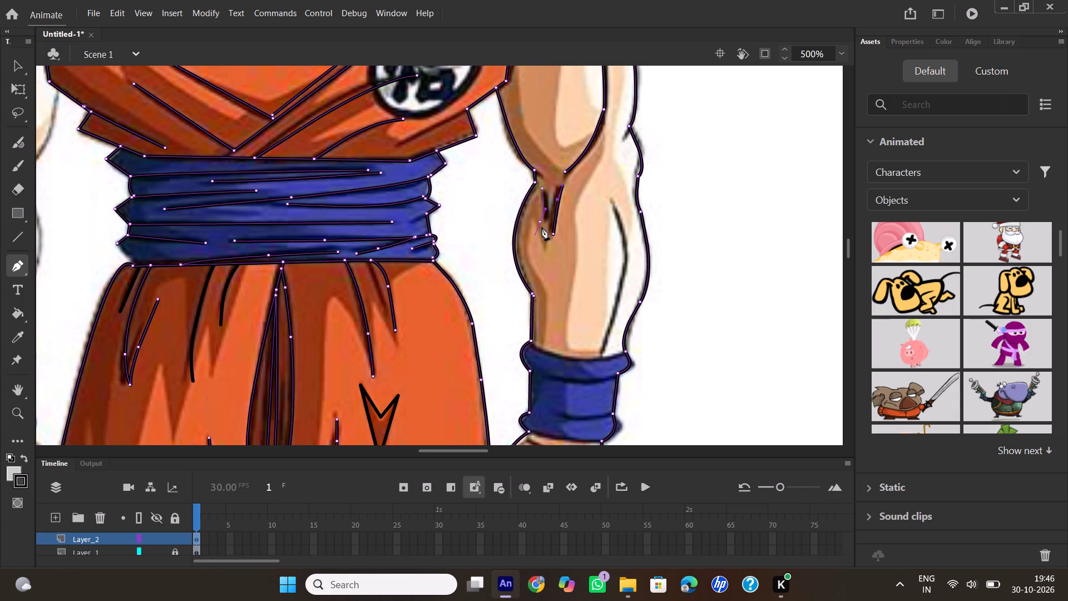
double_click(540, 220)
Trace the long curved muscle line on the forearm, from below the elbow down to the wristband's top edge.
left_click(612, 201)
left_click_drag(600, 356, 571, 408)
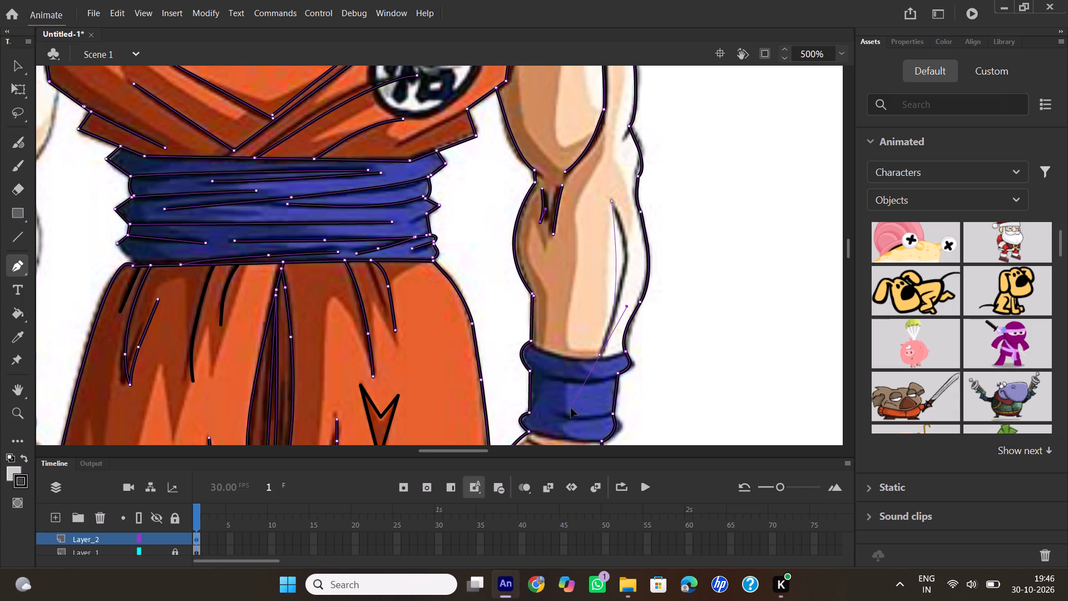
left_click_drag(571, 408, 560, 434)
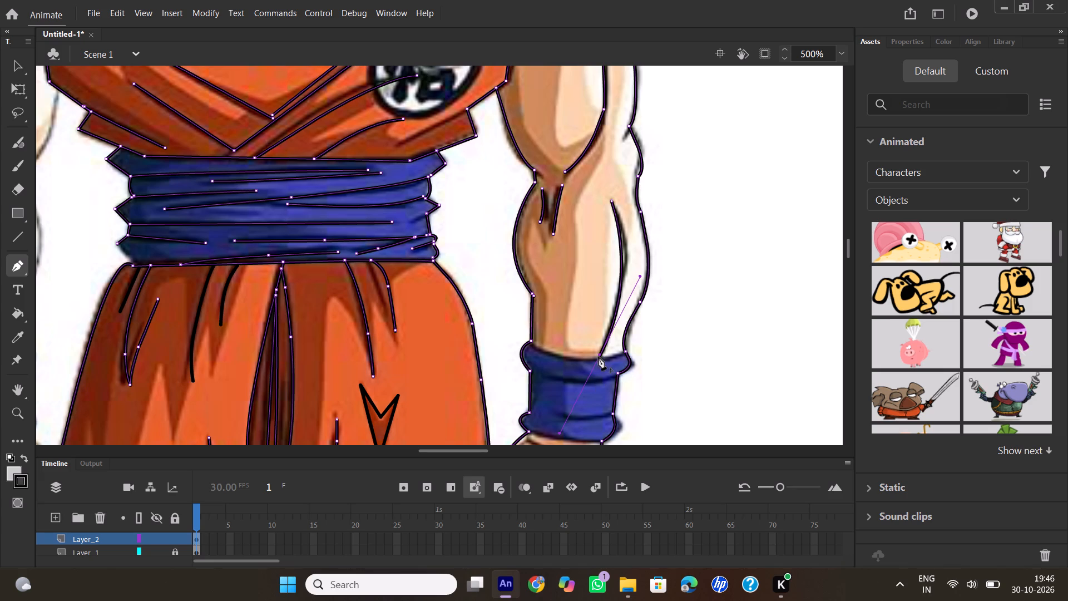
double_click(601, 354)
Reshape the forearm's inner outline just above the wristband so it runs straight down to the band's top corner.
left_click(533, 342)
left_click(18, 68)
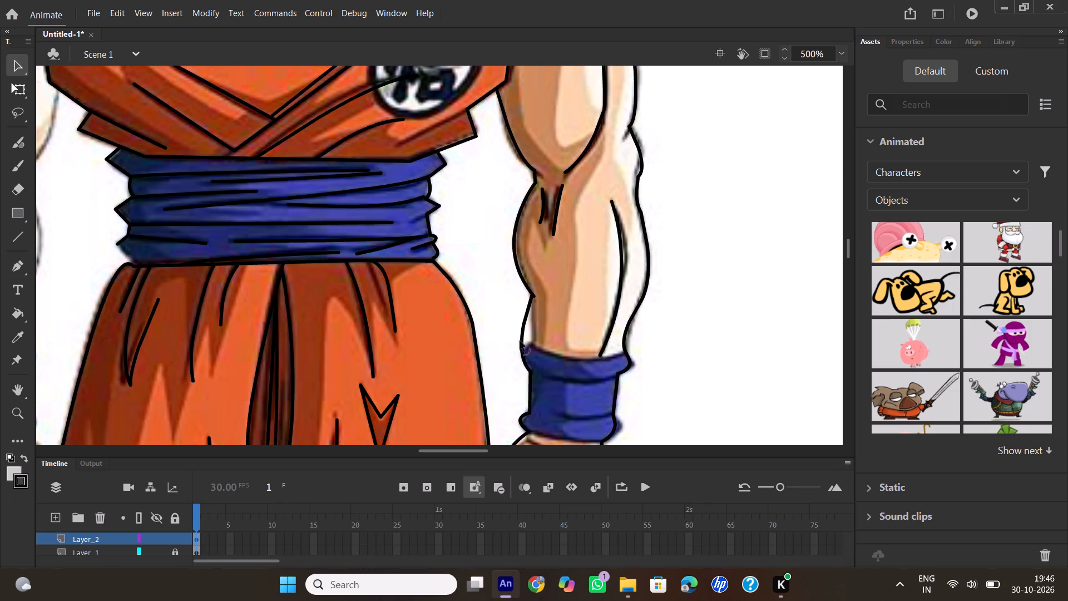
left_click(522, 340)
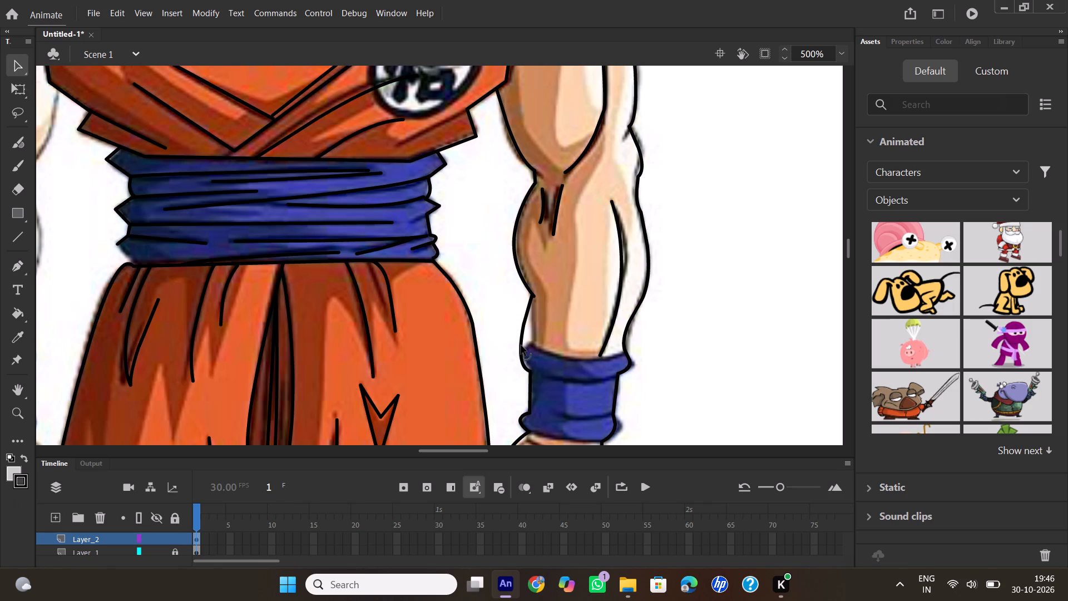
left_click(521, 333)
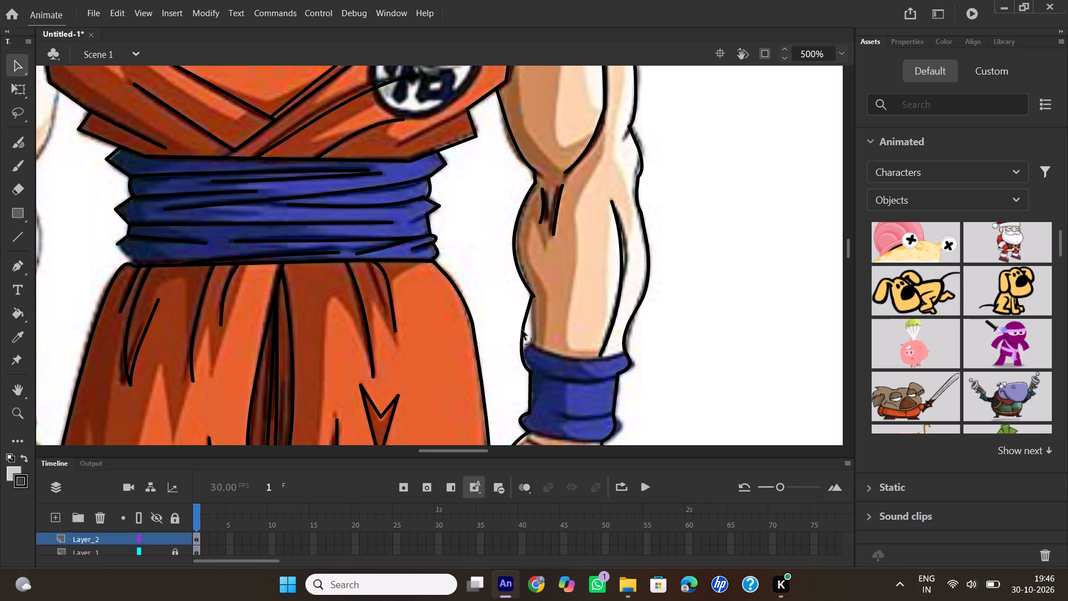
left_click(522, 330)
left_click(516, 330)
left_click_drag(523, 329, 530, 342)
Hide Layer_1 and draw the wristband's curved top edge across the forearm between its outer and inner outlines.
left_click(23, 262)
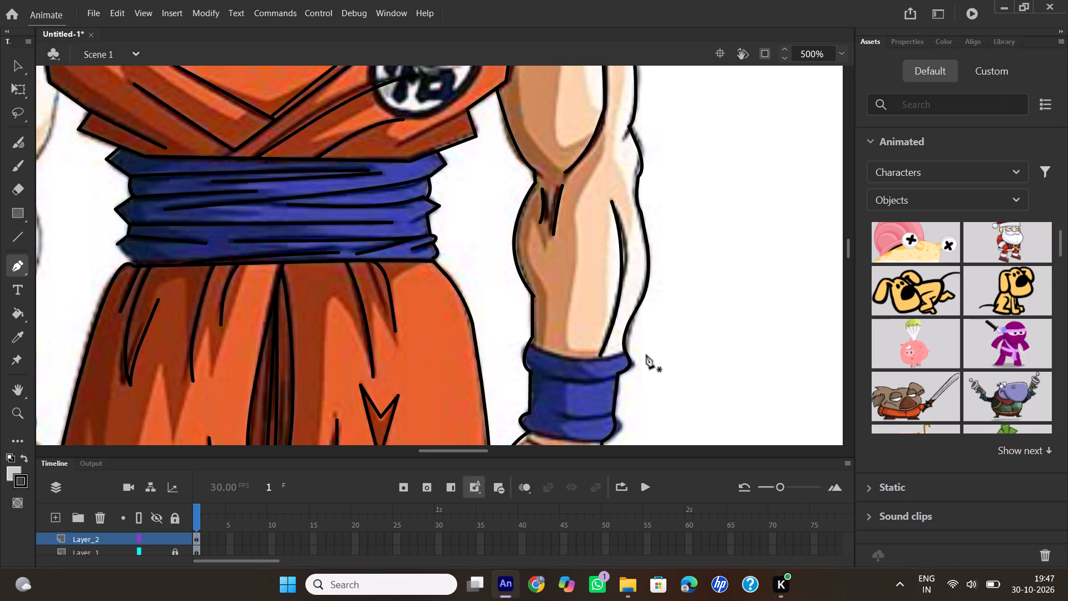
left_click(629, 352)
left_click(157, 551)
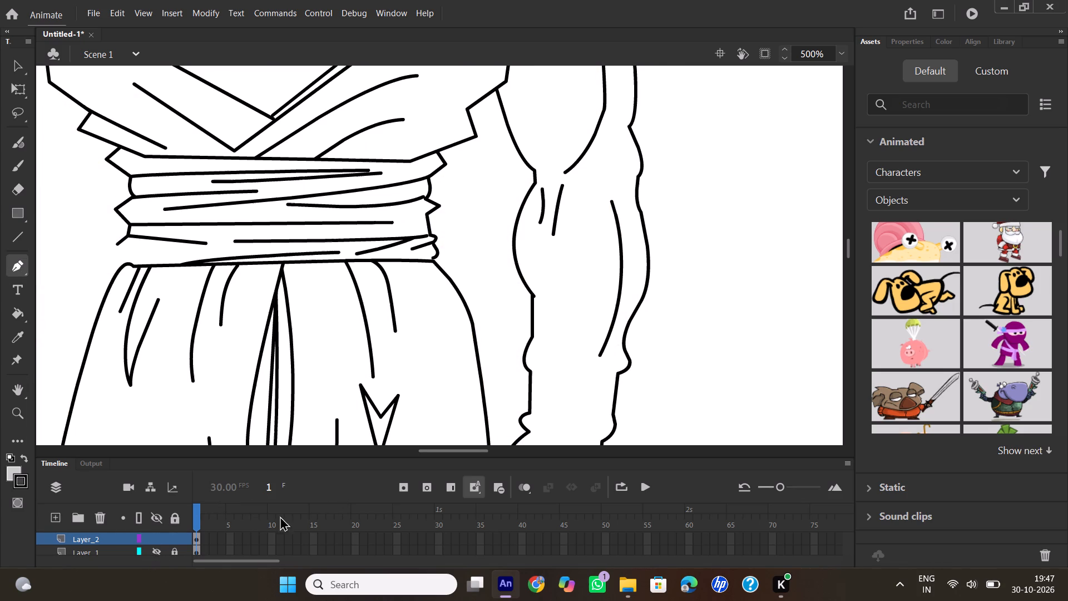
left_click(624, 350)
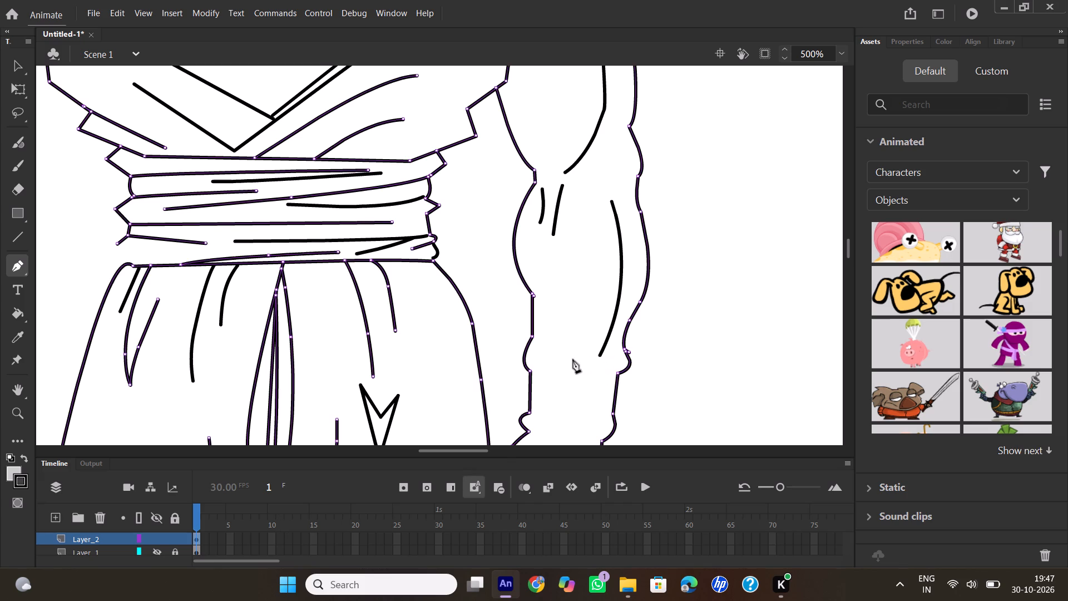
left_click_drag(532, 339, 503, 320)
left_click_drag(503, 320, 471, 294)
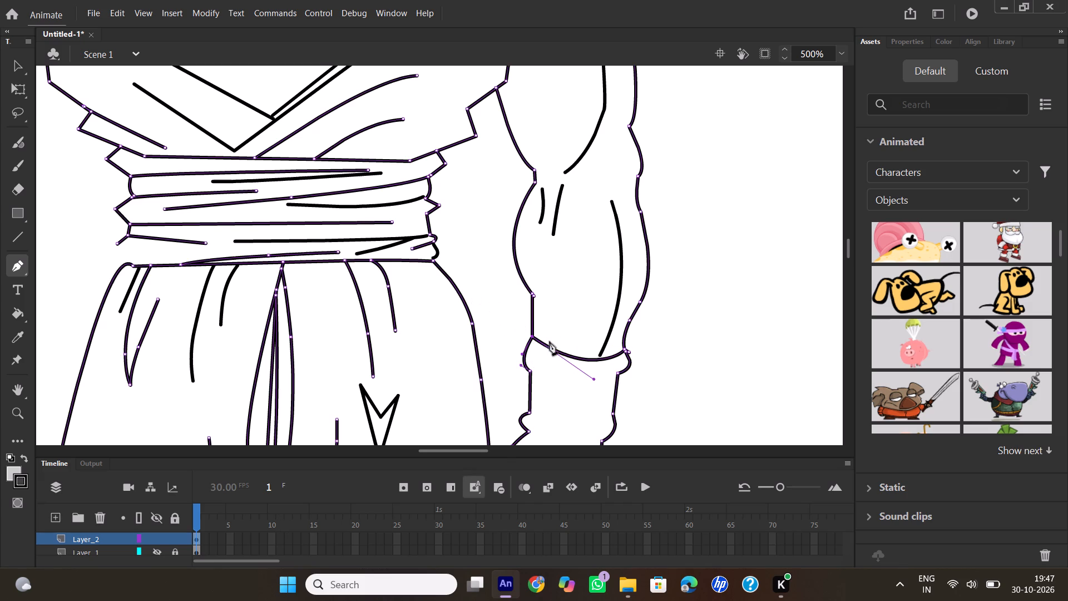
double_click(533, 339)
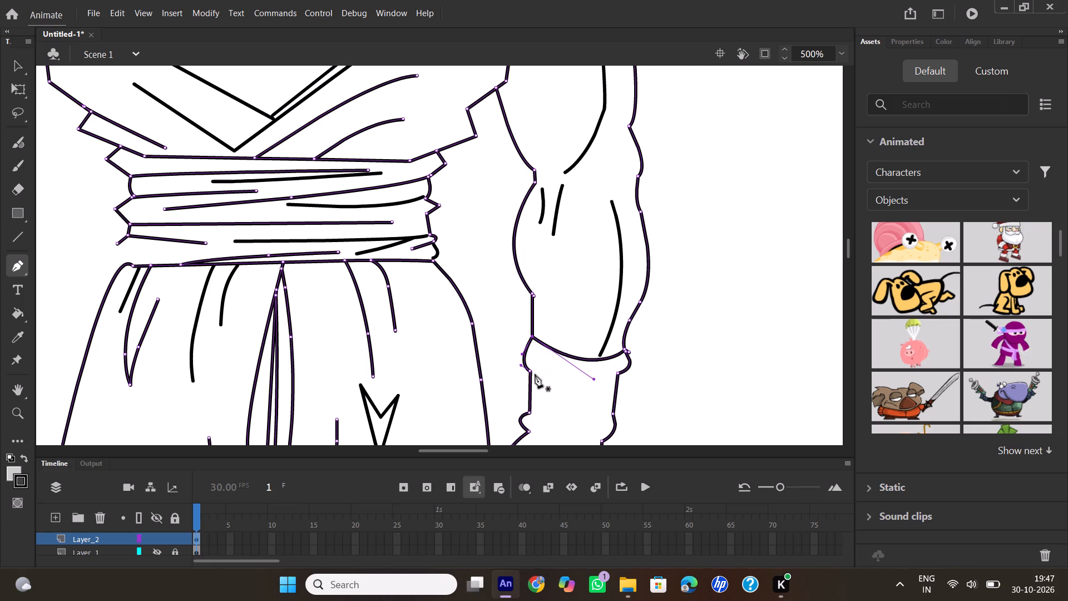
Draw the curved lower edge of the wristband's upper roll, linking the notches on both sides of the band.
left_click(530, 374)
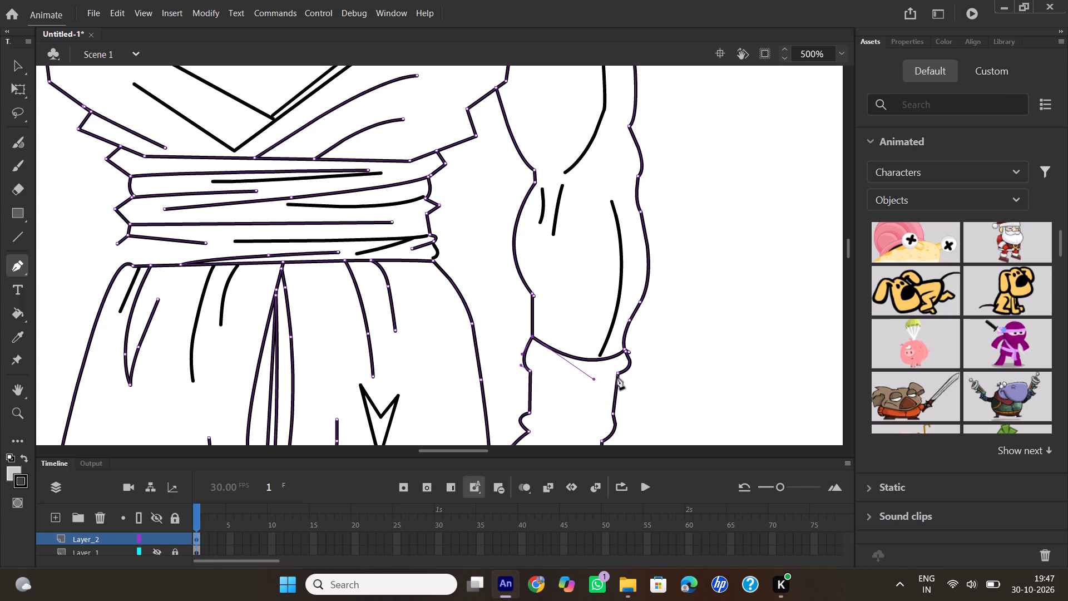
left_click_drag(617, 376, 657, 355)
double_click(619, 377)
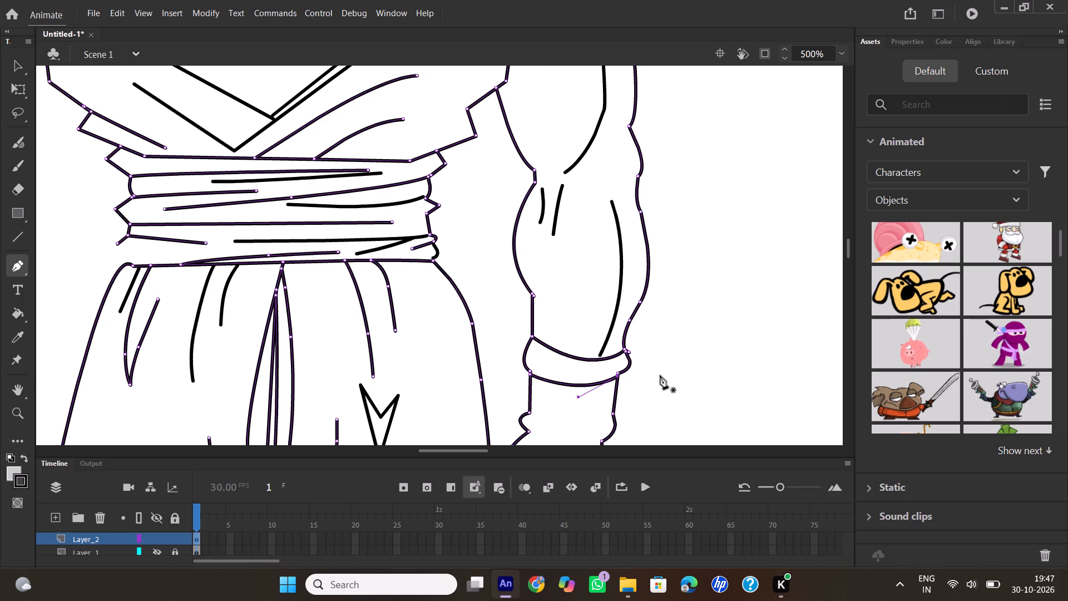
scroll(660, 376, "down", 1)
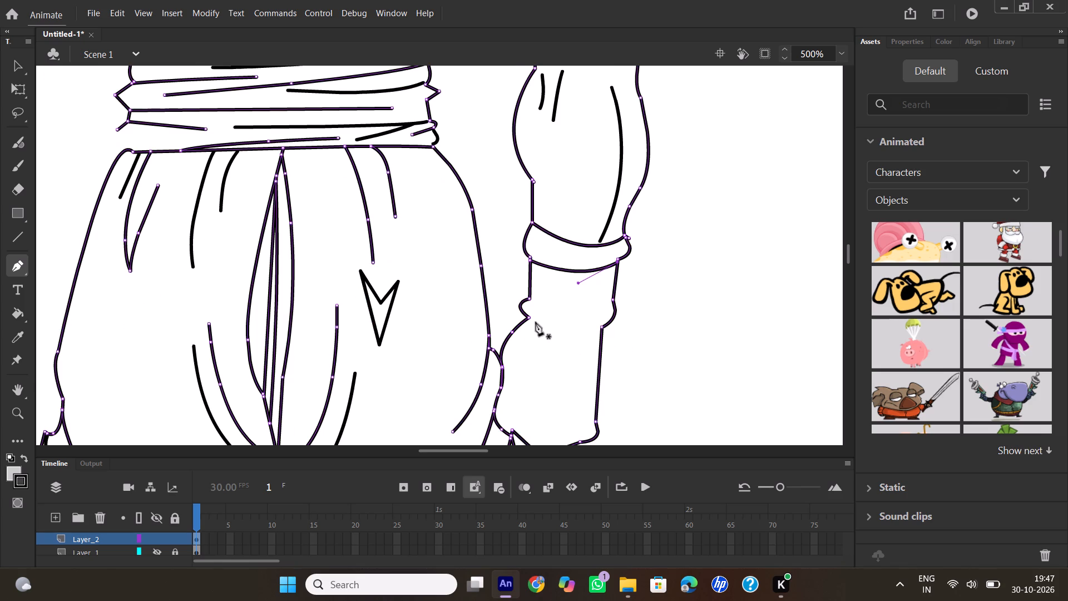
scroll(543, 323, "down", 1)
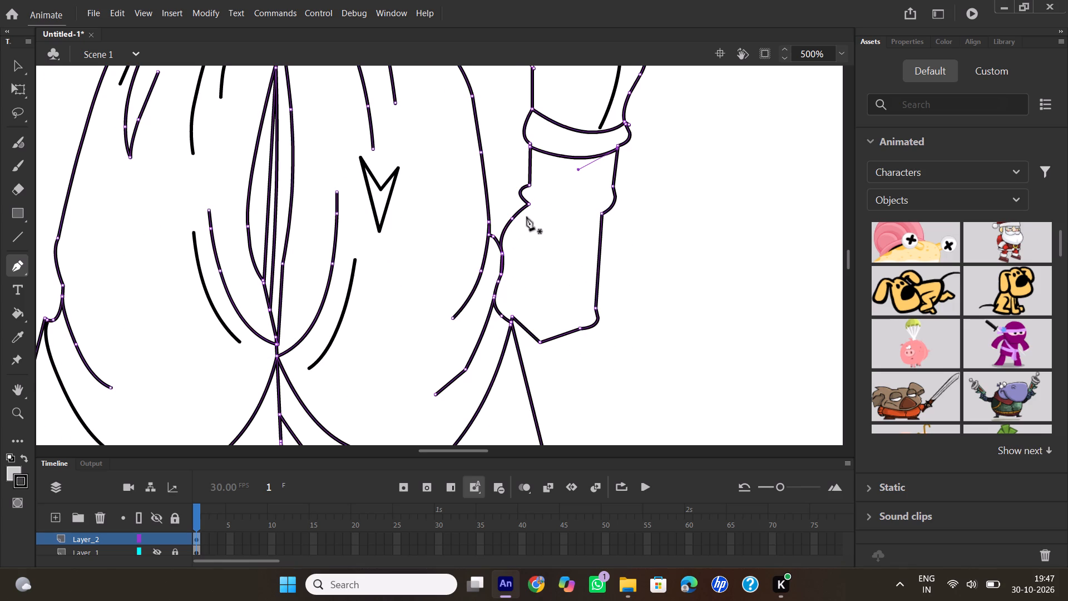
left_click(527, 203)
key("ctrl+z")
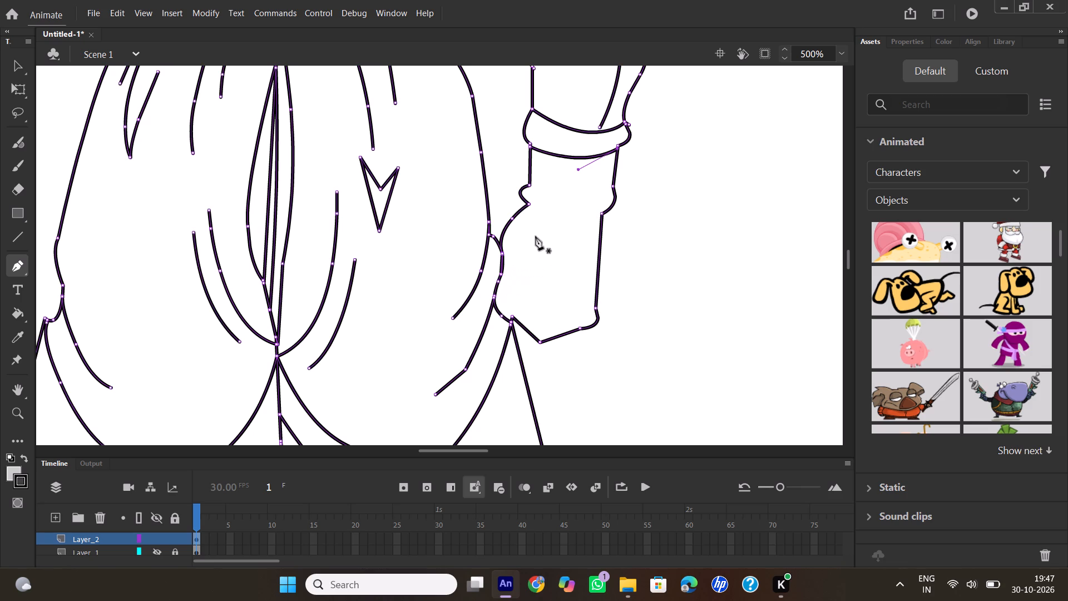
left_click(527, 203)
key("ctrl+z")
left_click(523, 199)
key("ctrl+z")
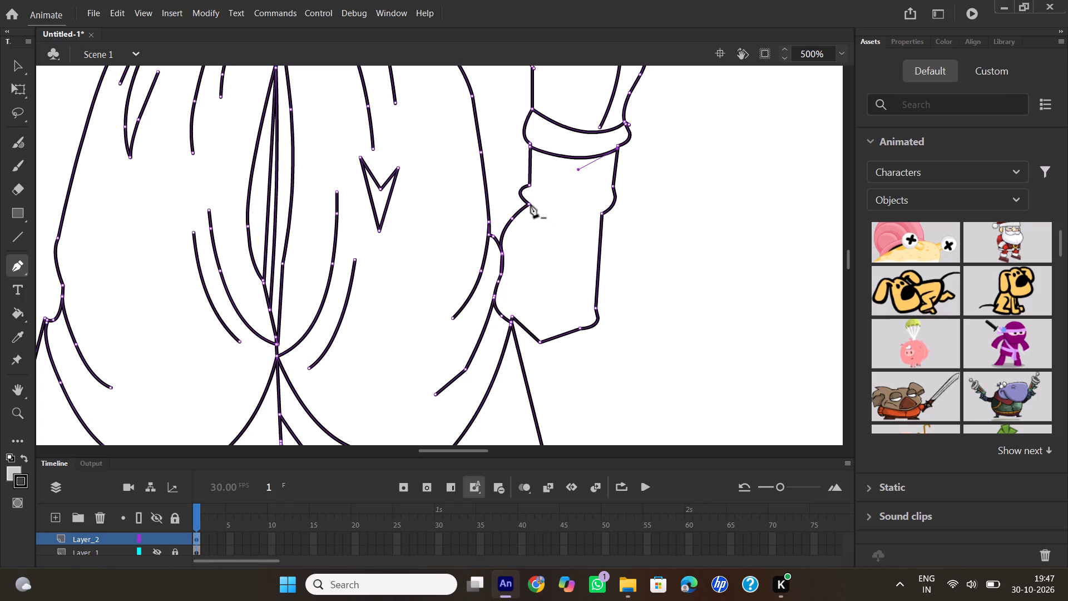
Draw the wristband's curved bottom edge across the wrist, from the inner corner to the top of the hand's outer outline.
left_click(532, 204)
left_click_drag(602, 215, 629, 208)
left_click_drag(629, 208, 635, 205)
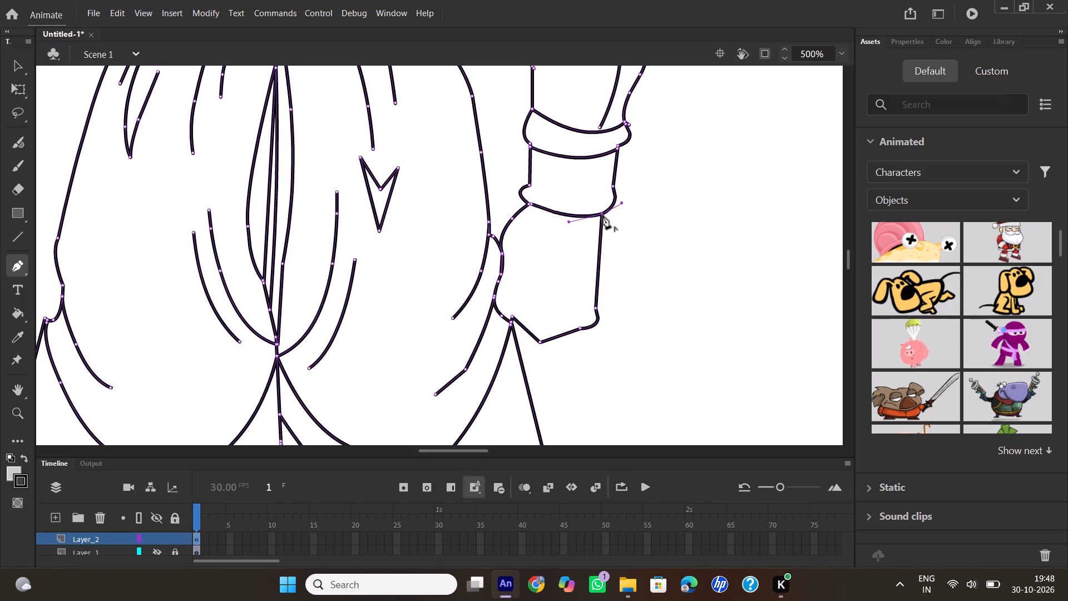
double_click(603, 215)
Bulge the wristband's outline outward at both ends of its bottom edge to form the lower rim.
left_click(20, 70)
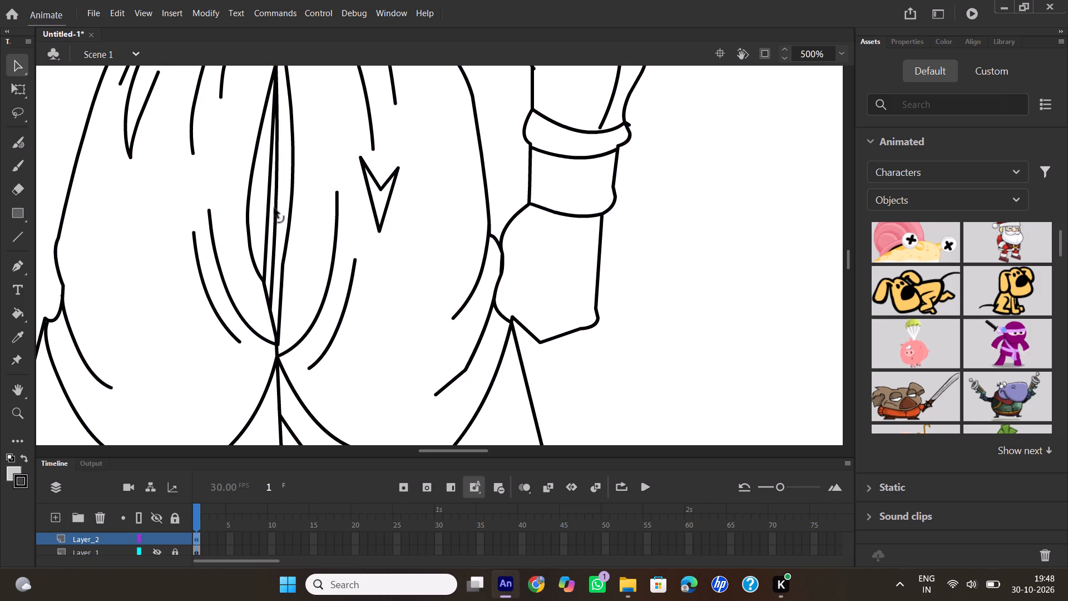
left_click_drag(528, 196, 525, 195)
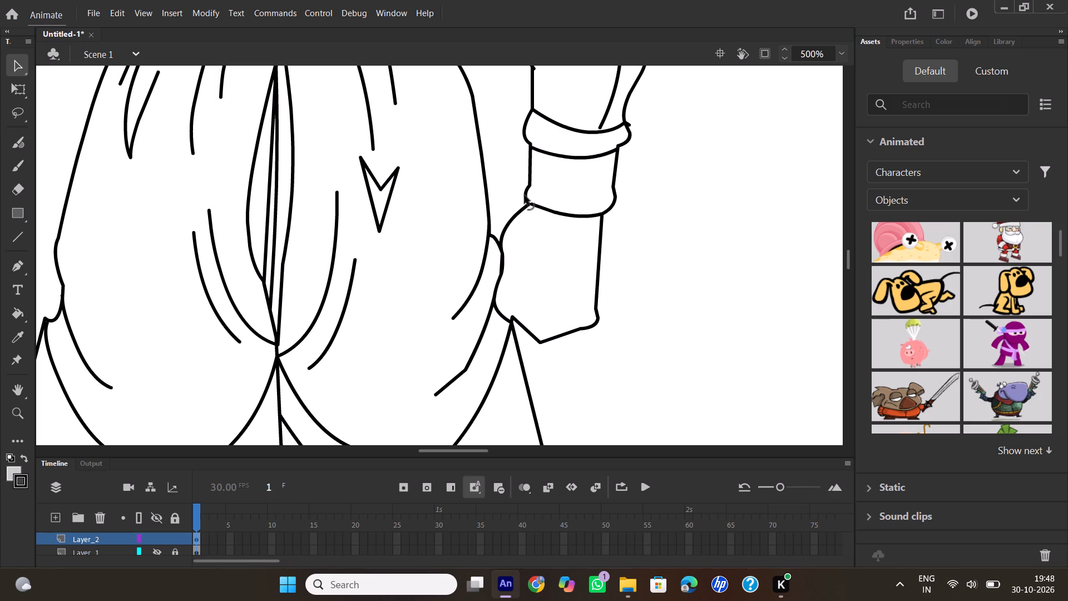
left_click_drag(525, 195, 518, 193)
left_click_drag(614, 203, 620, 208)
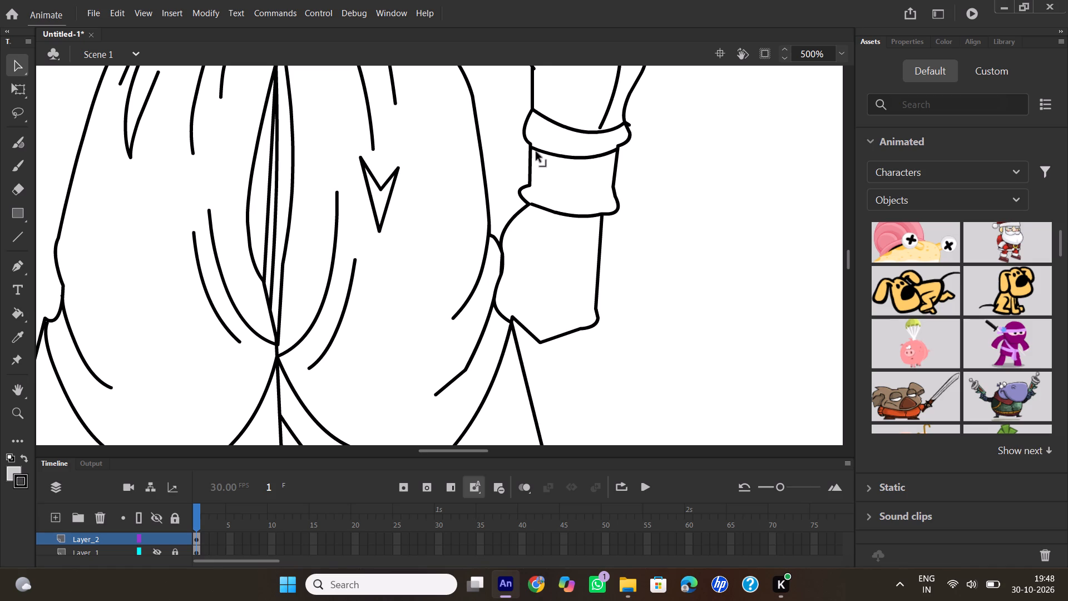
left_click_drag(536, 152, 531, 147)
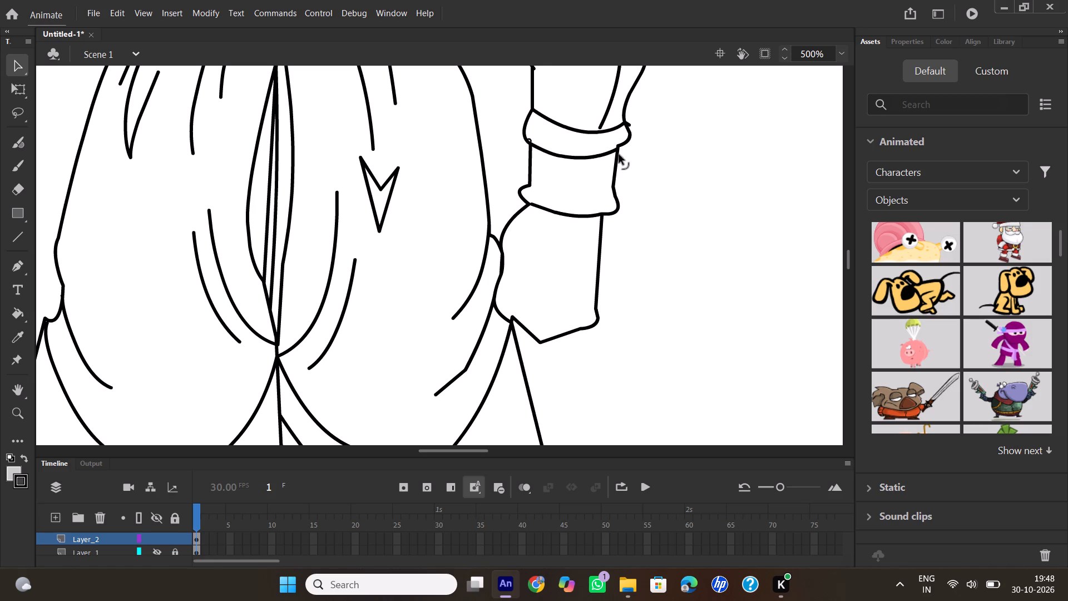
left_click(616, 150)
Draw two curved fold lines across the wristband's middle section with the Pen tool, each running from inside the band to its outer edge.
left_click(12, 265)
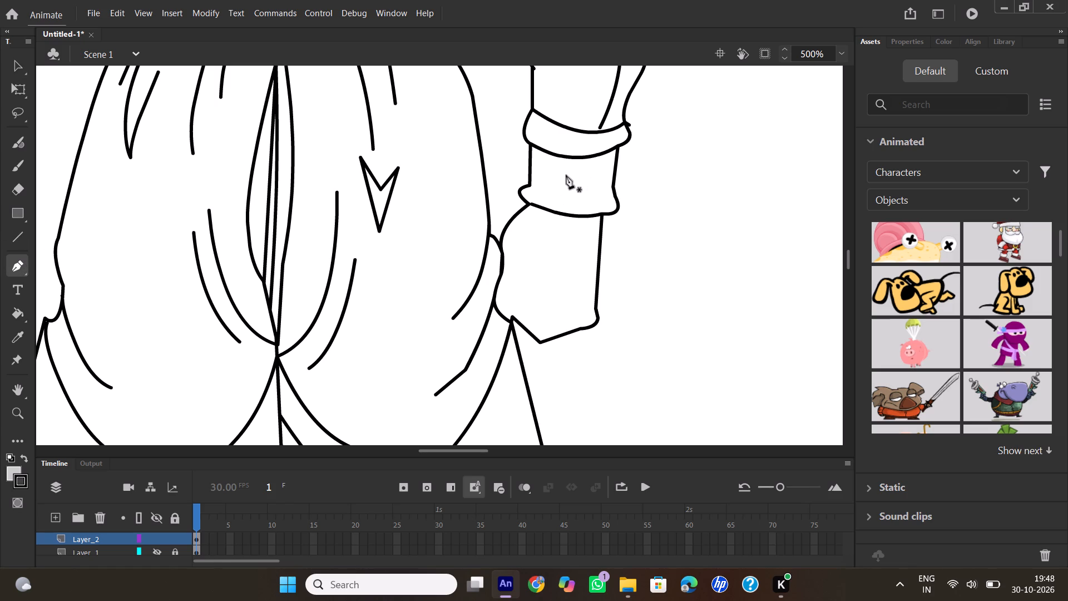
left_click(550, 171)
left_click_drag(614, 169, 649, 146)
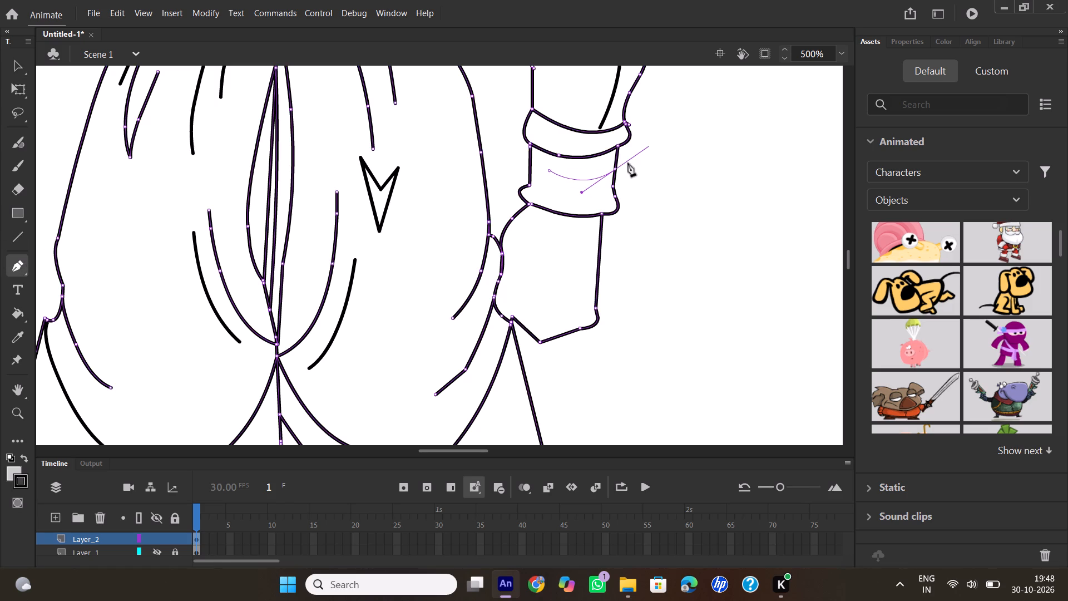
double_click(616, 170)
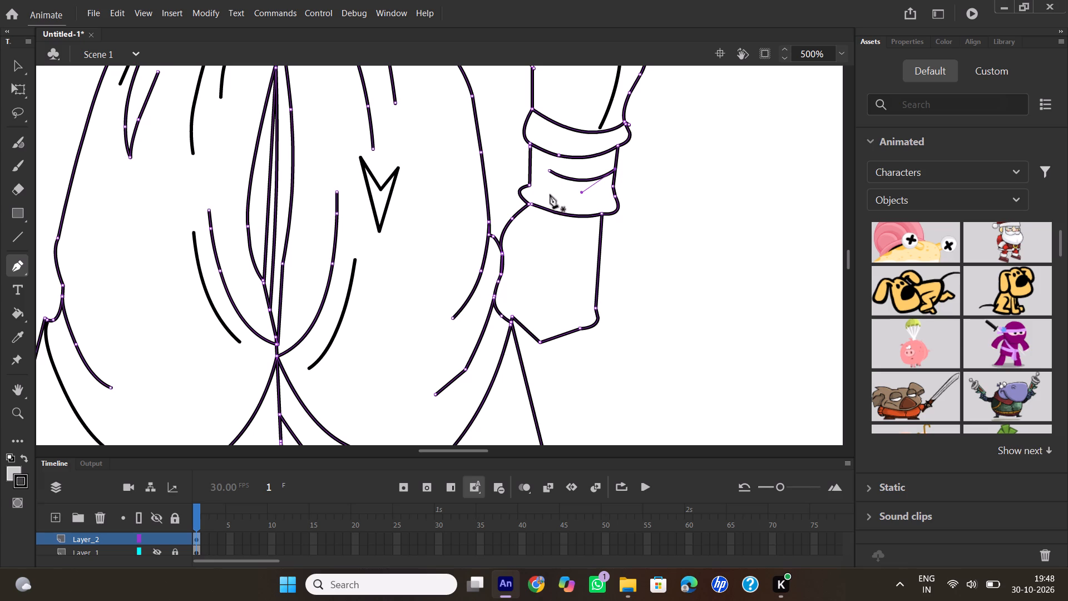
left_click(550, 191)
left_click_drag(617, 196, 617, 196)
left_click_drag(617, 196, 659, 179)
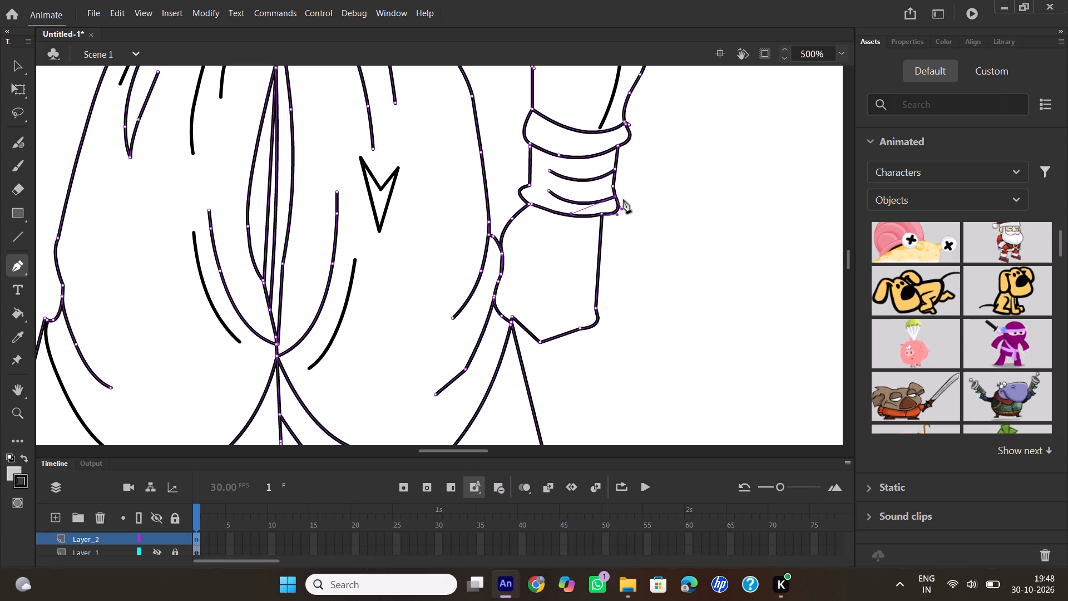
double_click(615, 196)
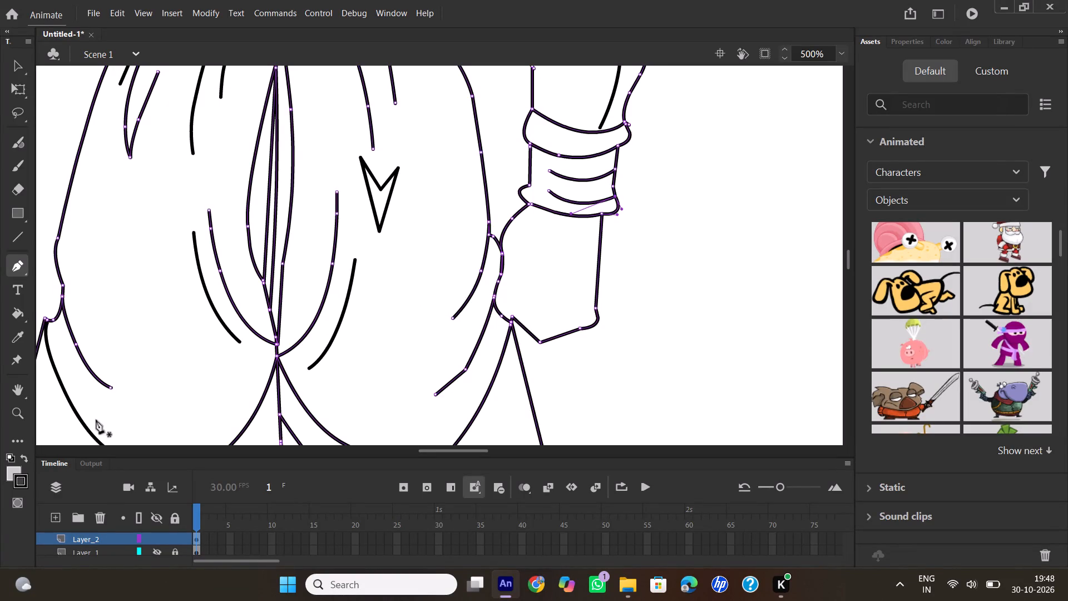
Show Layer_1 for reference and trace the fist's curved thumb line from the knuckle to the inner lower corner, hiding Layer_1 to end the path.
left_click(156, 550)
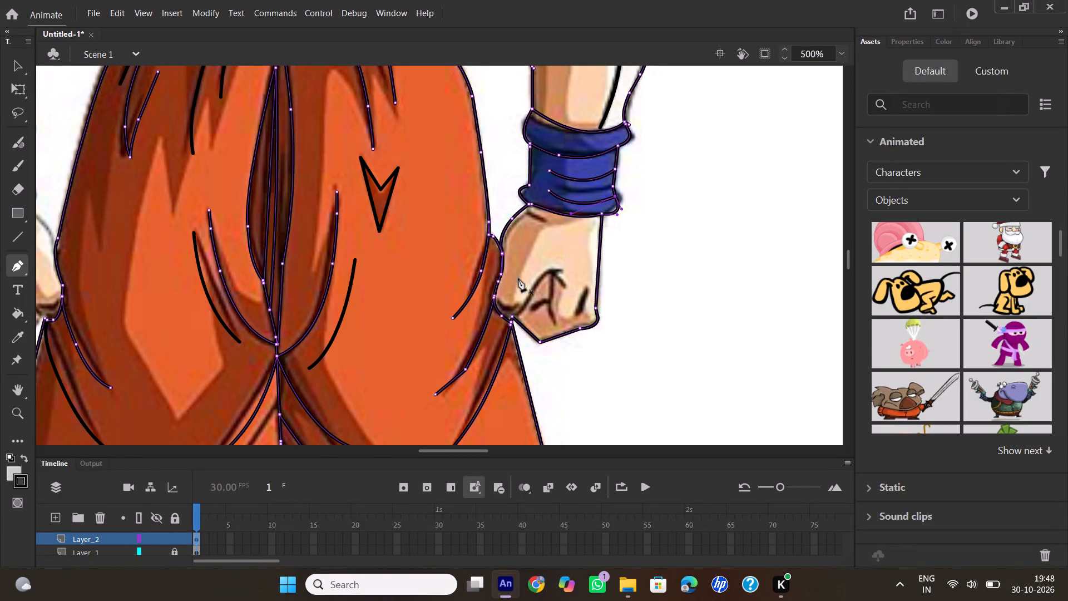
left_click(567, 272)
left_click_drag(514, 315, 498, 349)
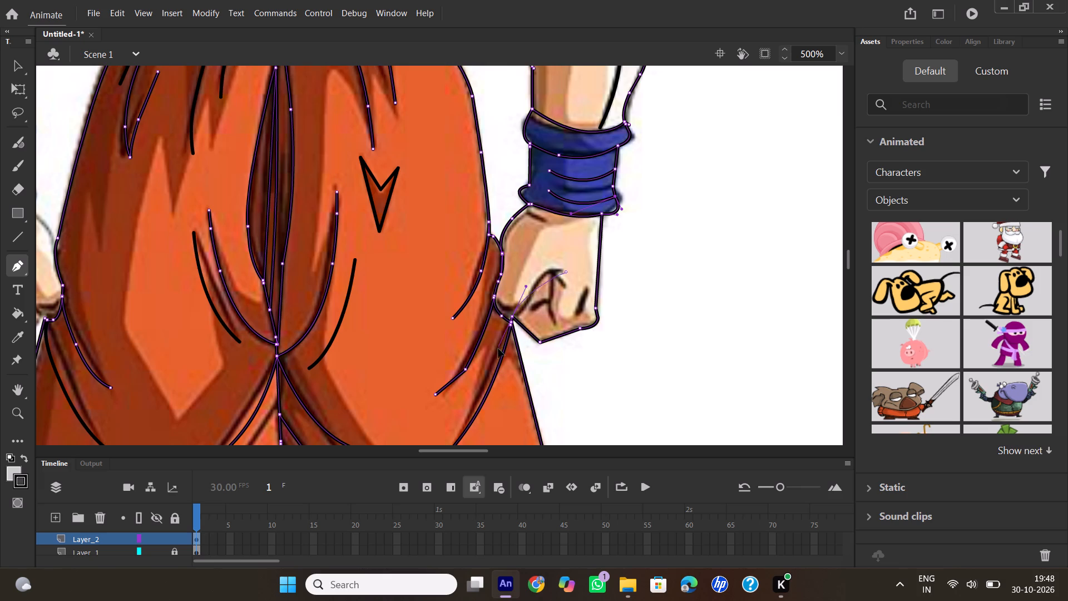
left_click_drag(498, 349, 474, 378)
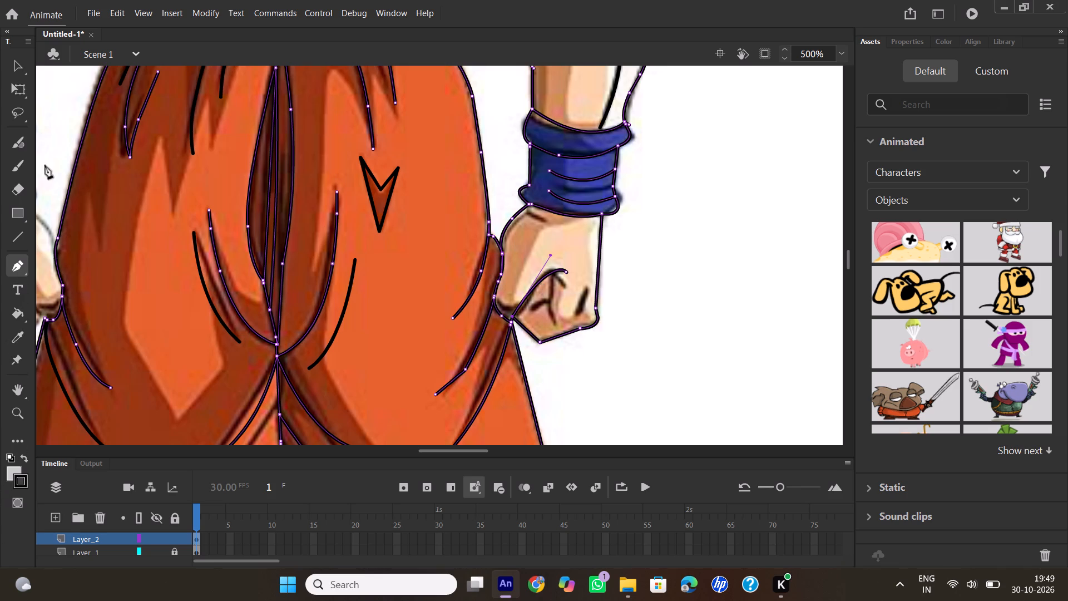
left_click(157, 551)
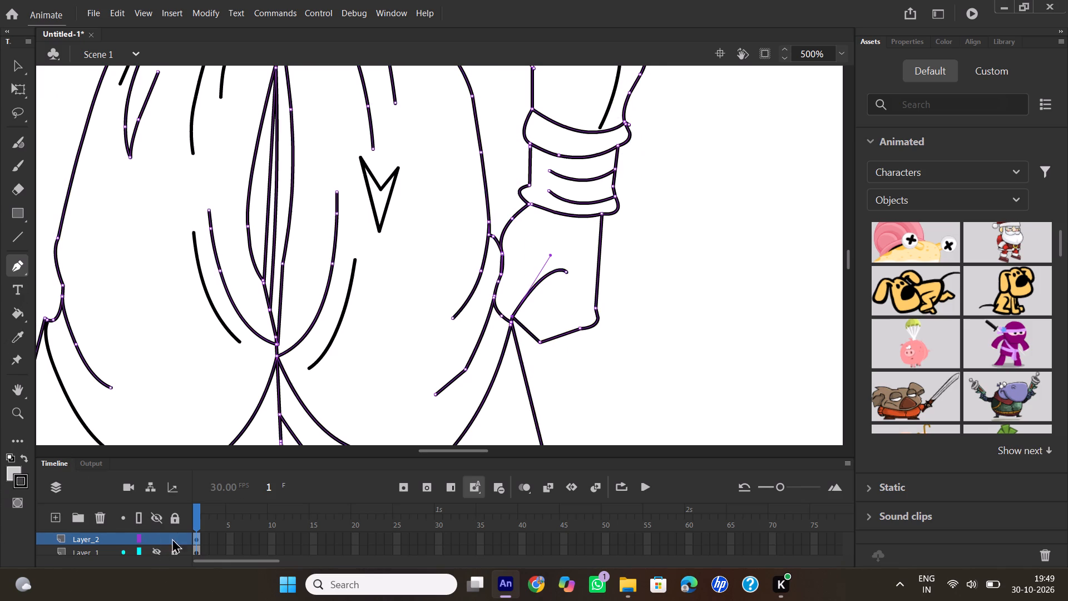
double_click(512, 316)
Show Layer_1 again and trace the fist's vertical finger crease from the thumb line down to its short curved lower end.
left_click(161, 551)
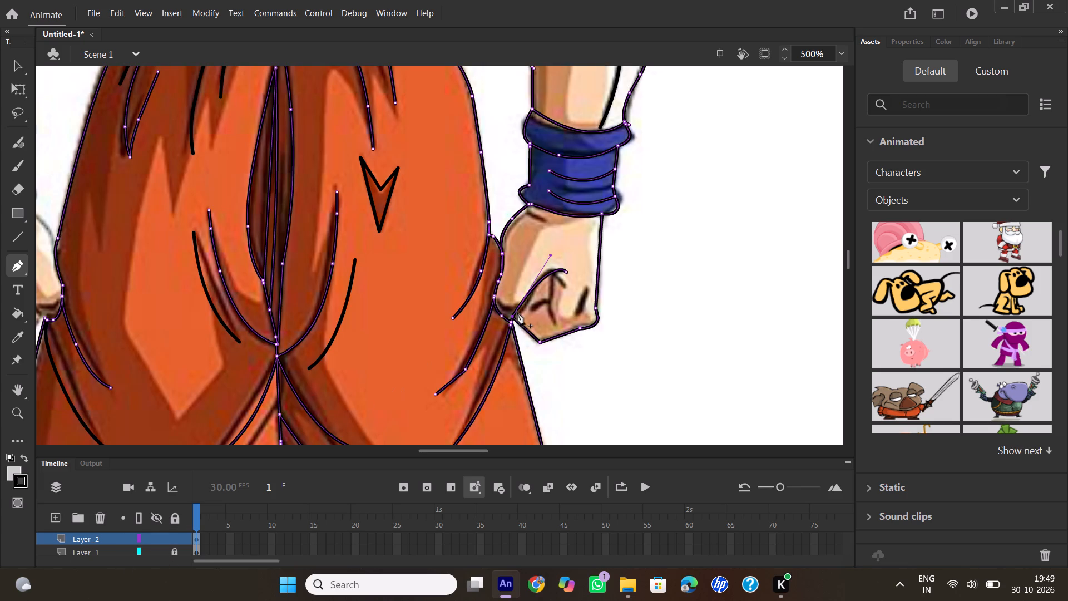
left_click(554, 320)
left_click_drag(550, 299, 556, 290)
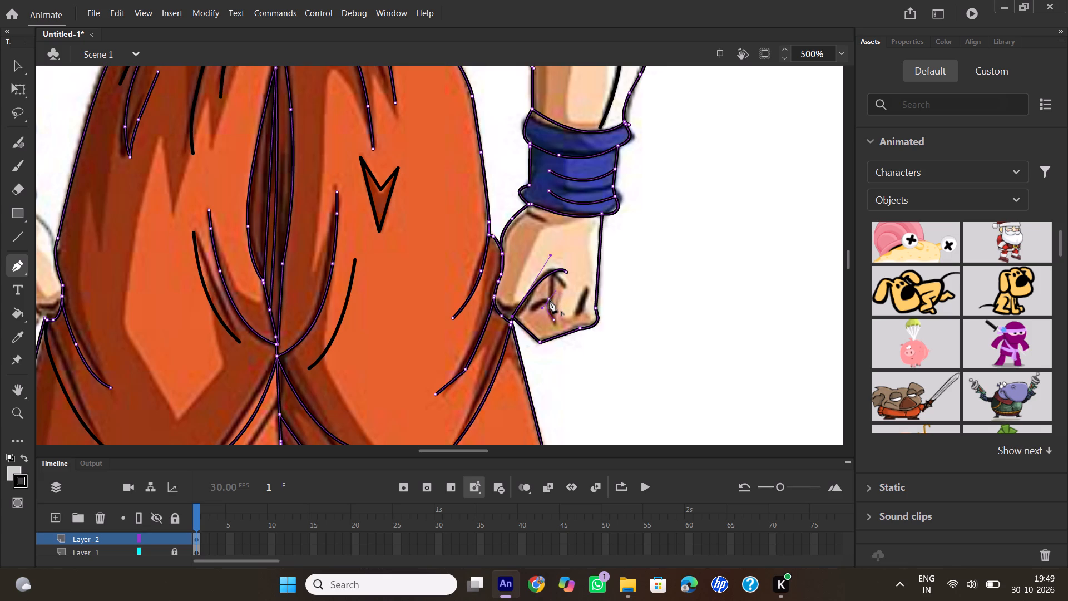
double_click(550, 300)
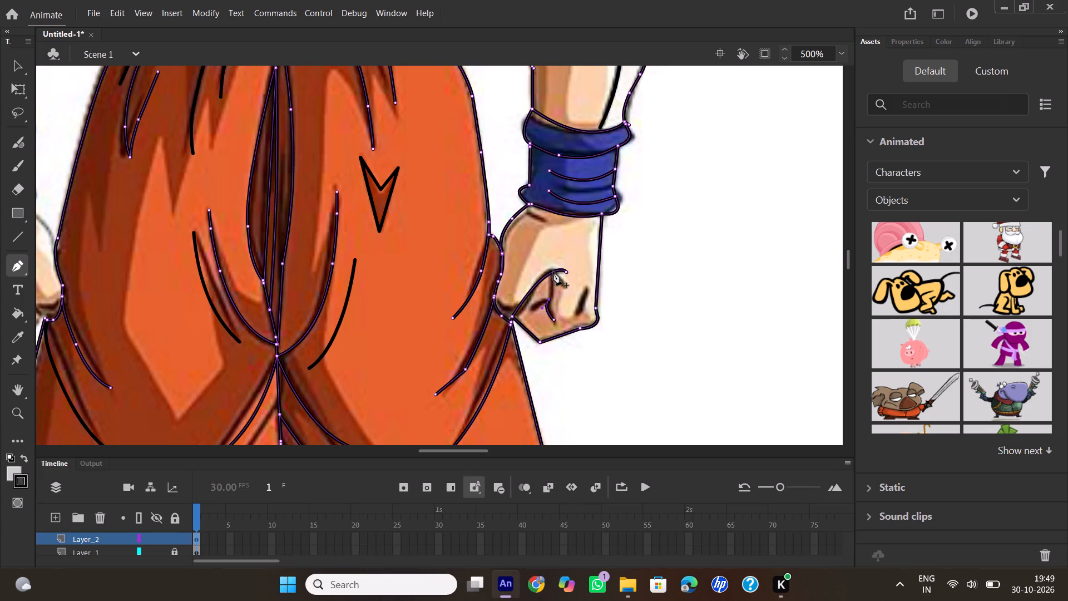
left_click(551, 272)
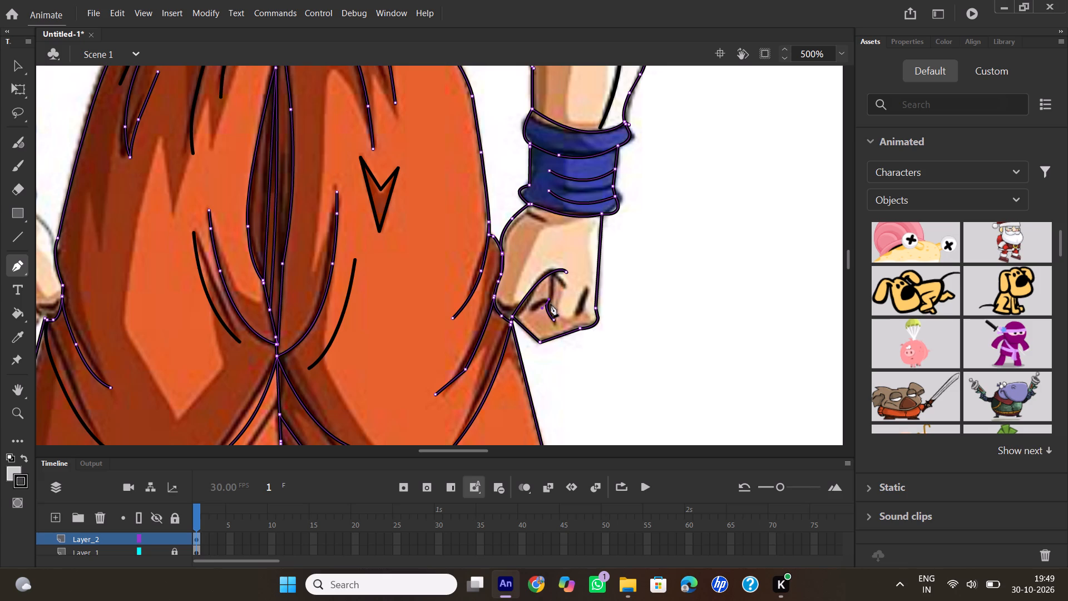
left_click_drag(551, 304, 546, 310)
double_click(550, 306)
Trace the short hooked crease at the top of the thumb line and the short slanted finger line near the fist's outer edge.
left_click(567, 289)
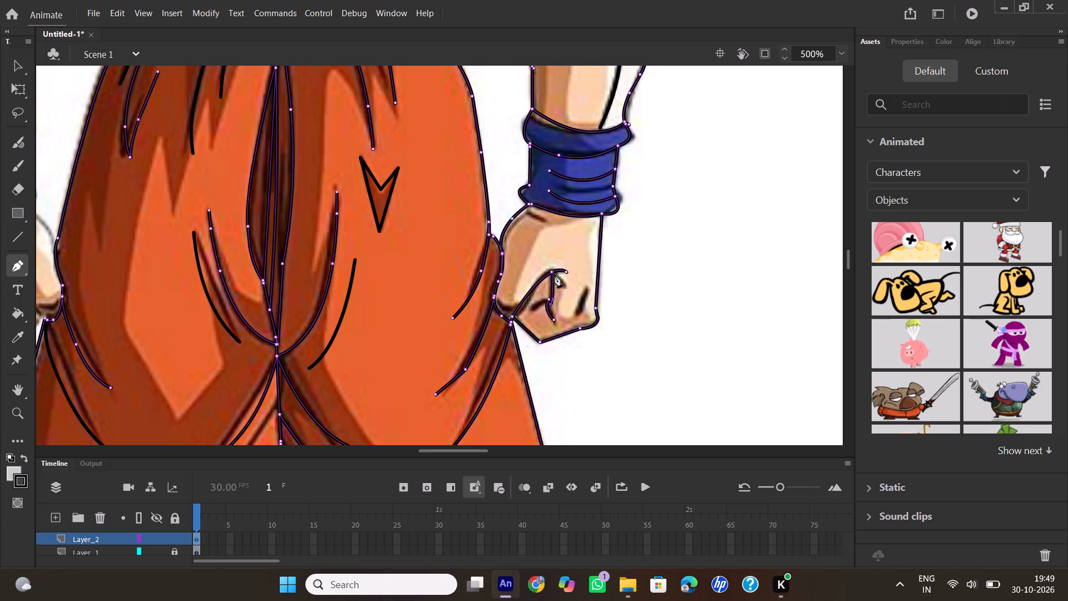
left_click_drag(552, 273, 537, 270)
double_click(555, 274)
left_click(591, 289)
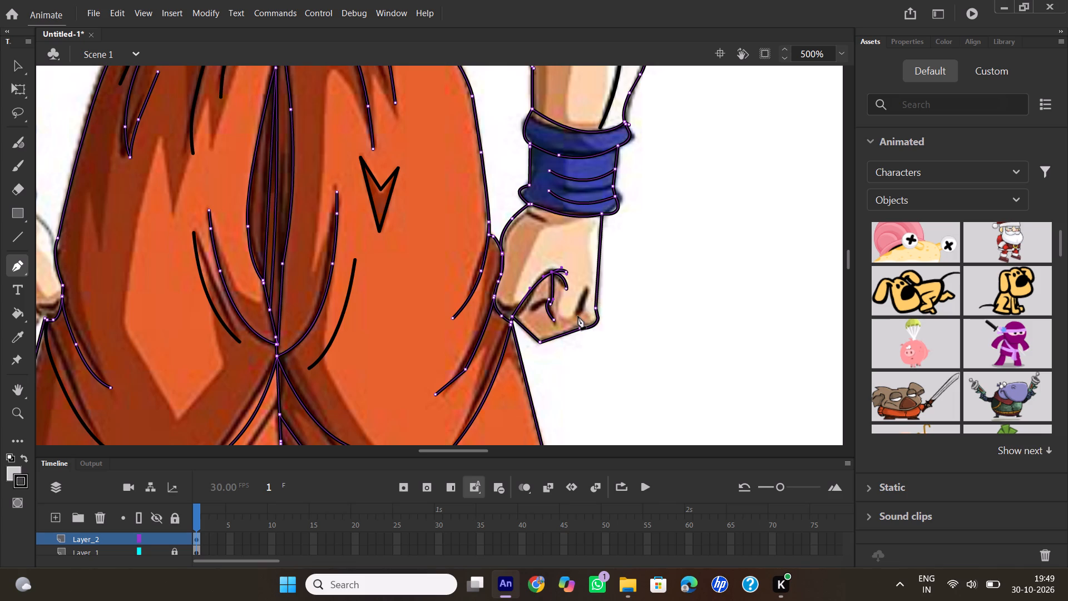
left_click(578, 316)
double_click(578, 316)
Hide Layer_1 and draw a short curved crease inside the fist, ending at the lower part of the vertical finger crease.
left_click(526, 313)
key("ctrl+z")
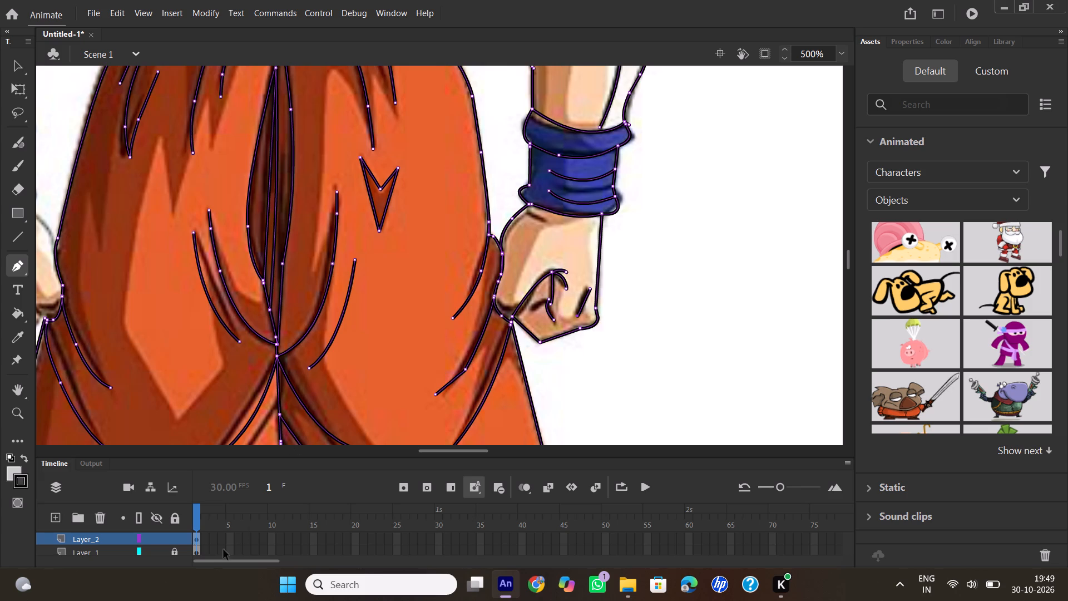
left_click(151, 550)
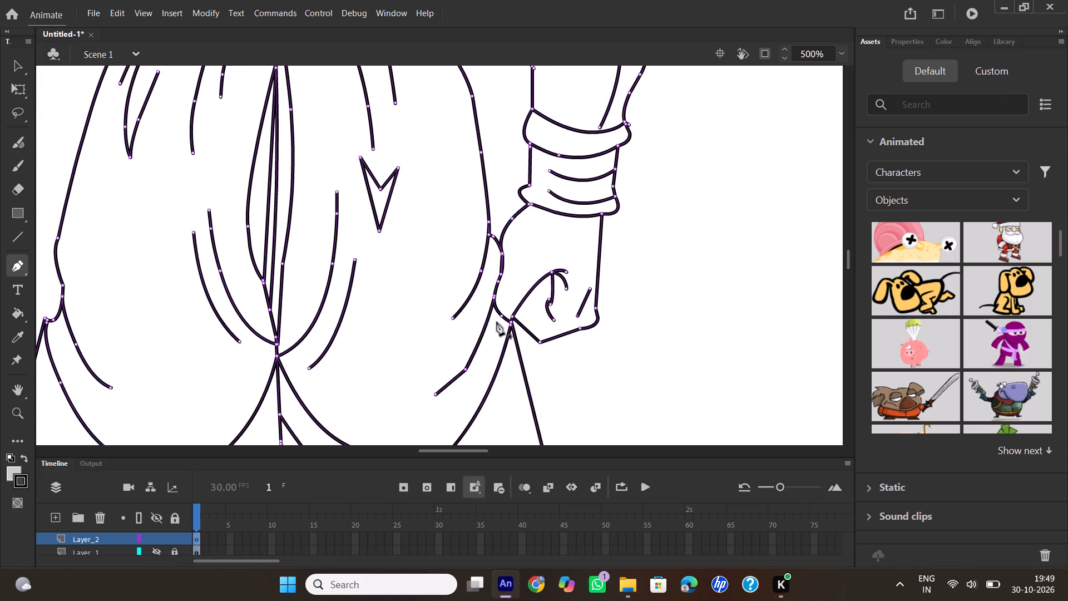
left_click(531, 309)
left_click_drag(552, 317, 556, 317)
left_click_drag(556, 317, 562, 318)
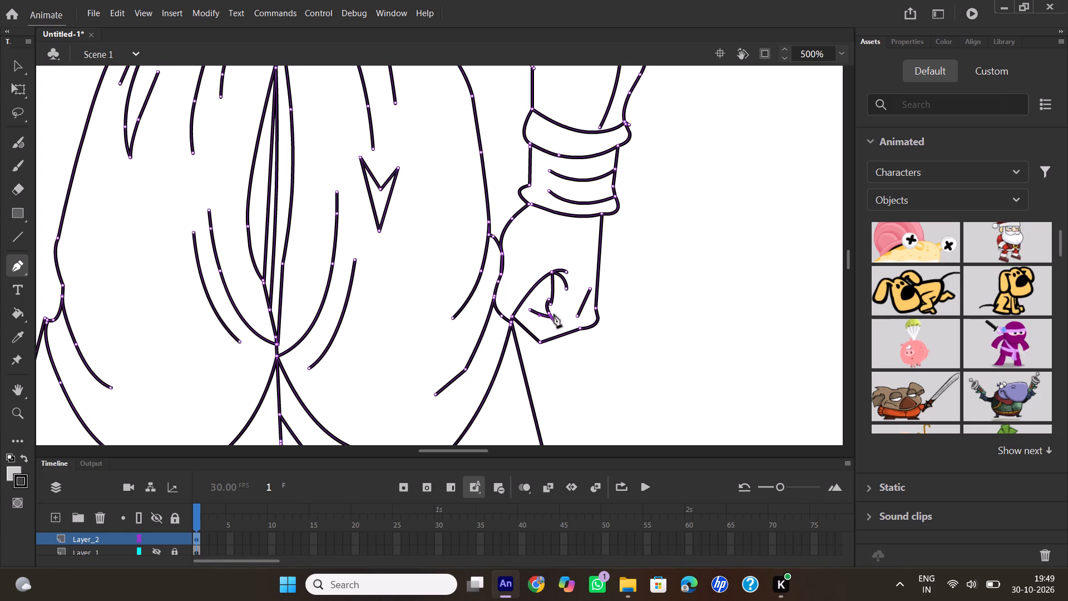
double_click(551, 315)
Draw a curved muscle line across the upper arm from the outer outline's notch to the inner end of the line below the sleeve.
scroll(604, 119, "up", 3)
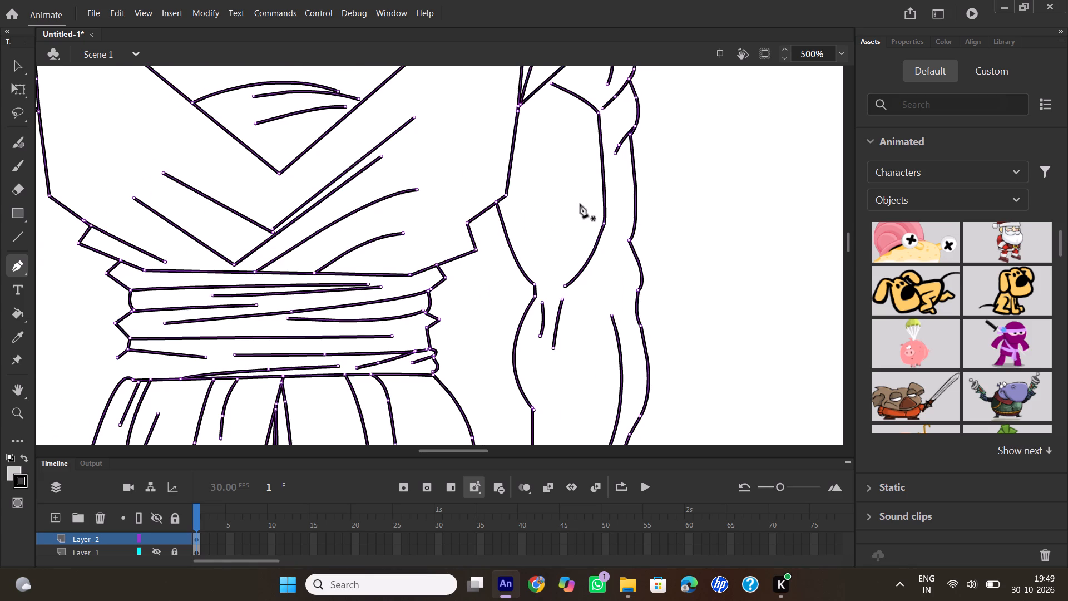
scroll(580, 204, "up", 2)
scroll(580, 204, "down", 2)
scroll(580, 204, "up", 1)
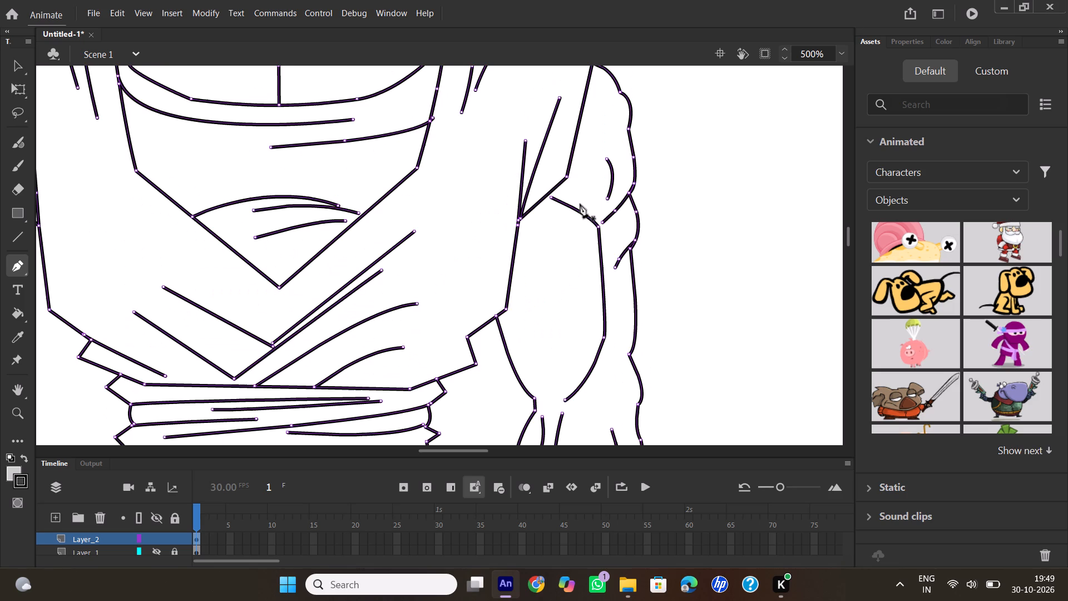
scroll(580, 204, "up", 2)
scroll(586, 213, "down", 2)
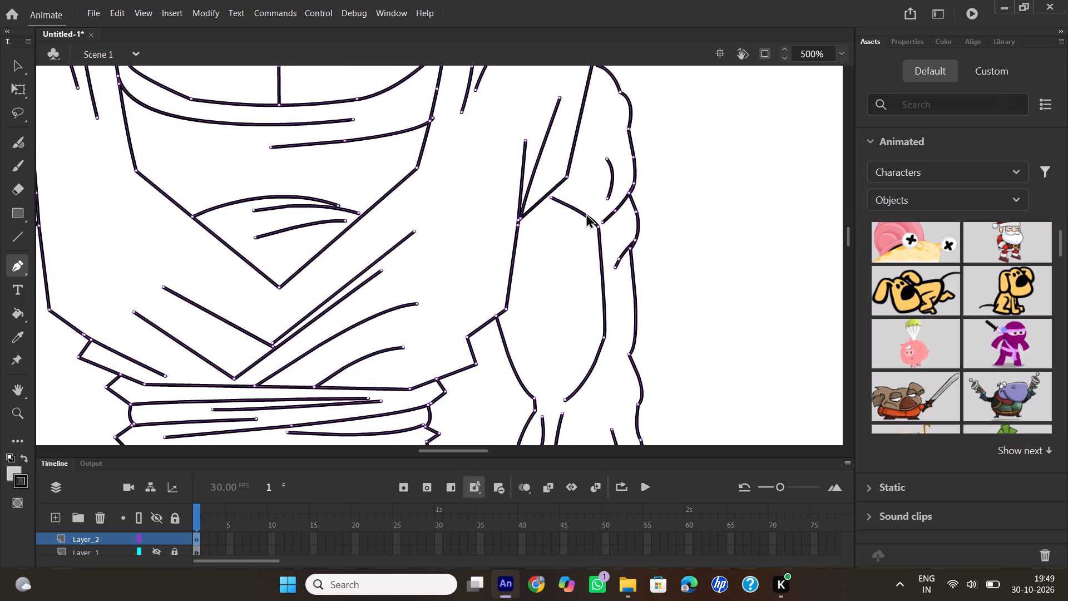
scroll(586, 213, "up", 1)
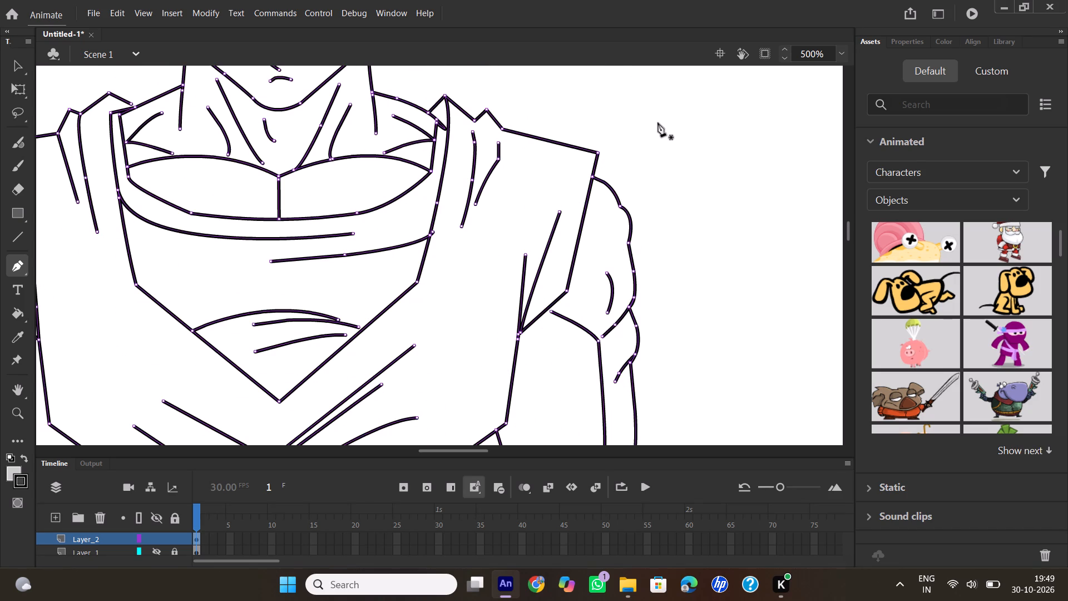
left_click(629, 245)
left_click_drag(550, 311, 522, 319)
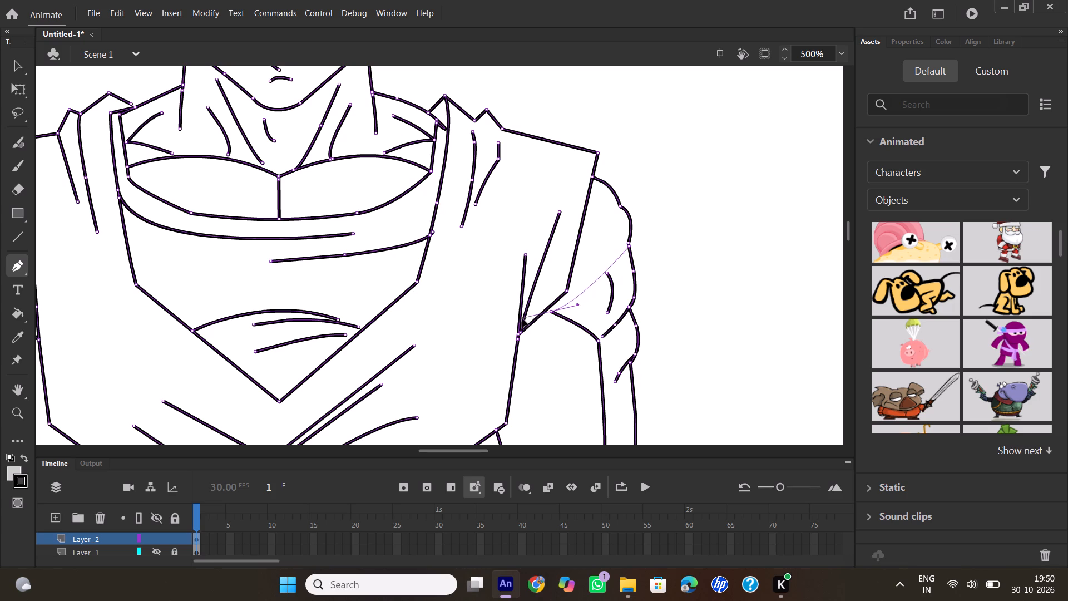
left_click_drag(522, 319, 515, 327)
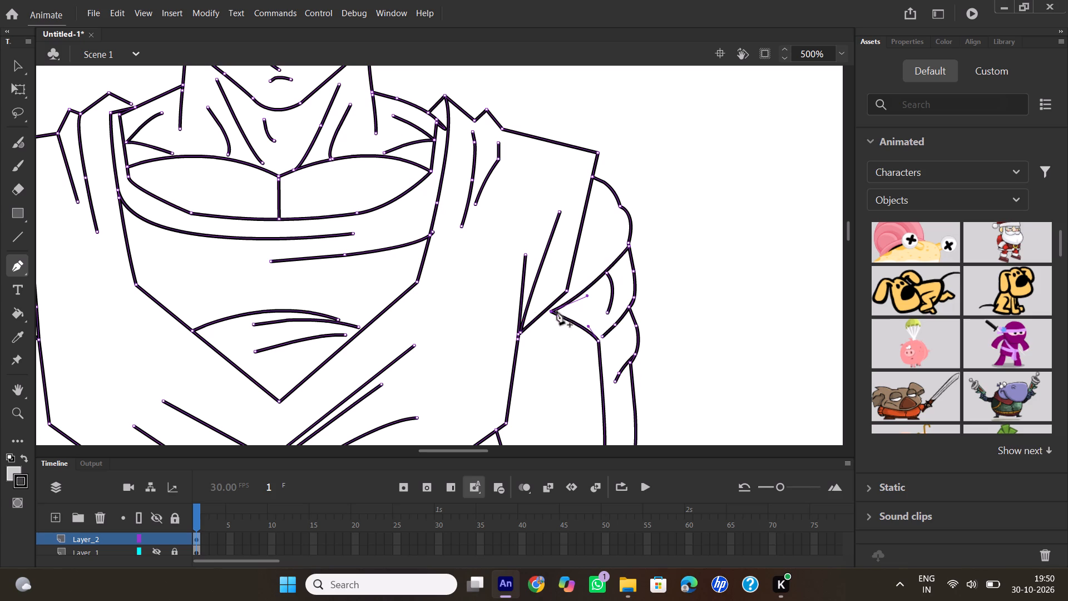
Finish the upper-arm muscle line, extend its inner corner to the orange sleeve's edge, and bend the blue sleeve's hem line slightly.
double_click(552, 312)
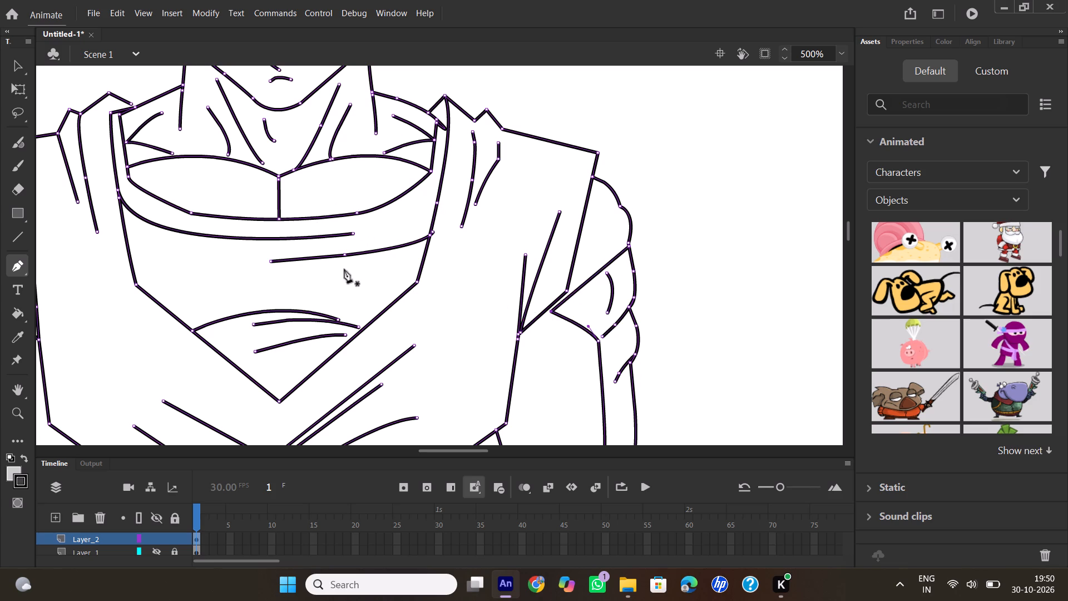
left_click(11, 67)
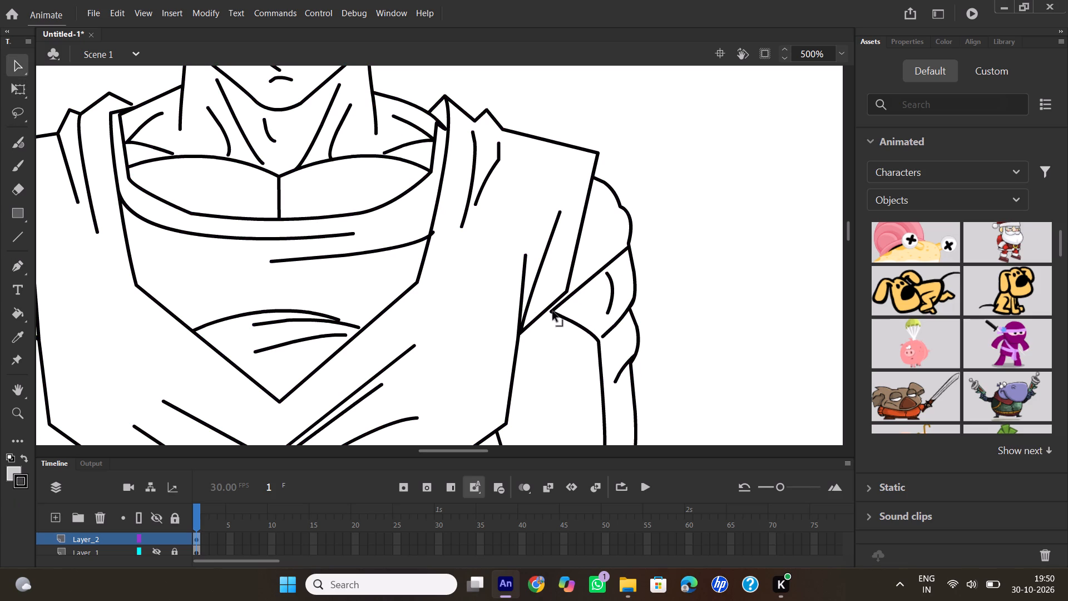
left_click_drag(553, 312, 547, 311)
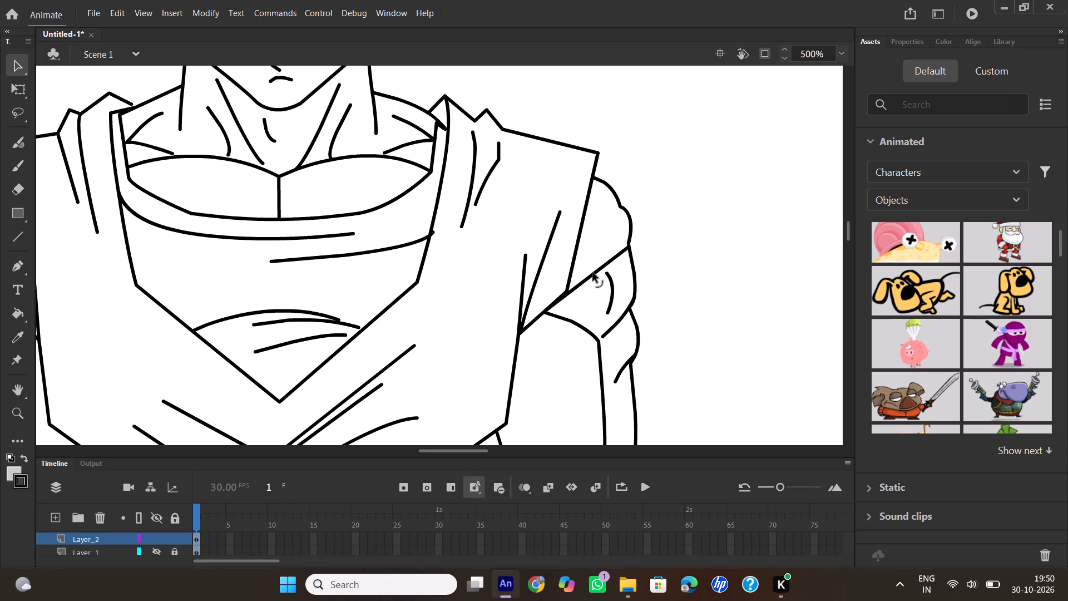
left_click_drag(593, 273, 587, 285)
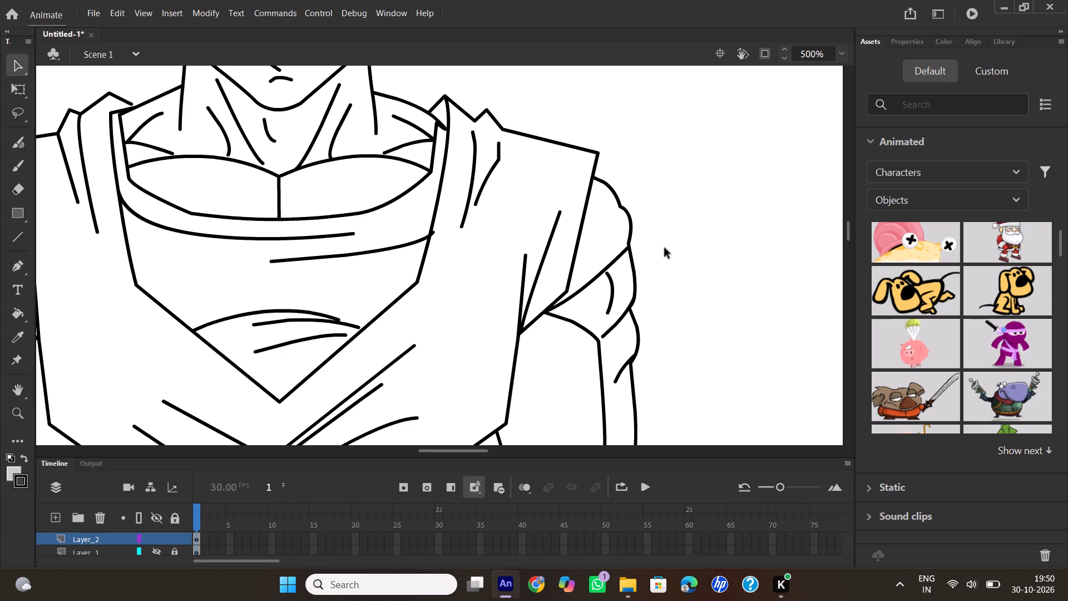
Show Layer_1 and trace the curved fold inside the blue sleeve down to the lower corner of the orange sleeve.
scroll(639, 168, "down", 1)
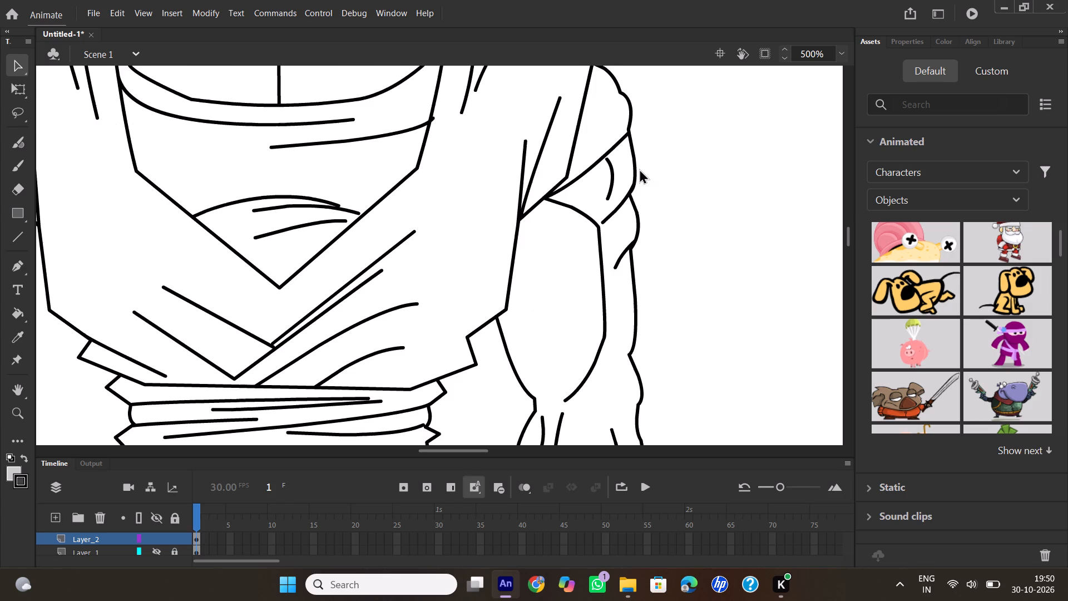
scroll(638, 171, "down", 1)
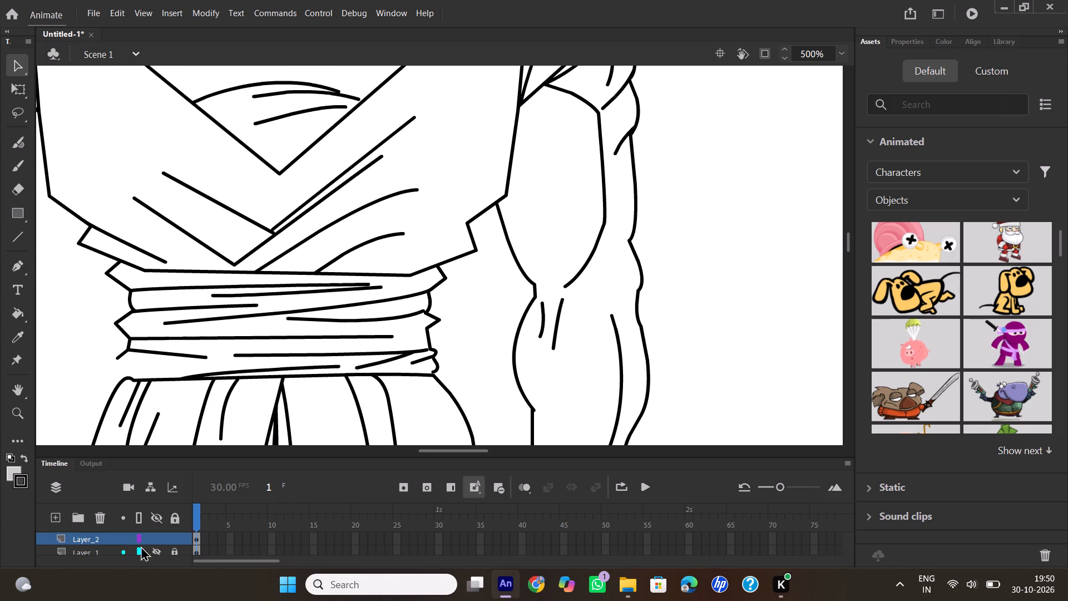
left_click(159, 554)
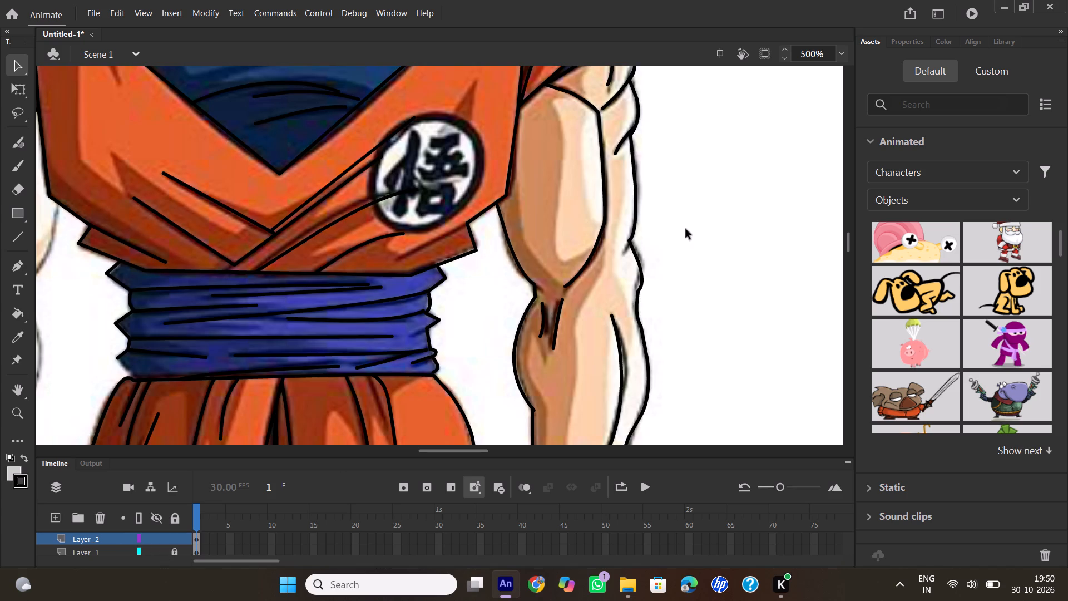
scroll(660, 225, "up", 1)
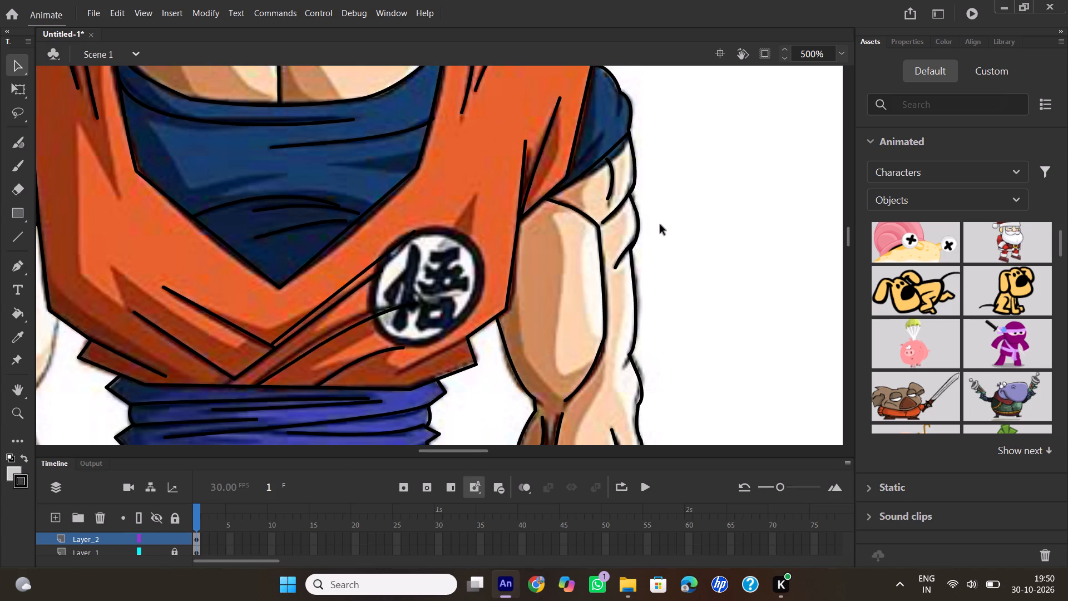
scroll(659, 219, "up", 1)
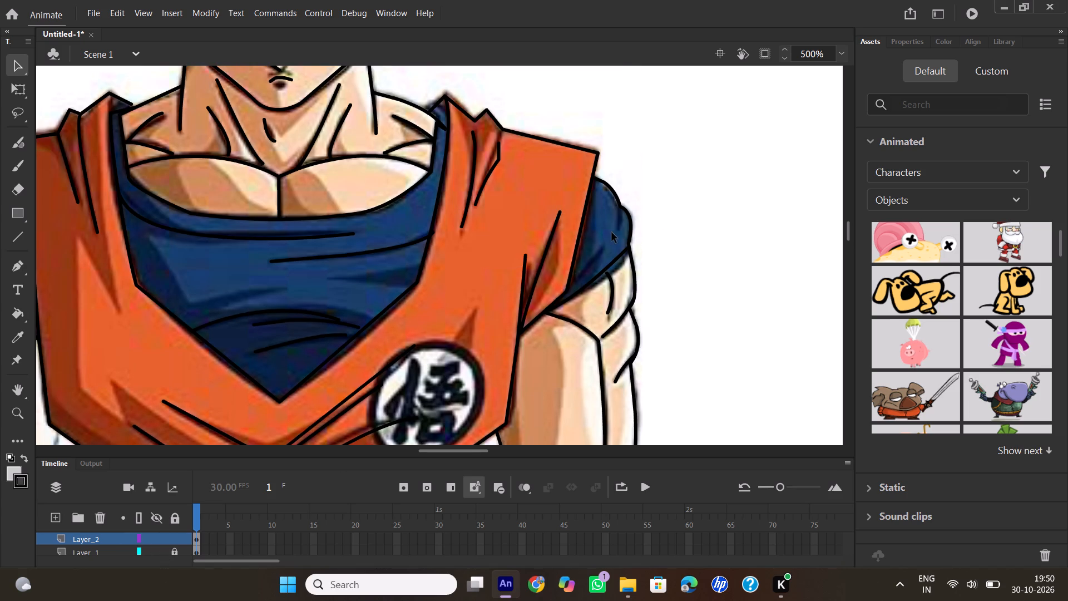
left_click(24, 270)
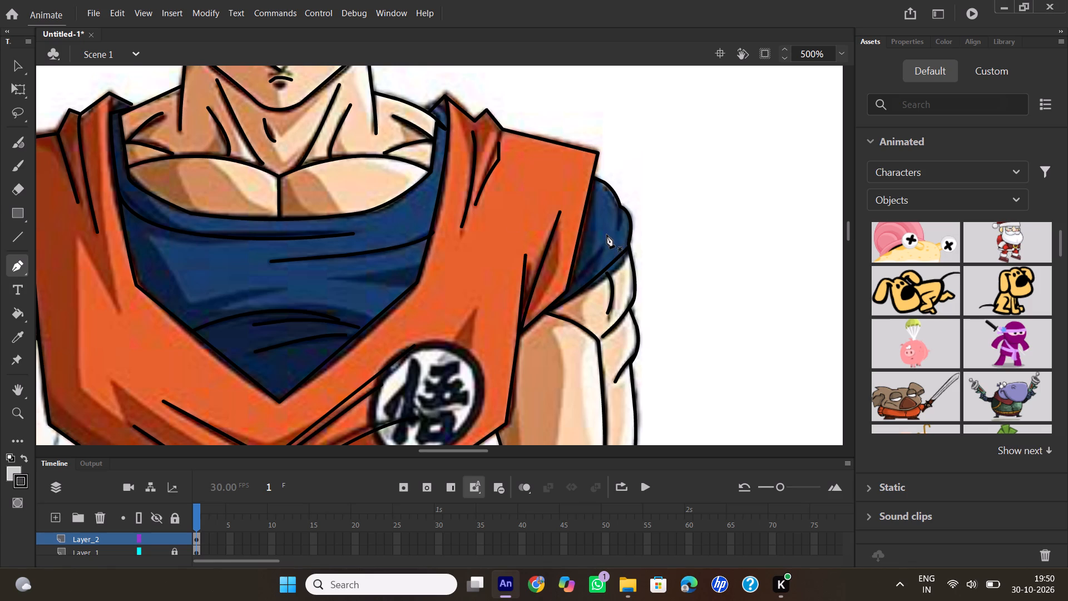
left_click(607, 235)
left_click_drag(568, 288, 541, 303)
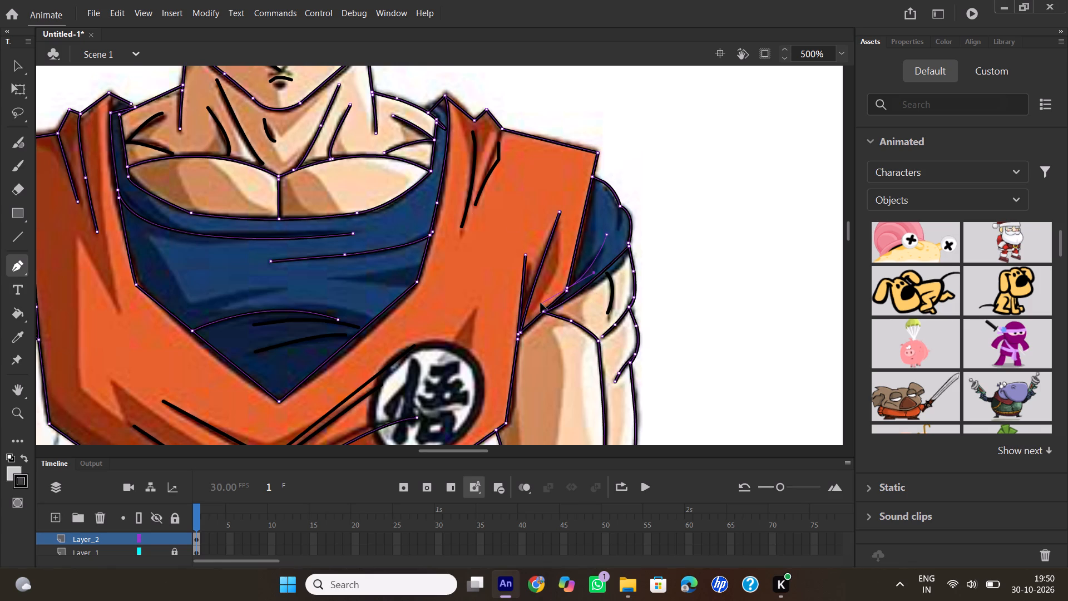
left_click_drag(541, 303, 538, 304)
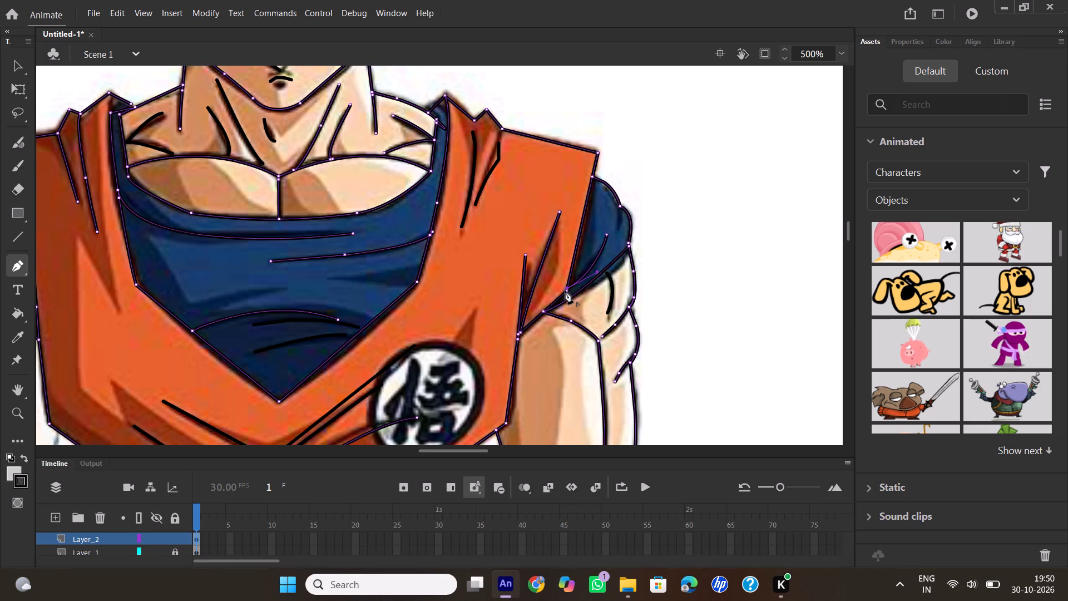
double_click(565, 289)
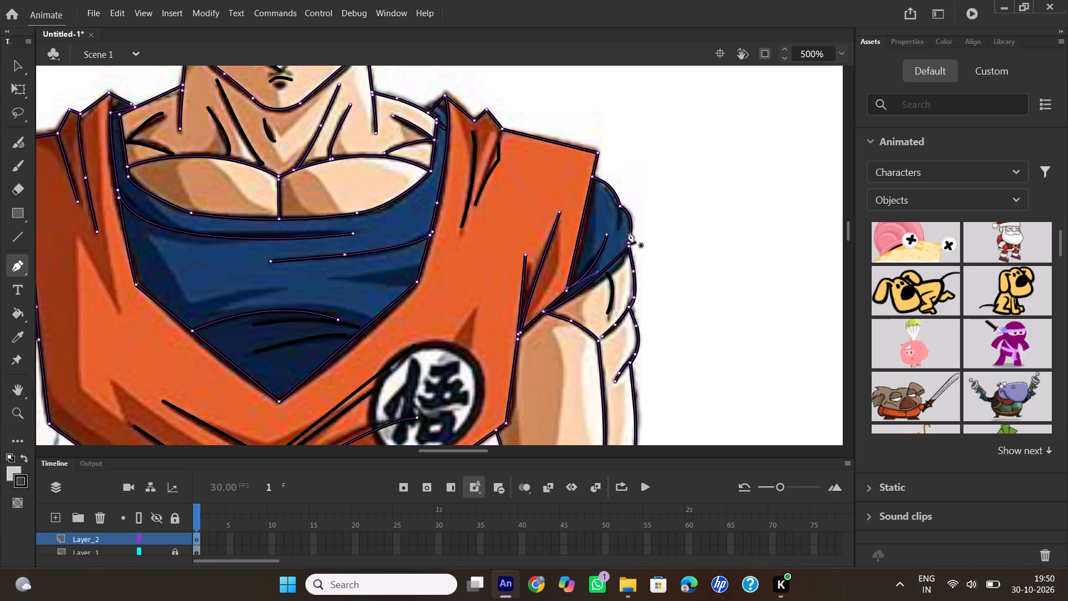
Trace the short curved fold near the blue sleeve's outer edge, ending at the notch in its outline.
left_click(619, 231)
left_click_drag(618, 199, 610, 187)
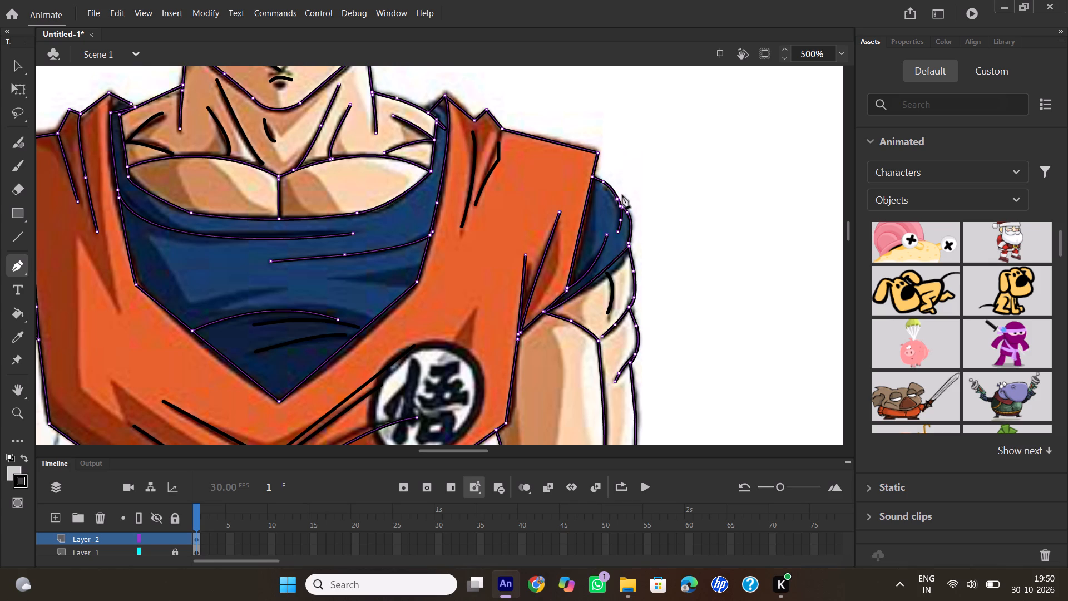
double_click(618, 198)
Trace the opposite blue sleeve's outer edge from the orange sleeve over its bump down to the sleeve hem.
scroll(531, 212, "down", 6)
scroll(545, 215, "up", 2)
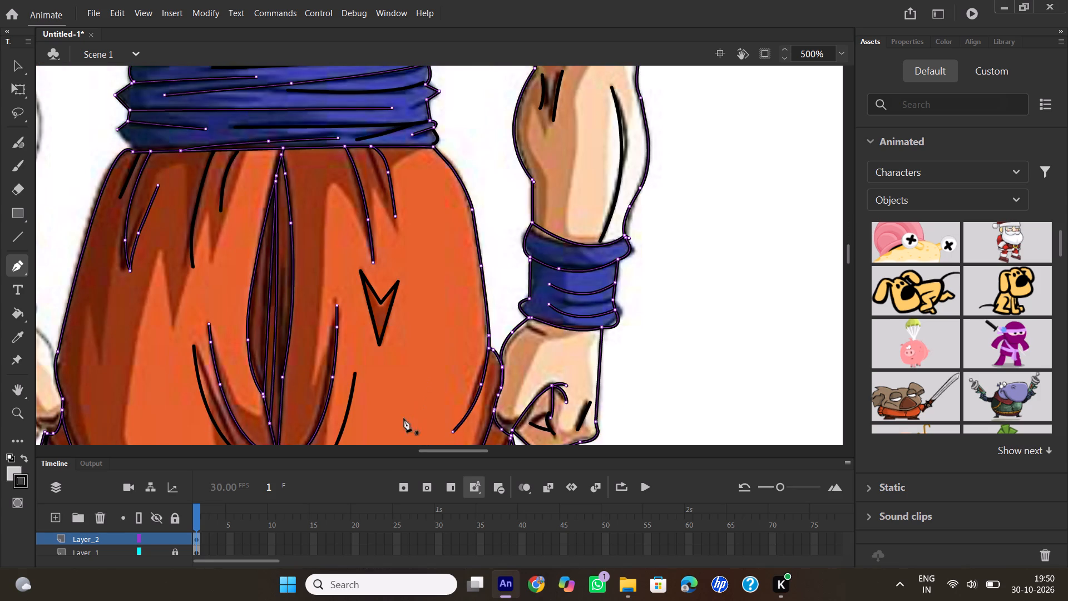
left_click_drag(432, 451, 409, 451)
scroll(464, 219, "up", 3)
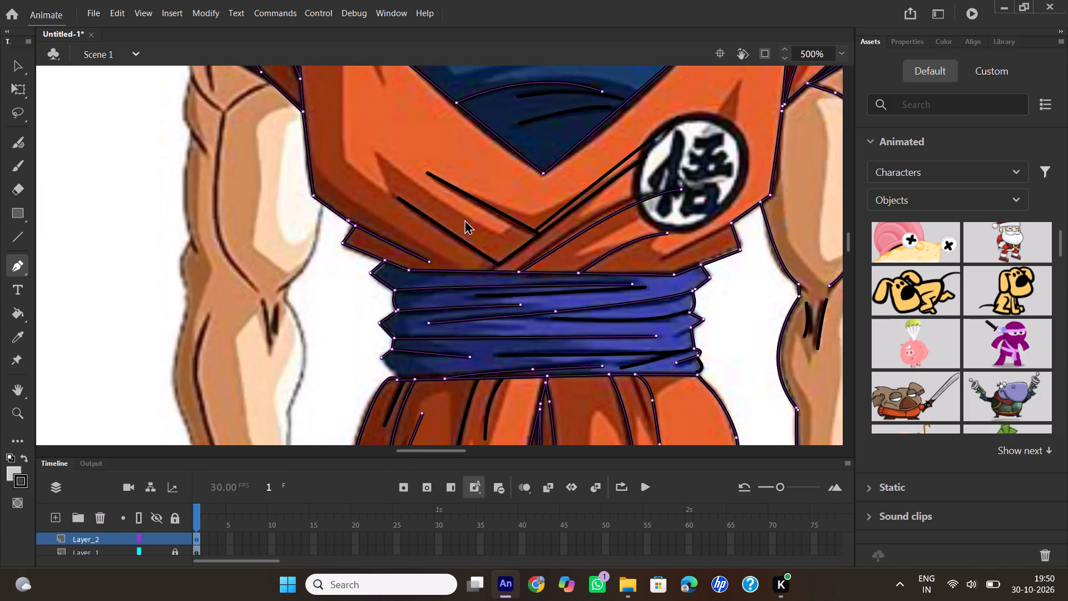
scroll(464, 219, "up", 2)
scroll(464, 219, "down", 1)
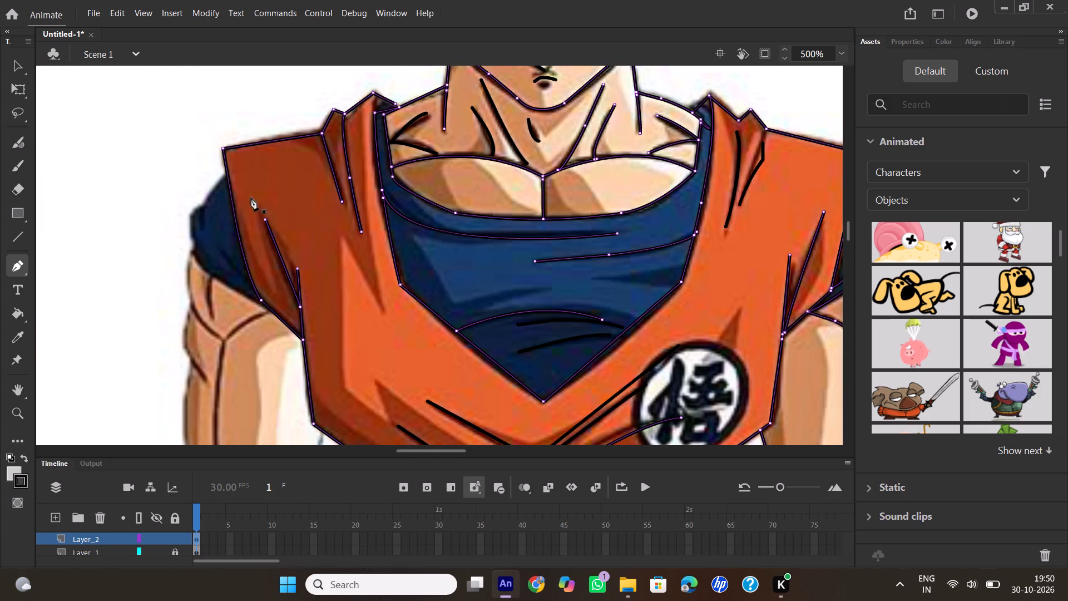
left_click(225, 176)
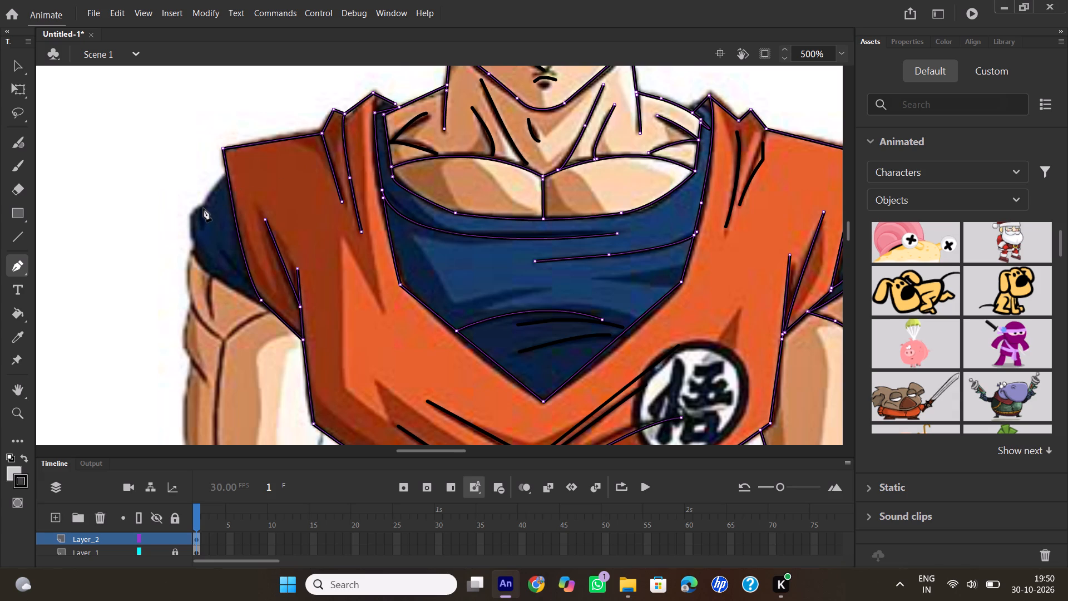
left_click(204, 208)
left_click_drag(192, 251, 196, 283)
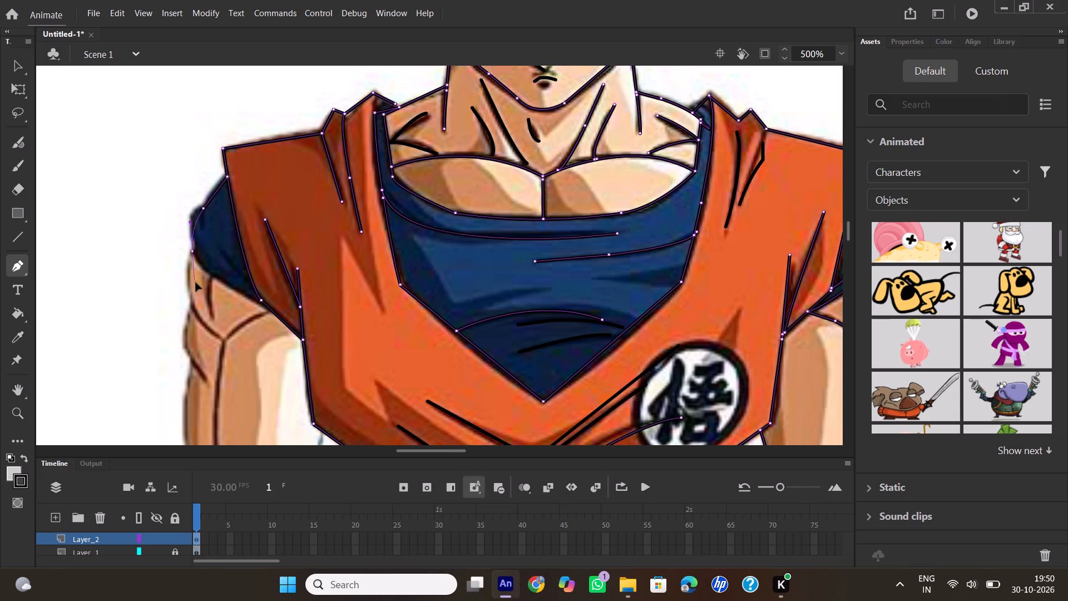
left_click_drag(196, 283, 200, 310)
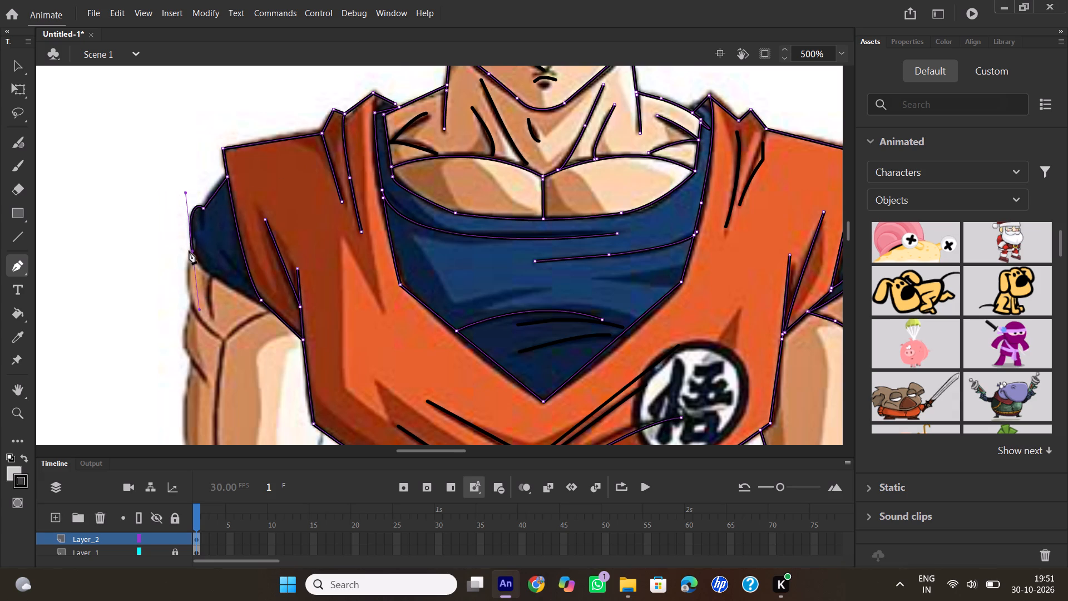
left_click(189, 250)
key("ctrl+z")
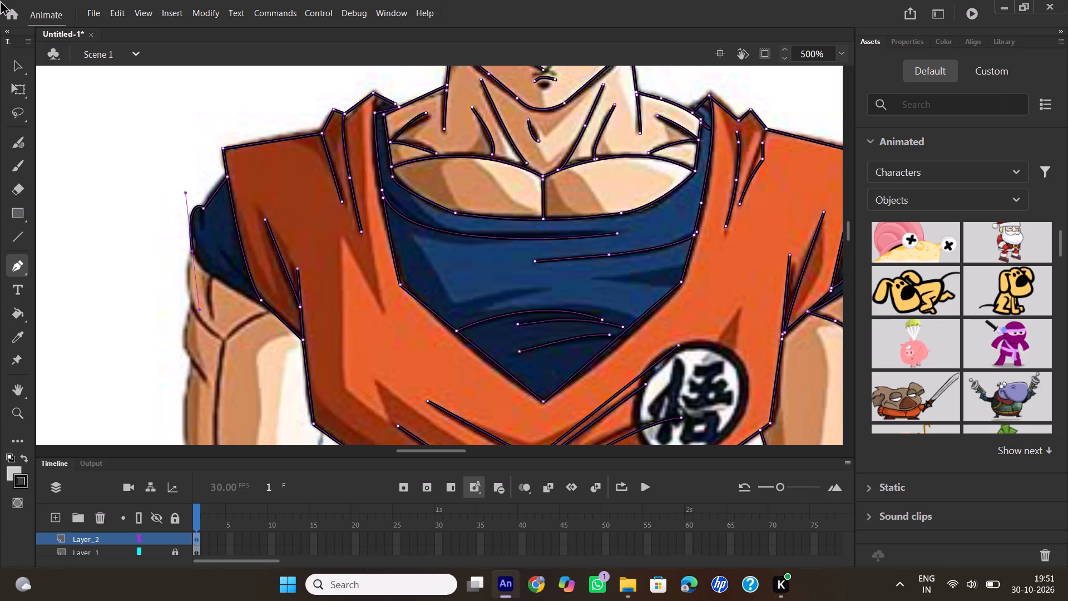
left_click(193, 252)
Continue this arm's outer outline from the sleeve hem along the upper-arm bulges down to the notch above the elbow.
left_click_drag(194, 300, 208, 334)
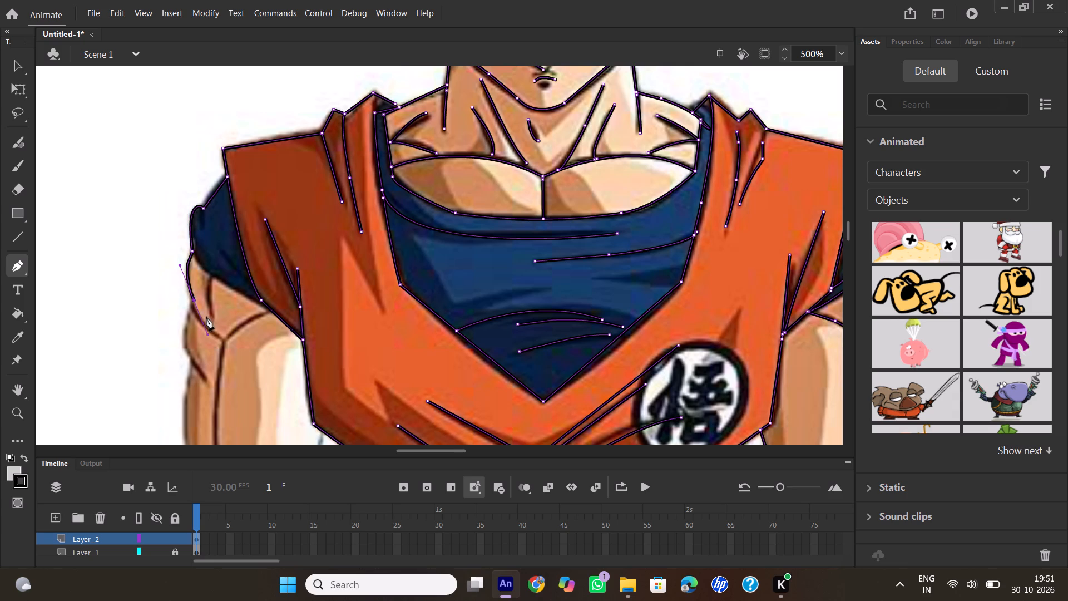
left_click(194, 302)
scroll(192, 303, "down", 1)
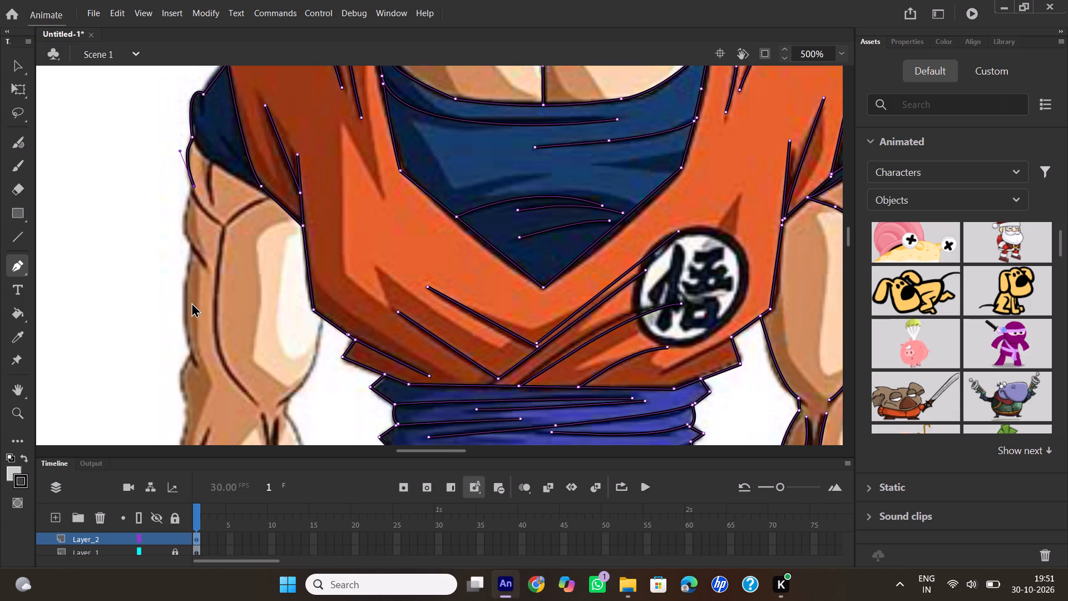
left_click_drag(194, 245, 213, 277)
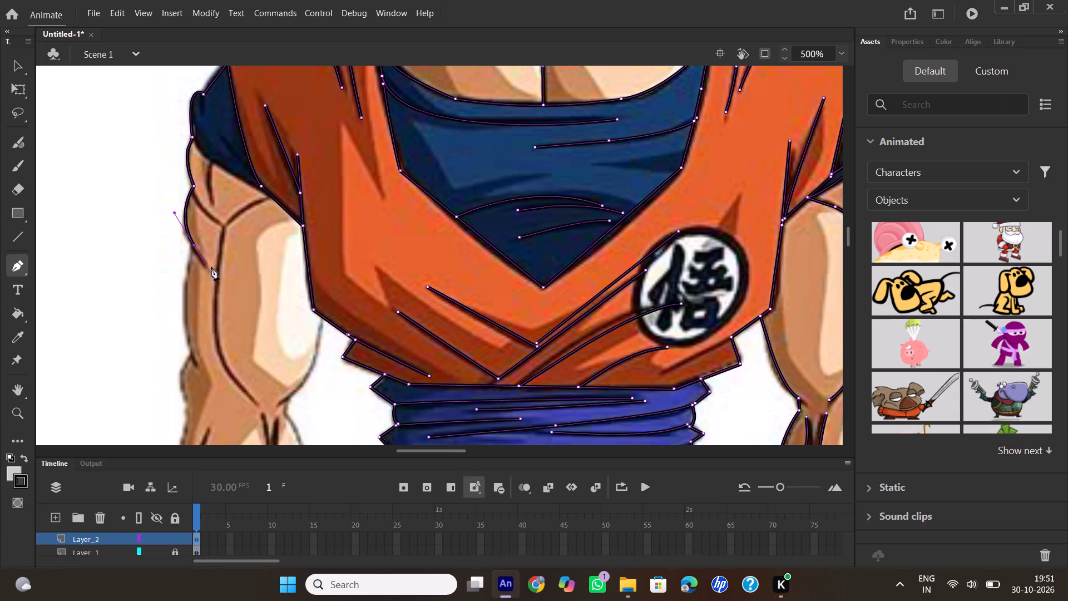
left_click(195, 245)
scroll(191, 288, "down", 1)
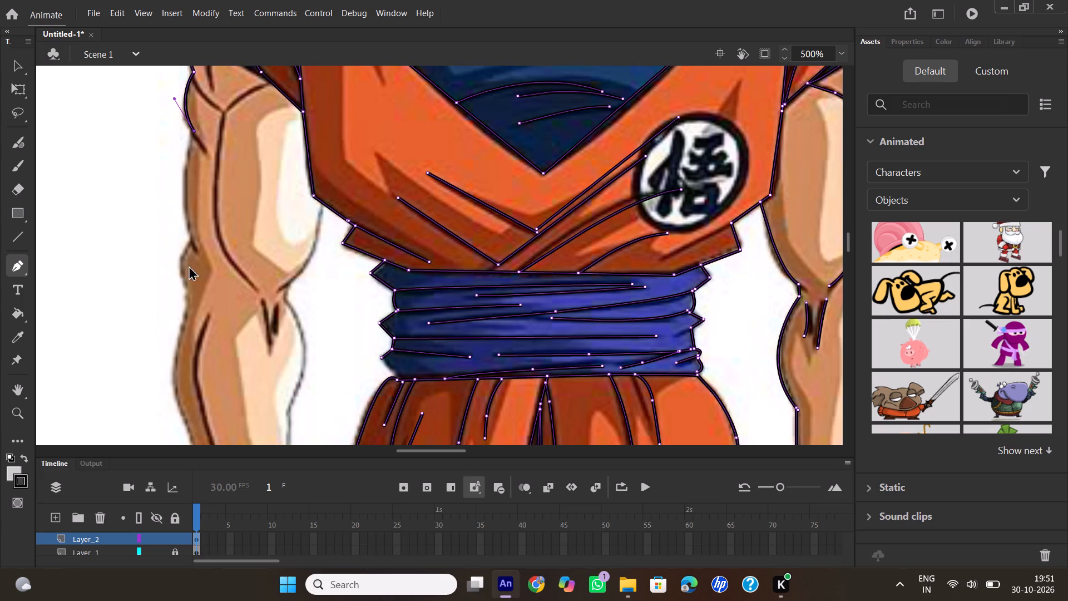
left_click_drag(192, 242, 211, 286)
left_click(192, 242)
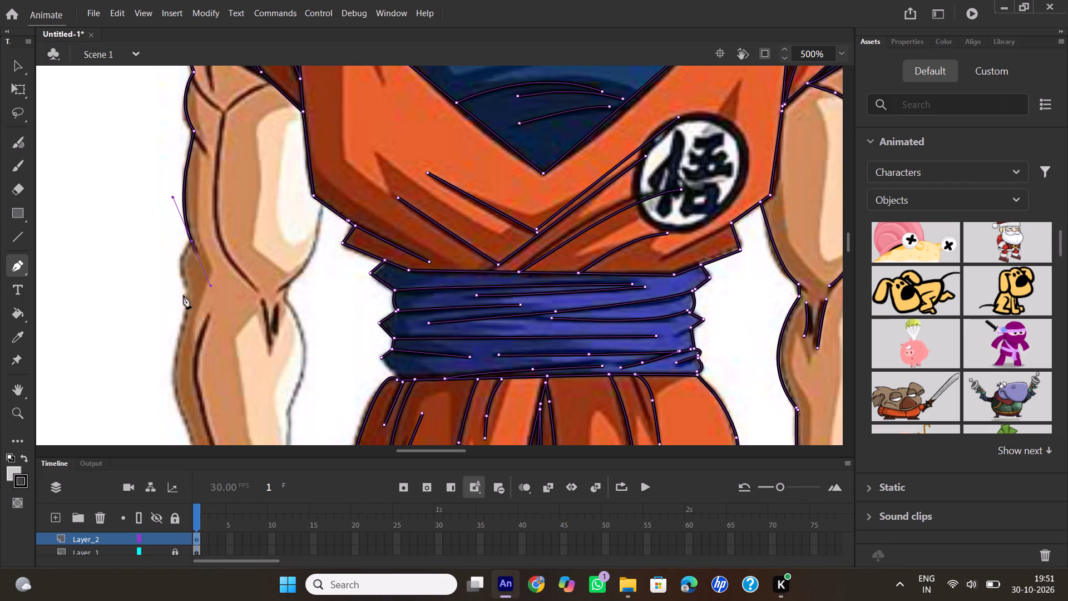
Continue the outer outline around the elbow bump and along the forearm to the top of the blue wristband.
left_click_drag(188, 296, 205, 338)
left_click(189, 294)
scroll(207, 292, "down", 1)
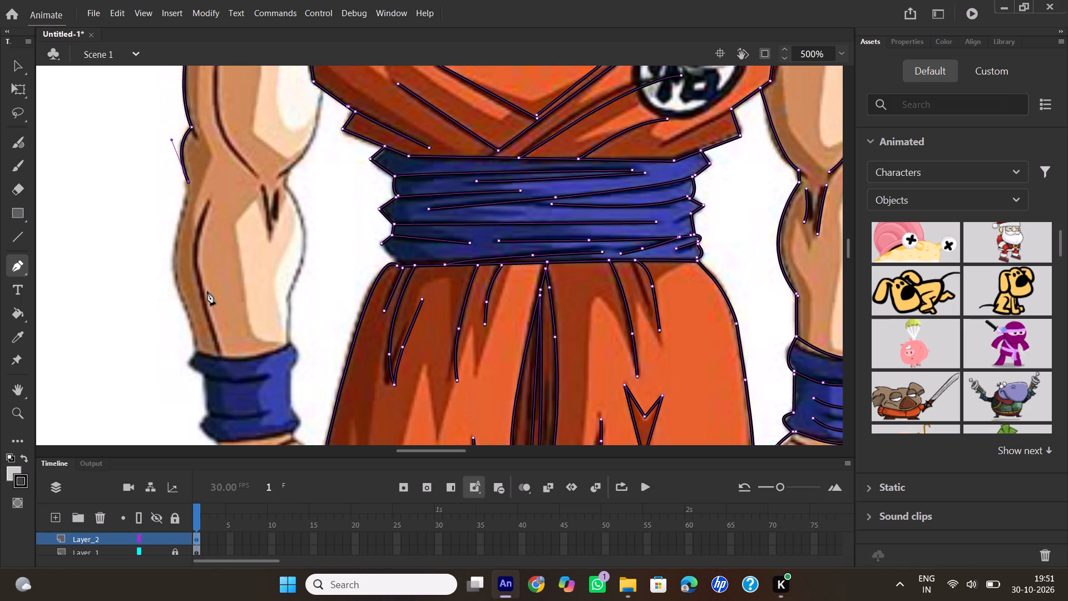
left_click_drag(179, 291, 193, 317)
left_click_drag(193, 317, 196, 326)
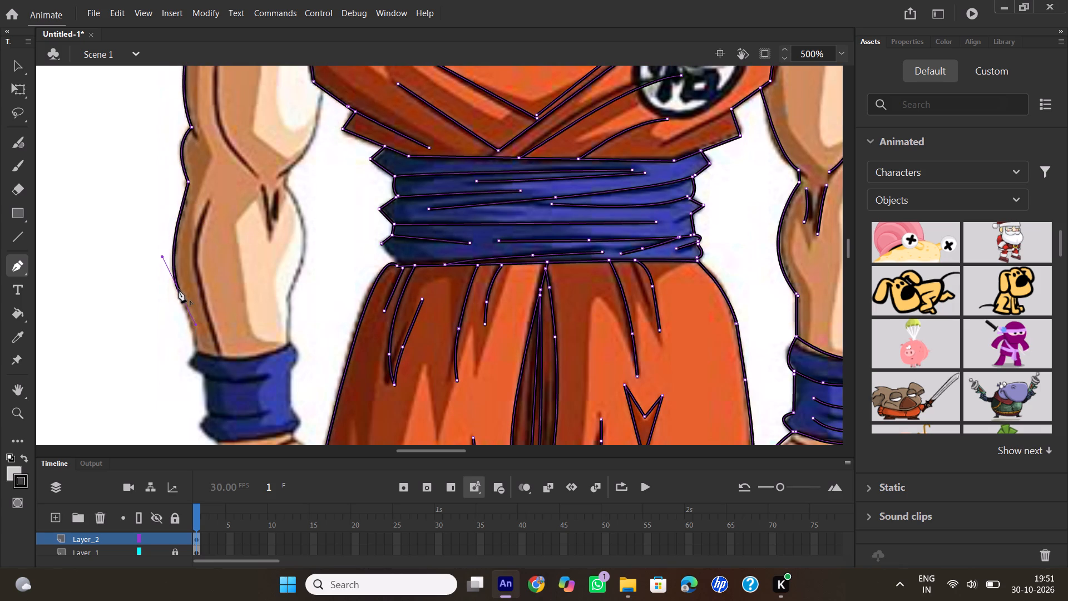
left_click(179, 289)
scroll(209, 286, "down", 1)
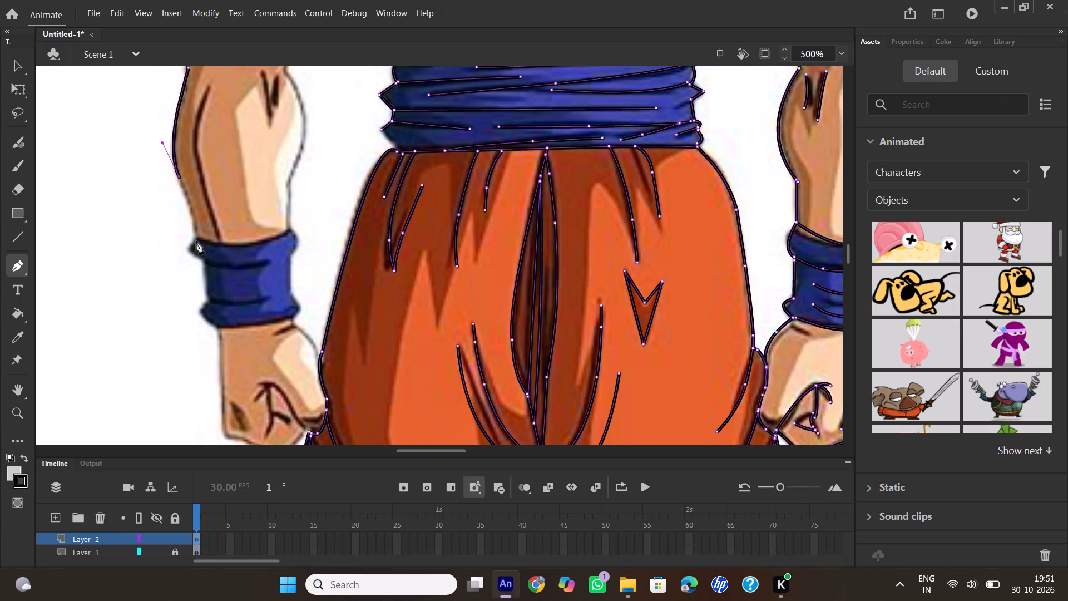
left_click_drag(197, 238, 196, 260)
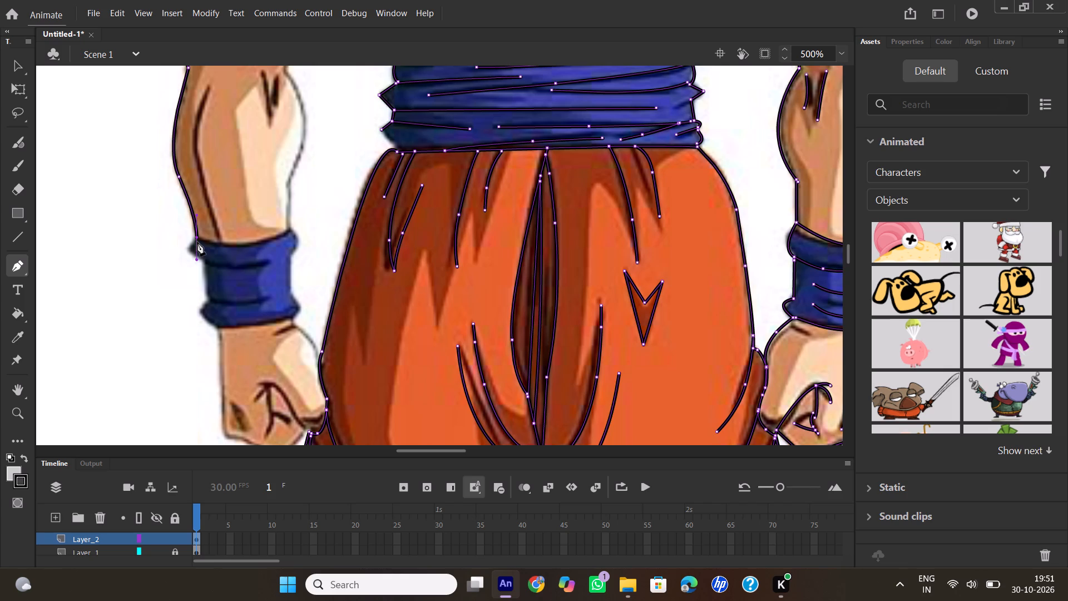
Continue the arm's outline down the outer edge of the blue wristband, around both rim bulges to the top of the hand.
left_click(197, 240)
left_click_drag(204, 260, 229, 272)
left_click(204, 262)
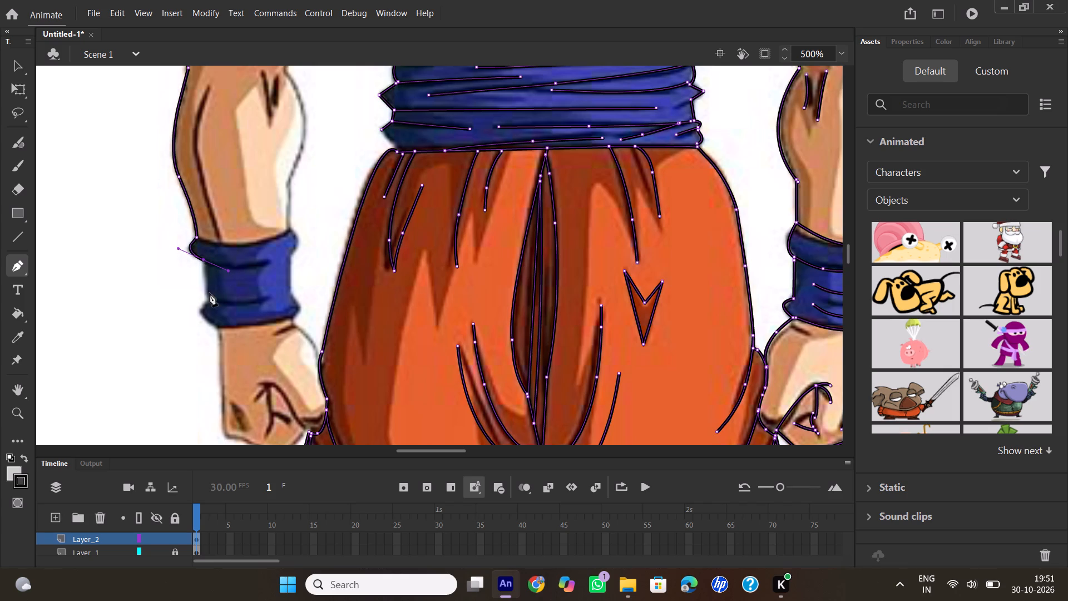
left_click(210, 297)
left_click_drag(217, 326, 231, 332)
left_click_drag(231, 332, 246, 337)
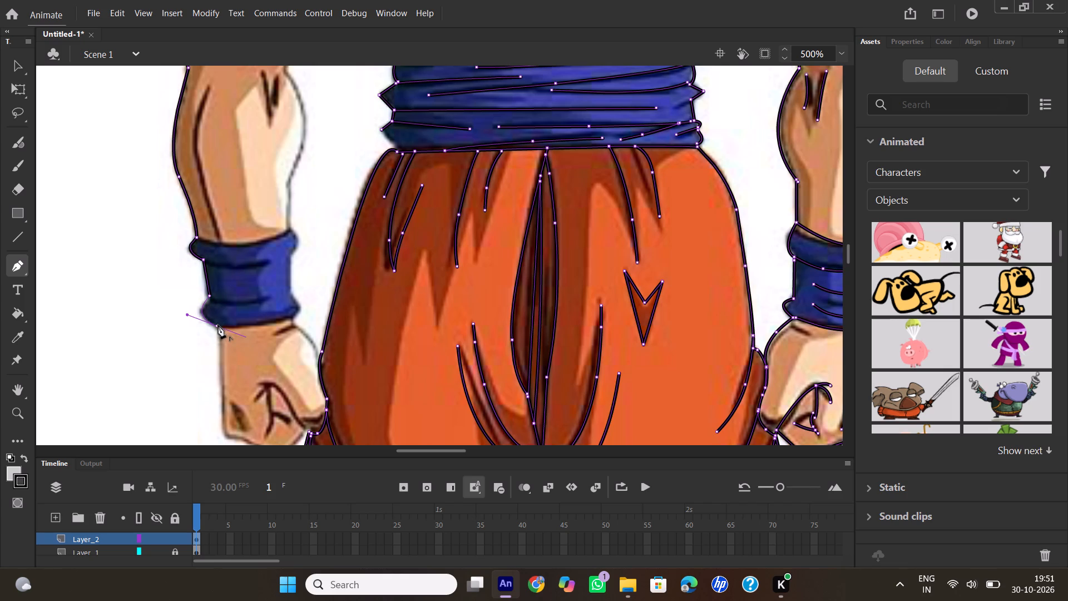
left_click(218, 325)
Continue the outline down the outer side of the fist and around the knuckles to the trouser edge.
scroll(218, 353, "down", 1)
left_click(225, 315)
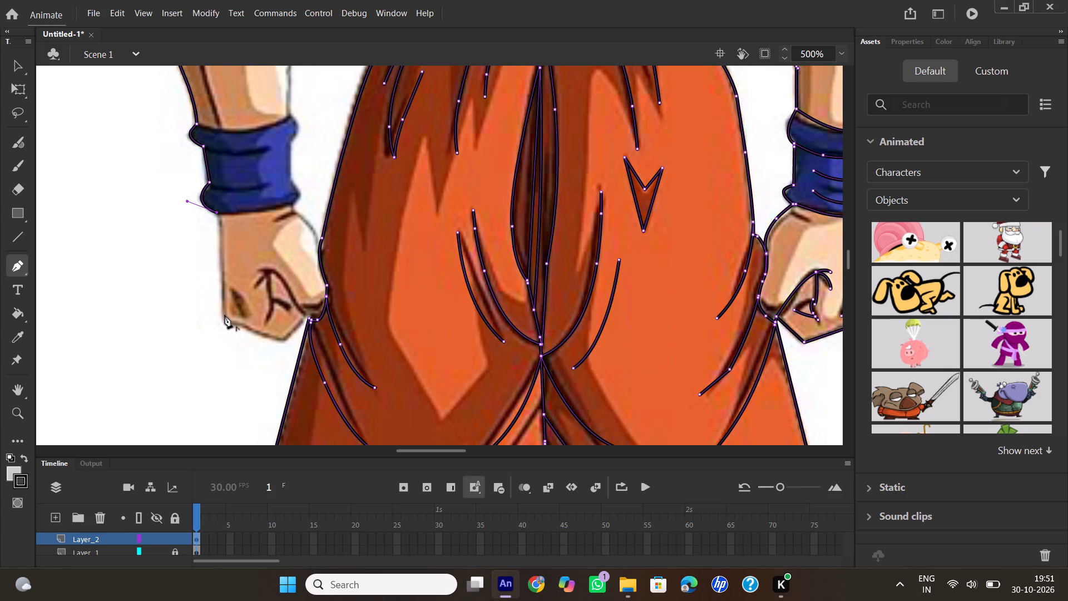
left_click_drag(241, 323, 255, 323)
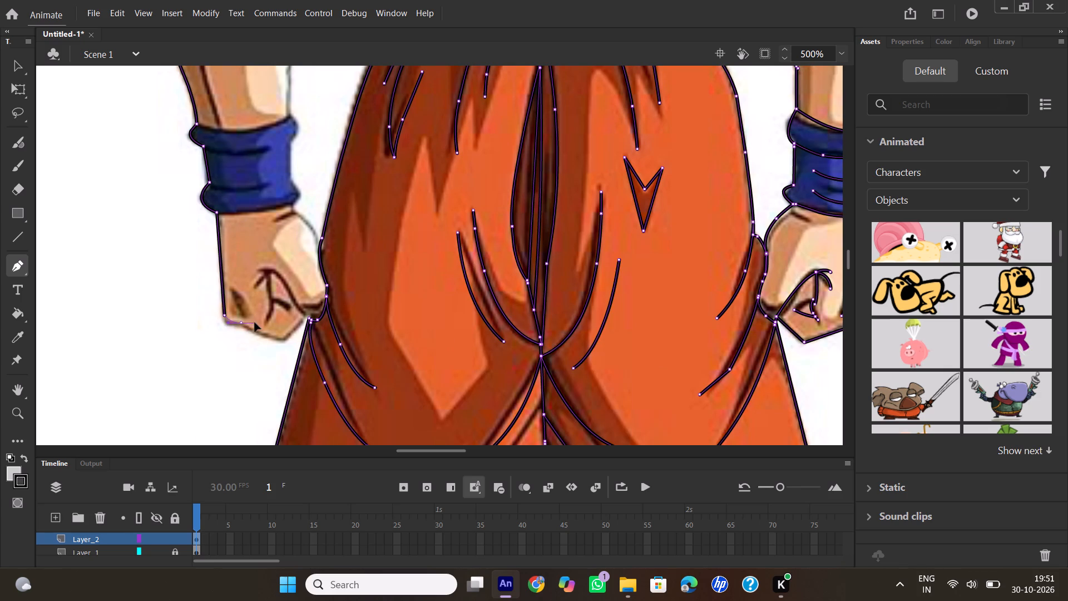
left_click_drag(255, 323, 263, 321)
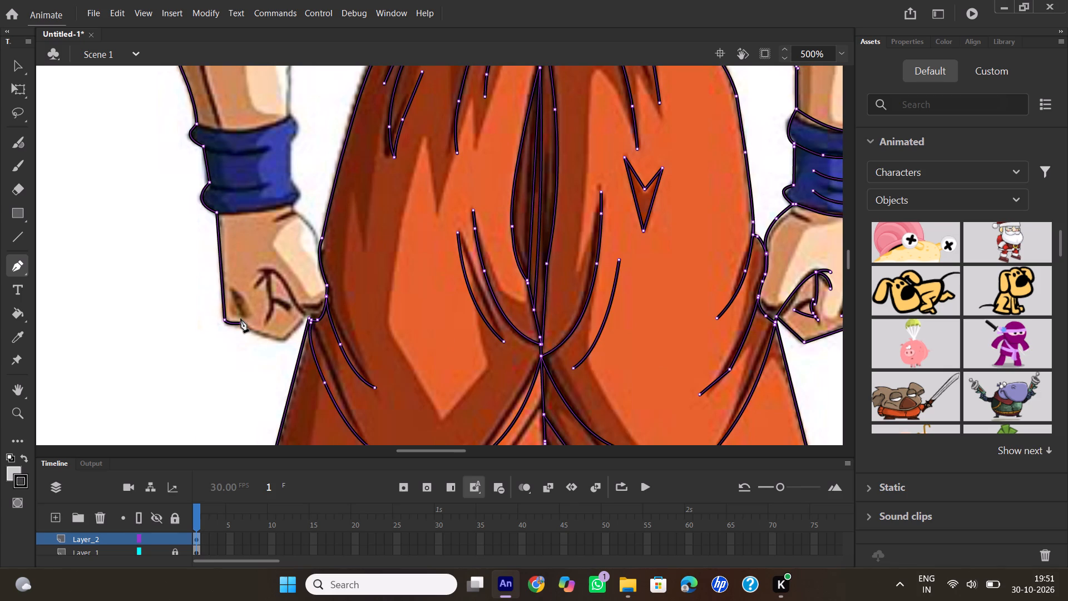
left_click(240, 323)
left_click(280, 342)
left_click(304, 314)
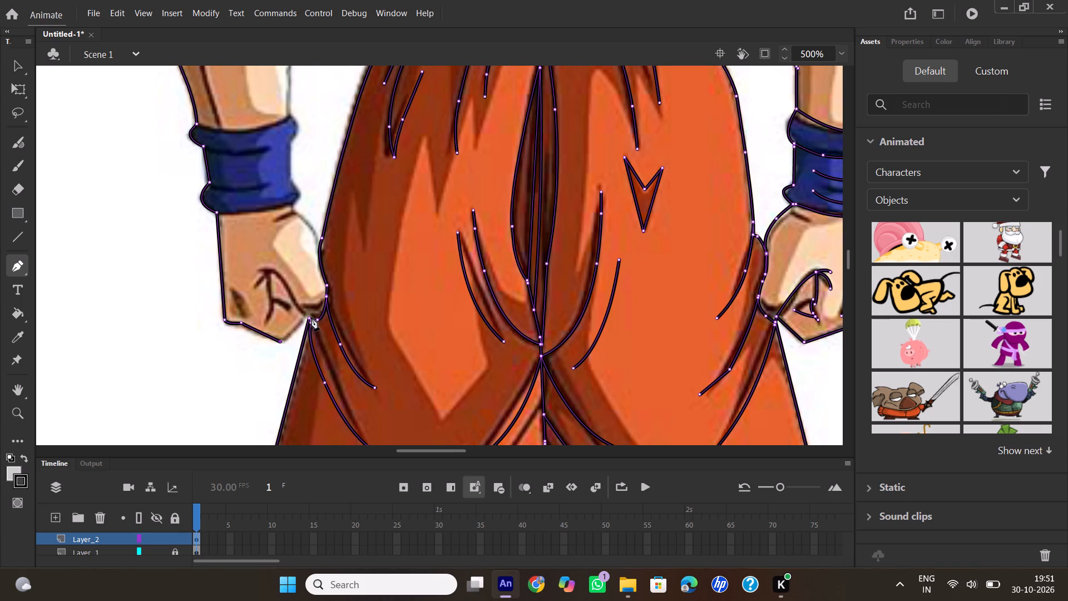
left_click(311, 317)
Continue the outline up the inner side of the fist from the trouser edge to the wristband's lower rim.
left_click_drag(315, 238, 306, 140)
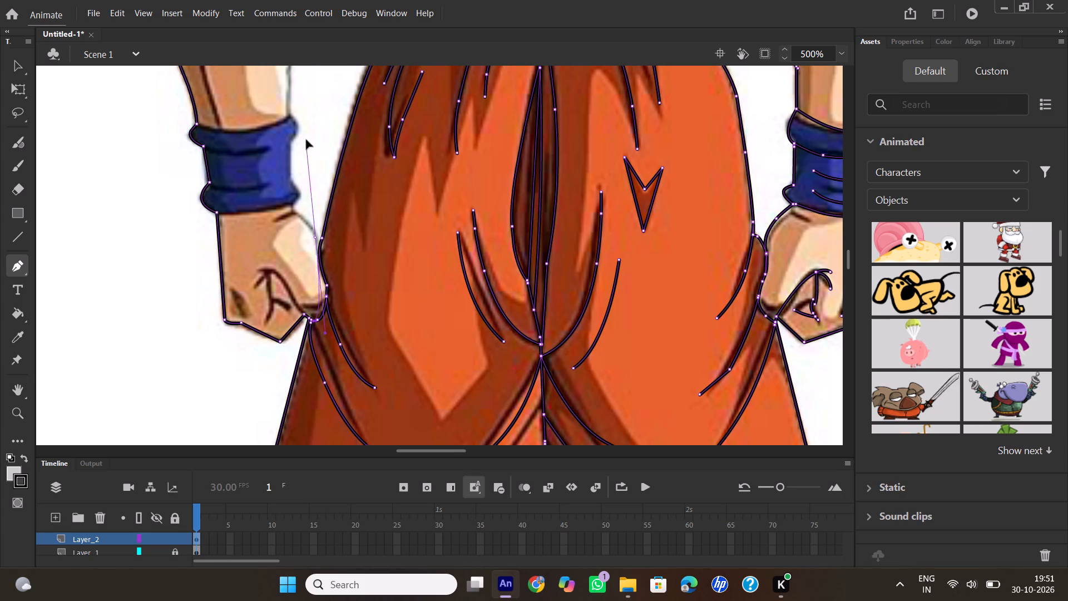
left_click_drag(306, 140, 289, 139)
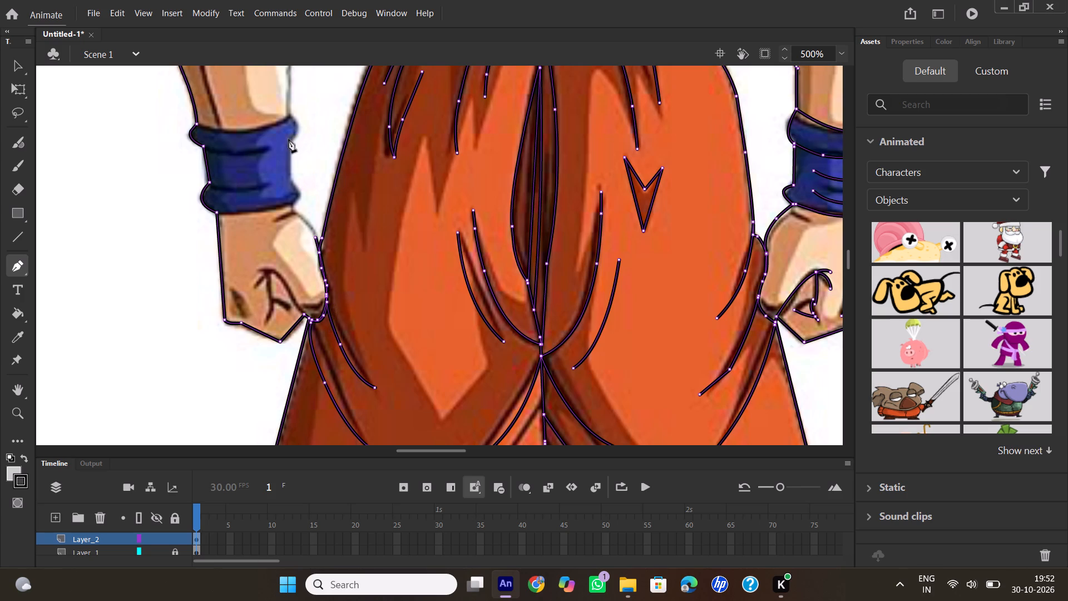
left_click(316, 238)
left_click_drag(298, 214, 278, 207)
left_click(296, 214)
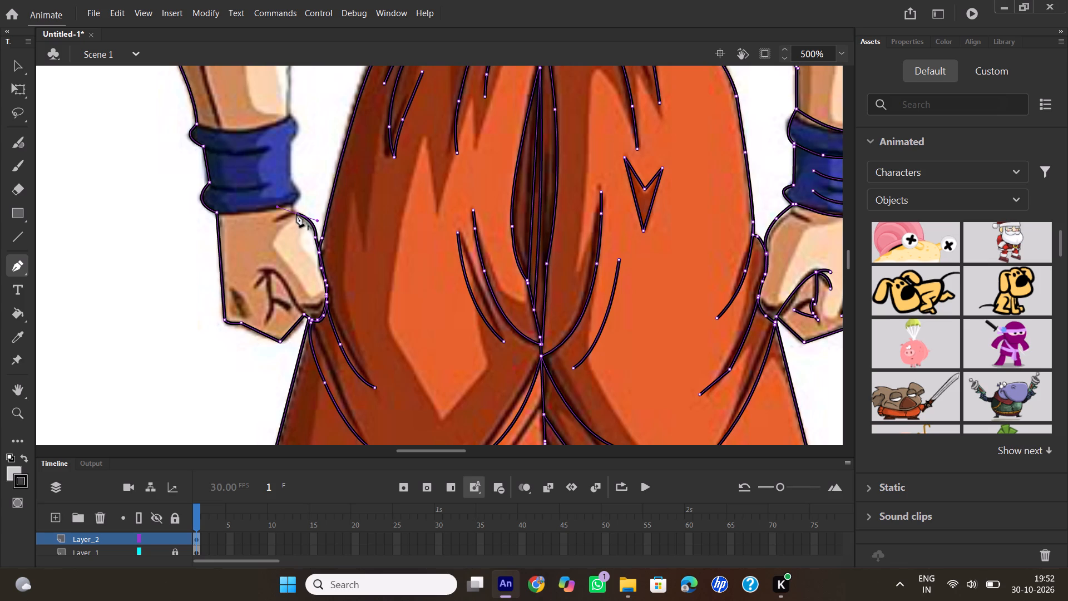
Trace the inner edge of the blue wristband from its lower rim up to the base of the forearm.
left_click(289, 203)
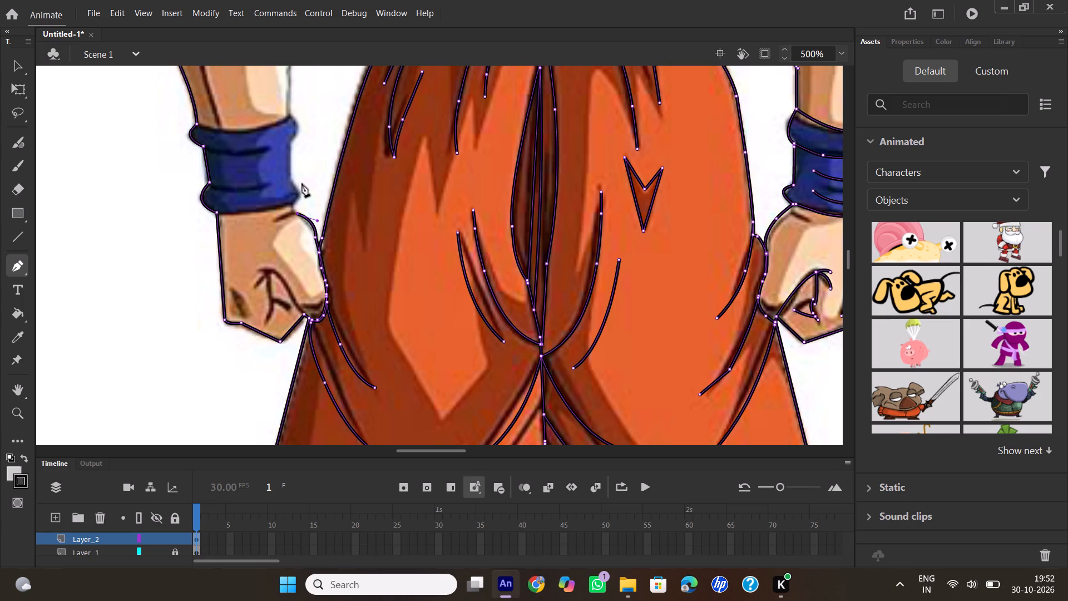
left_click_drag(294, 182, 279, 159)
left_click(293, 181)
left_click(290, 144)
scroll(294, 142, "up", 1)
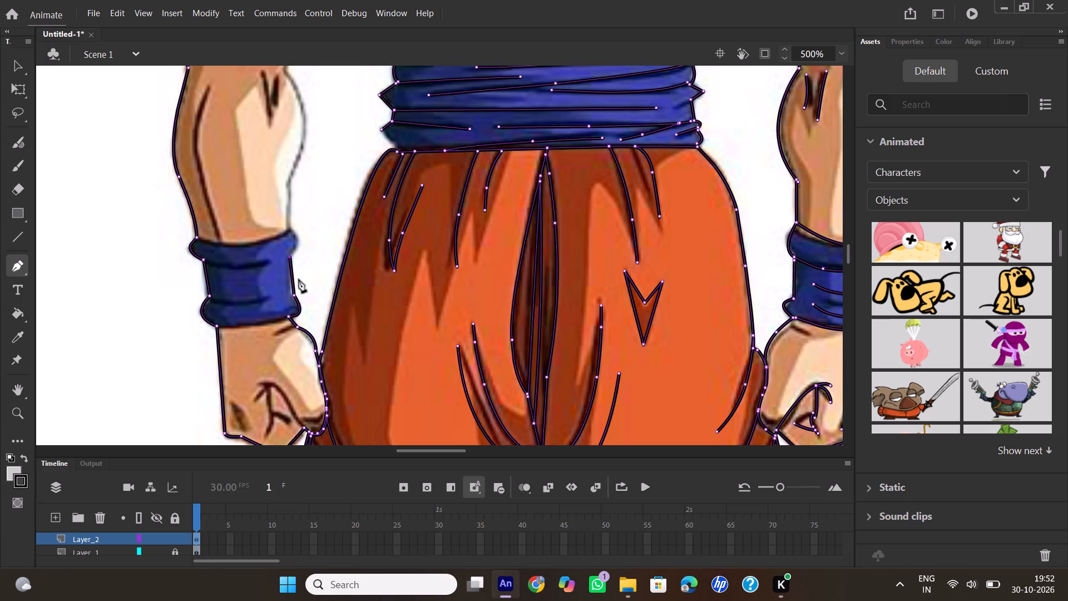
left_click_drag(289, 229, 274, 206)
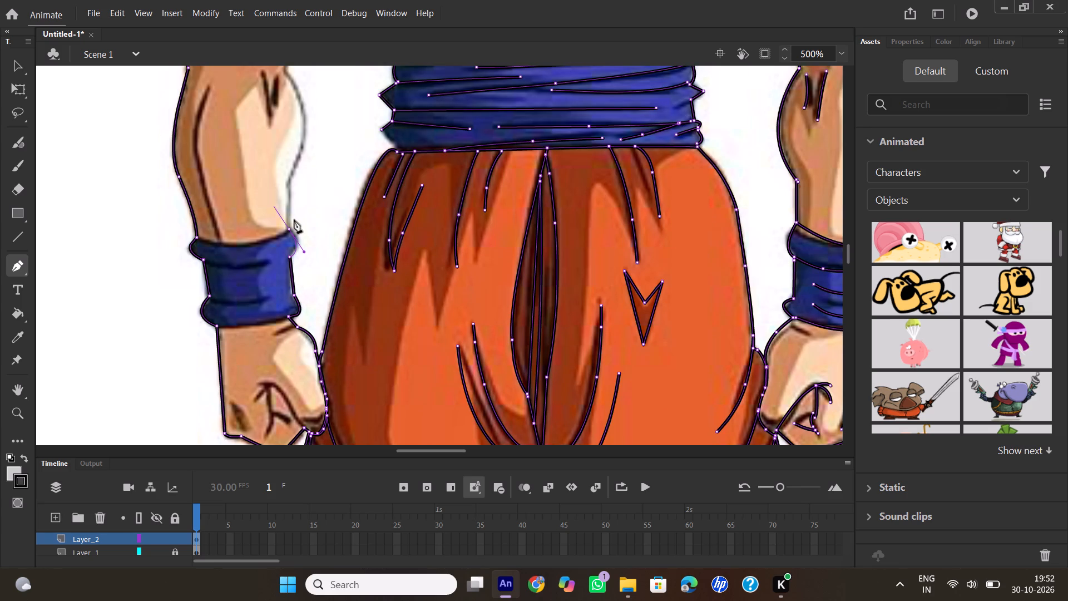
left_click(290, 229)
Continue the inner outline up the forearm bulge to the crease at the inside of the elbow.
left_click_drag(289, 184, 286, 169)
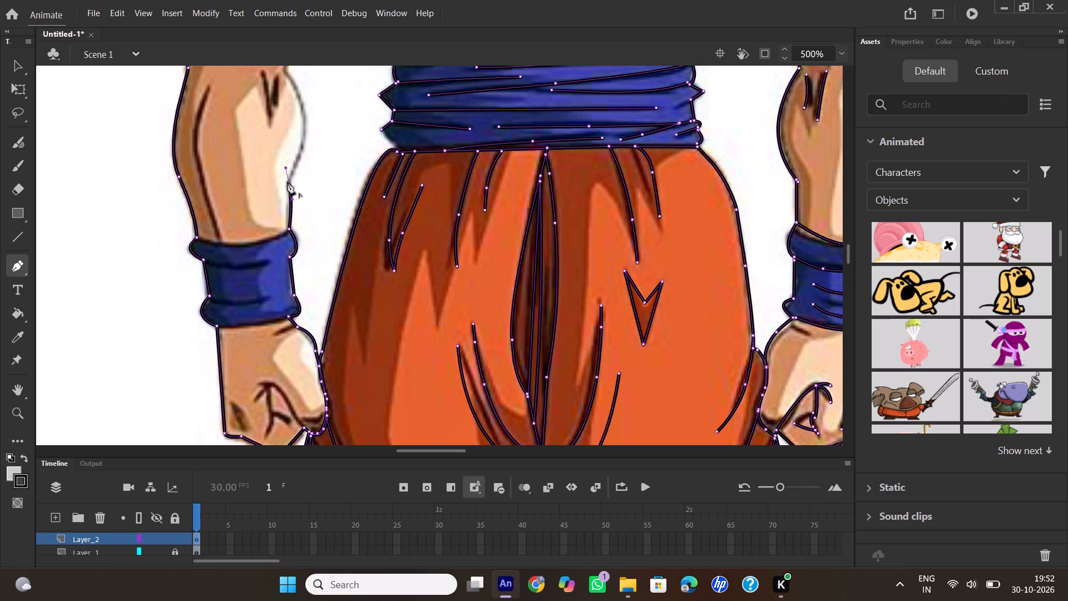
left_click(288, 183)
scroll(340, 141, "up", 1)
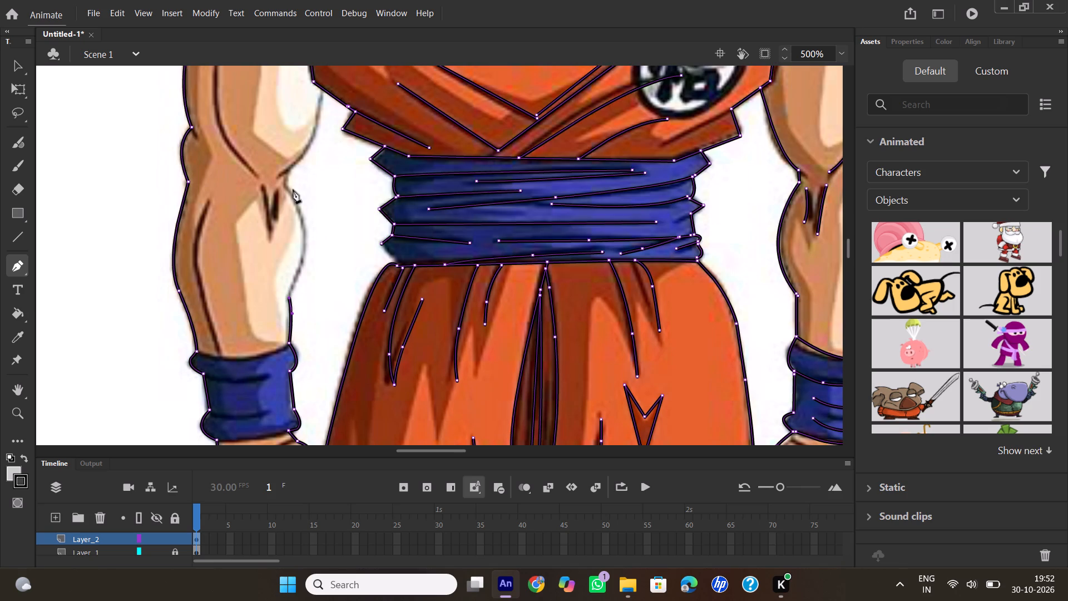
left_click_drag(286, 190, 250, 147)
left_click_drag(250, 147, 249, 146)
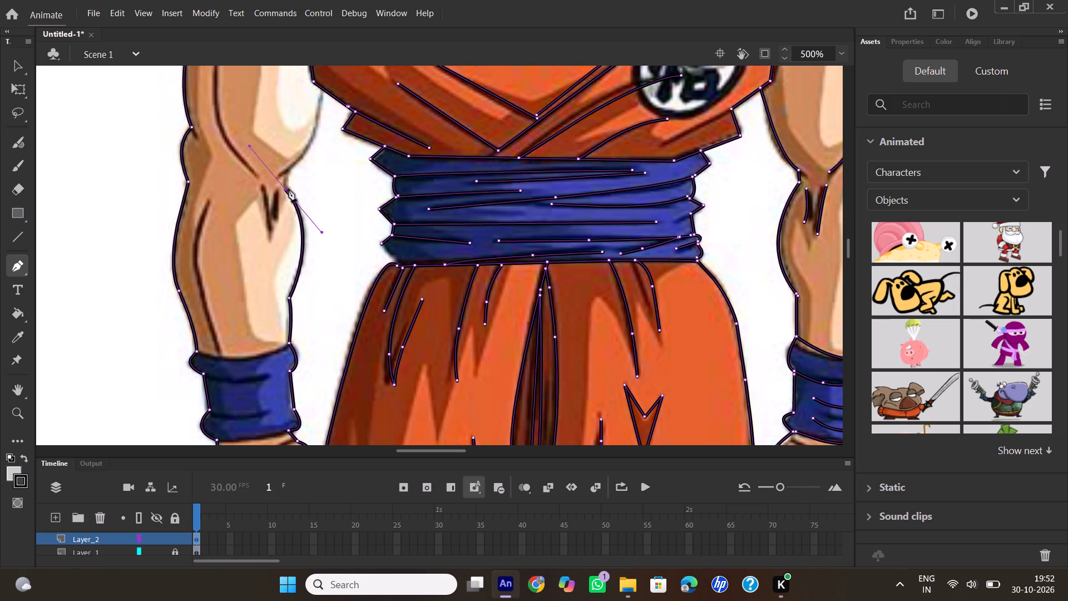
left_click(287, 191)
left_click_drag(289, 170, 289, 168)
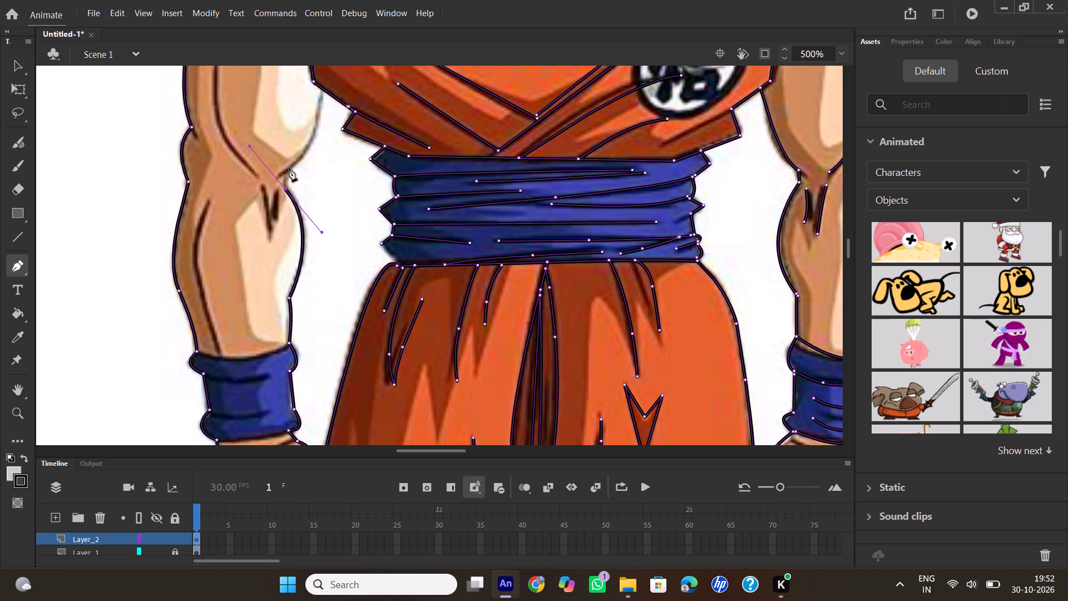
left_click_drag(289, 168, 294, 162)
left_click(290, 168)
Trace the inner upper arm in a curve from the elbow crease to the orange shirt's side and end the path.
scroll(322, 165, "up", 1)
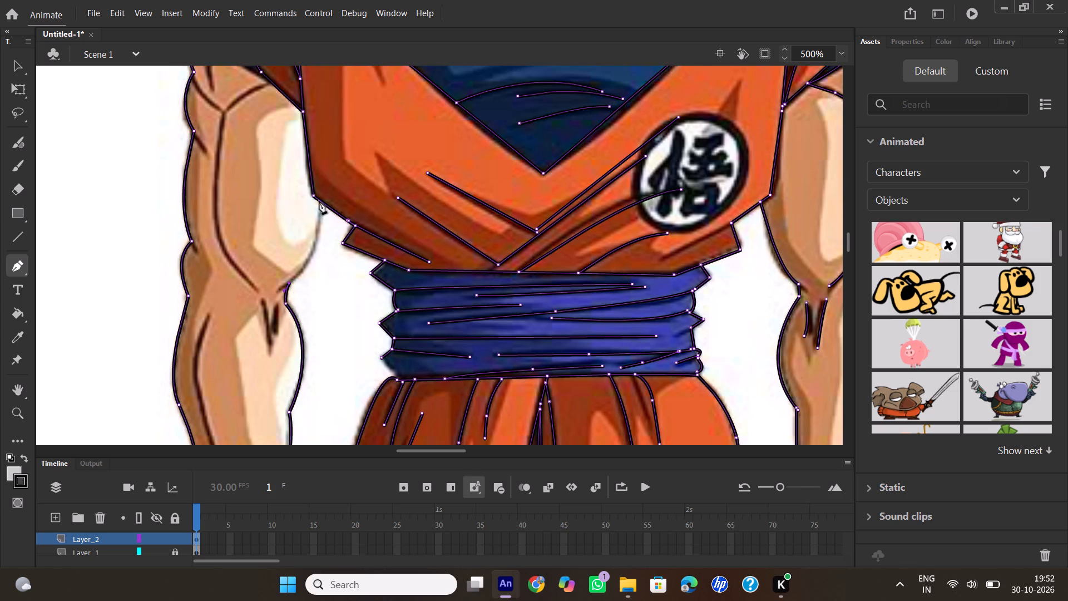
left_click_drag(319, 201, 315, 145)
double_click(321, 202)
Trace the blue sleeve's curved hem from the orange sleeve edge across to the arm's outer outline.
scroll(337, 216, "up", 2)
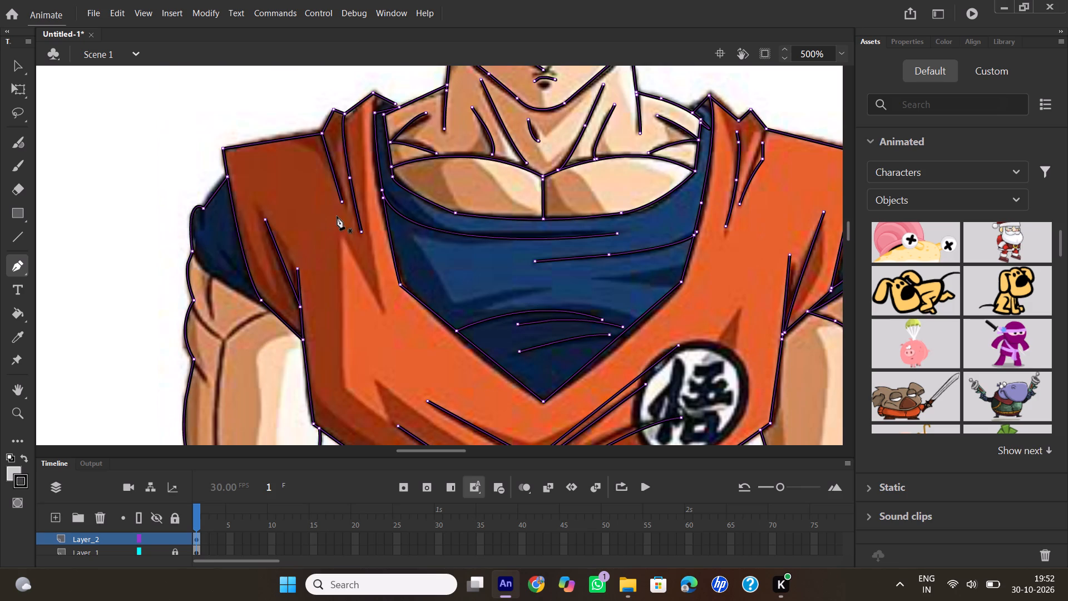
left_click(269, 308)
left_click_drag(190, 238, 190, 234)
left_click_drag(190, 234, 194, 200)
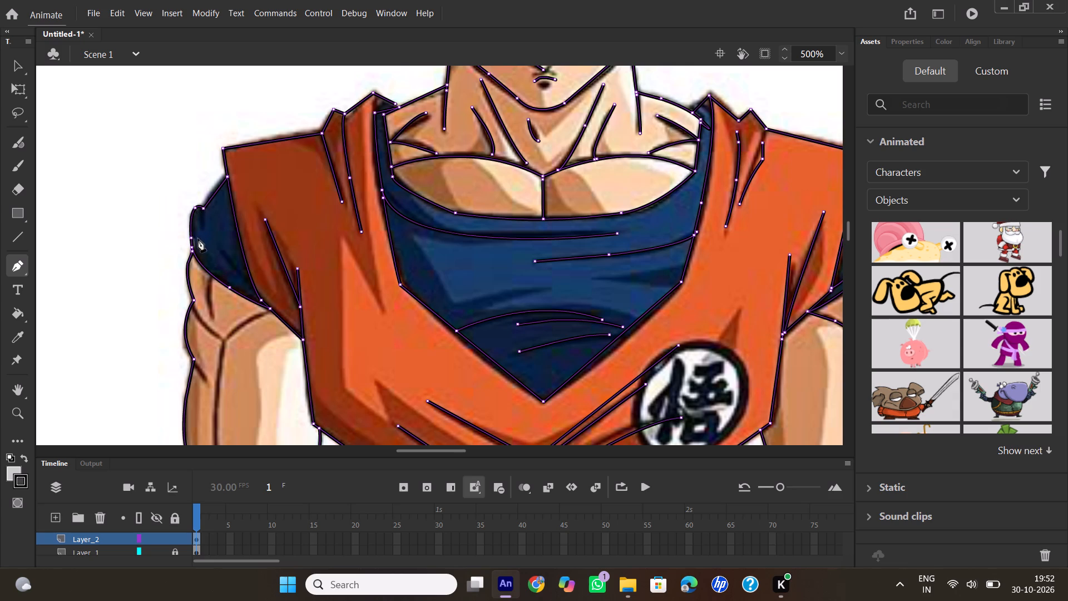
double_click(192, 237)
Trace the curved fold inside the blue sleeve, from its middle down to the orange sleeve edge.
left_click(215, 244)
left_click_drag(249, 283, 269, 286)
double_click(250, 285)
Trace the short curved fold beside the bump on the blue sleeve's outer edge, ending at the notch in its outline.
left_click(205, 239)
left_click_drag(205, 198, 211, 191)
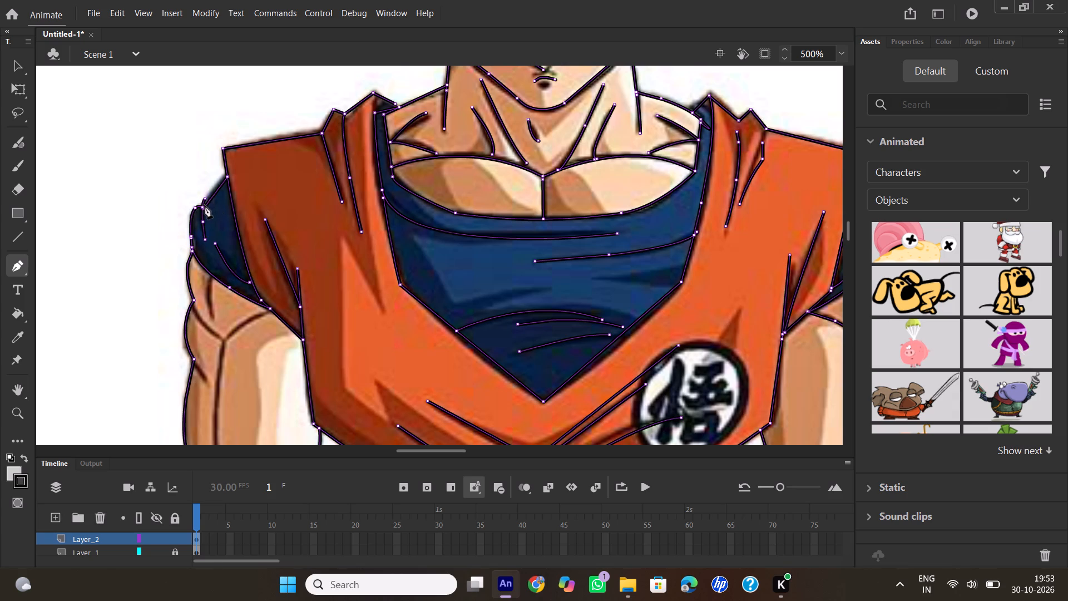
double_click(203, 206)
Trace the short curved crease on the upper arm, from the skin below the blue sleeve up to the sleeve's hem.
scroll(150, 248, "down", 2)
scroll(151, 249, "up", 1)
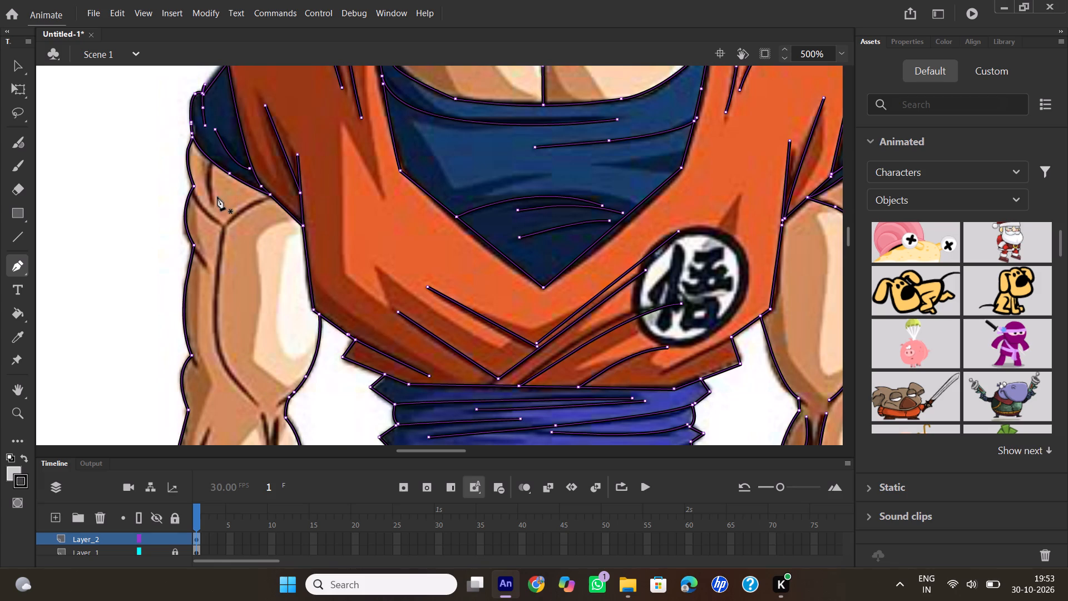
left_click(212, 199)
left_click_drag(215, 164, 226, 154)
left_click_drag(226, 154, 228, 150)
double_click(216, 163)
Trace the long biceps contour from the blue sleeve's hem, curving down inside the arm to the elbow crease, and end the path.
left_click(272, 199)
left_click_drag(226, 227, 211, 263)
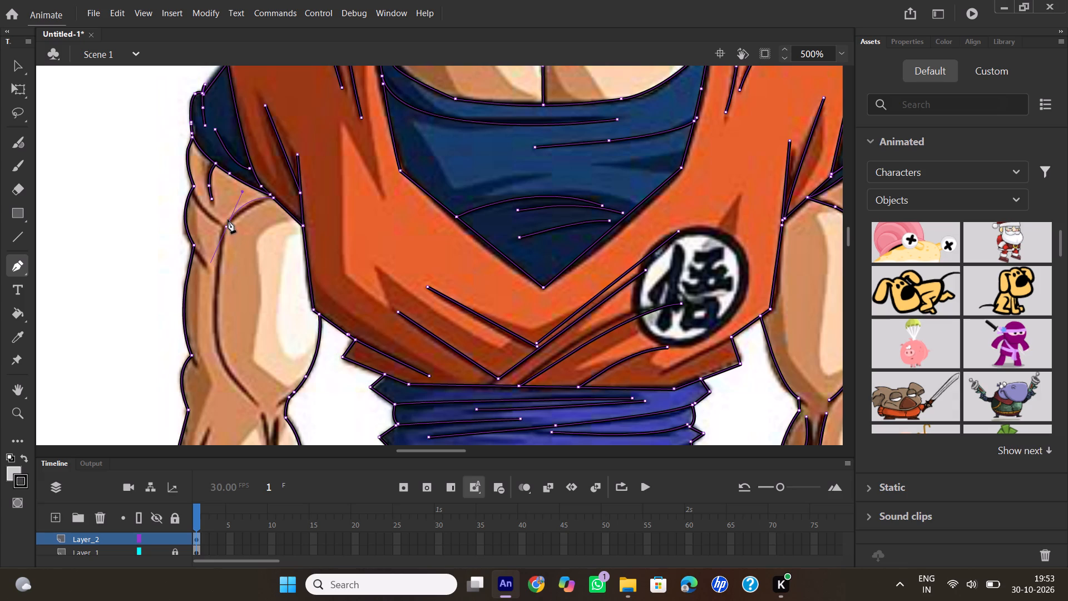
left_click(225, 227)
left_click_drag(230, 365, 233, 380)
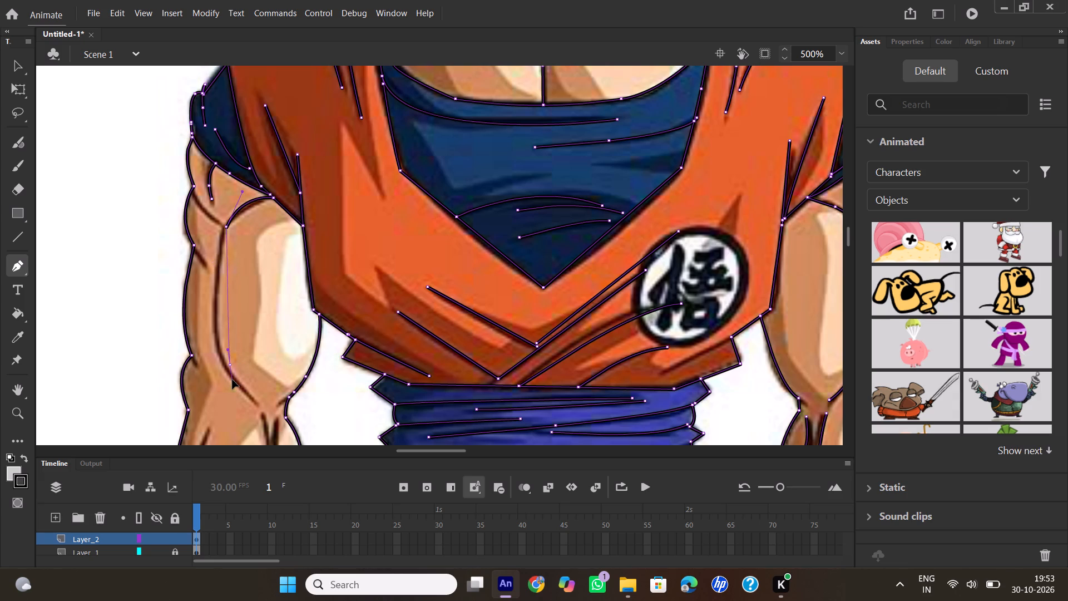
left_click_drag(233, 380, 255, 392)
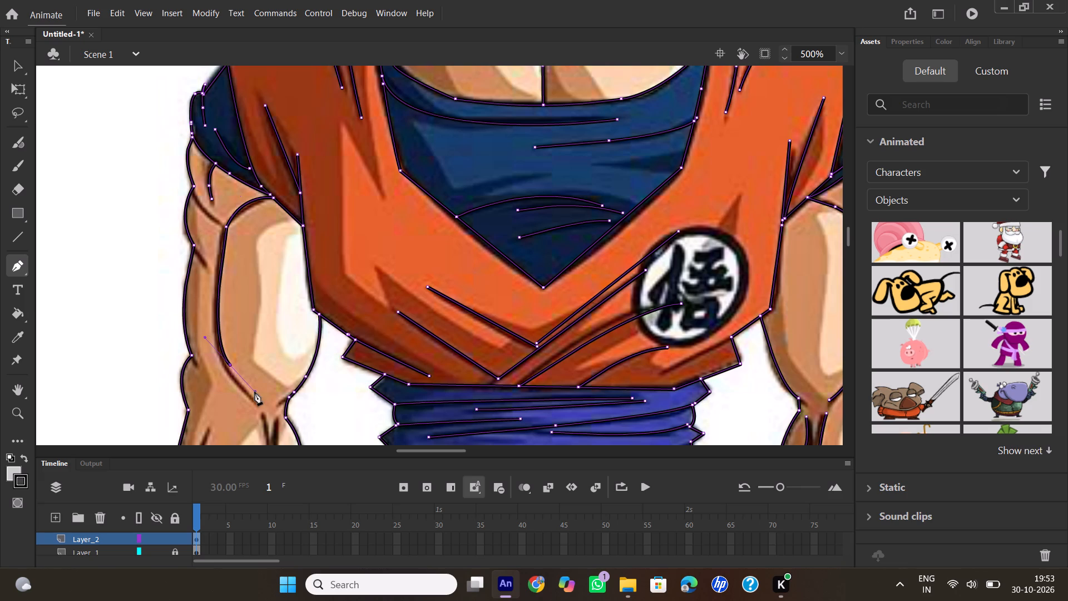
left_click(230, 366)
left_click_drag(259, 403, 266, 404)
left_click_drag(266, 404, 268, 407)
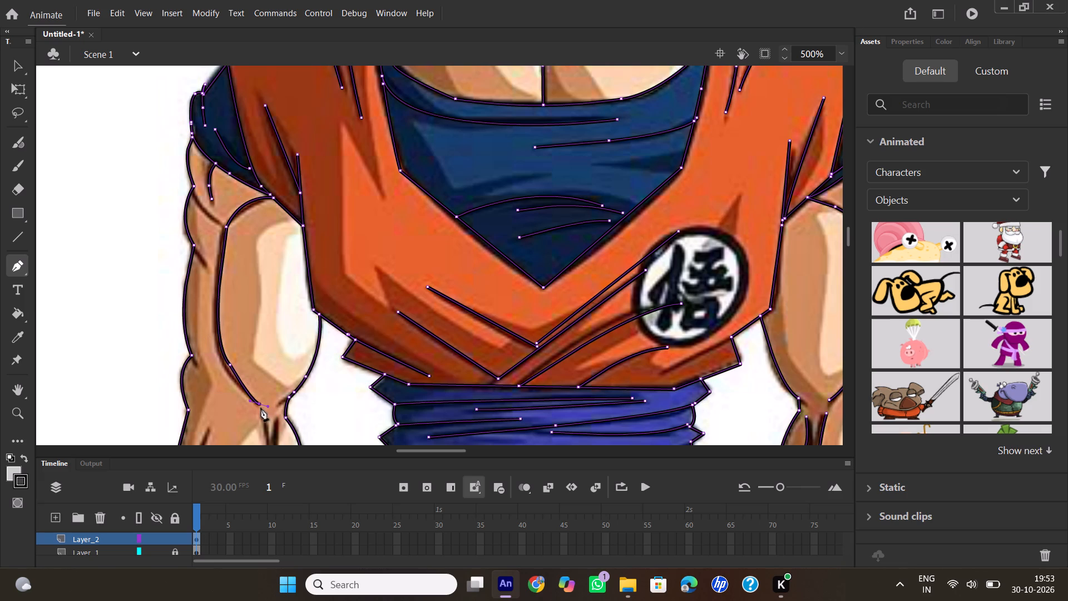
double_click(257, 403)
Trace the muscle line from the notch in the upper arm's outer outline to the top bend of the biceps contour.
left_click(195, 193)
left_click_drag(224, 225, 243, 235)
double_click(224, 225)
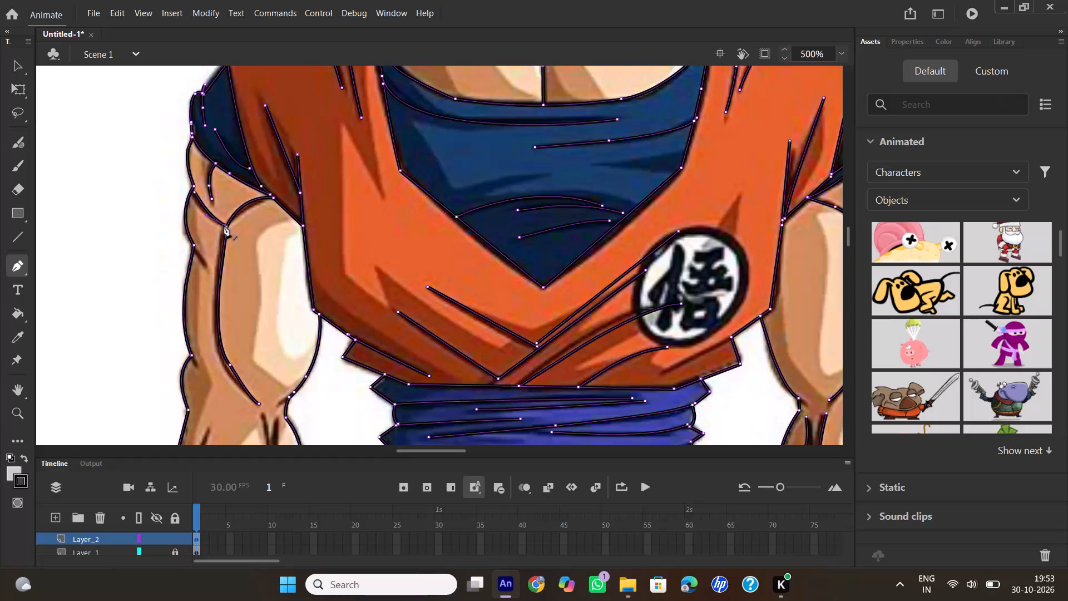
Trace the short muscle line from inside the upper arm up to its outer outline, below the previous muscle line.
left_click(207, 269)
left_click_drag(185, 233, 182, 225)
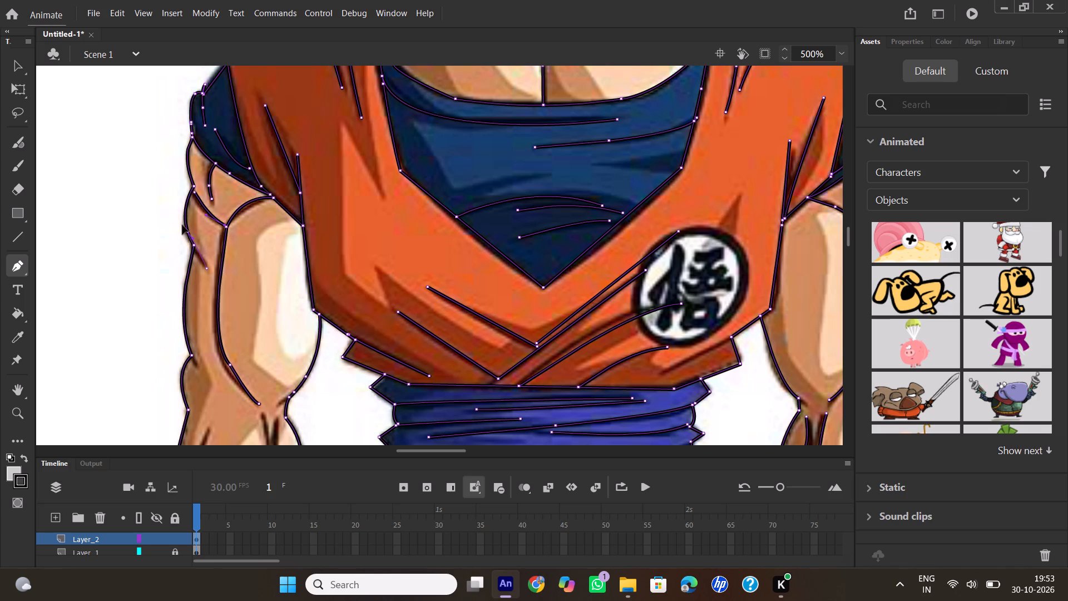
left_click_drag(182, 225, 180, 221)
double_click(186, 230)
Trace the two short curved crease lines just below the inner elbow as separate open paths.
scroll(216, 341, "down", 1)
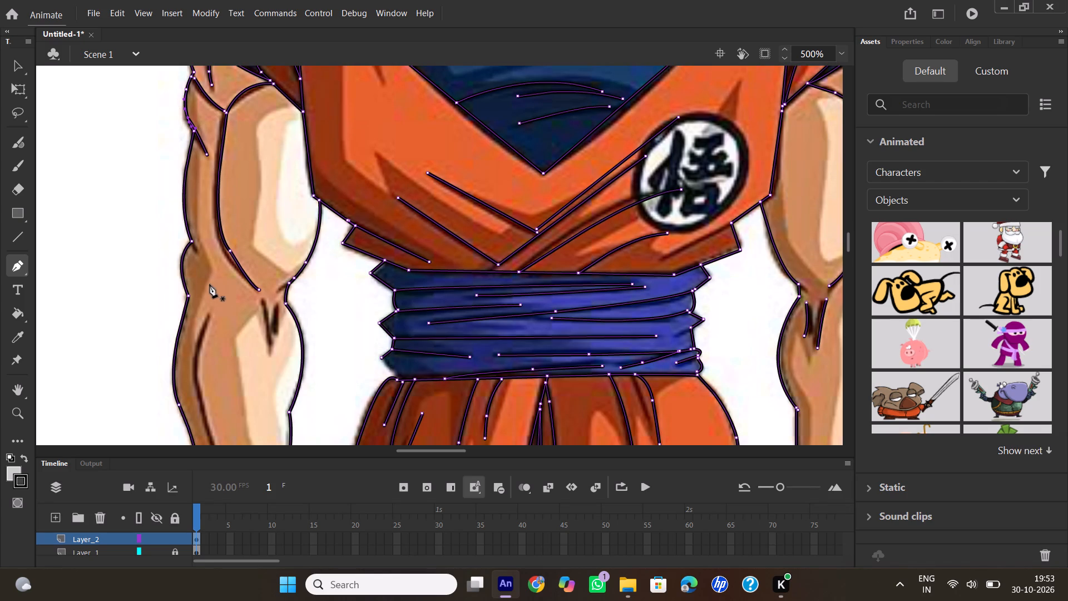
scroll(210, 284, "down", 1)
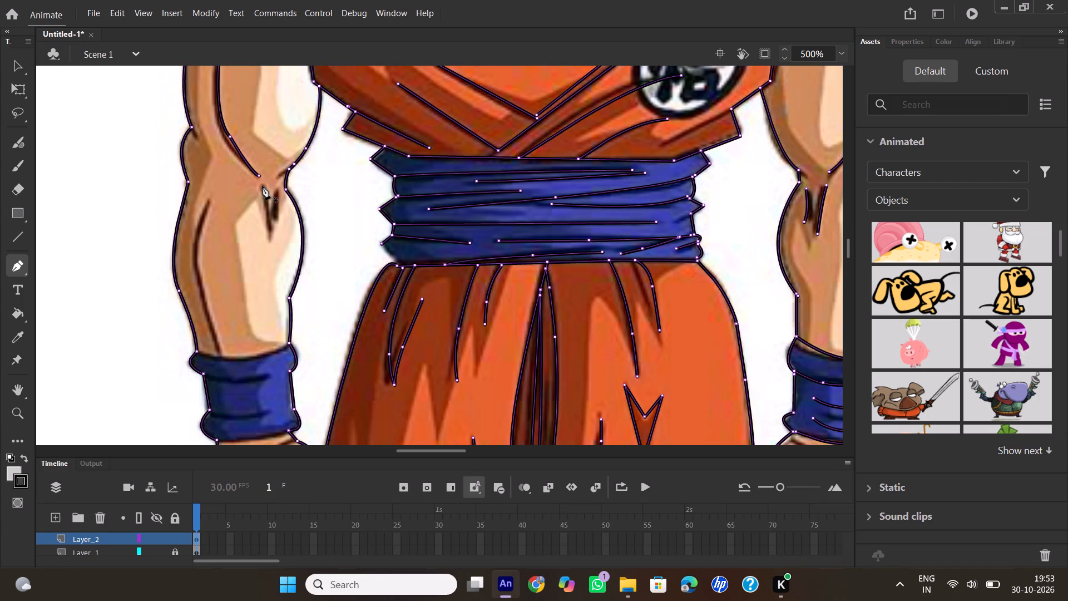
left_click(262, 186)
left_click_drag(269, 233, 268, 235)
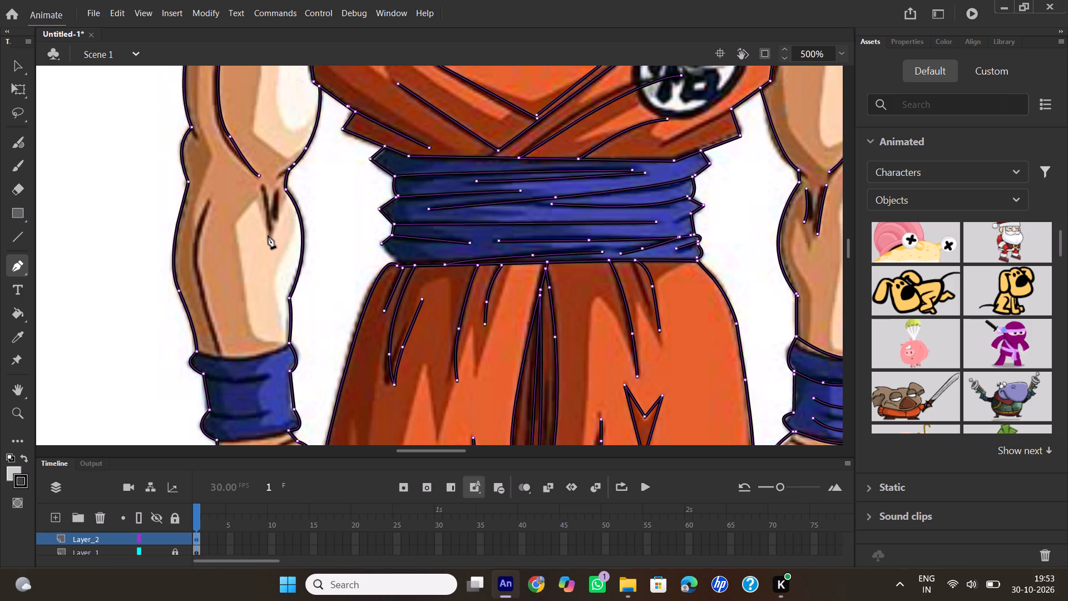
left_click_drag(268, 235, 261, 253)
double_click(268, 235)
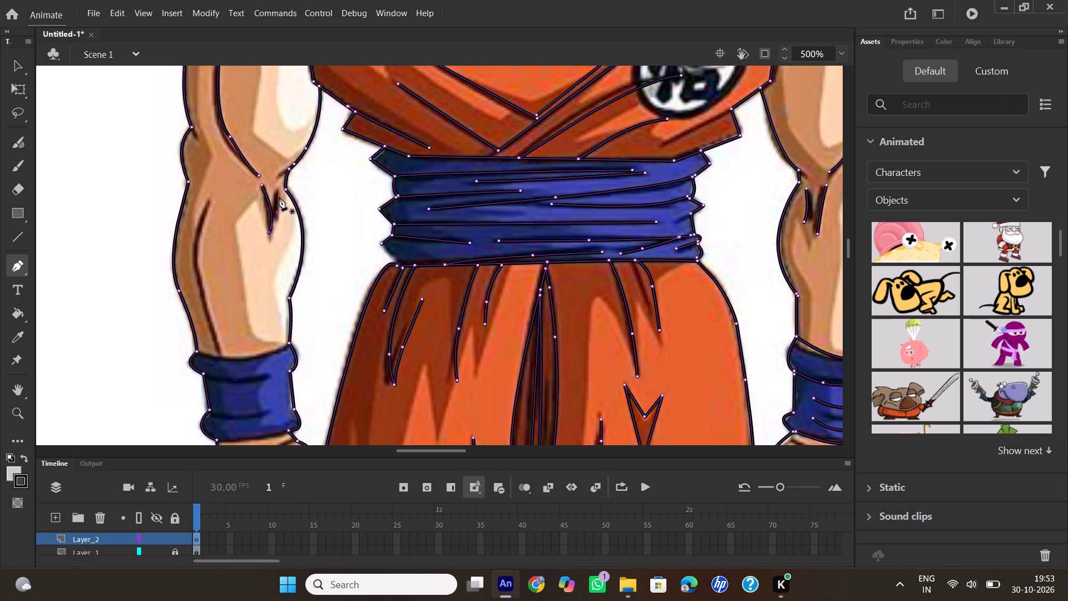
left_click(277, 187)
left_click_drag(285, 214, 288, 233)
double_click(284, 213)
Trace the long forearm muscle line from below the elbow down to the top edge of the blue wristband.
scroll(229, 263, "down", 1)
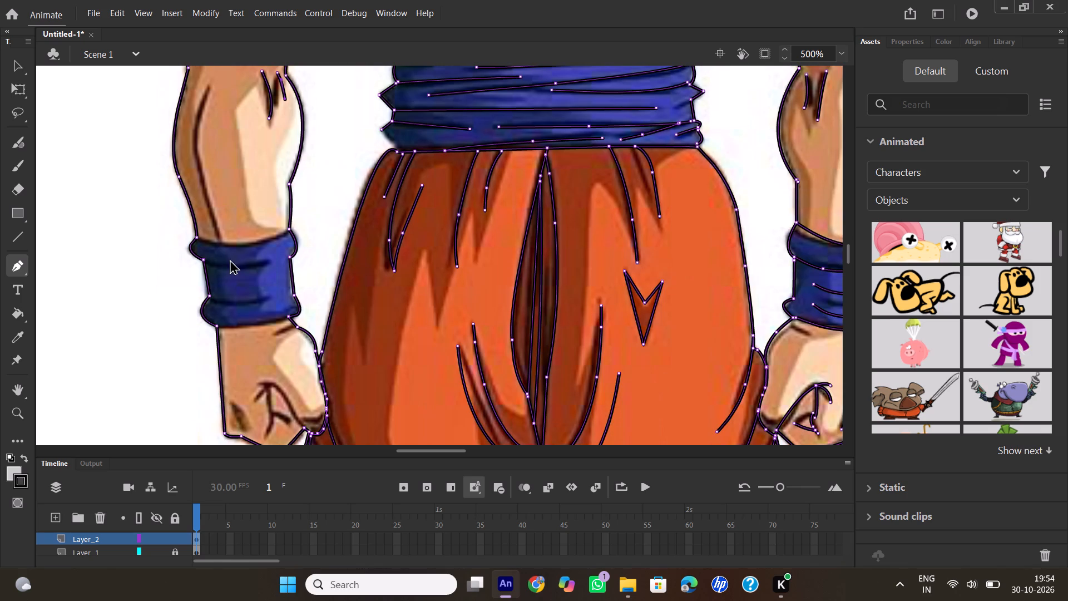
left_click(210, 87)
left_click_drag(204, 181, 217, 208)
left_click_drag(217, 208, 230, 230)
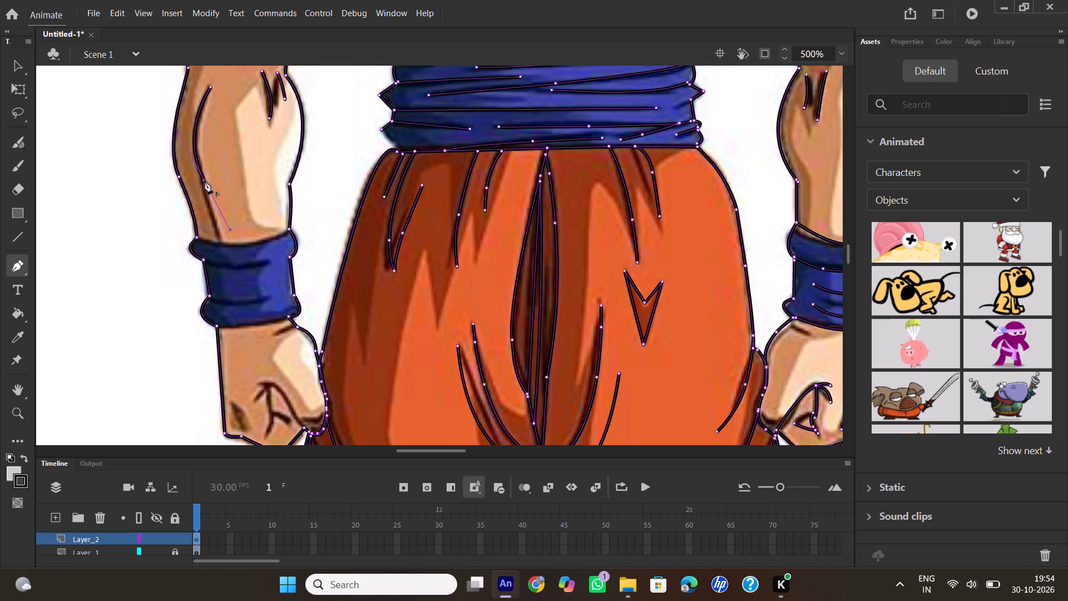
left_click(204, 184)
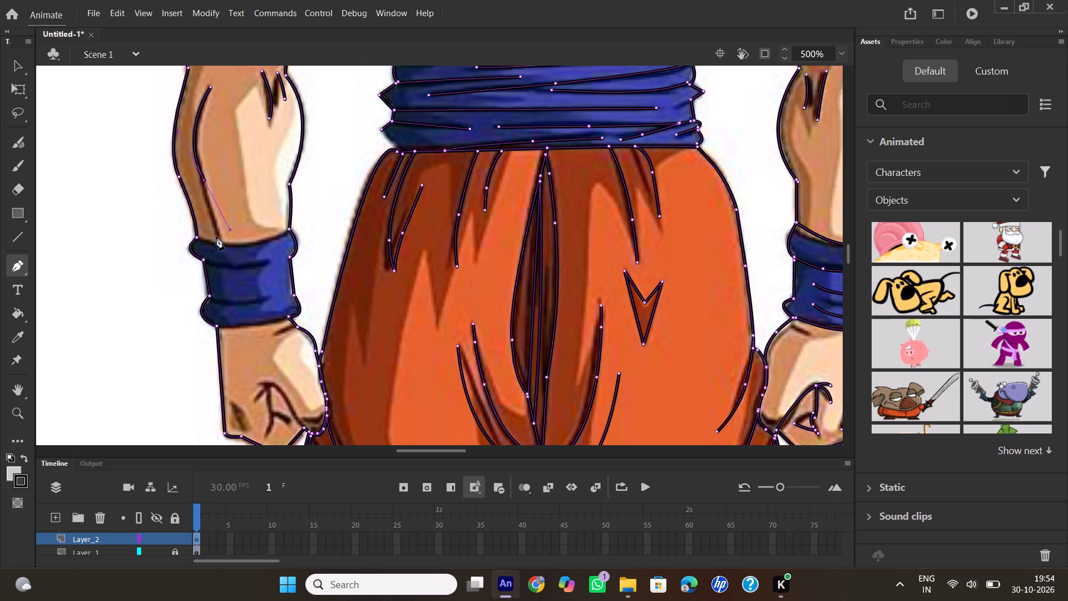
left_click(218, 240)
double_click(218, 240)
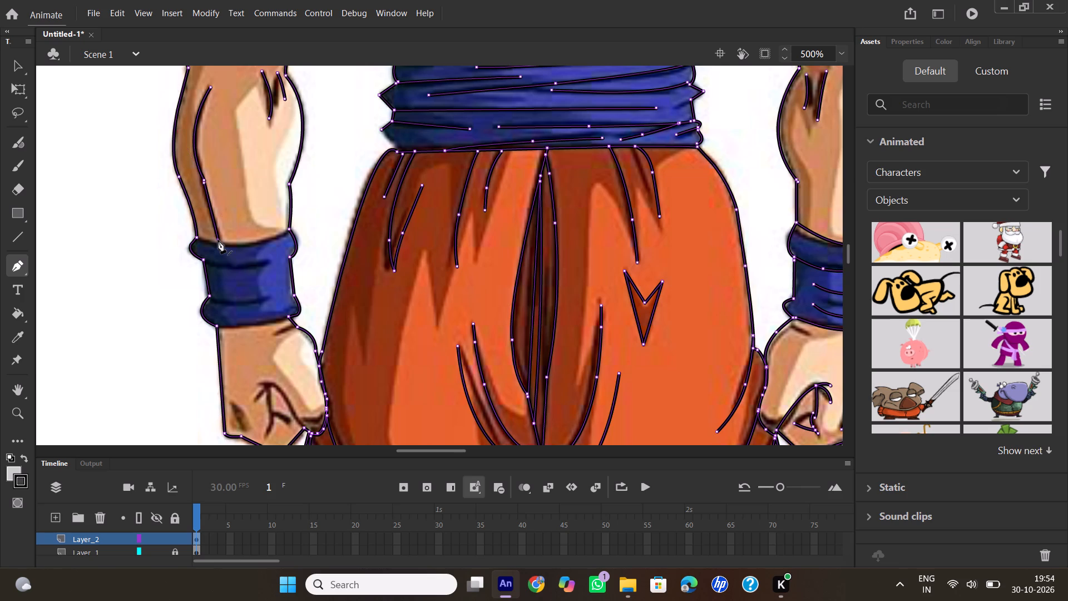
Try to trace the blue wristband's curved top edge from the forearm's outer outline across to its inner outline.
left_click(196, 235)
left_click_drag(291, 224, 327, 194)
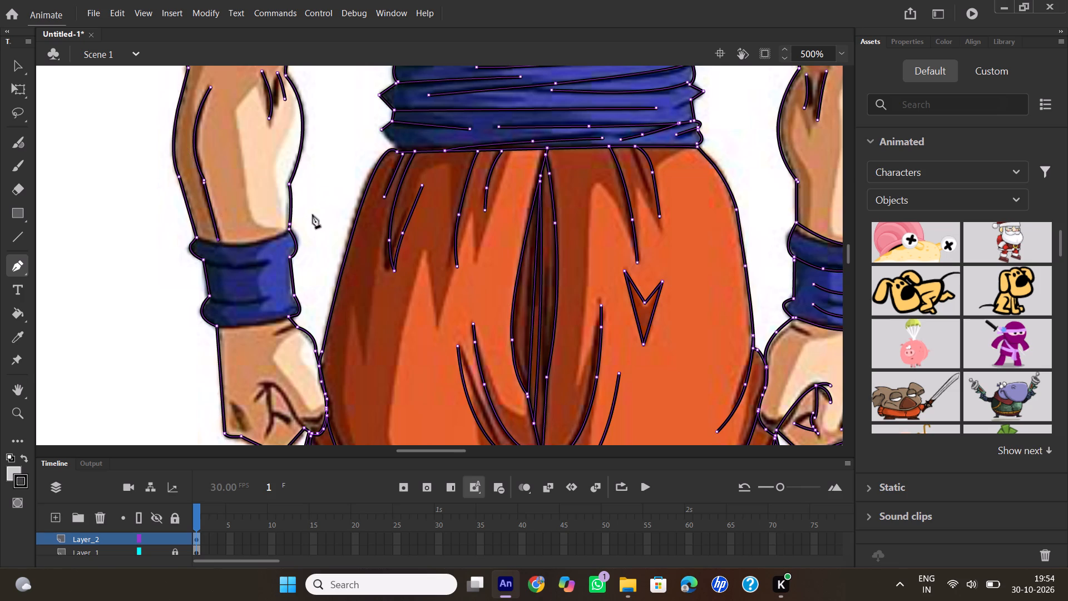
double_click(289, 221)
Hide the reference image on Layer_1.
left_click(156, 554)
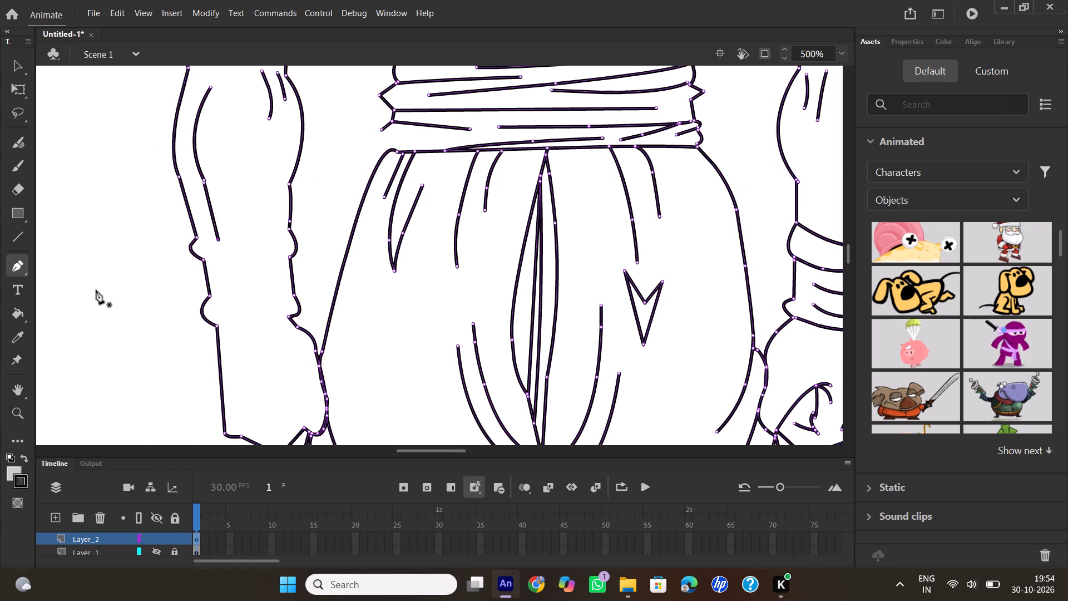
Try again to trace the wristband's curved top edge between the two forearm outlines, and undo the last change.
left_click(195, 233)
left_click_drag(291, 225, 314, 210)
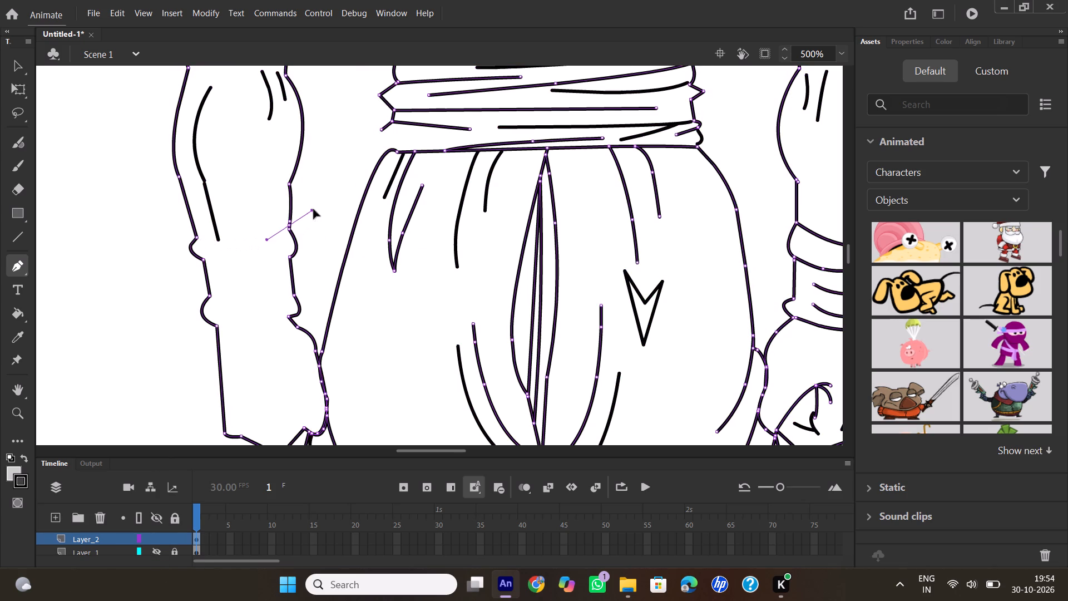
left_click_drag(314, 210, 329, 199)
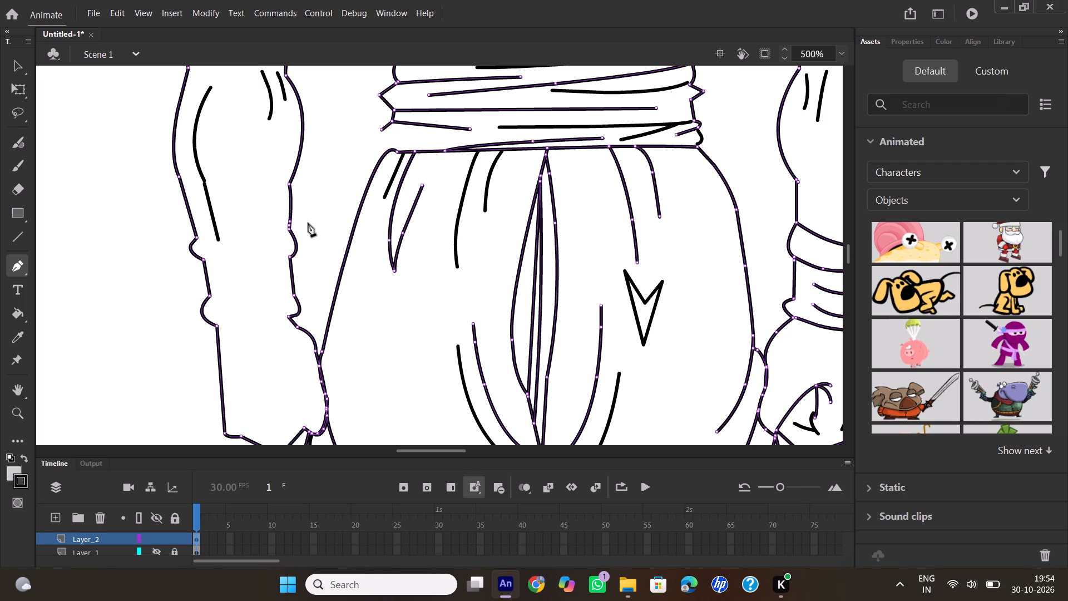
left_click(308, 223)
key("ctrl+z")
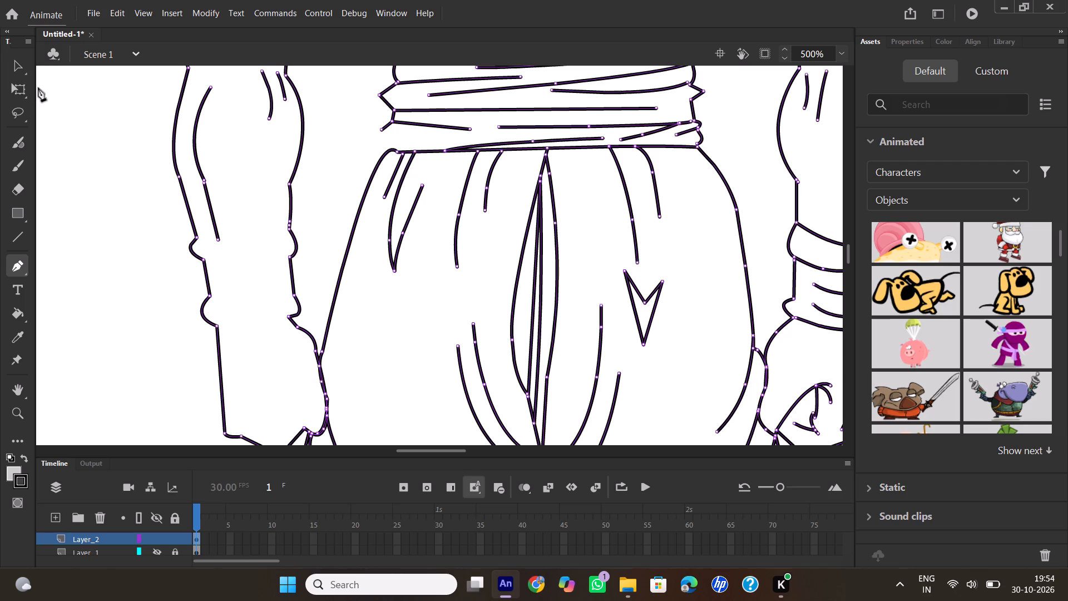
Draw the wristband's curved top and bottom edges across the wrist with the Pen tool, from the outer to the inner arm outline.
left_click(9, 70)
left_click(17, 275)
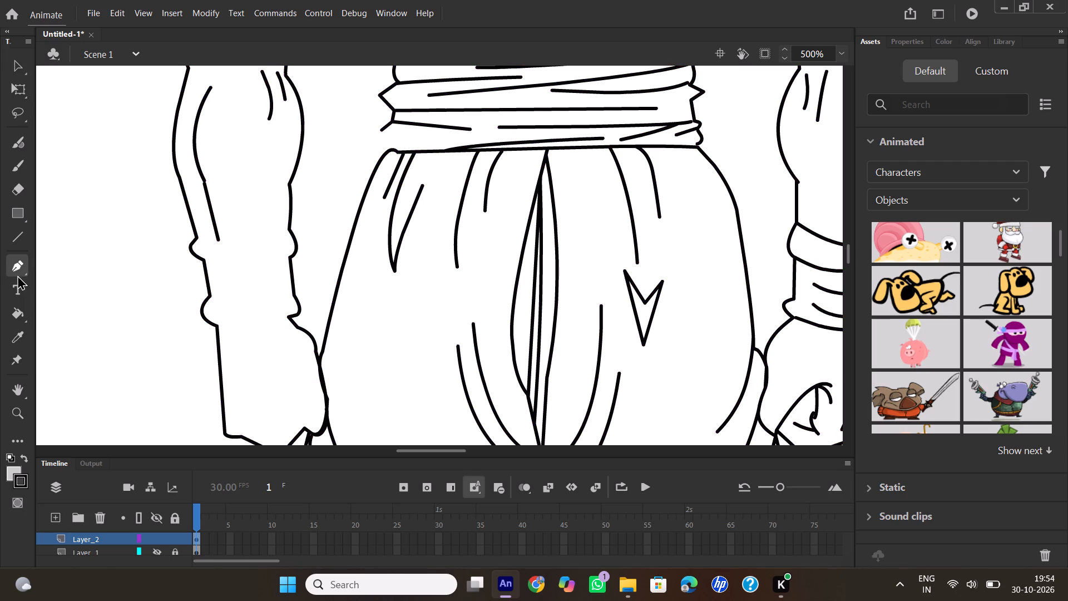
left_click(201, 240)
left_click_drag(288, 231, 317, 214)
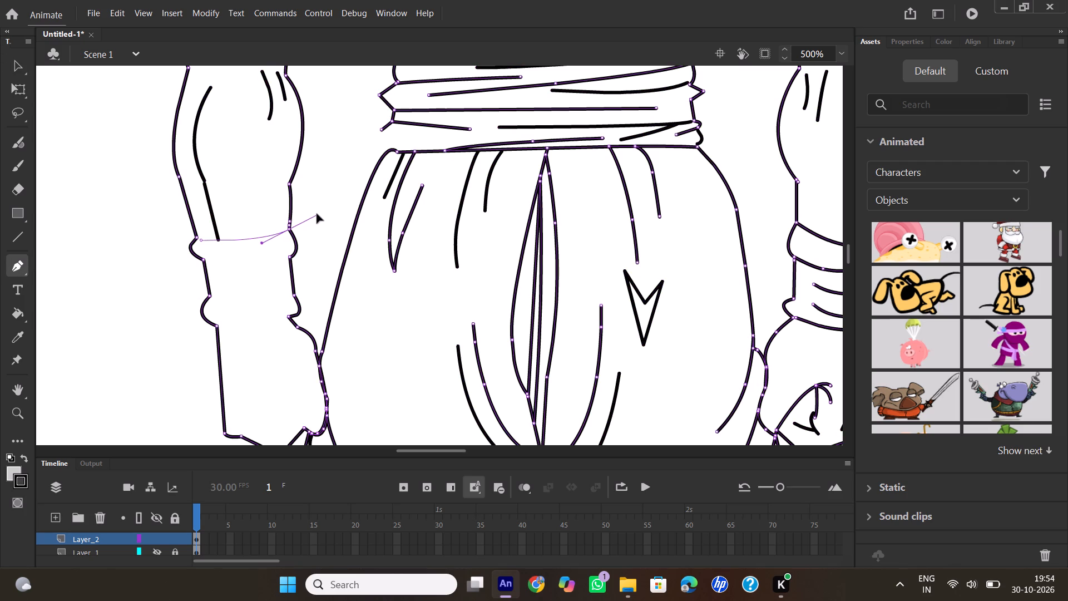
left_click_drag(317, 214, 328, 209)
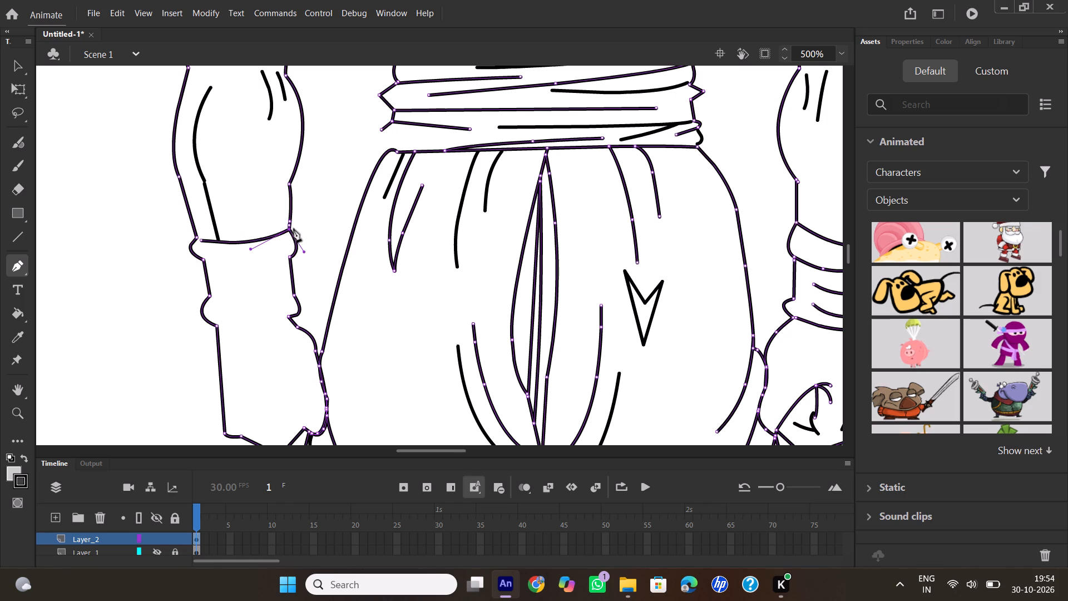
double_click(290, 231)
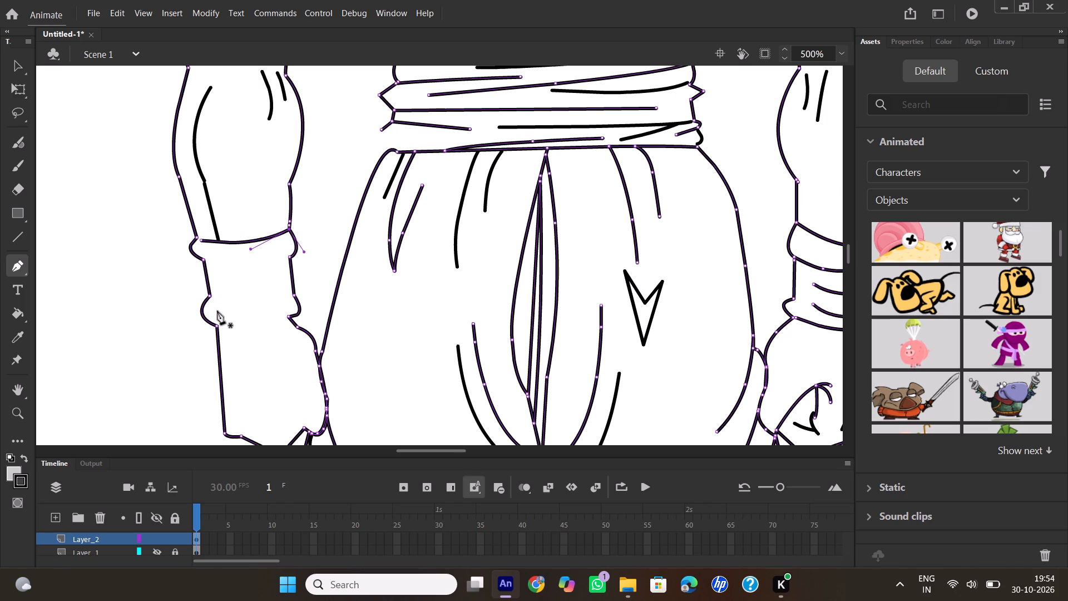
left_click(218, 323)
left_click_drag(291, 317, 336, 298)
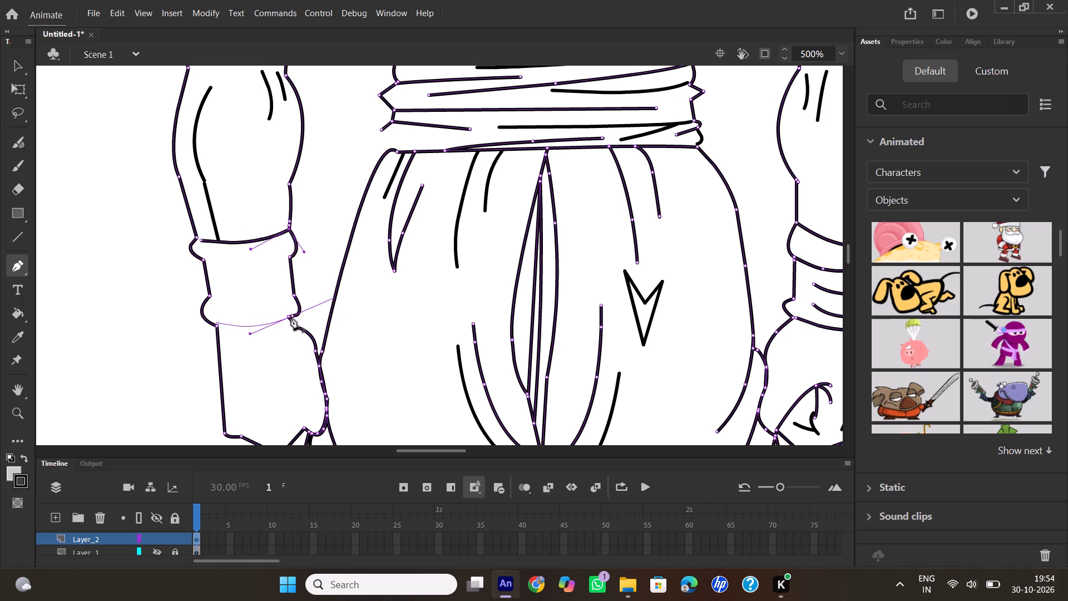
double_click(290, 317)
Draw three curved fold lines inside the wristband, stacked between its top and bottom edges, with the lowest one shortest.
left_click(211, 258)
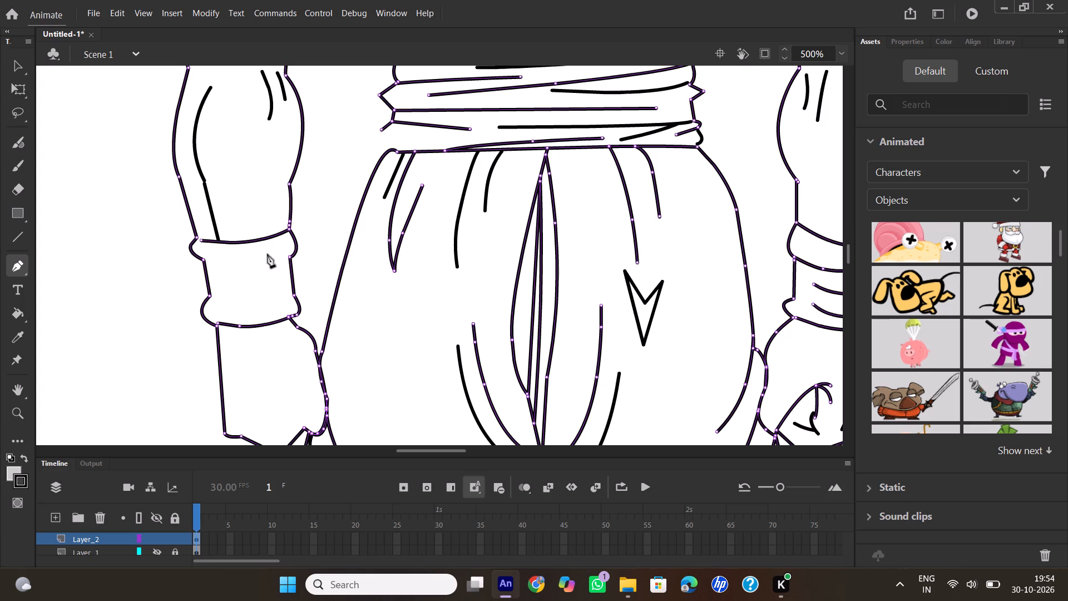
left_click_drag(275, 256, 319, 243)
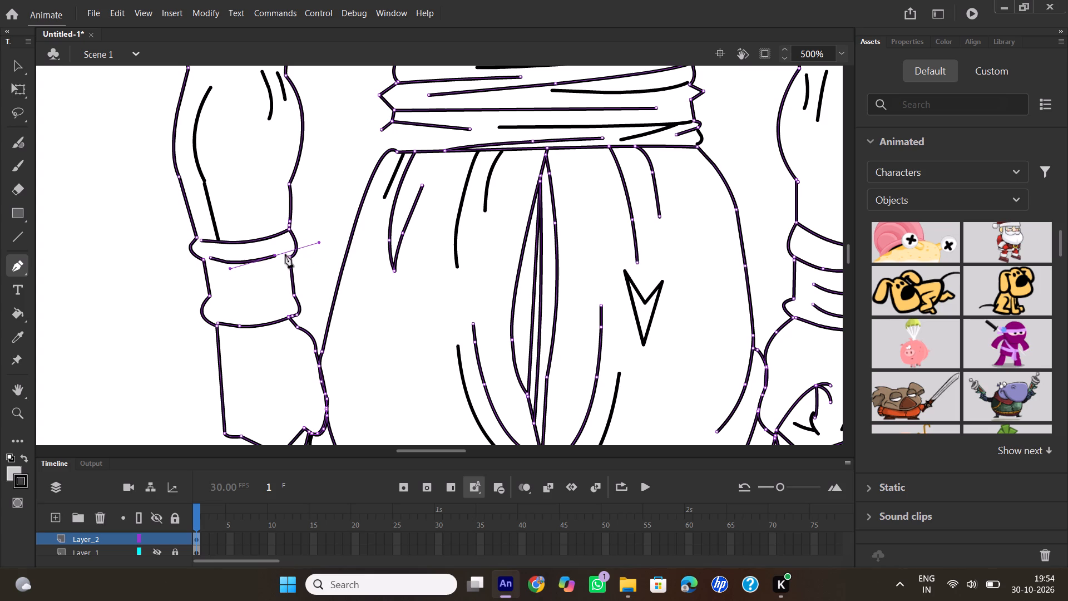
double_click(276, 256)
left_click(221, 277)
left_click_drag(275, 280, 311, 267)
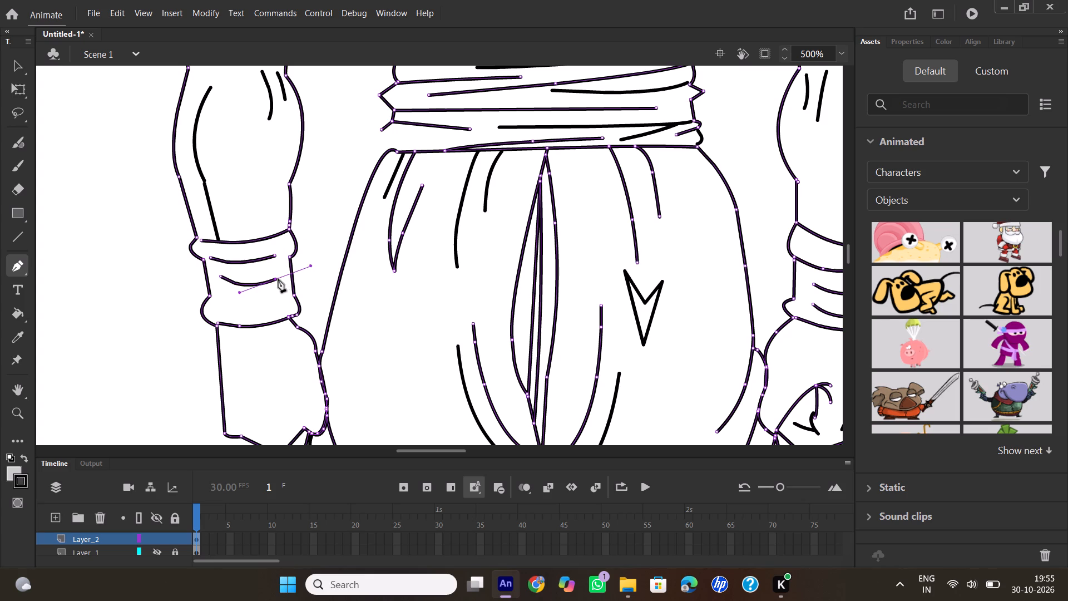
double_click(278, 279)
left_click(248, 302)
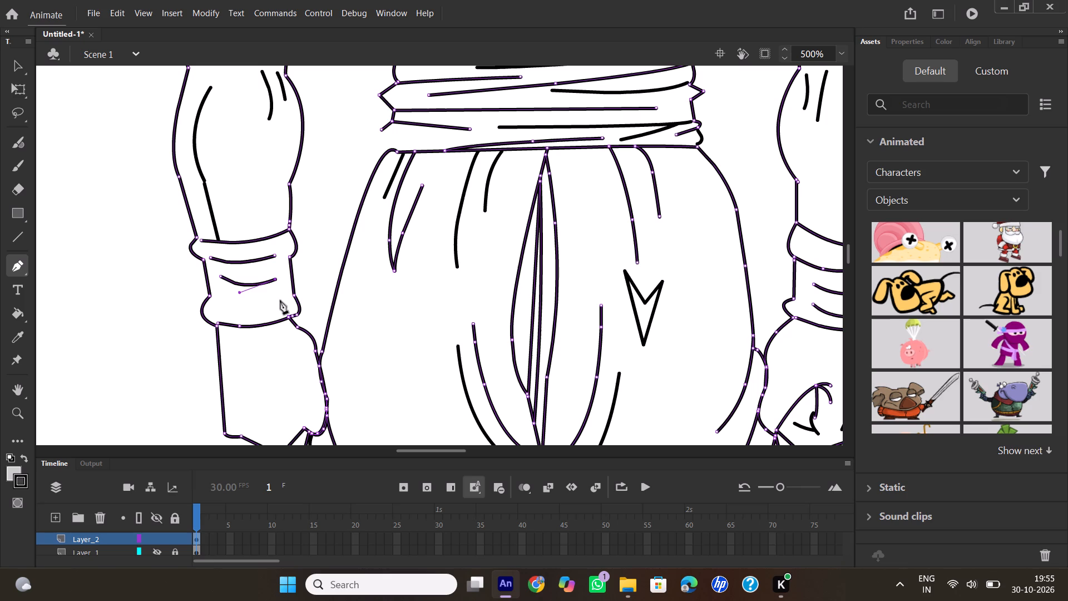
left_click_drag(283, 300, 313, 288)
double_click(283, 299)
Adjust the outer ends of the wristband's top and bottom edges to meet the arm outline.
left_click(23, 64)
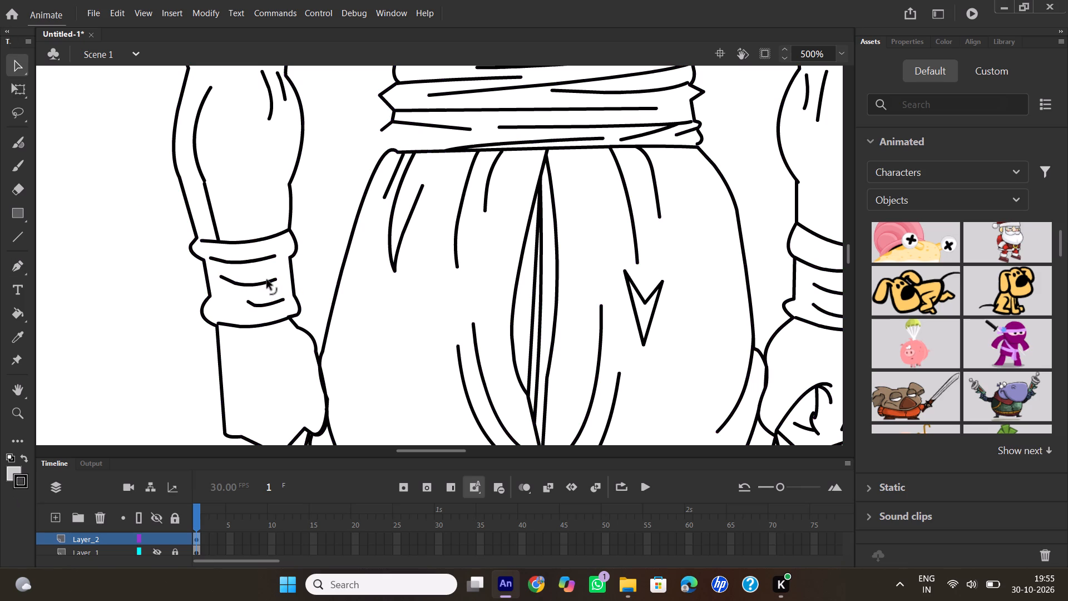
left_click(202, 242)
left_click_drag(221, 324, 218, 327)
left_click_drag(218, 327, 218, 329)
Draw a short curved finger line down the inner side of the fist and join its lower end to the fist outline.
scroll(318, 252, "down", 1)
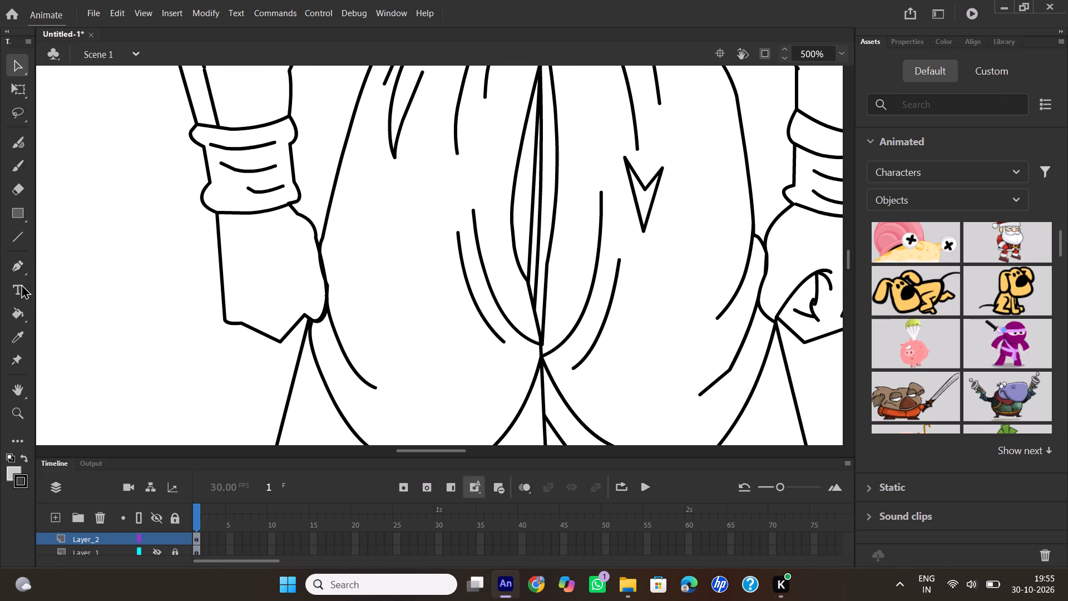
left_click(17, 264)
left_click(298, 276)
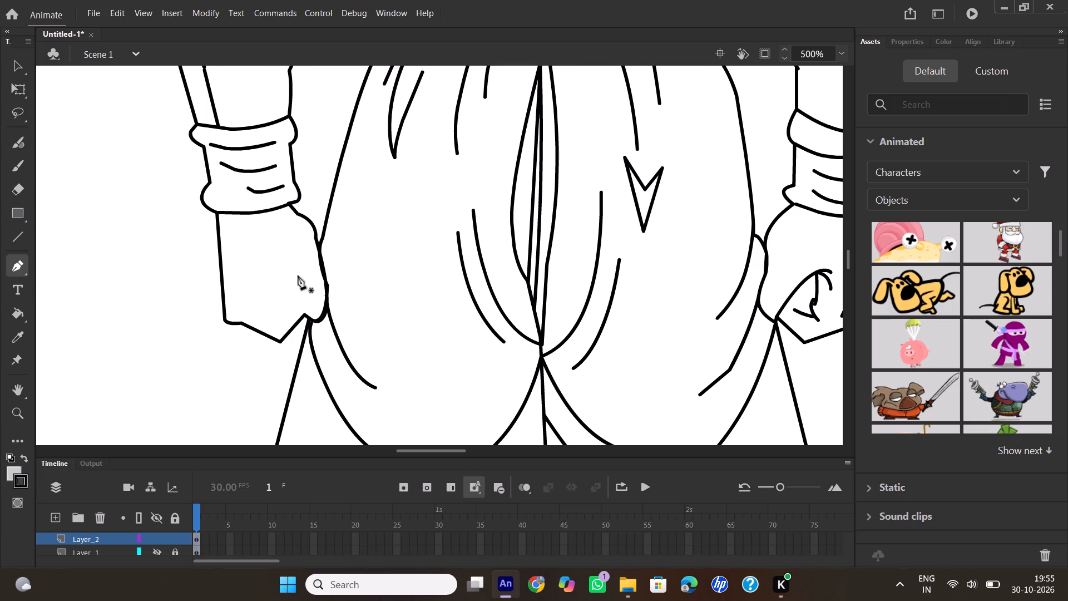
left_click_drag(305, 312, 303, 327)
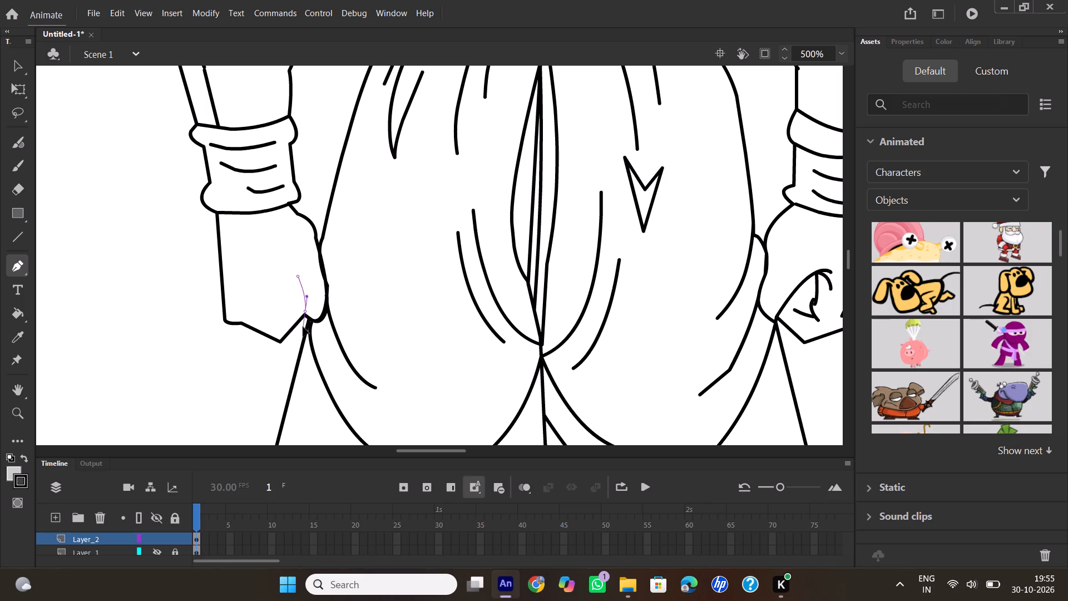
left_click_drag(303, 327, 304, 327)
double_click(306, 314)
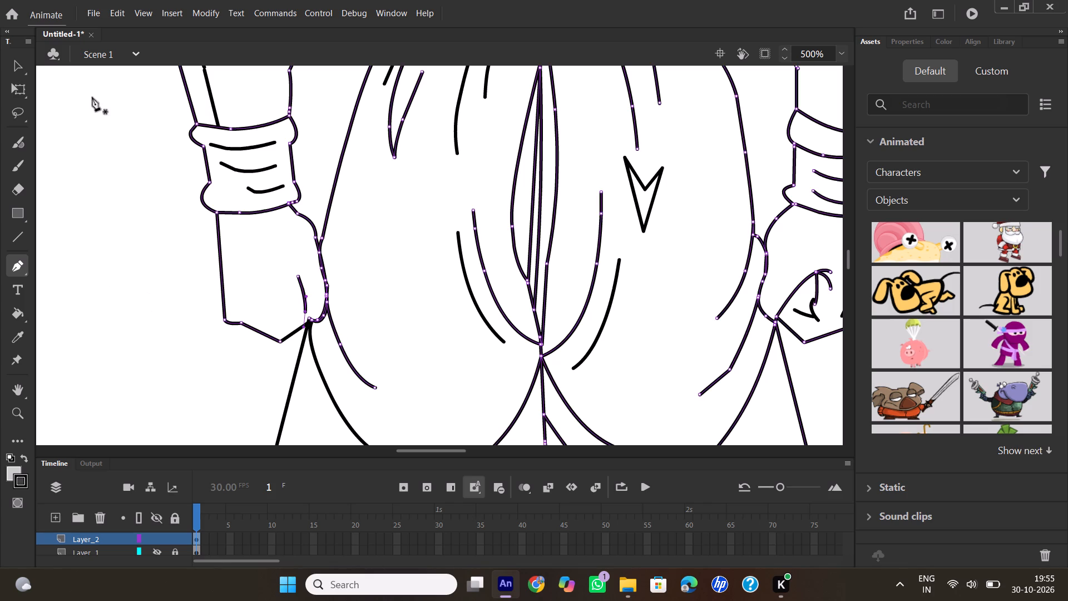
left_click(26, 72)
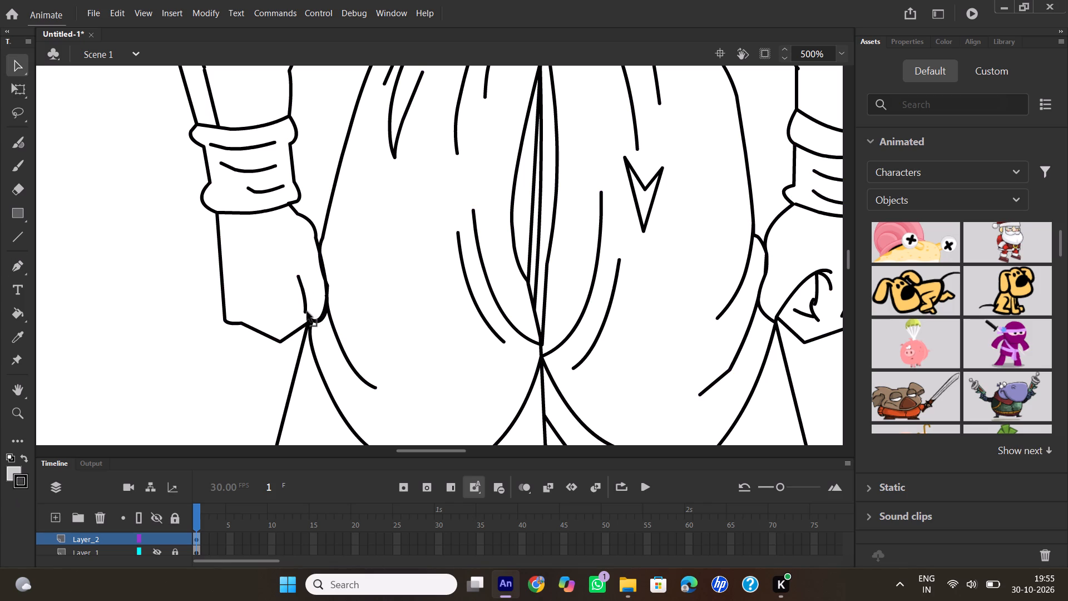
left_click_drag(306, 311, 308, 317)
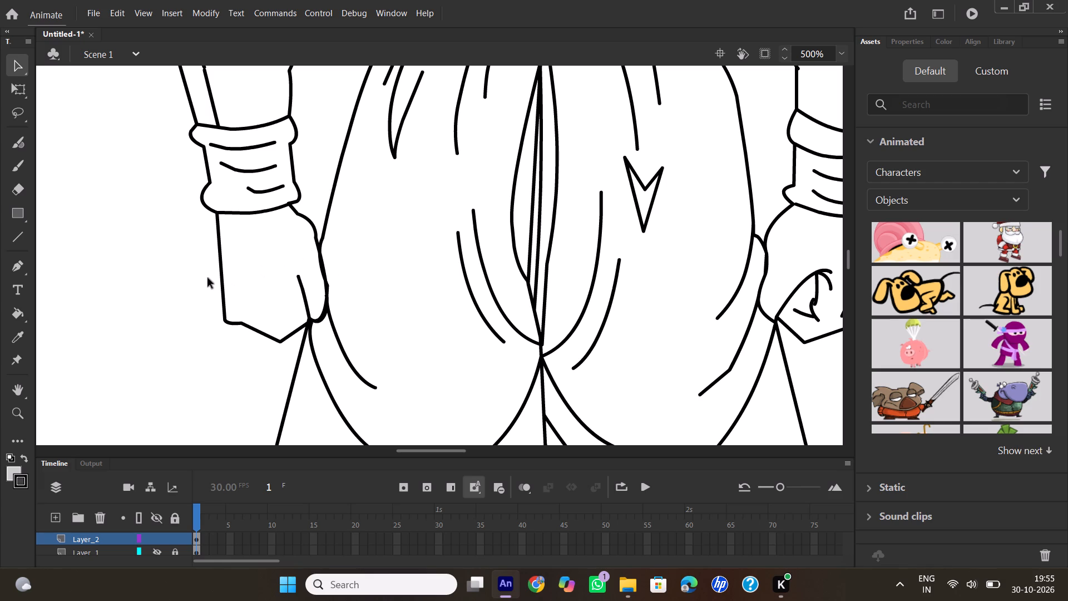
Draw a short angled finger line beside the fist's inner finger line, bending across to meet it.
left_click(22, 269)
left_click(285, 278)
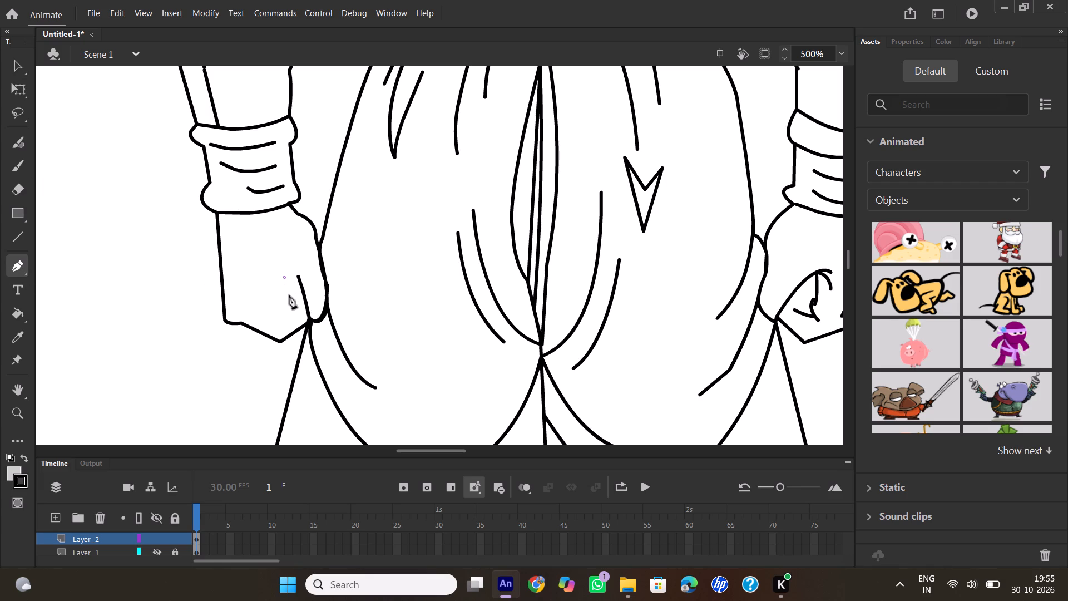
left_click(289, 297)
double_click(306, 304)
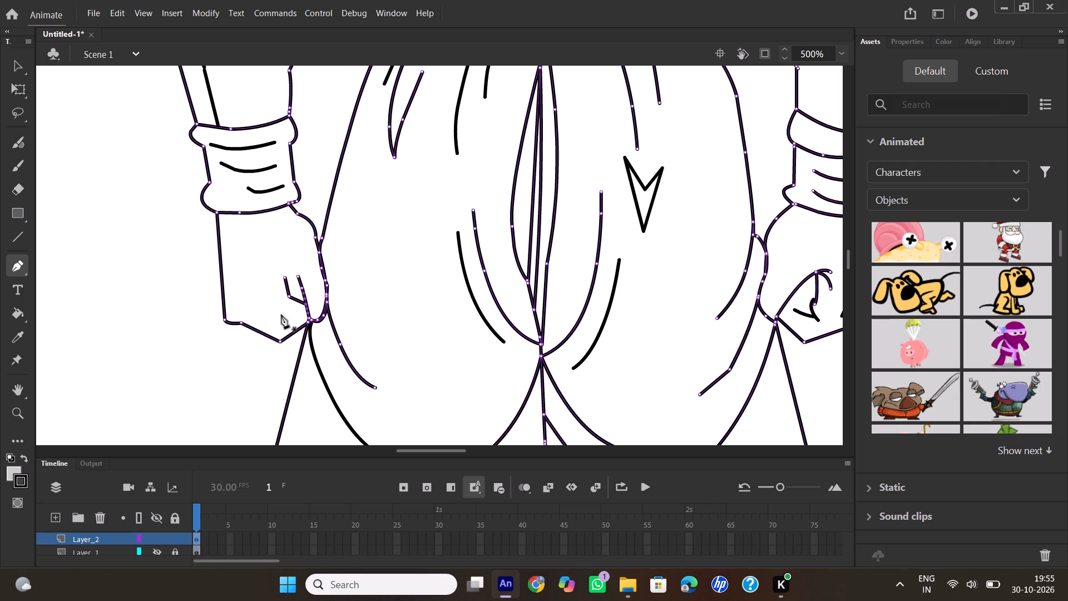
Draw three curved finger-separation lines along the bottom of the fist, each running down to its lower outline.
left_click(278, 306)
left_click_drag(304, 322, 324, 322)
double_click(306, 323)
left_click(261, 307)
left_click_drag(281, 337, 301, 348)
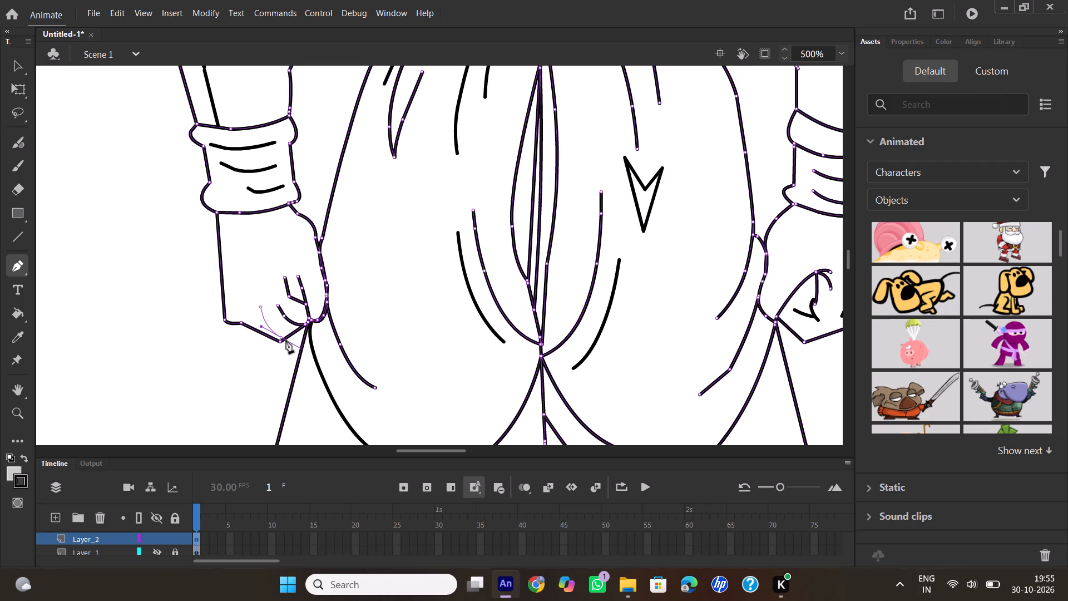
double_click(284, 338)
left_click(243, 310)
left_click_drag(254, 327, 264, 337)
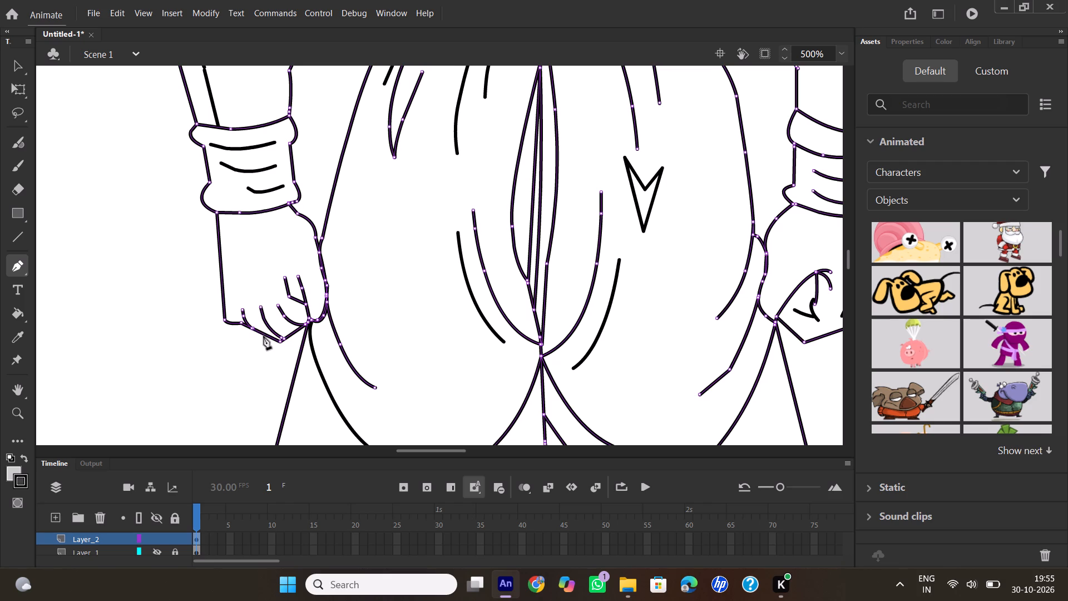
double_click(254, 327)
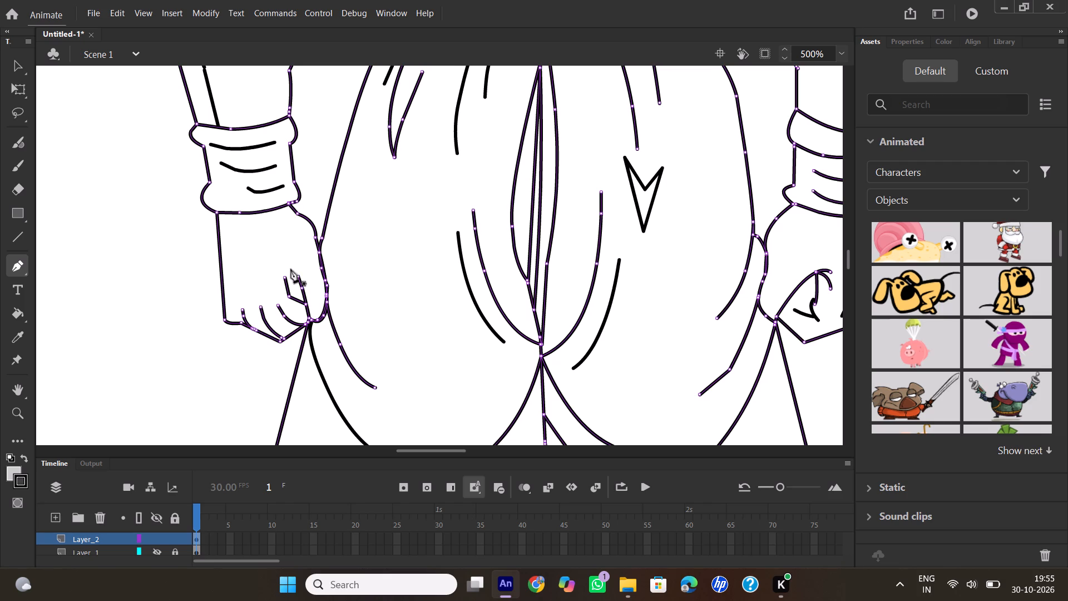
Draw a short curved crease between the two upper finger lines of the fist.
left_click(294, 263)
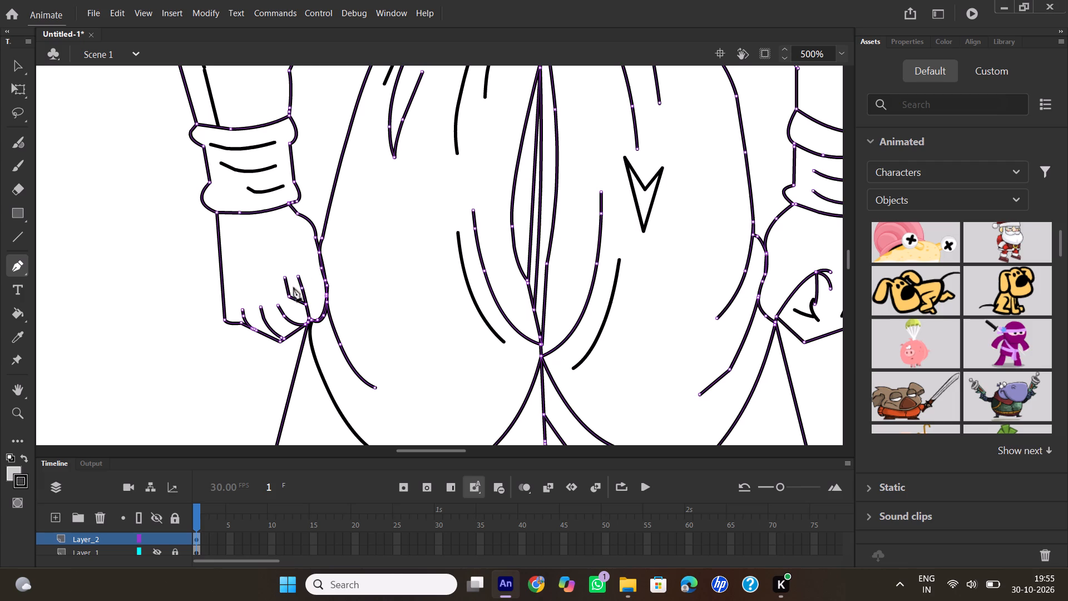
left_click_drag(293, 288, 285, 293)
double_click(291, 289)
Close the gap at the sash's lower-left end with a short curved Pen line down to the trousers' top corner.
scroll(457, 185, "up", 1)
scroll(456, 185, "down", 1)
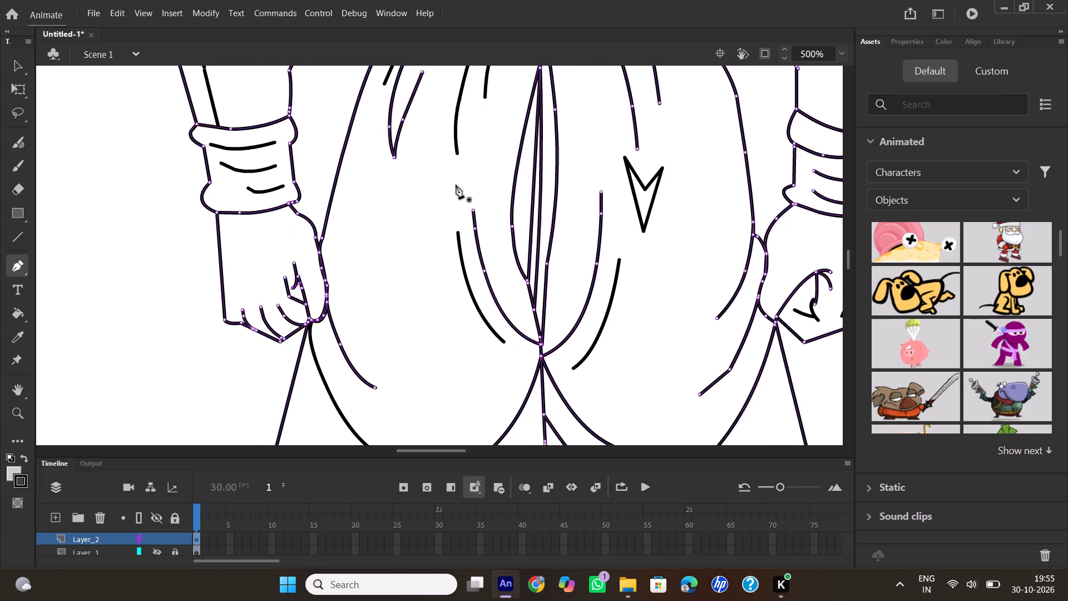
scroll(456, 185, "up", 5)
scroll(452, 193, "down", 3)
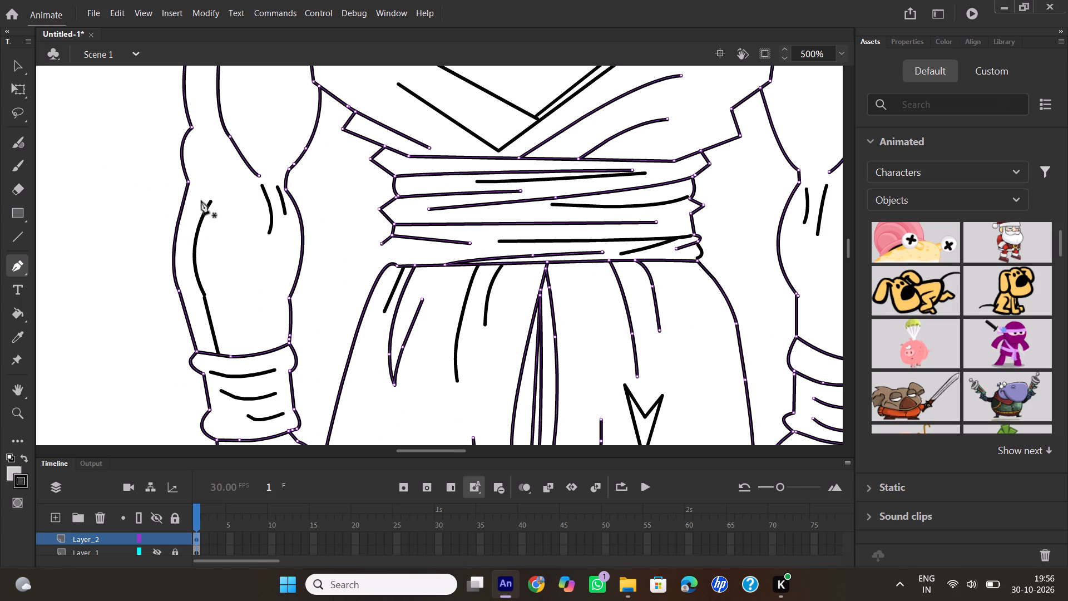
left_click(386, 243)
left_click_drag(389, 263, 408, 269)
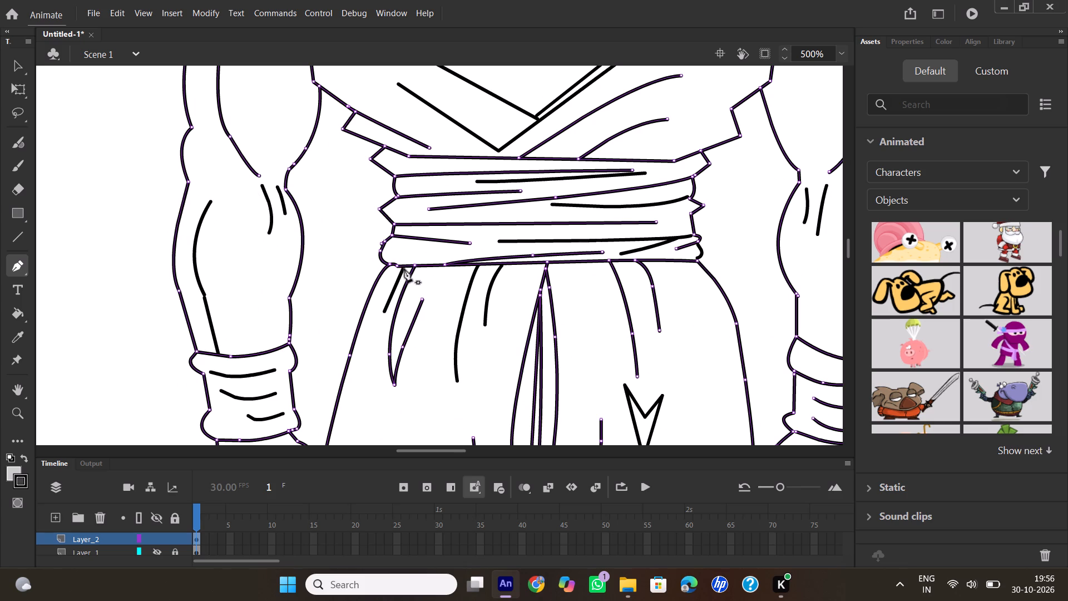
double_click(392, 263)
Examine the traced figure from the trousers up to the hair tips for remaining gaps and stray line ends.
scroll(479, 244, "up", 2)
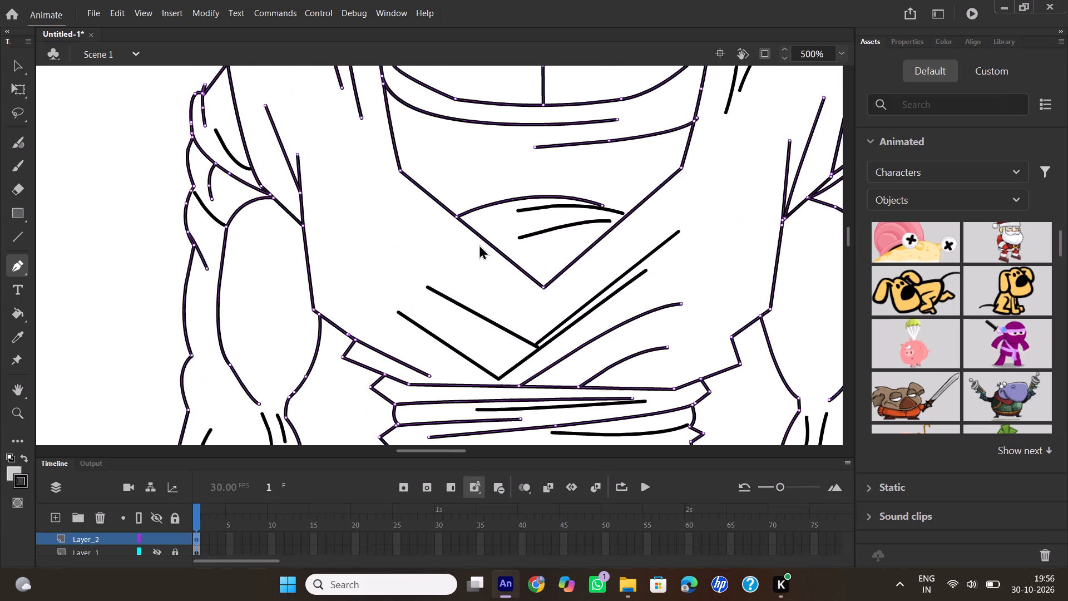
scroll(479, 244, "up", 3)
scroll(409, 196, "down", 3)
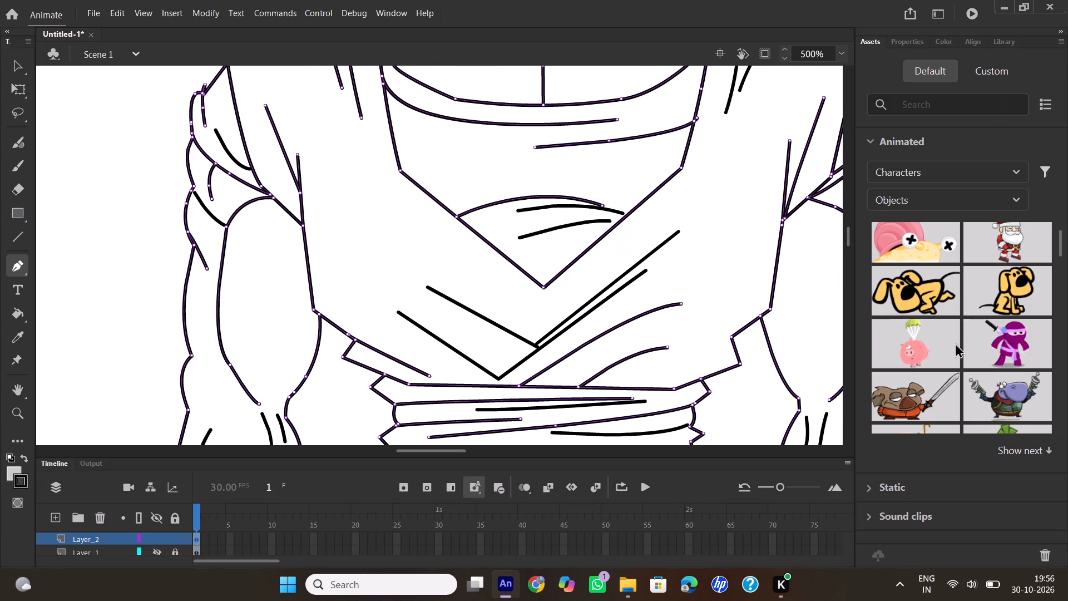
scroll(922, 480, "down", 2, "ctrl")
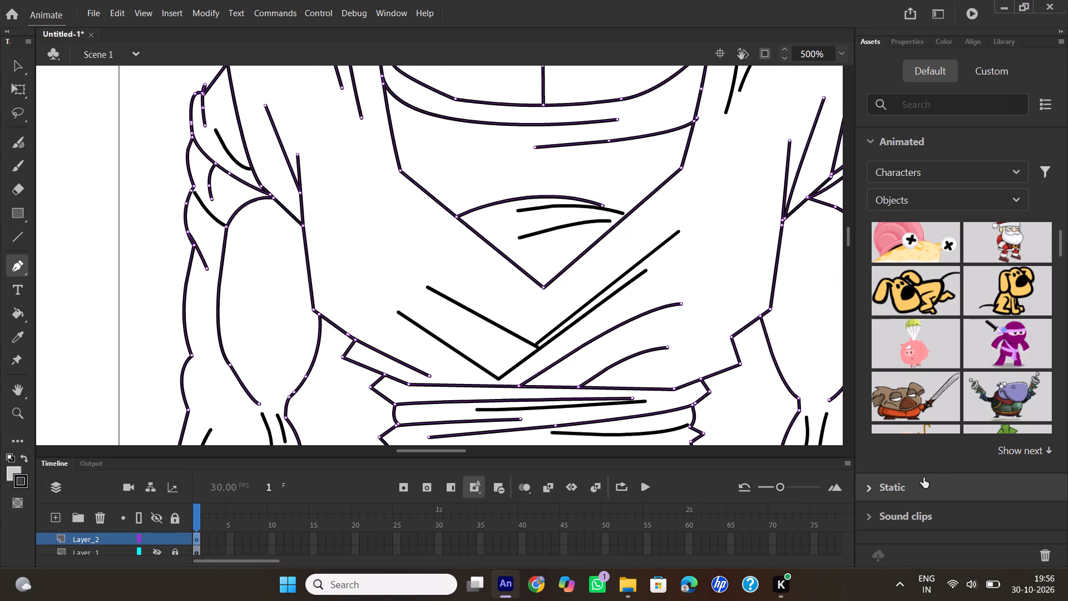
scroll(612, 265, "down", 5, "ctrl")
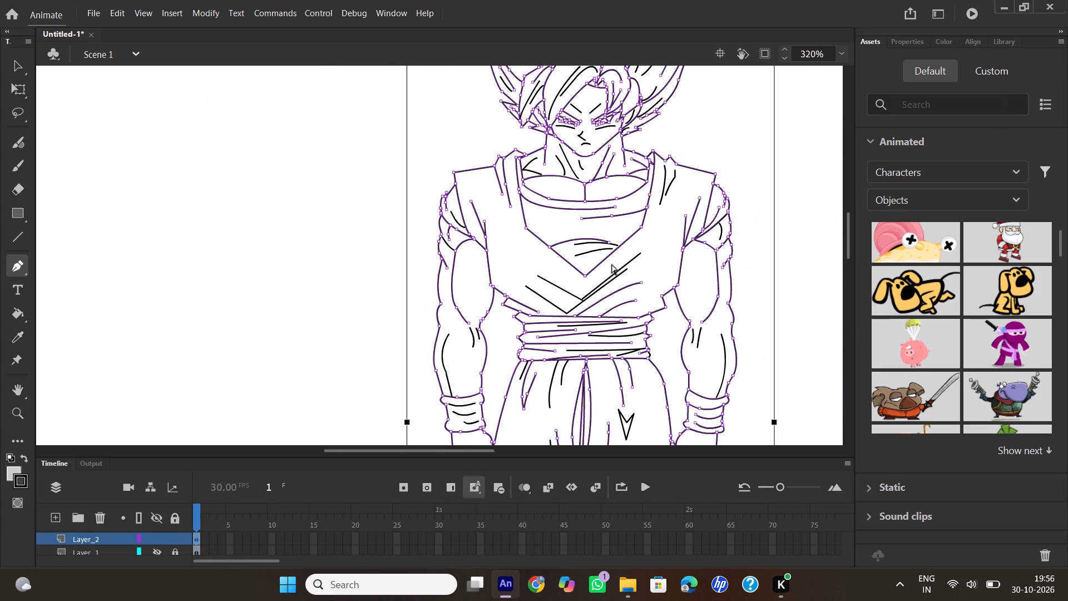
scroll(611, 265, "down", 2, "ctrl")
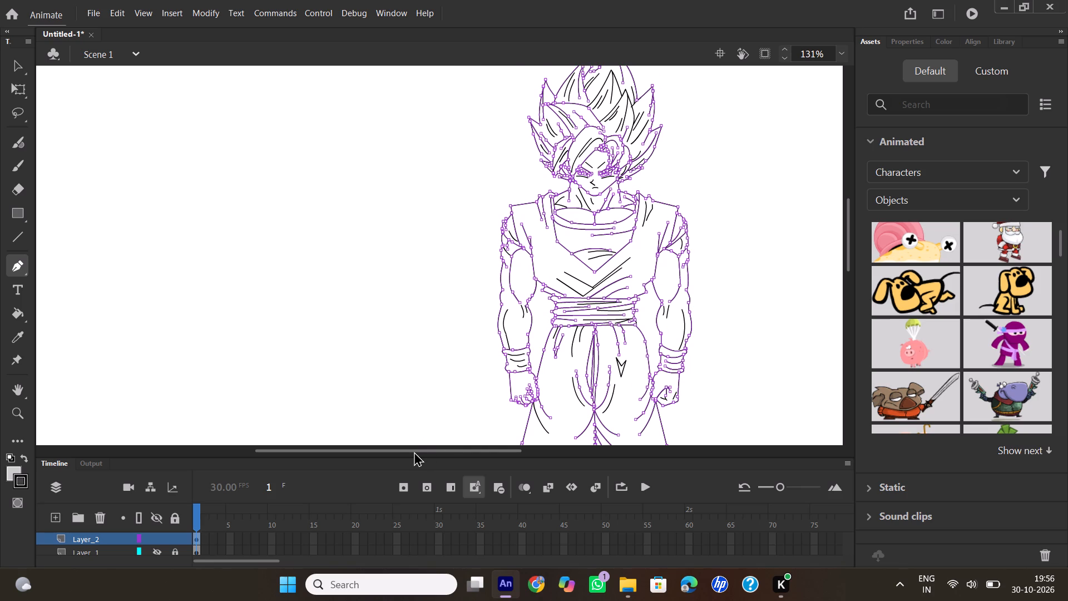
left_click_drag(413, 452, 464, 444)
scroll(616, 235, "down", 1)
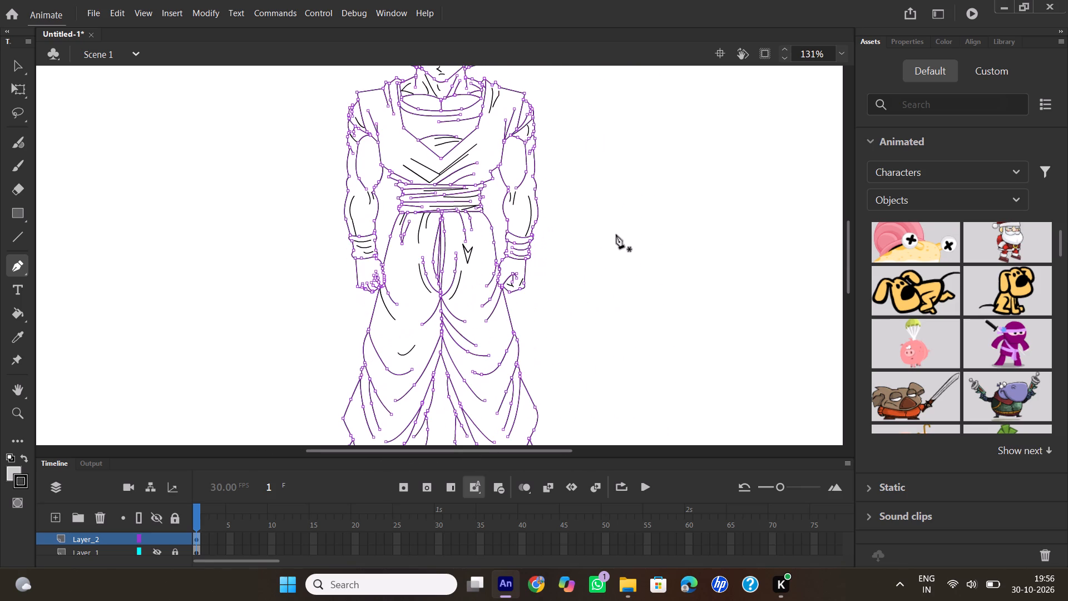
scroll(616, 235, "down", 2)
scroll(616, 235, "up", 4)
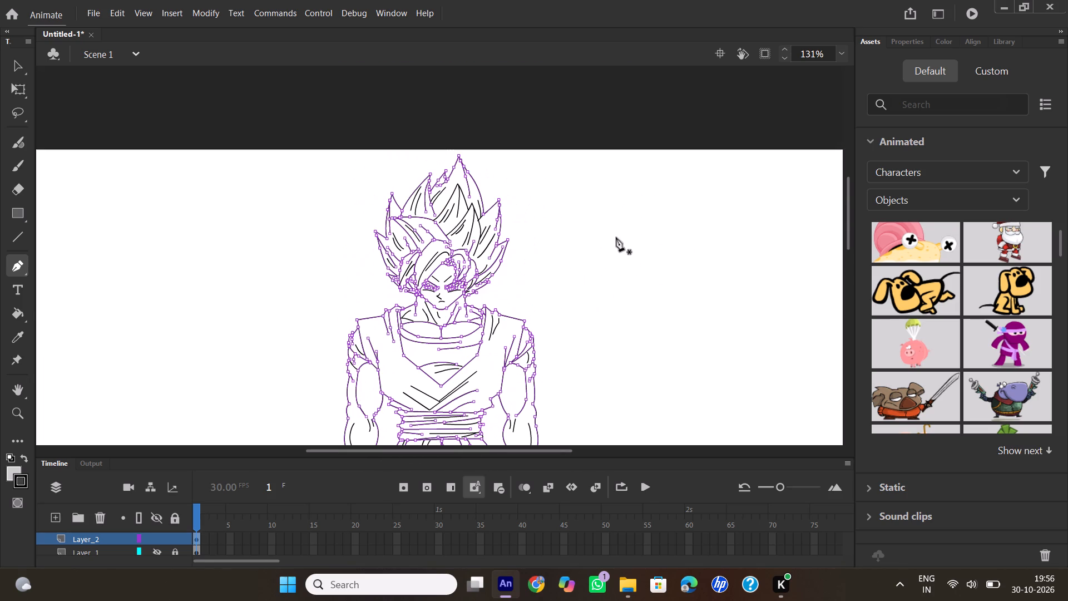
scroll(616, 238, "down", 1)
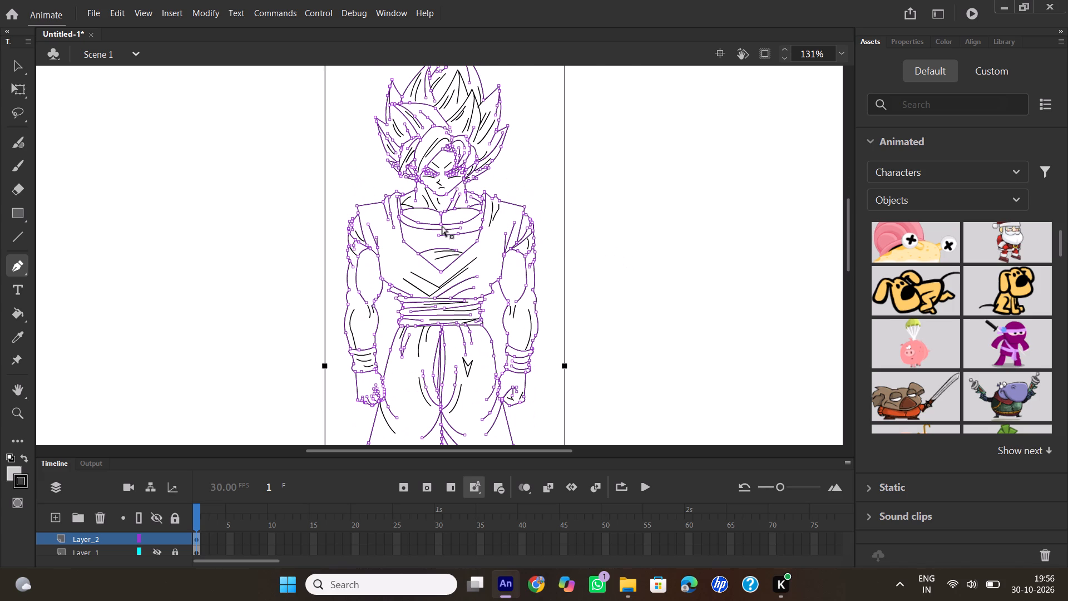
scroll(442, 226, "up", 7, "ctrl")
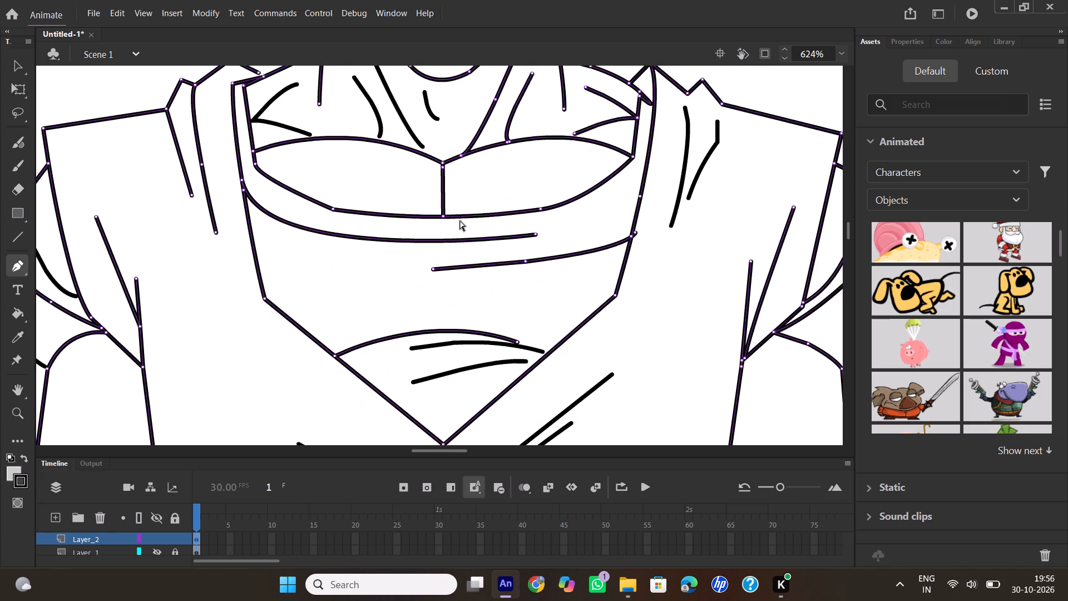
scroll(463, 219, "down", 1, "ctrl")
scroll(463, 219, "up", 2, "ctrl")
scroll(541, 183, "up", 2)
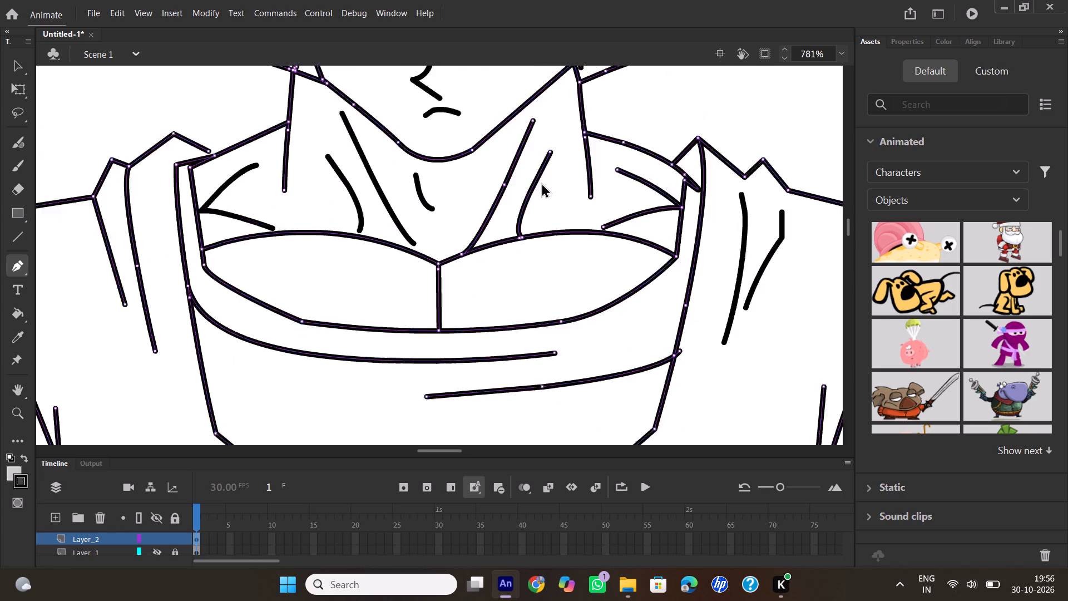
scroll(541, 183, "up", 7)
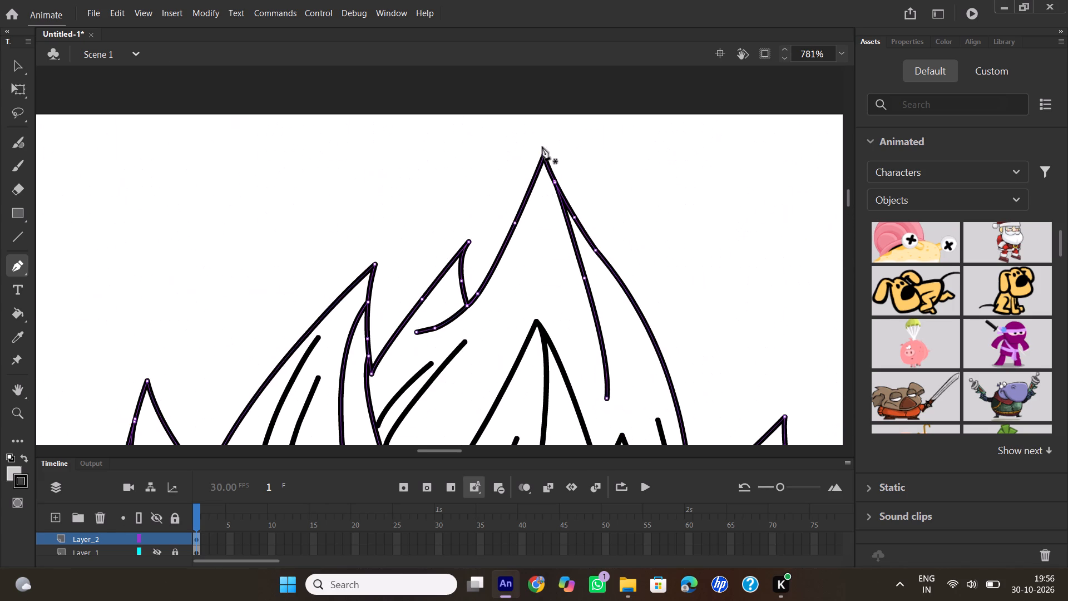
scroll(495, 195, "down", 1)
Move the base corner of the small notched hair spike onto the edge of the neighbouring left spike.
left_click(11, 68)
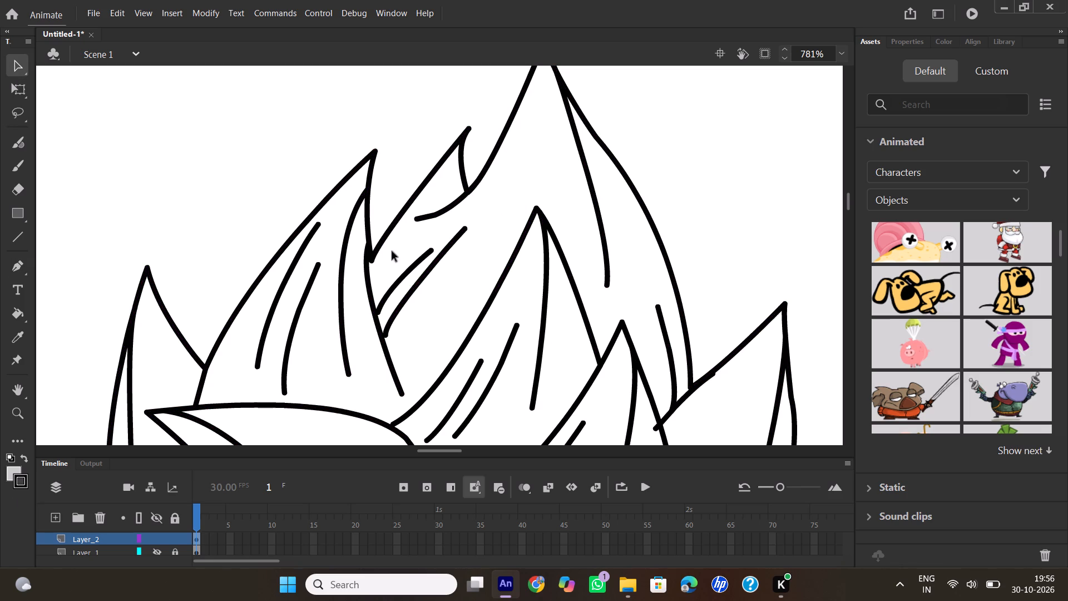
left_click_drag(372, 261, 365, 262)
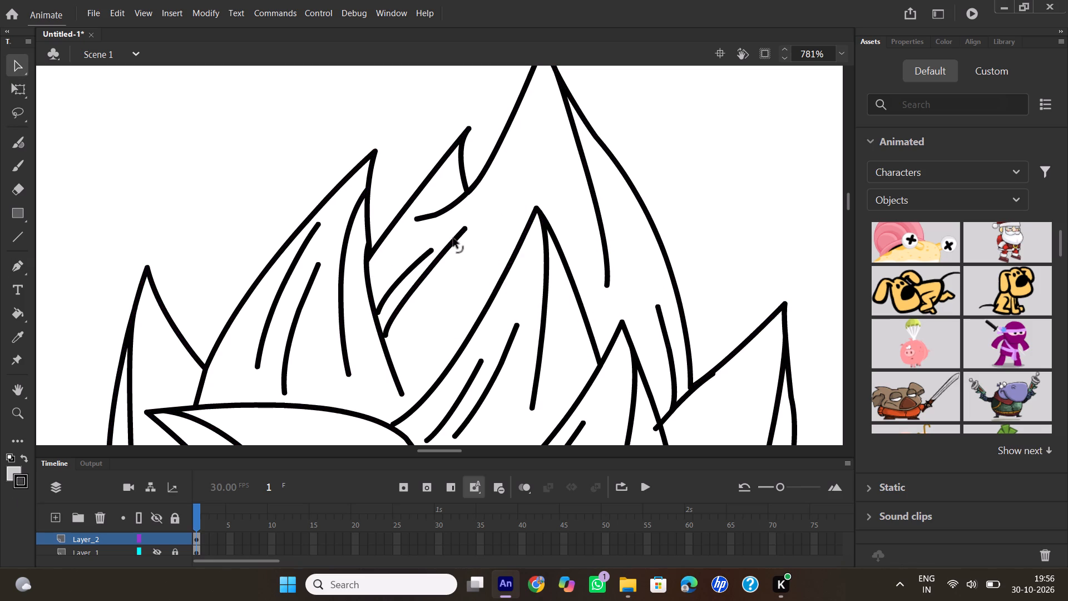
Delete the stray line end that crosses past the central-right hair spike's edge at the base of the tall right spike.
scroll(668, 291, "down", 2)
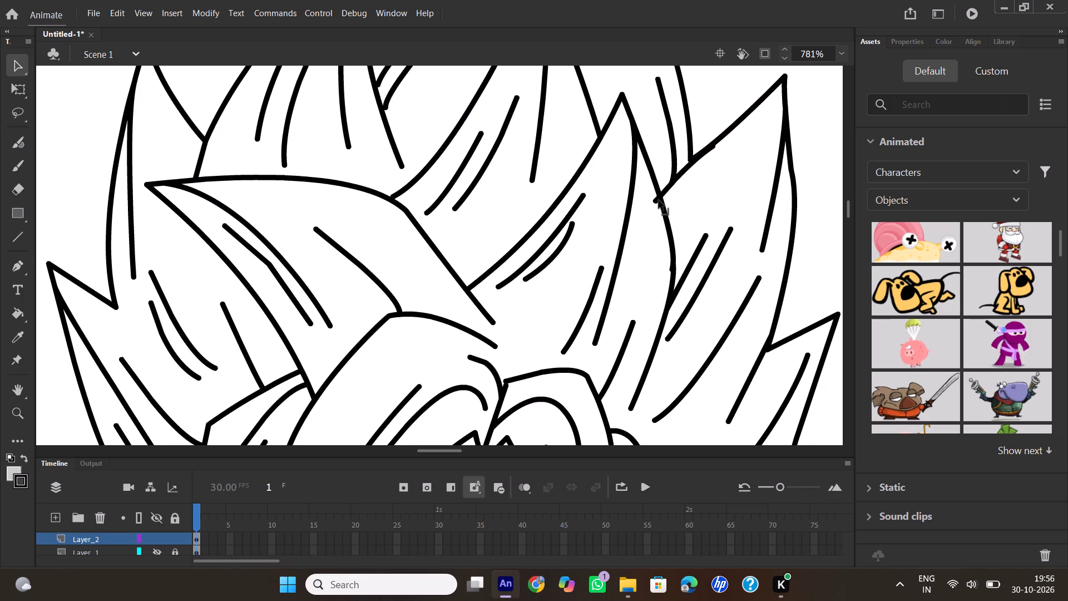
left_click(655, 200)
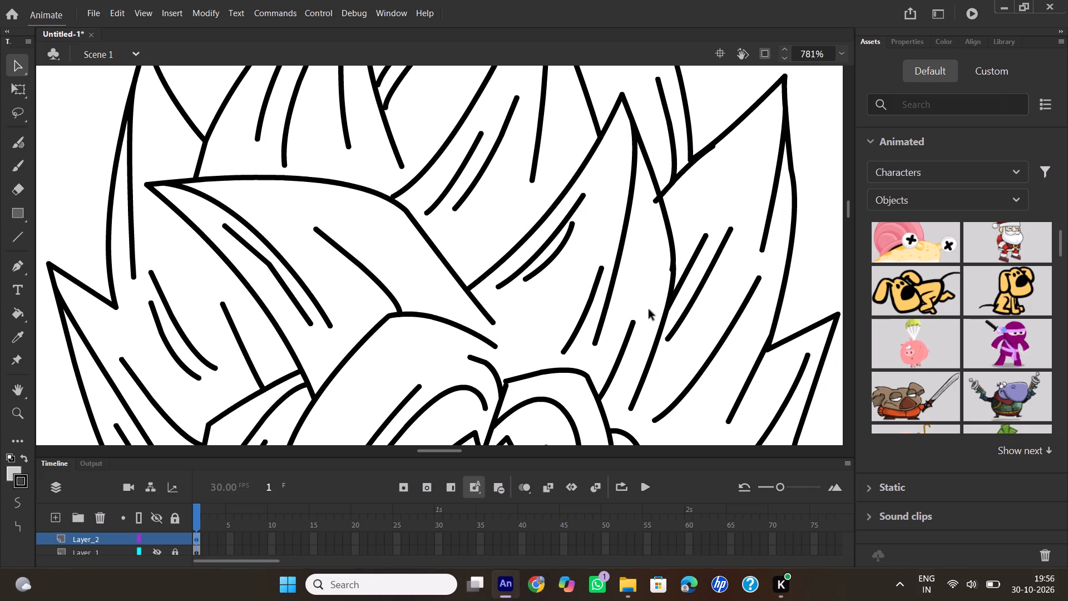
key("Delete")
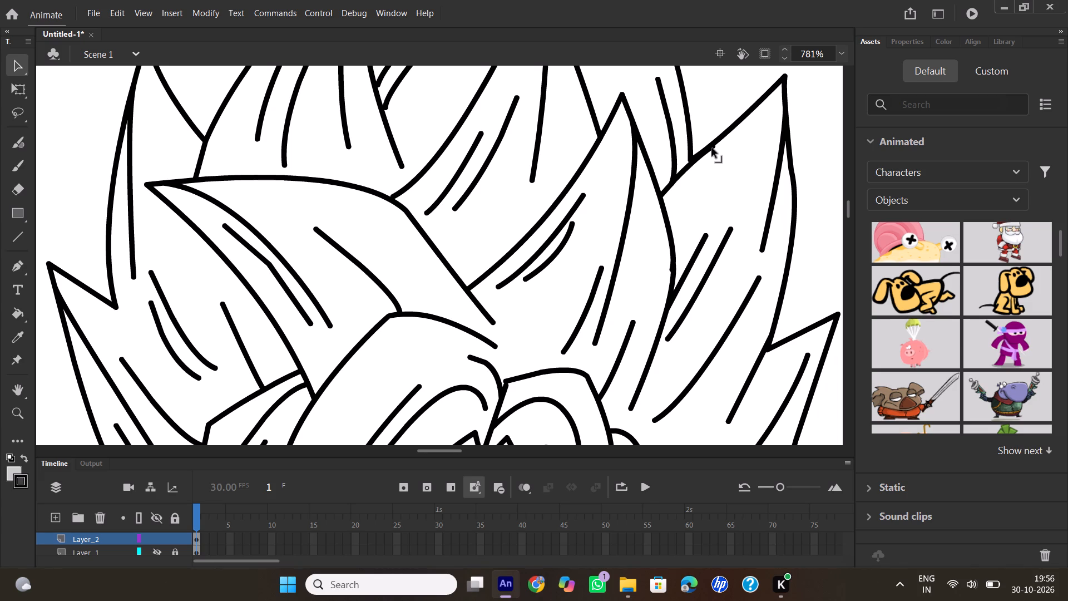
Pull the overlapping line end on the tall right spike's inner edge back to the corner where the outlines meet.
left_click(712, 148)
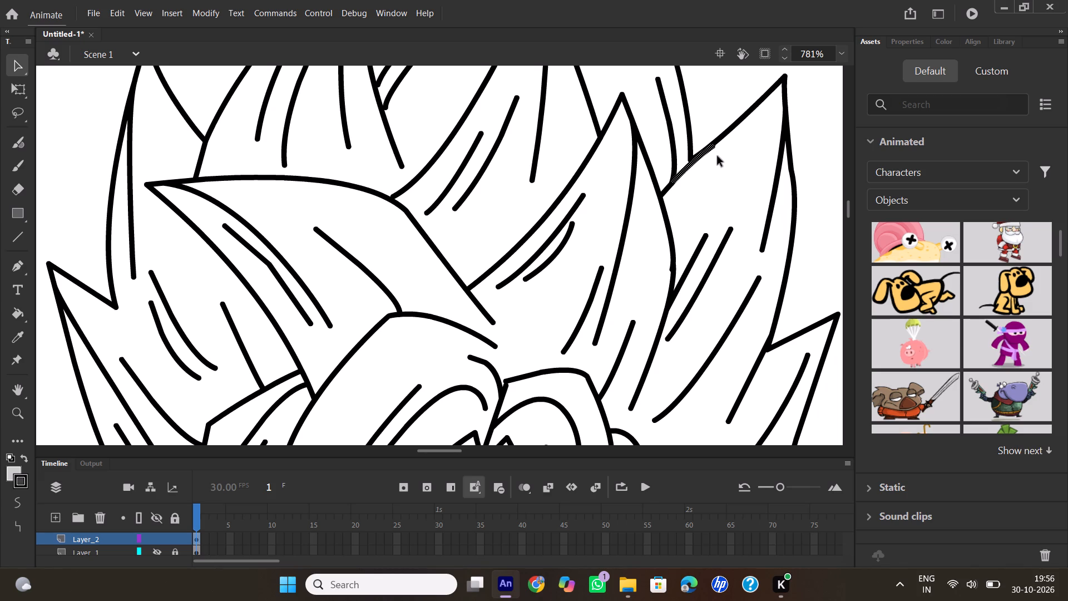
left_click(718, 156)
left_click_drag(715, 146, 709, 147)
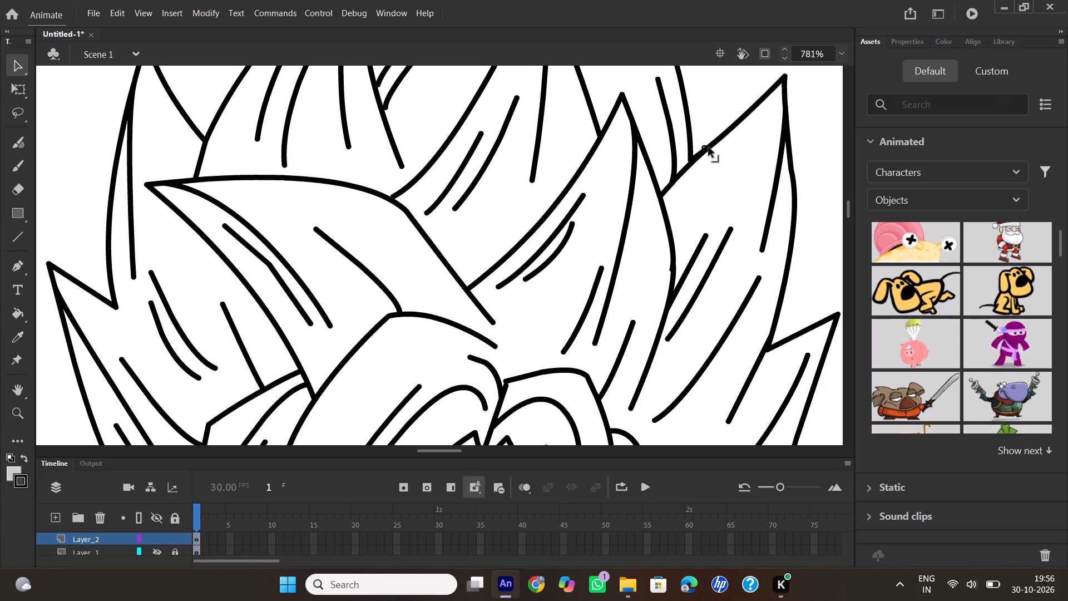
left_click_drag(709, 147, 697, 157)
left_click(792, 170)
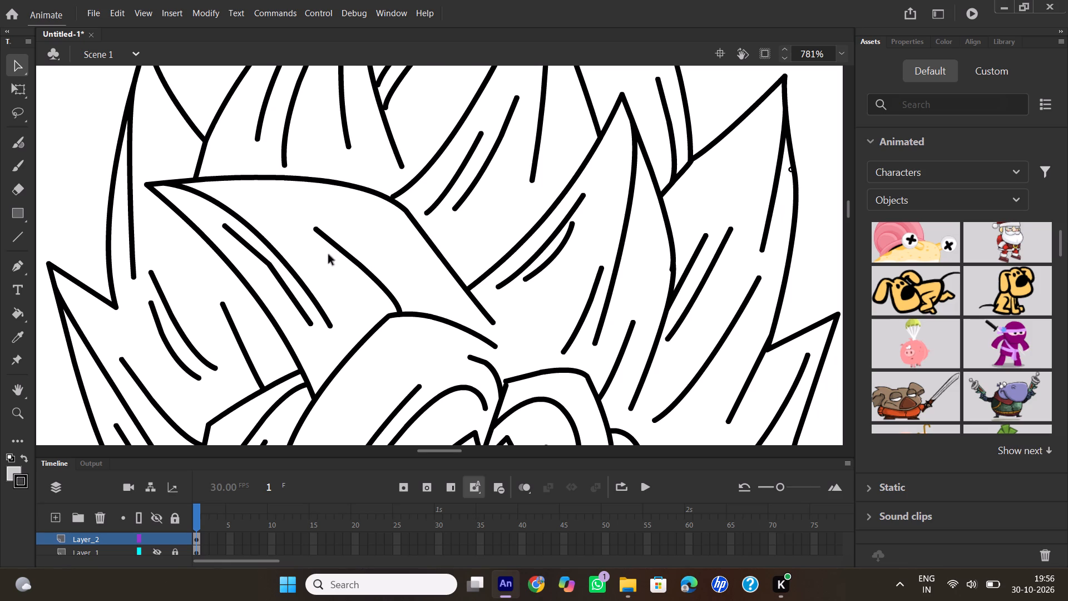
Pull the lower end of the inner strand line down onto the right edge of the tall left hair spike.
scroll(289, 247, "up", 2)
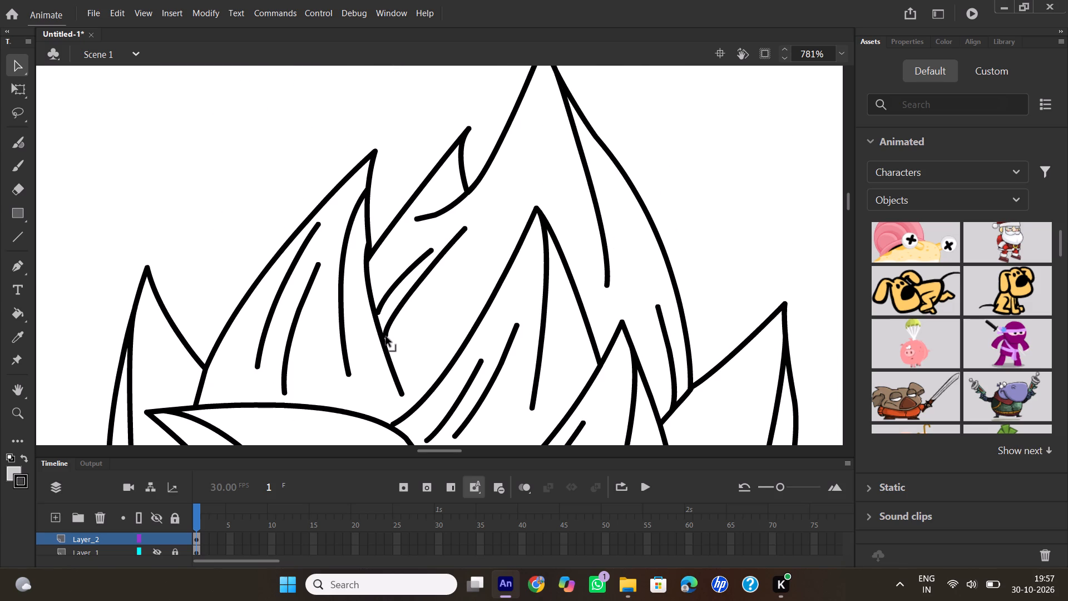
left_click_drag(386, 336, 385, 355)
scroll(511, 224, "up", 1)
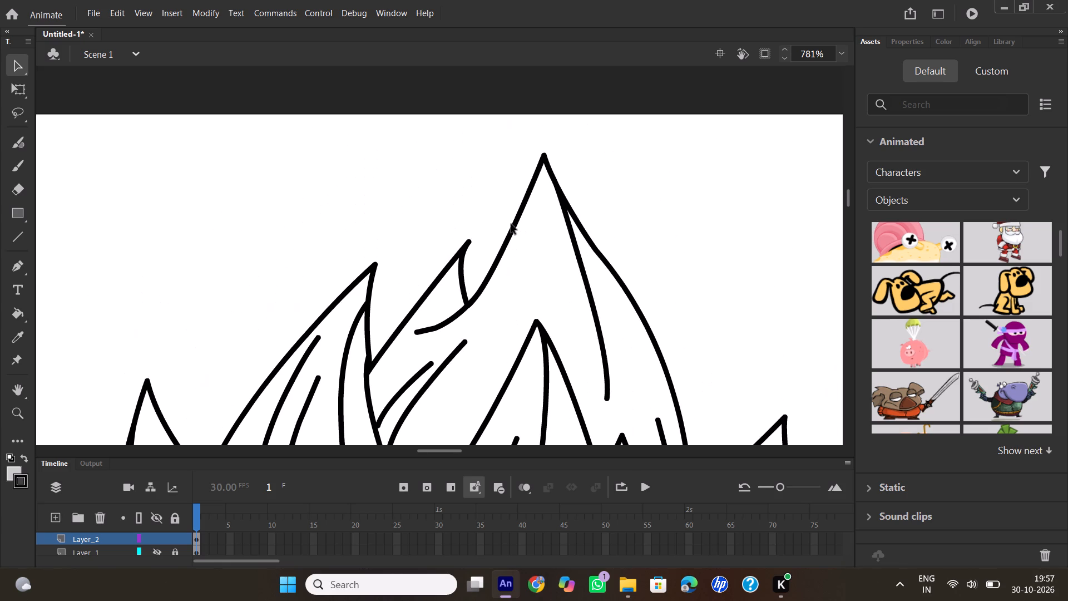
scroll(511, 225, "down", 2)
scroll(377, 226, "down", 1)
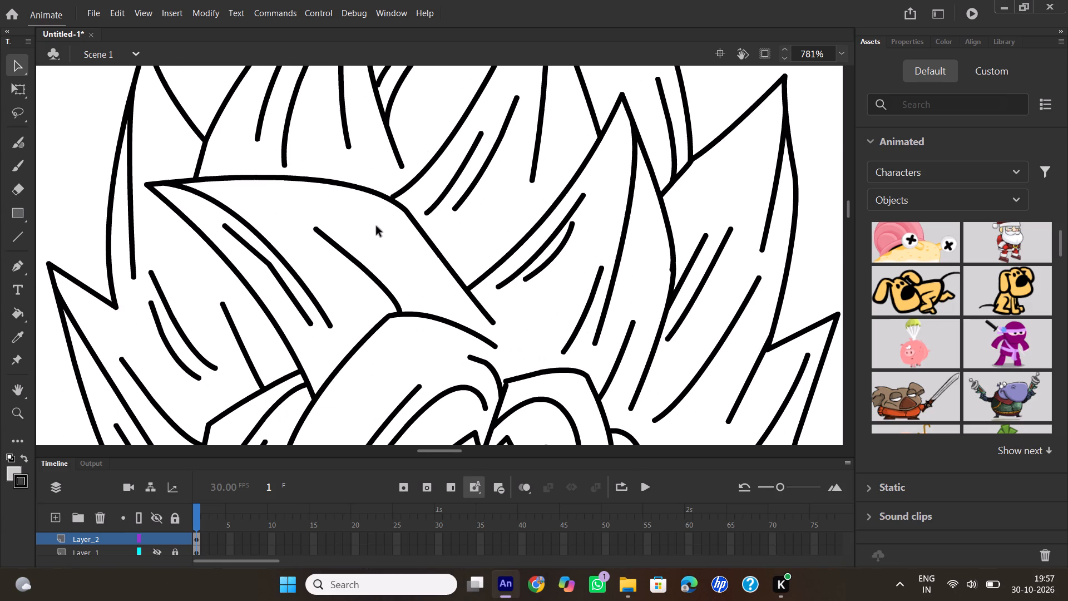
Adjust the display brightness to a low level in the Windows quick settings.
left_click(947, 580)
left_click(859, 462)
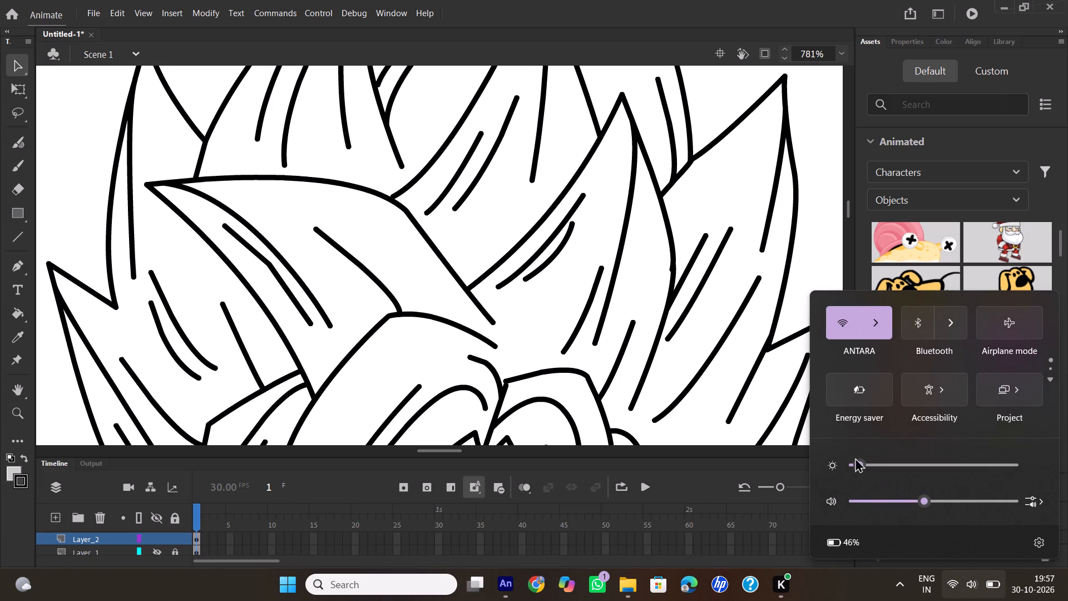
left_click(957, 589)
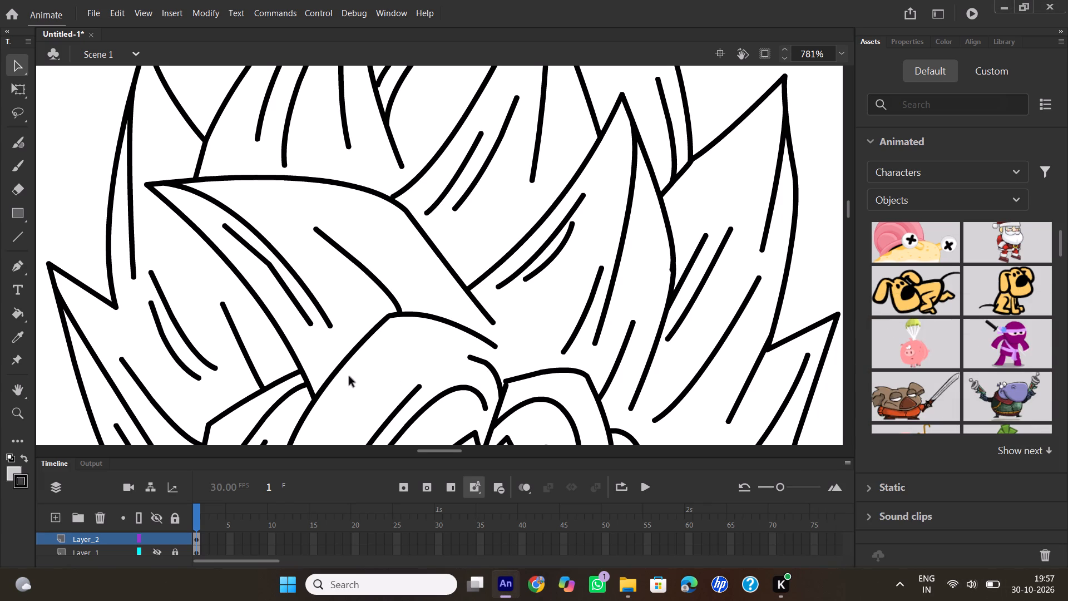
Smooth the kink in the lower of the two parallel strand lines inside the large left-sweeping hair spike.
left_click_drag(271, 267, 271, 273)
left_click_drag(269, 276, 276, 276)
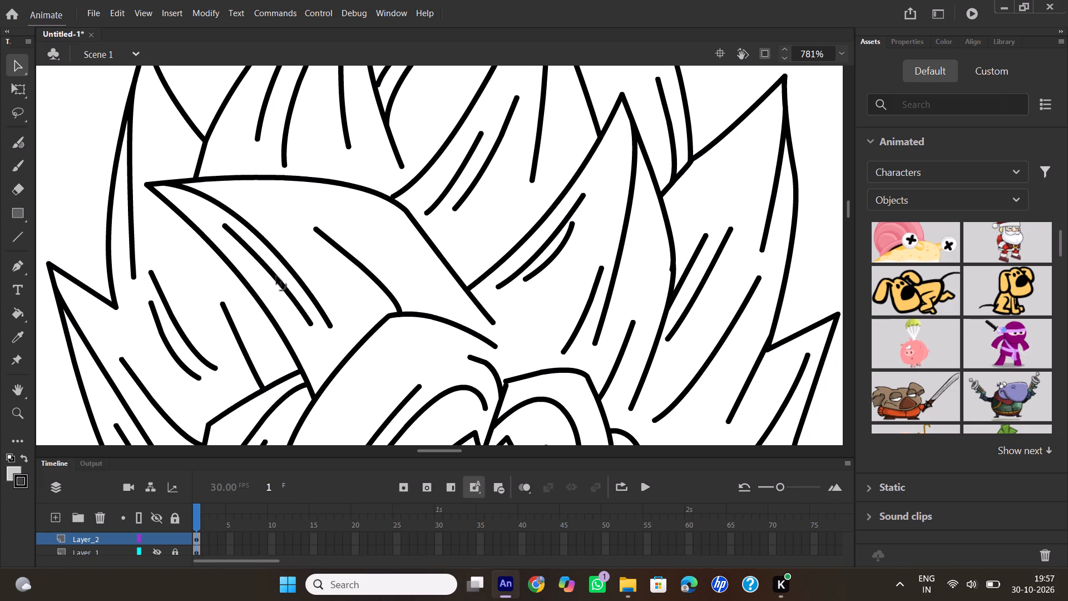
left_click_drag(276, 276, 279, 276)
Reshape the strand line running down to the fringe top in the large left-sweeping spike, moving its bend toward the upper end.
left_click_drag(364, 265, 369, 263)
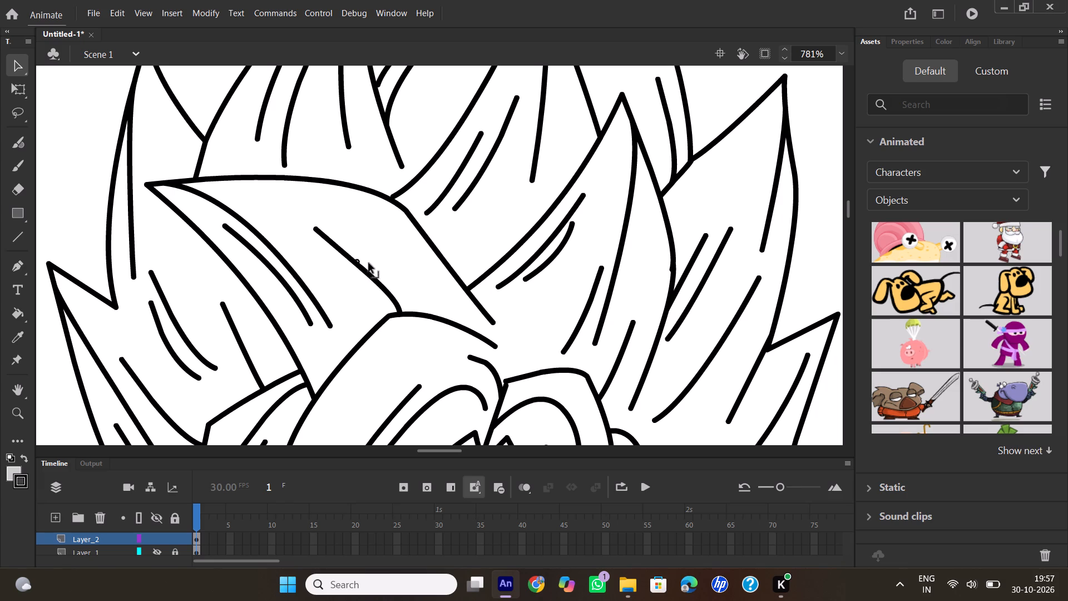
left_click_drag(369, 263, 389, 277)
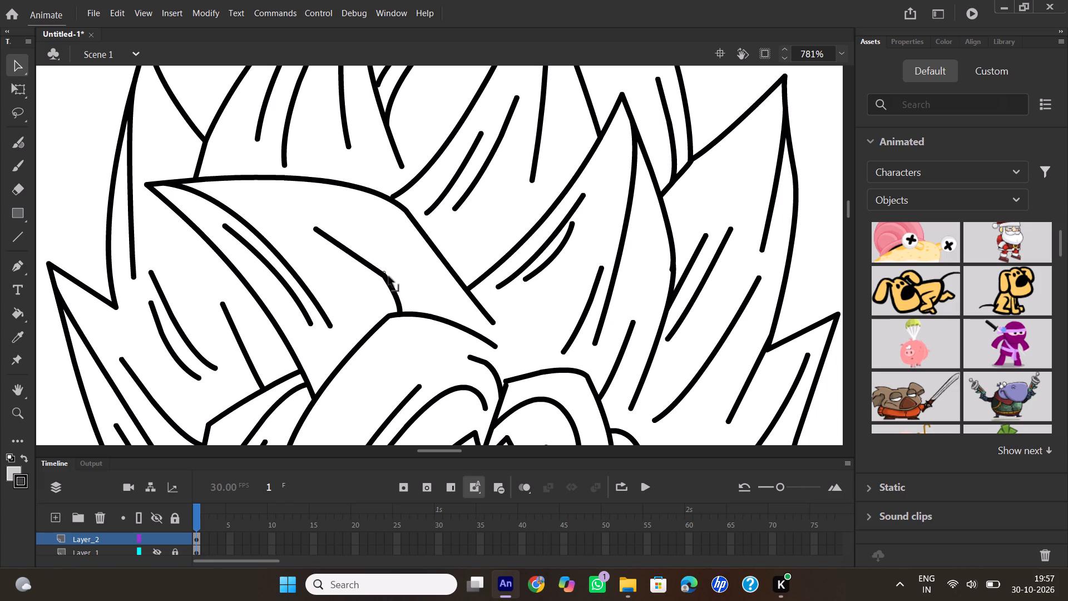
left_click_drag(389, 277, 359, 247)
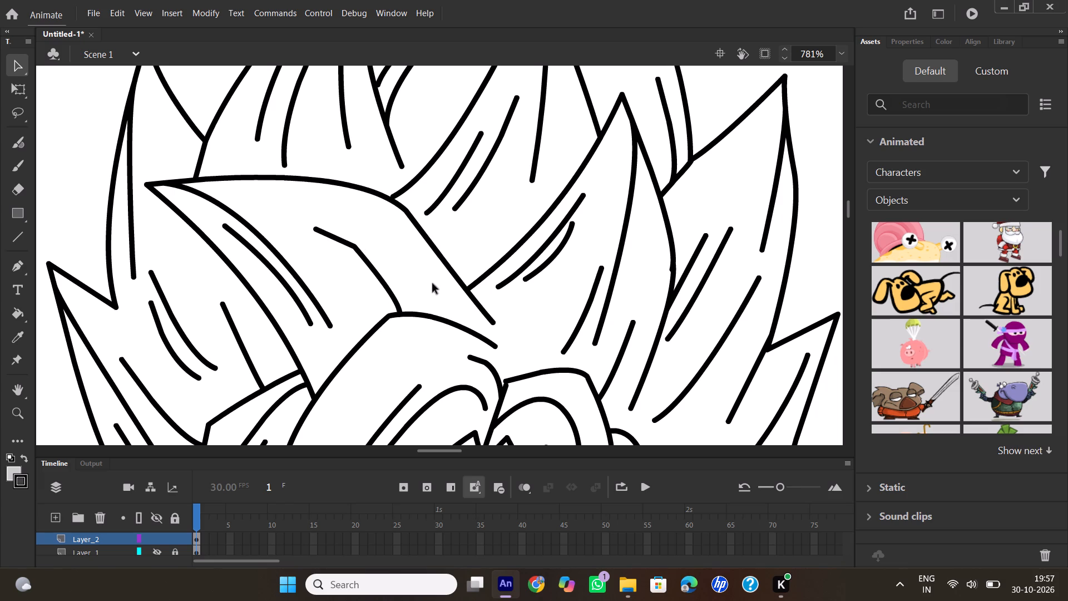
Adjust the outline corner where the two fringe locks meet at the parting above the forehead.
scroll(584, 220, "down", 1)
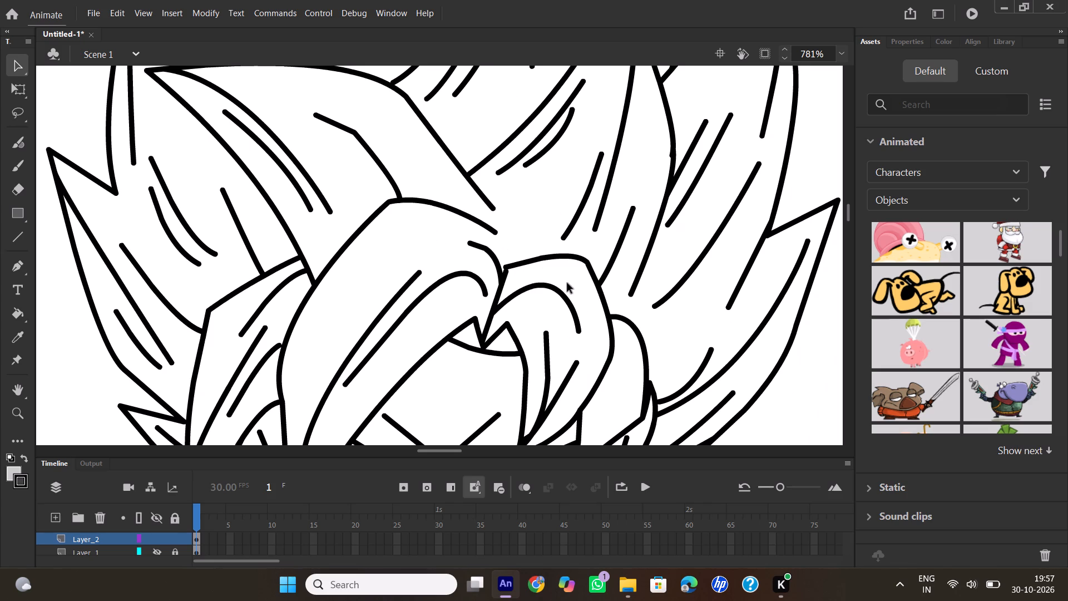
left_click(506, 267)
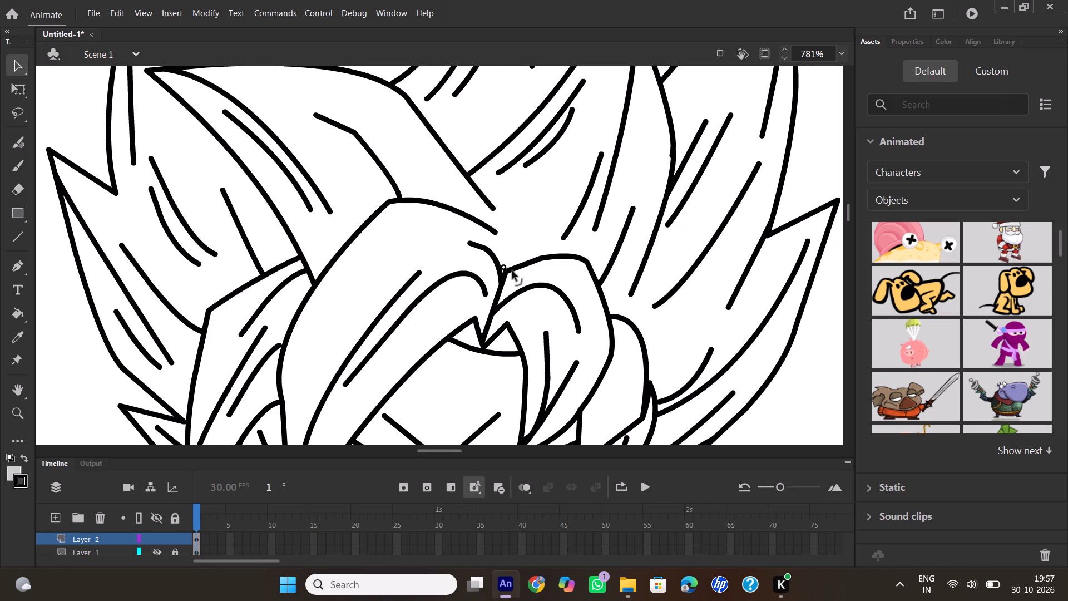
Move the inner end of the right fringe lock's outline onto the central parting strand.
left_click(507, 273)
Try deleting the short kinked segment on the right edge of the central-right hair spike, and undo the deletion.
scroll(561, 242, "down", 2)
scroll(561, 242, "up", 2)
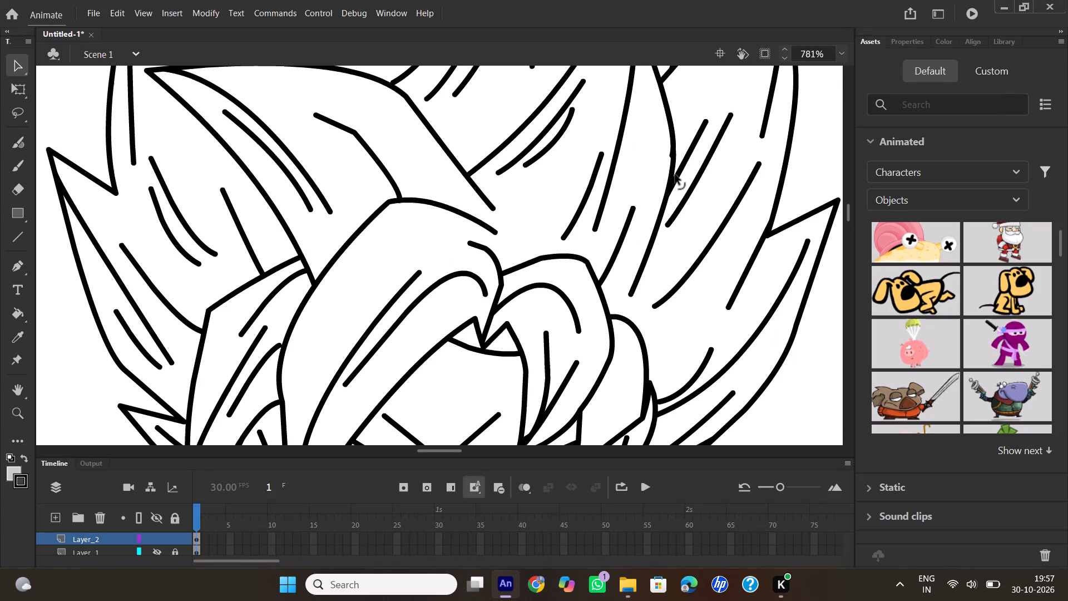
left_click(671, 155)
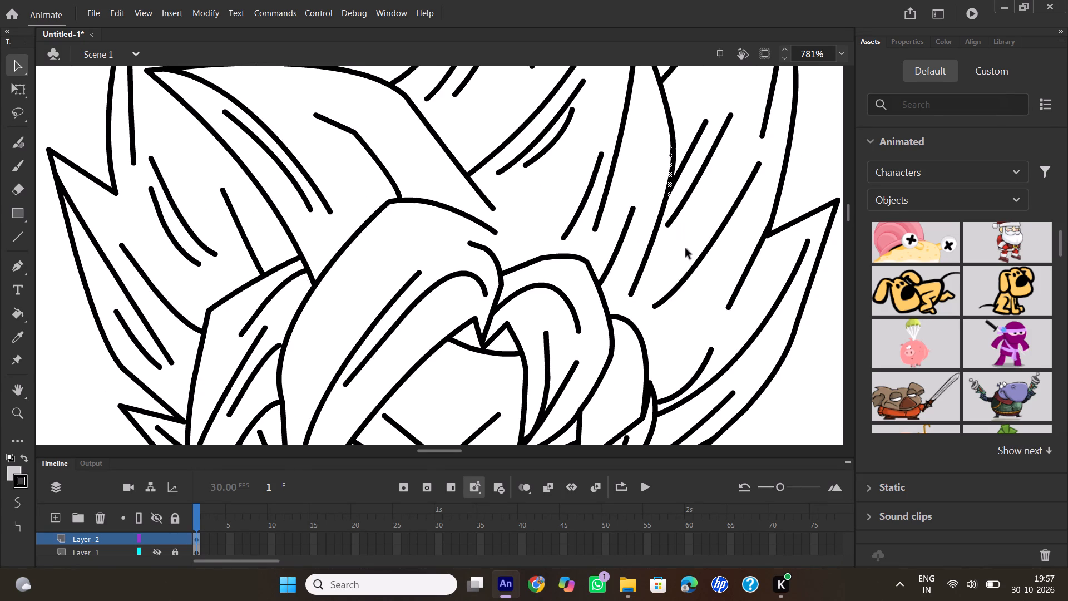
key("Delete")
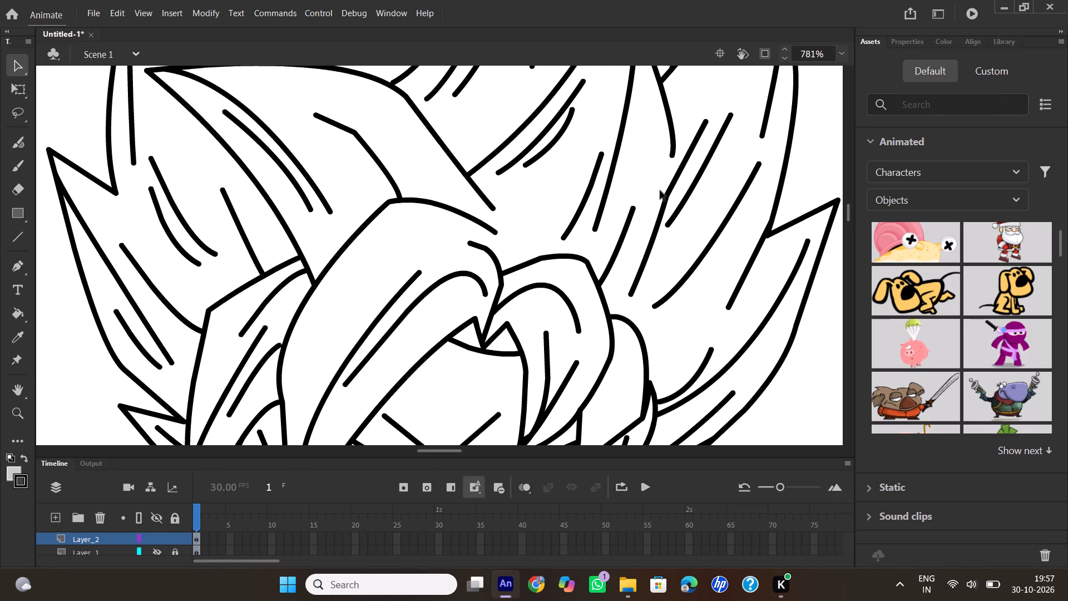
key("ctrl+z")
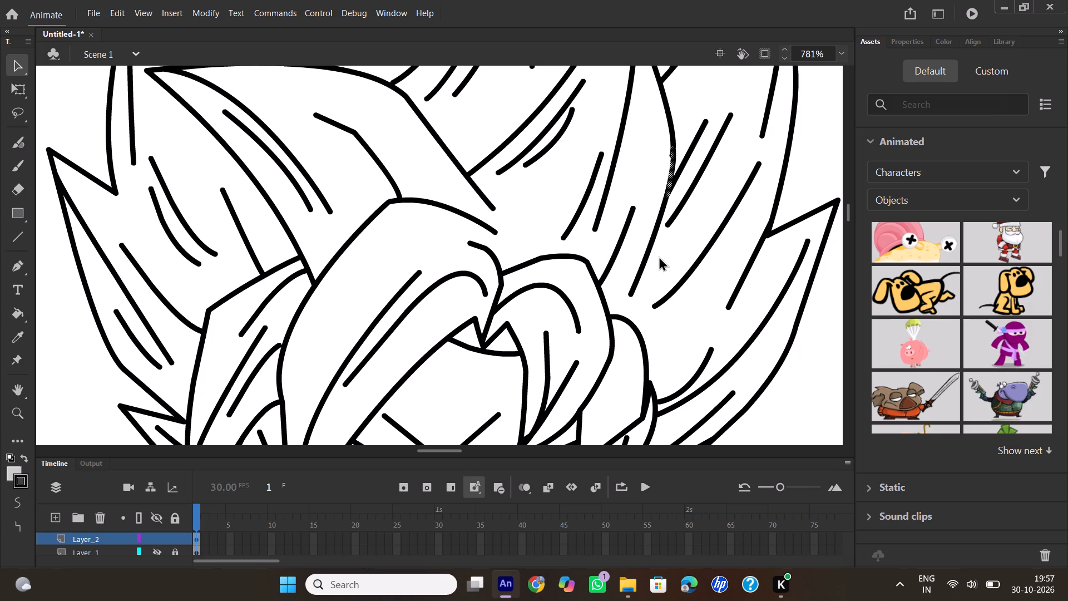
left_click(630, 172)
Move the protruding corner of the side hair line beside the right fringe lock onto the adjacent outline.
scroll(635, 174, "down", 1)
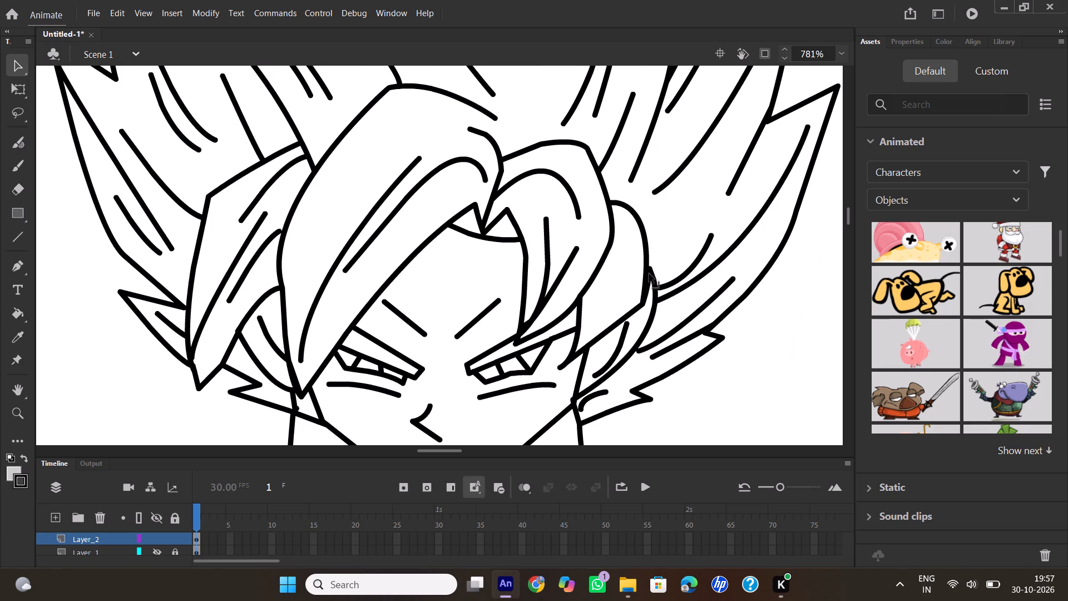
left_click_drag(650, 269, 650, 259)
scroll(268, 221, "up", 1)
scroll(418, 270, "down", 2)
Move the lower end of the inner curved strand in the large left fringe lock slightly downward and adjust the strand's curve.
scroll(372, 156, "up", 1)
left_click_drag(347, 270, 354, 278)
left_click_drag(385, 234, 380, 232)
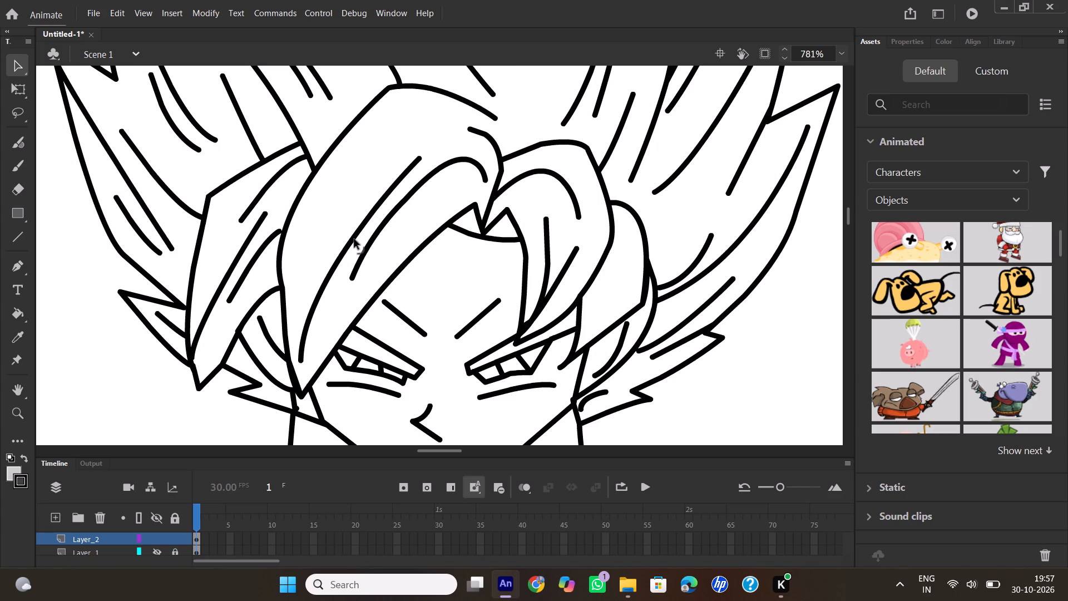
Pull the pointed tip of the left side hair lock slightly downward to lengthen it.
left_click(195, 375)
left_click_drag(199, 387, 205, 400)
Delete the short stray line segment where the left side of the neck meets the jaw and hair outlines.
scroll(325, 379, "down", 1)
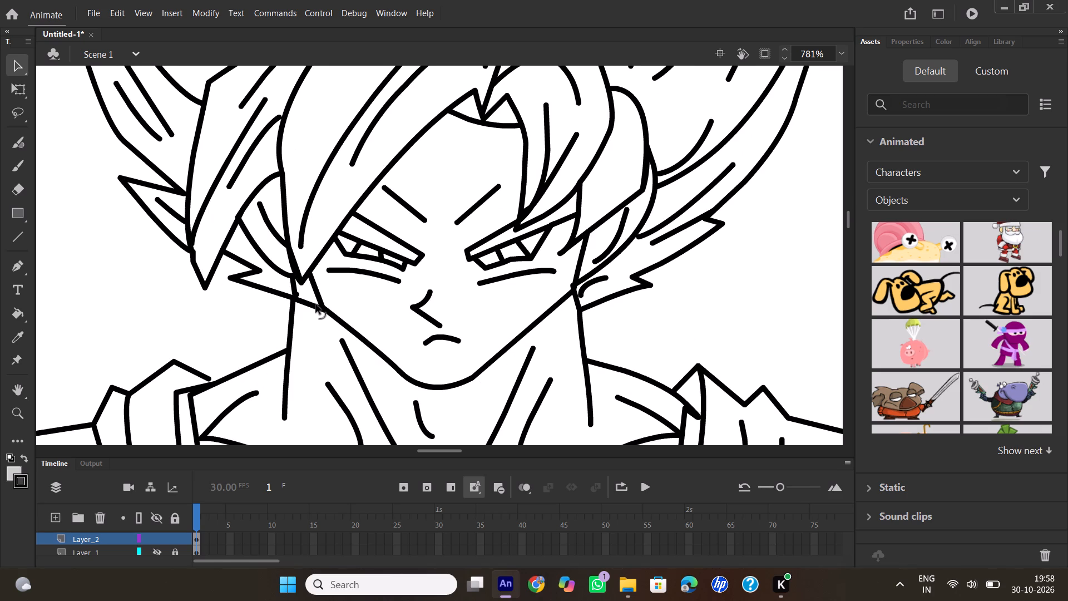
left_click(299, 295)
key("Delete")
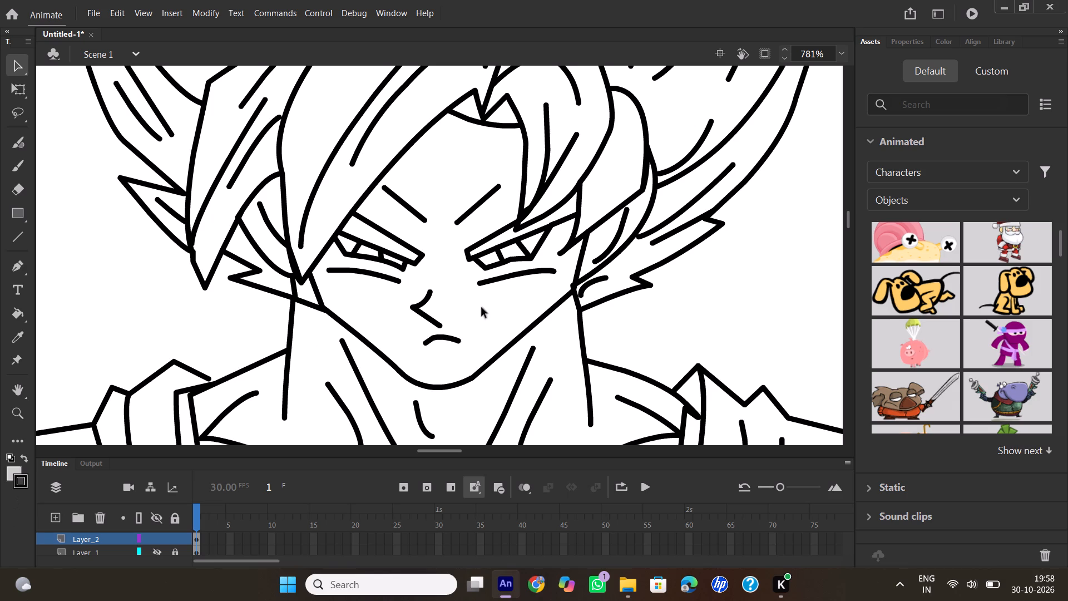
Flatten the short curved detail line beside the right end of the jaw.
left_click(593, 283)
Reshape the lower outlines of both eyes by bending their segments slightly and adjusting the left eye's inner lower corner.
left_click_drag(380, 260, 379, 265)
left_click_drag(367, 256, 365, 260)
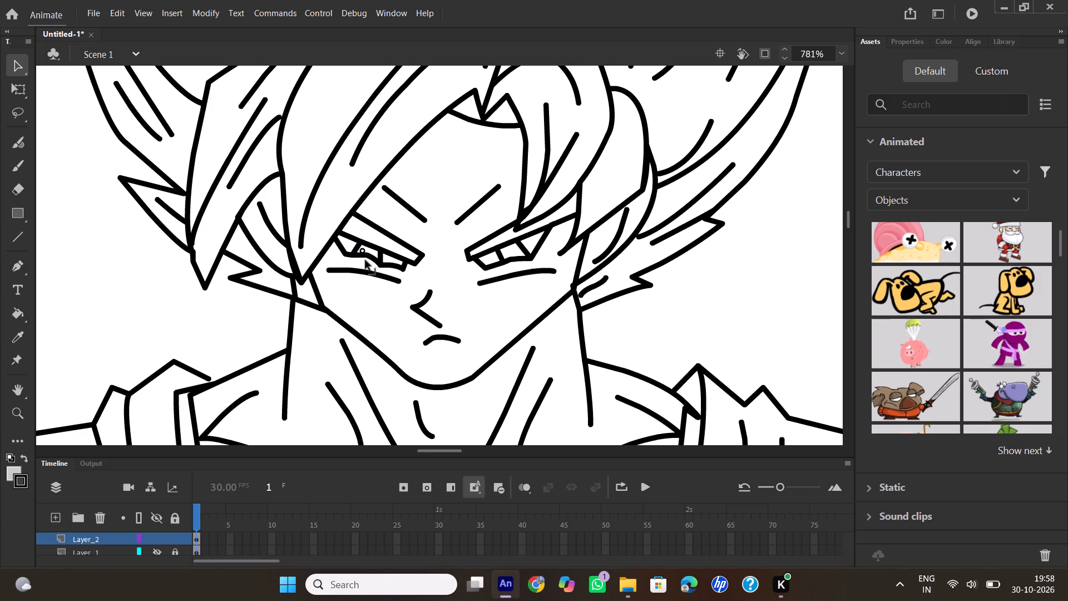
left_click_drag(365, 260, 375, 265)
left_click_drag(391, 265, 396, 269)
left_click_drag(396, 269, 394, 271)
left_click(489, 268)
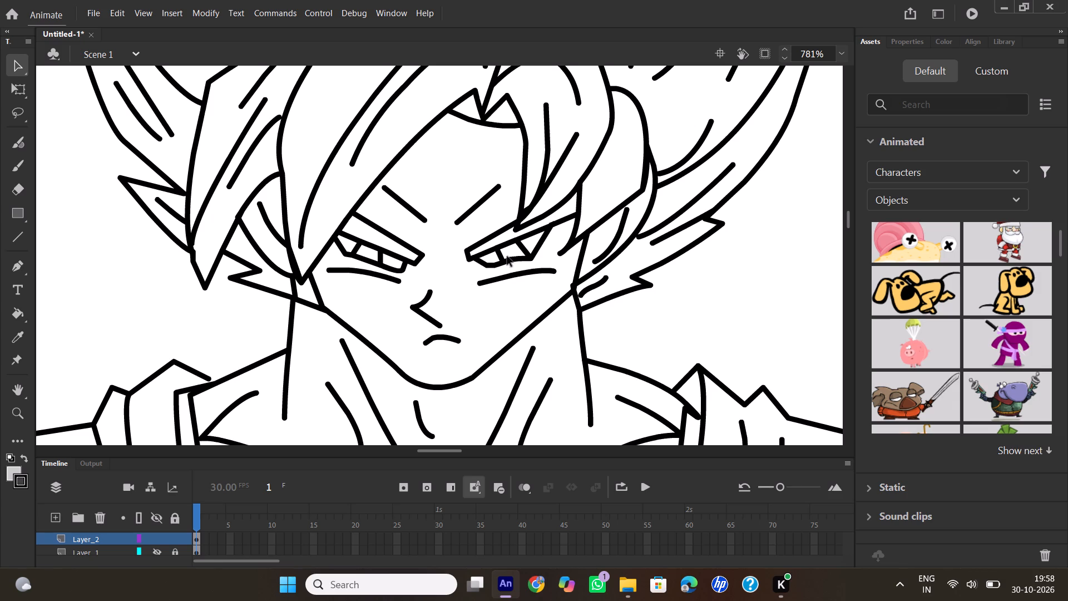
left_click(511, 259)
Extend the open end of the left collar's top line onto the shoulder line.
scroll(434, 284, "down", 1)
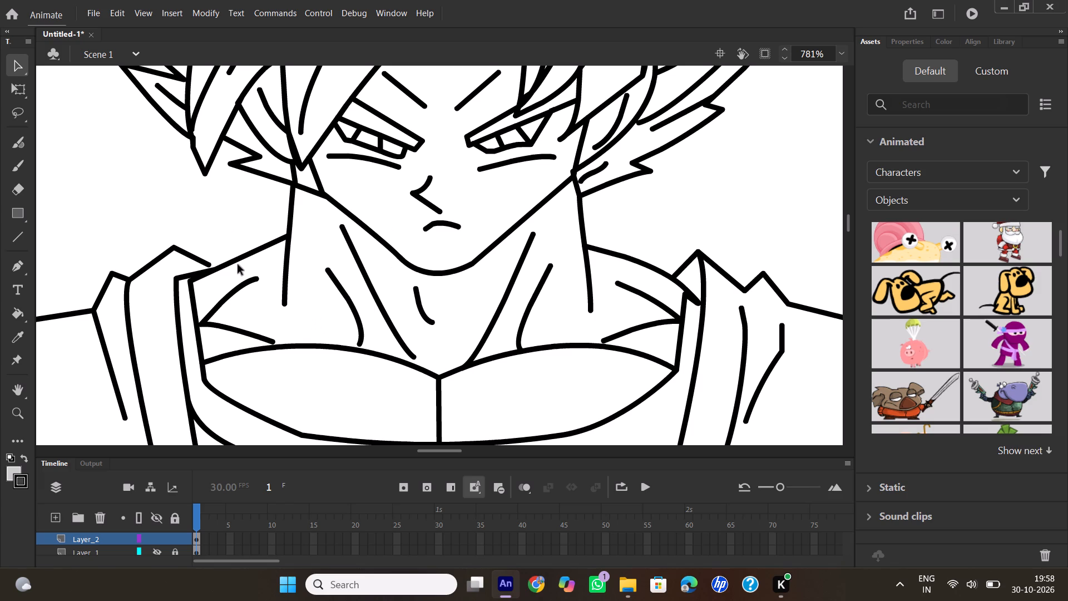
left_click_drag(209, 266, 216, 267)
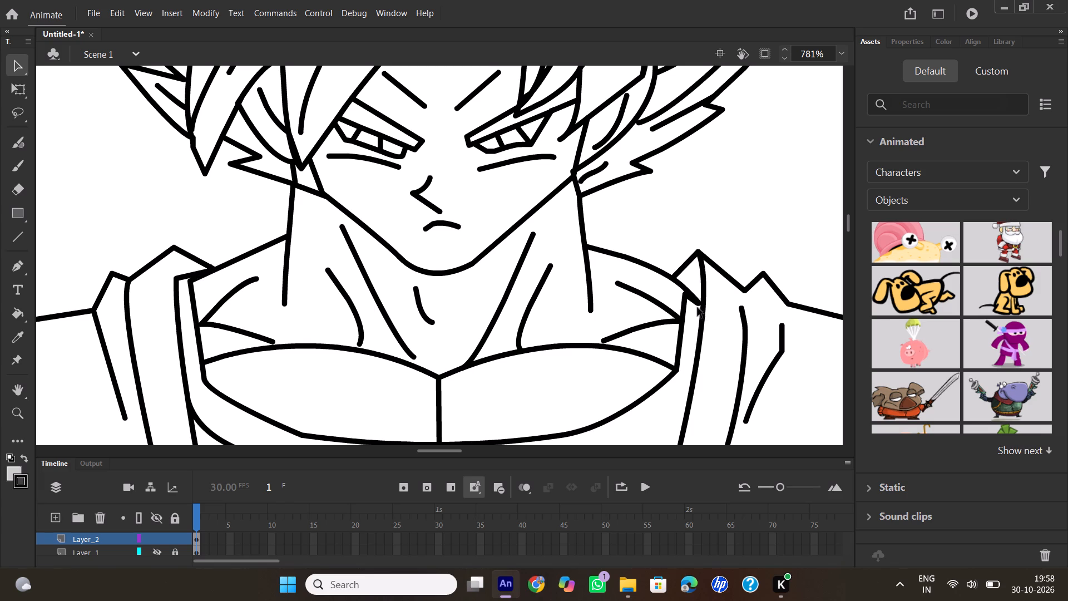
Delete the overlapping line segments at the right collar and join the inner collar edge to the shoulder line's corner.
left_click(694, 303)
key("Delete")
left_click(695, 303)
key("Delete")
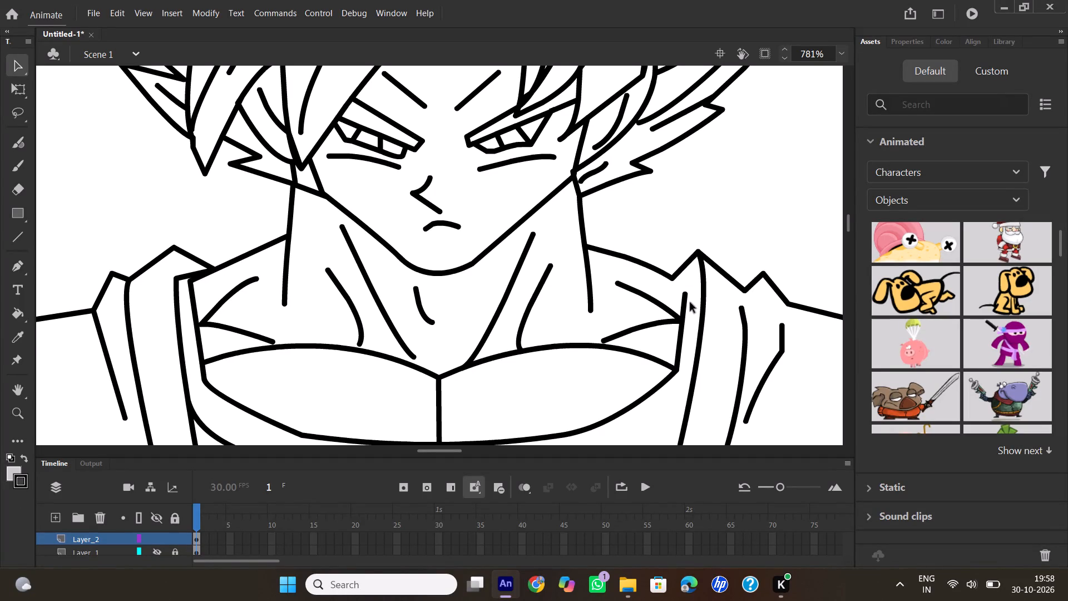
left_click_drag(686, 293, 680, 277)
Delete the stray line ends protruding above the top of the left arm beside the sleeve.
scroll(737, 308, "down", 1)
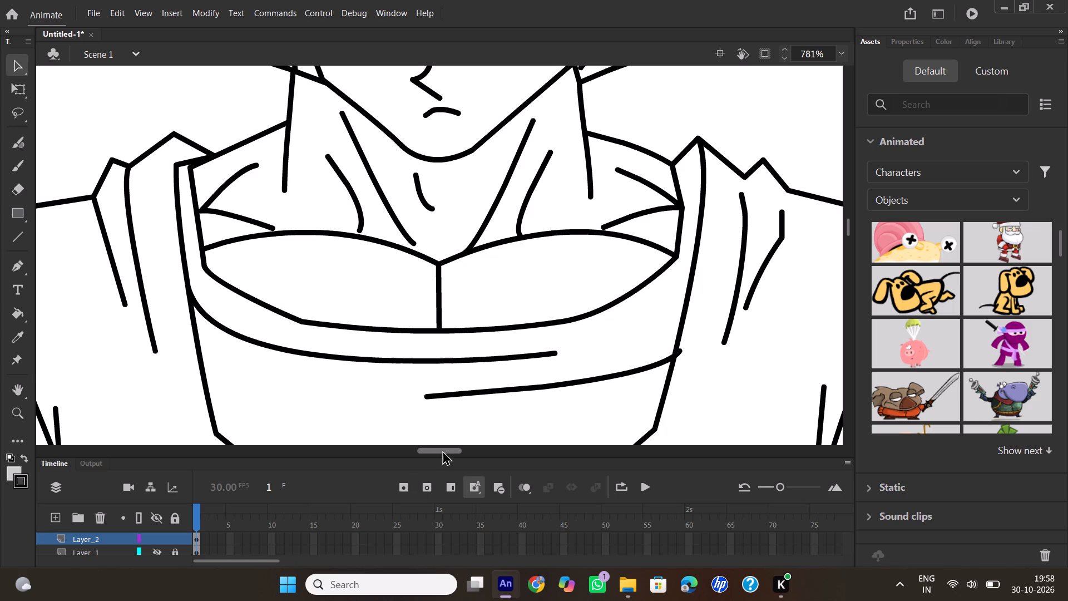
left_click_drag(442, 450, 427, 437)
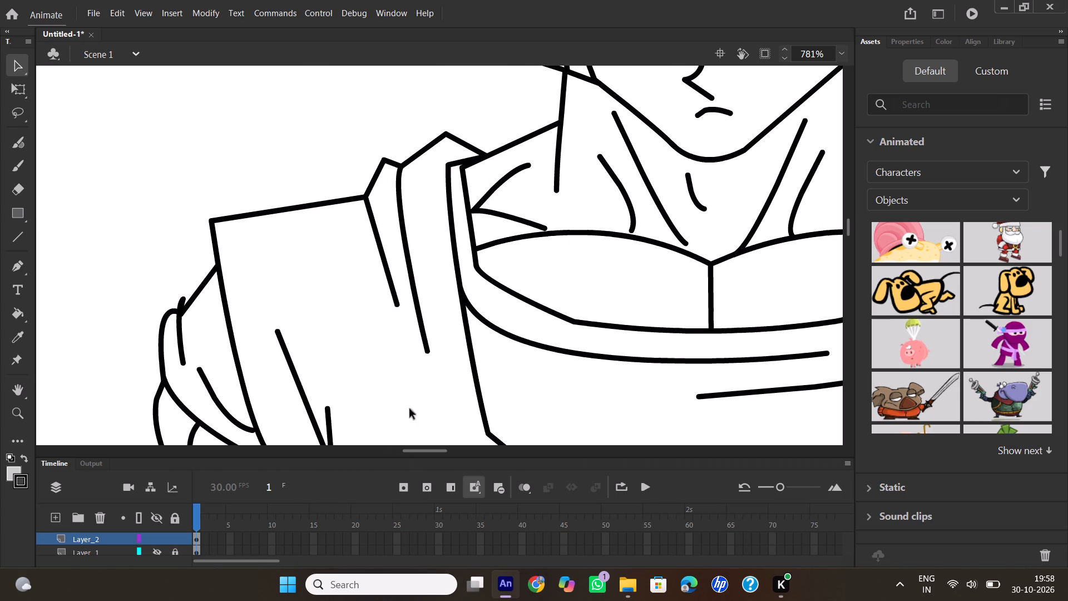
scroll(307, 219, "down", 1)
left_click(182, 188)
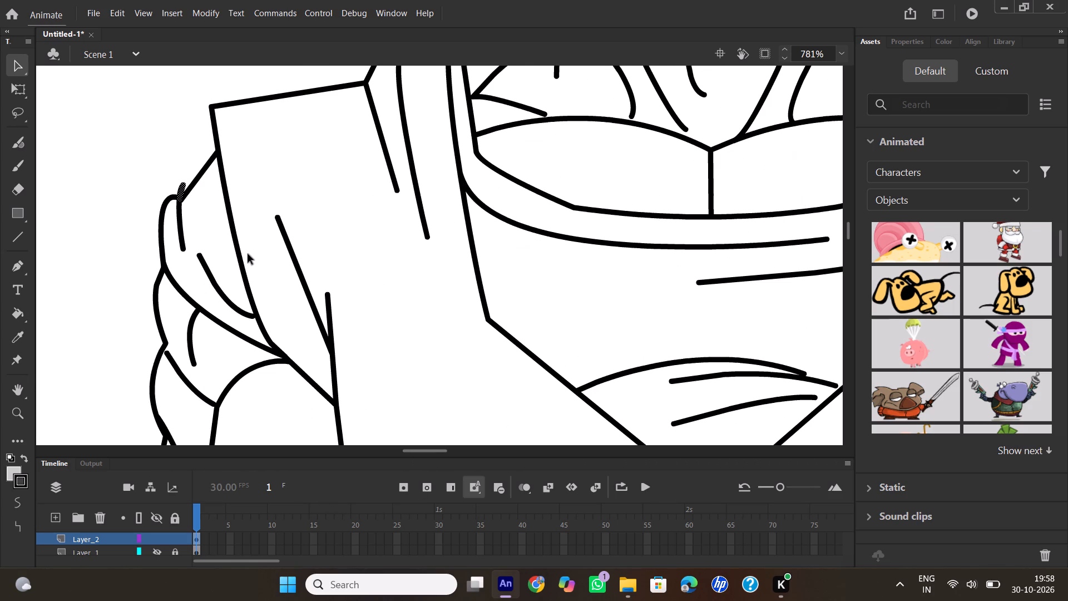
key("Delete")
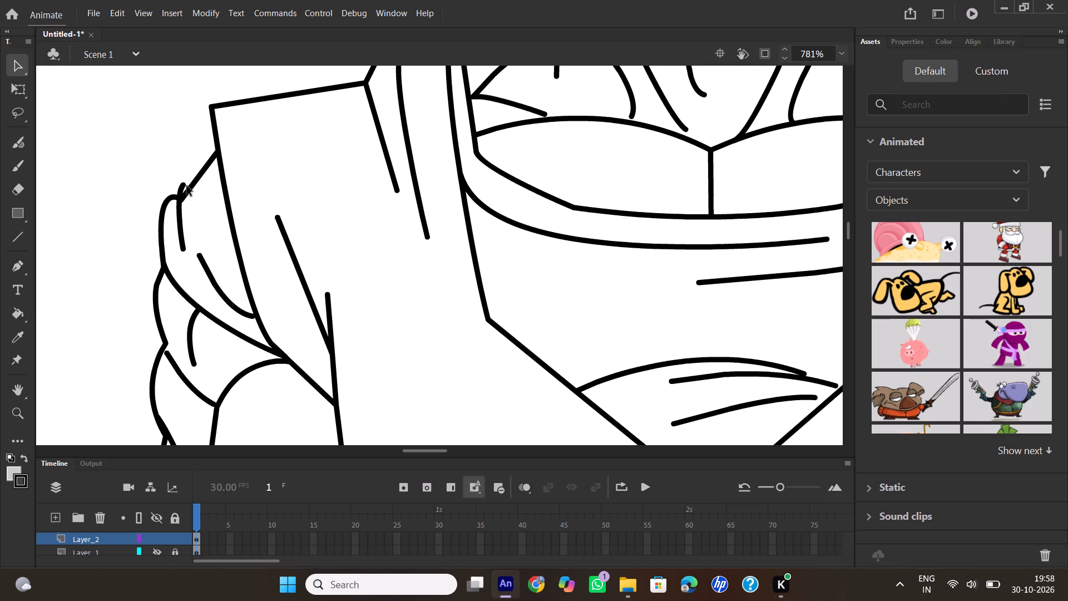
left_click(182, 186)
key("Delete")
Bring the outer outline ends and the inner muscle line together at the notch on the left upper arm.
left_click_drag(172, 357, 171, 346)
left_click_drag(171, 346, 167, 358)
left_click_drag(166, 348, 169, 334)
left_click_drag(169, 334, 169, 354)
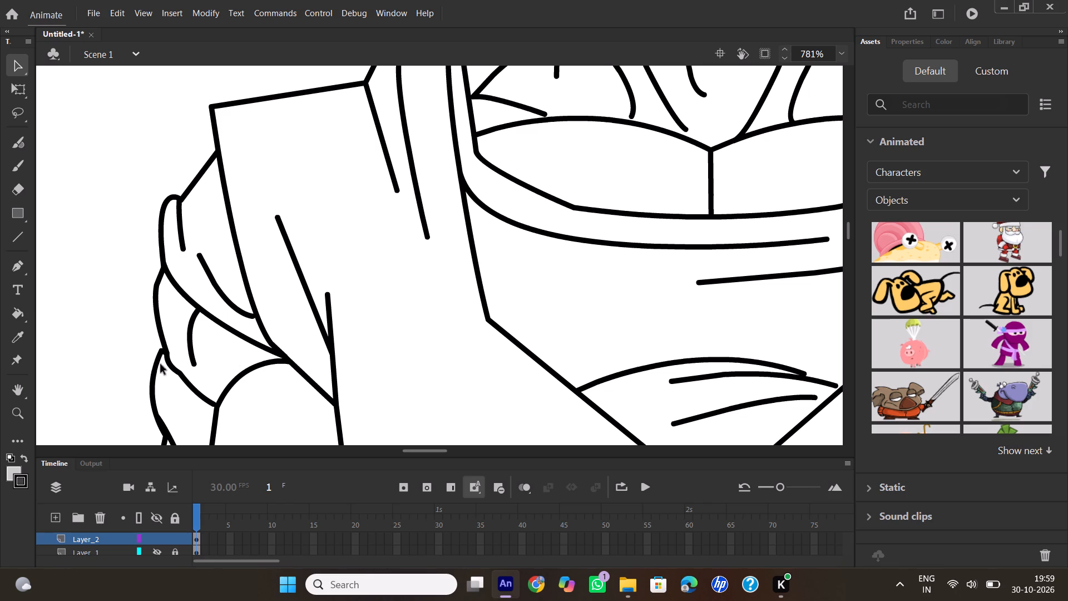
left_click_drag(162, 354, 165, 347)
Bend the straight diagonal fold line on the left side of the shirt into a curve.
left_click_drag(309, 294, 301, 300)
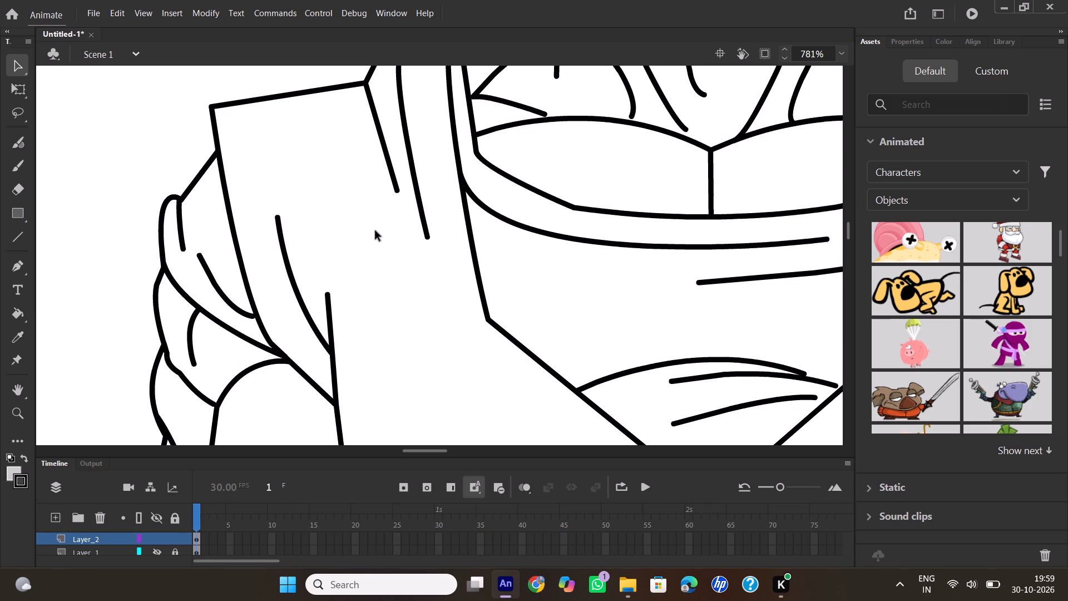
Join the misaligned line ends on the inner contour of the left forearm above the wristband.
scroll(374, 230, "down", 3)
scroll(369, 225, "up", 1)
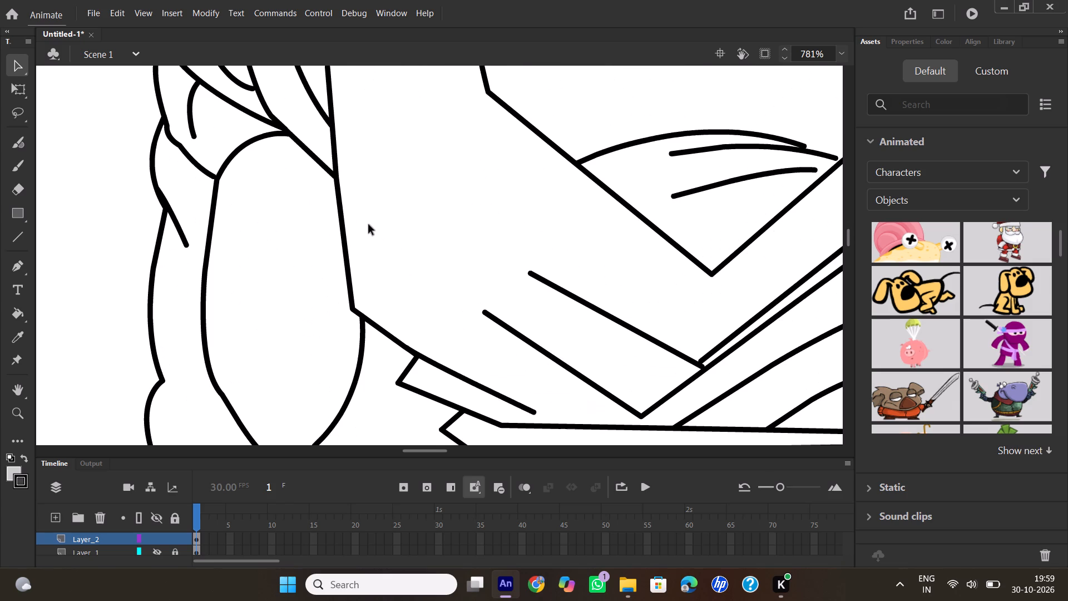
scroll(369, 225, "down", 1)
scroll(369, 225, "up", 2)
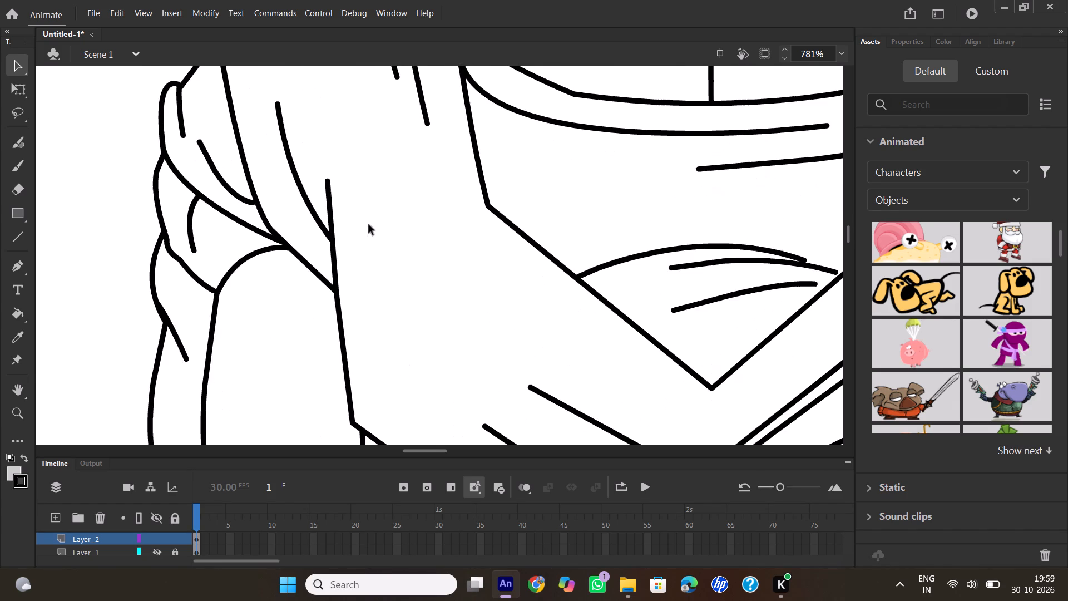
scroll(369, 225, "down", 6)
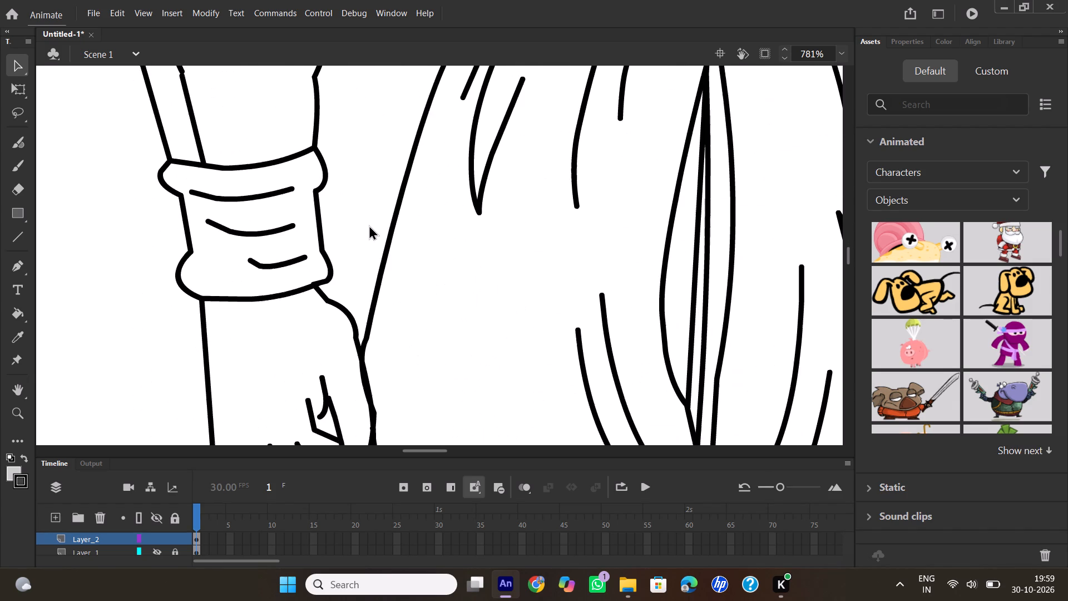
scroll(369, 225, "up", 1)
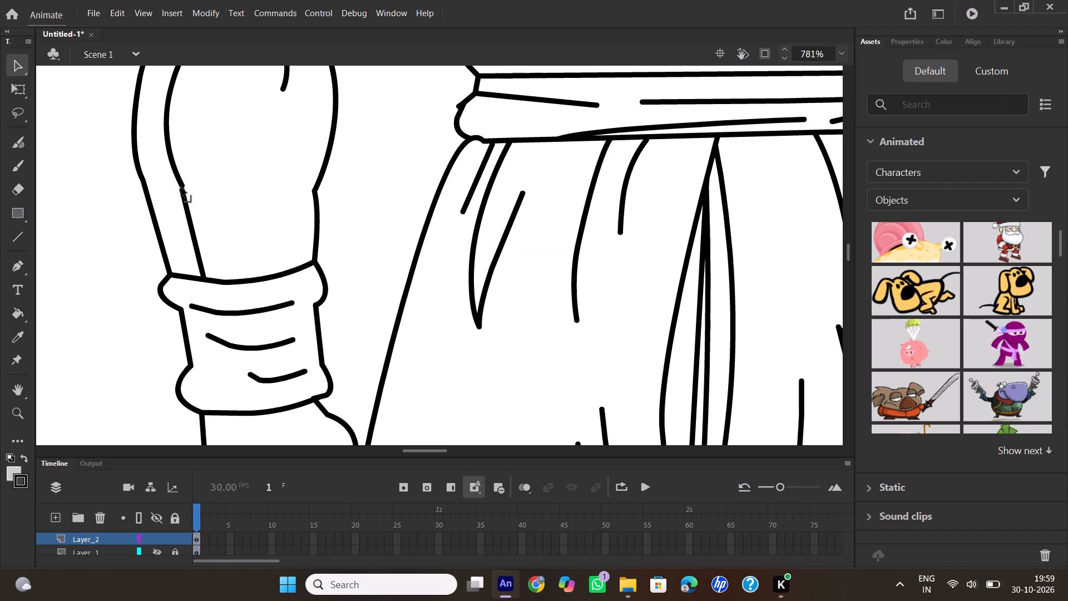
left_click_drag(181, 186, 184, 193)
Extend the right ends of the upper two fold lines on the left wristband to its right edge.
scroll(215, 195, "down", 1)
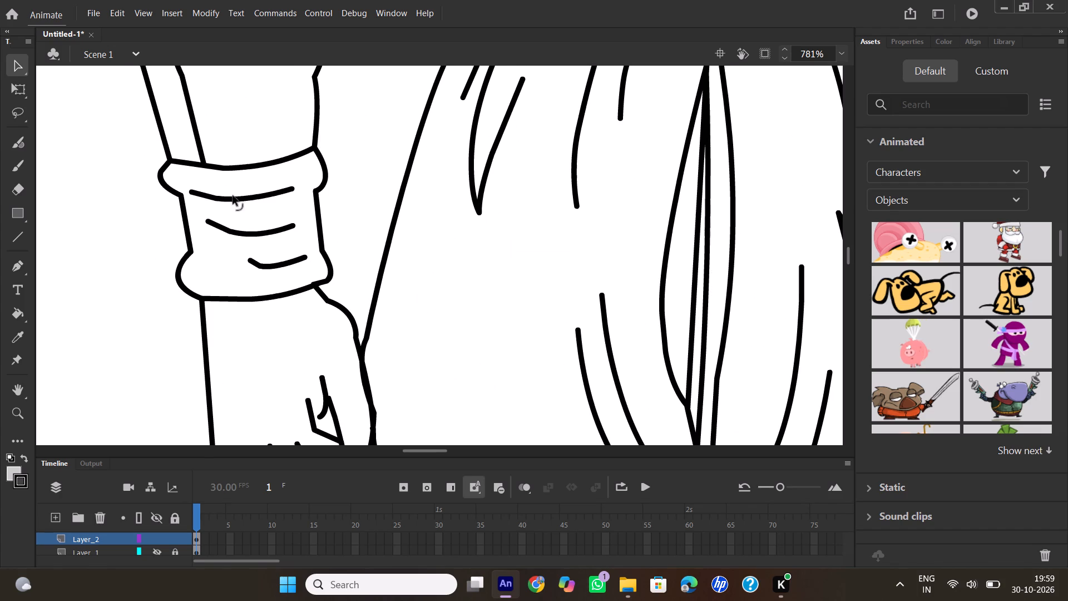
left_click_drag(293, 189, 314, 187)
left_click_drag(293, 227, 301, 227)
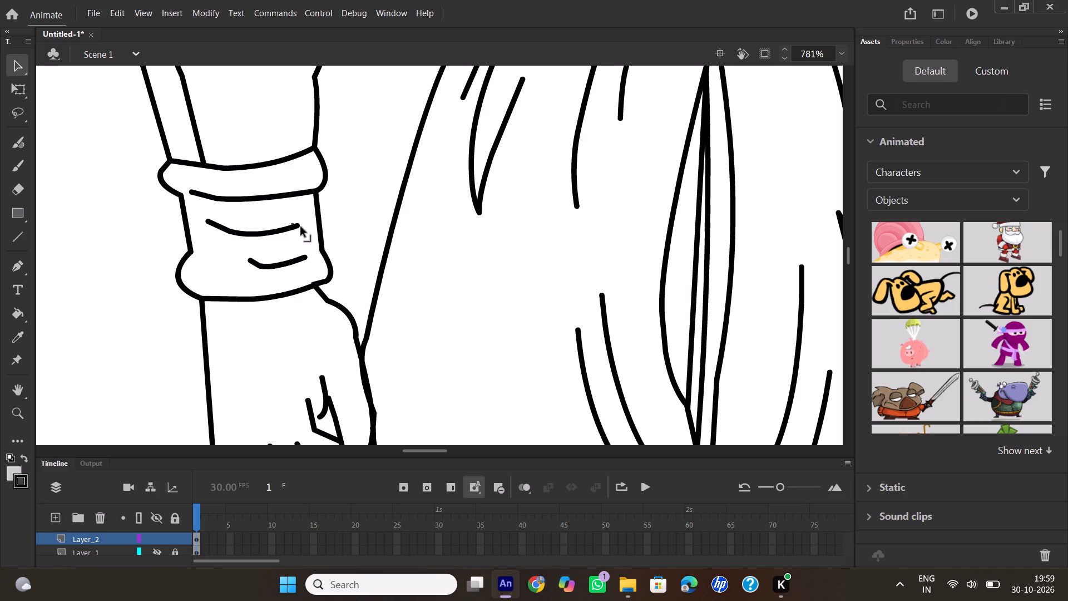
left_click_drag(301, 227, 314, 226)
Extend the lowest wristband fold line to both side edges and bend its left part into a smooth curve.
left_click_drag(303, 257, 319, 257)
left_click_drag(252, 261, 249, 261)
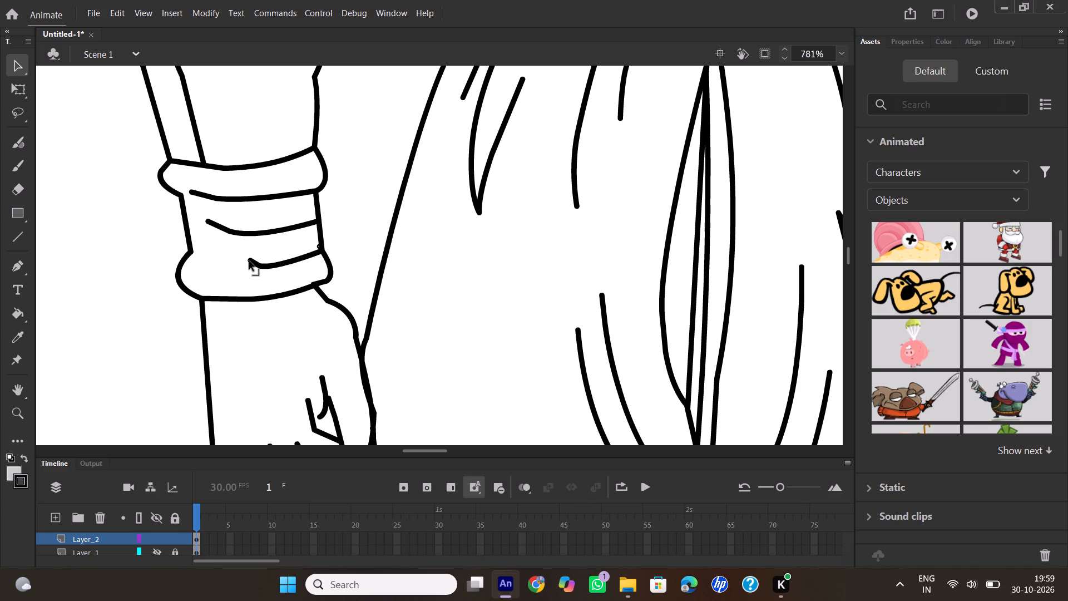
left_click_drag(249, 261, 194, 253)
left_click_drag(238, 263, 235, 270)
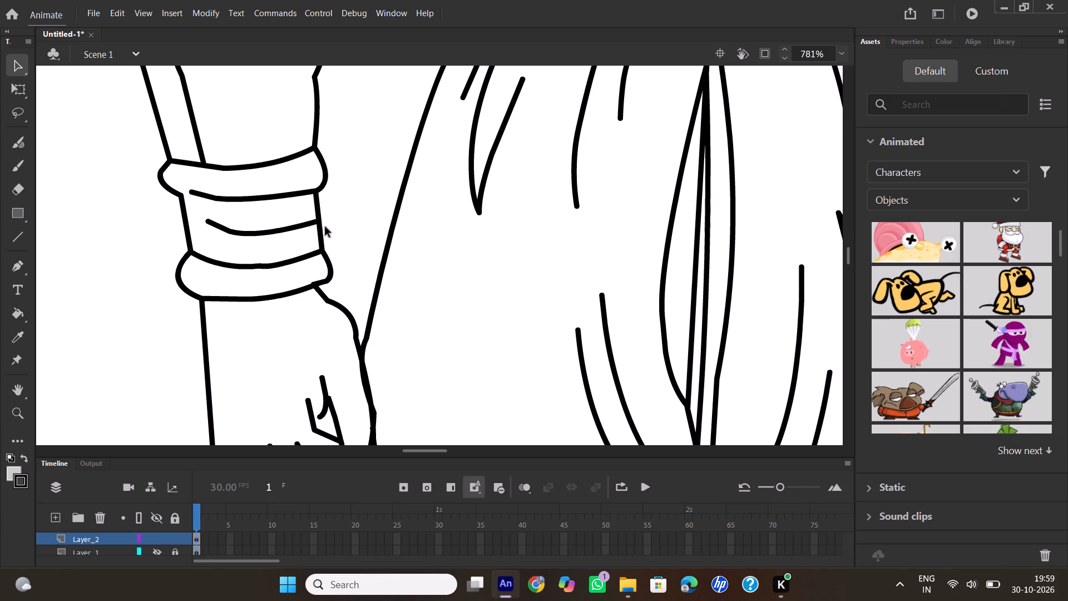
Move the loose end at the bottom of the left trouser leg's fold lines down onto the boot cuff's upper edge.
scroll(325, 227, "down", 2)
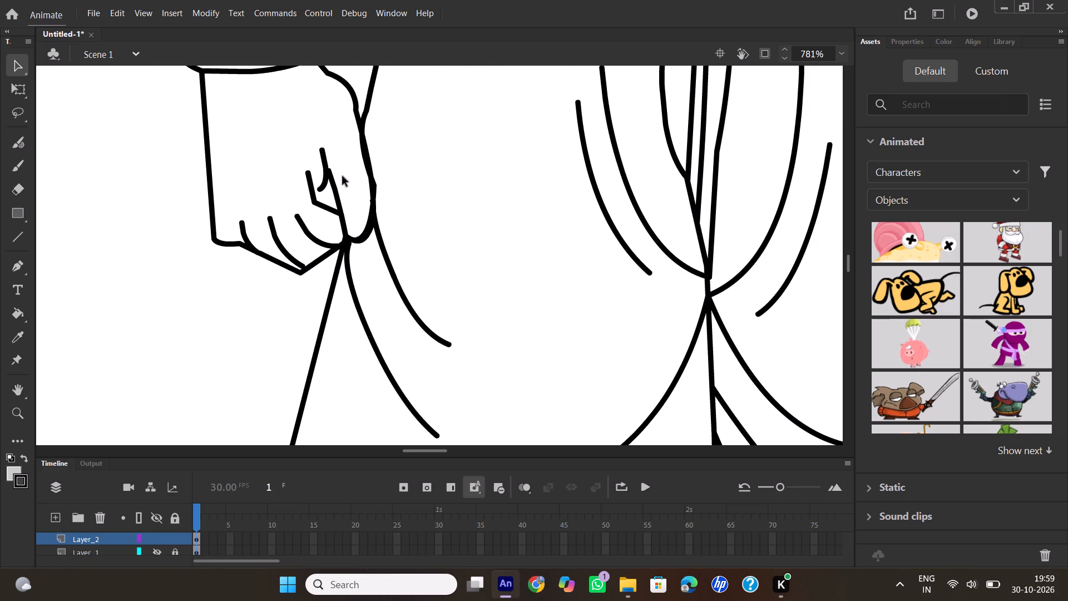
scroll(335, 174, "down", 6)
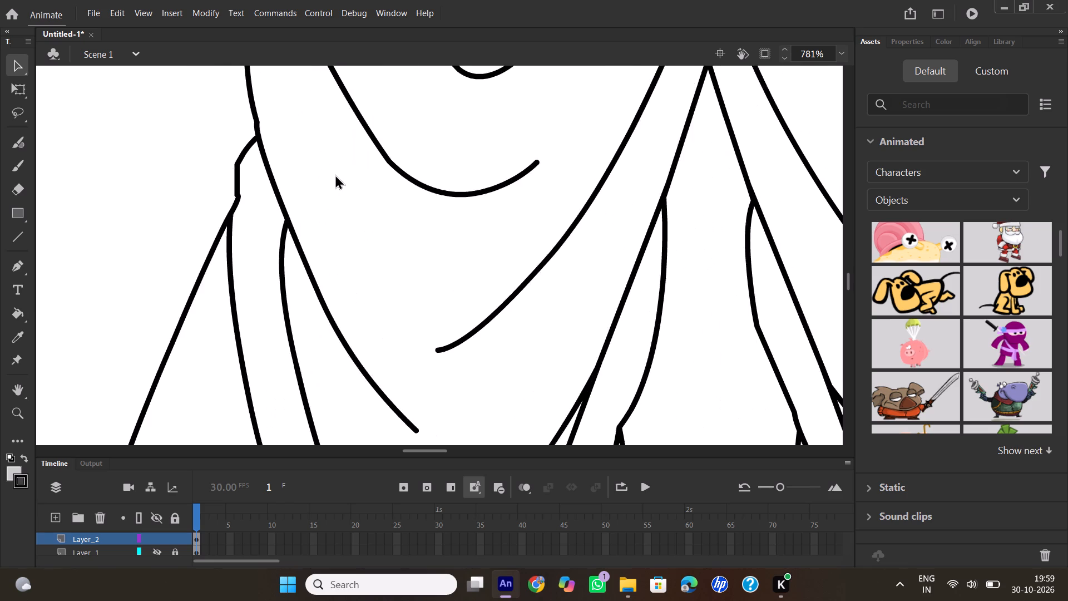
scroll(335, 174, "down", 8)
scroll(335, 174, "up", 1)
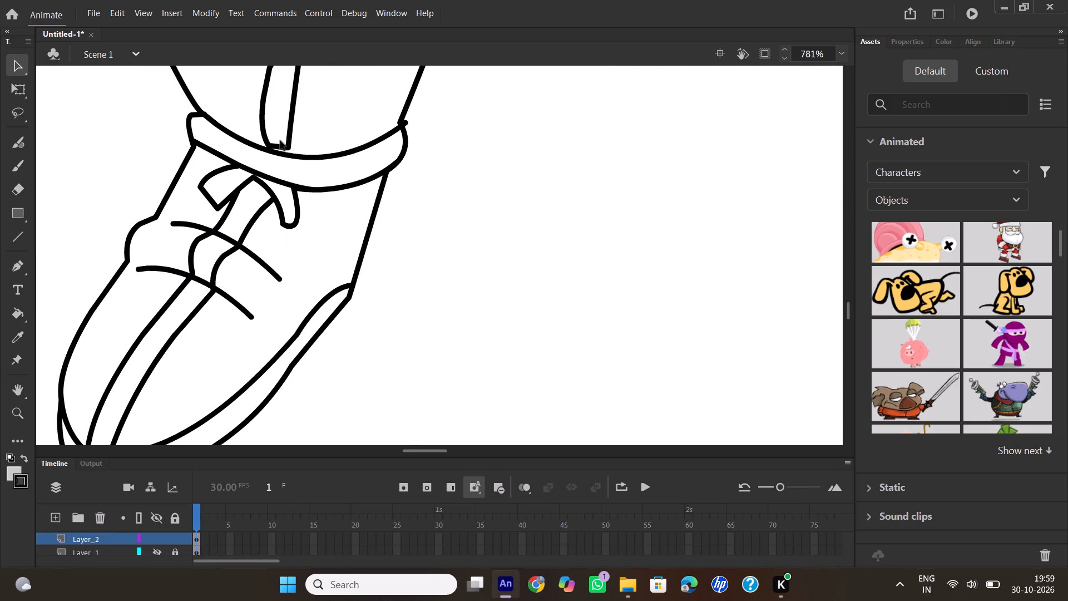
left_click_drag(284, 144, 286, 149)
Delete the stray line end sticking out at the upper right corner of the left boot's cuff.
scroll(318, 152, "up", 1)
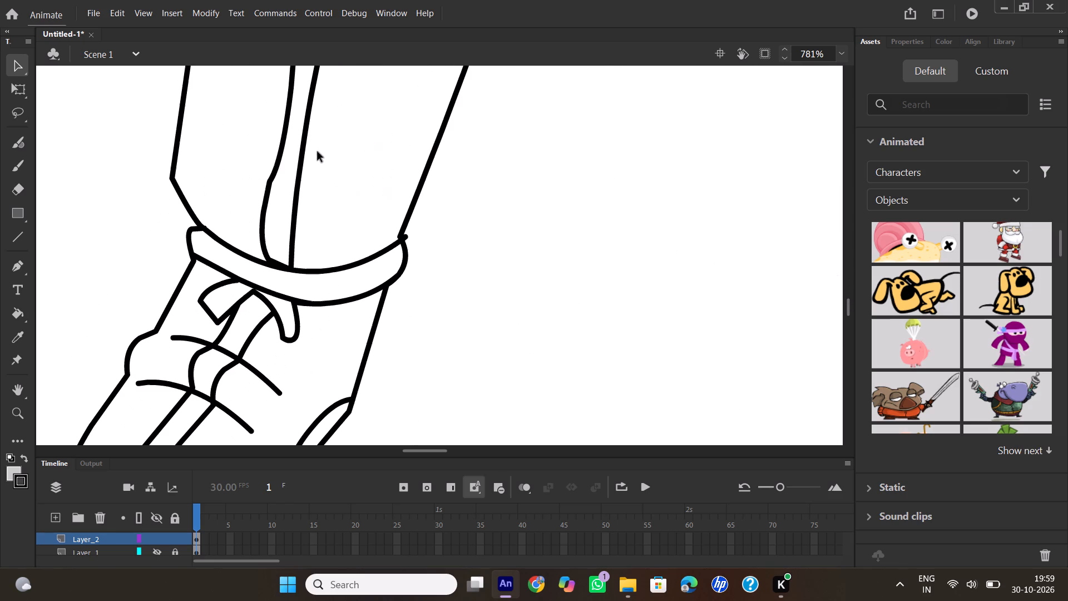
left_click(405, 238)
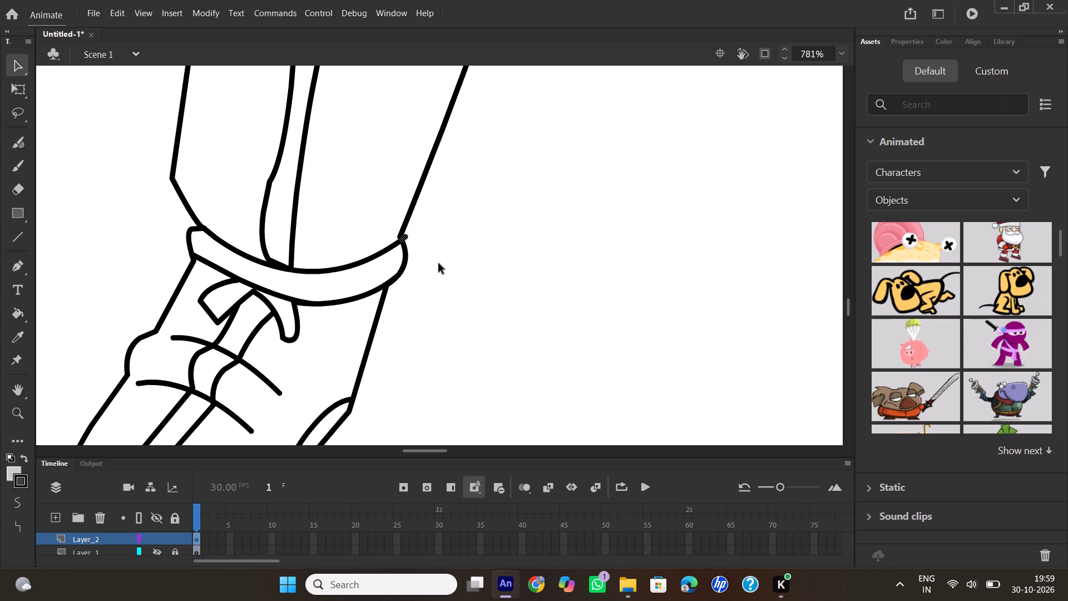
key("Delete")
Delete the stray end of the undershirt fold line that crosses past the inner edge of the right vest strap.
scroll(453, 244, "down", 2)
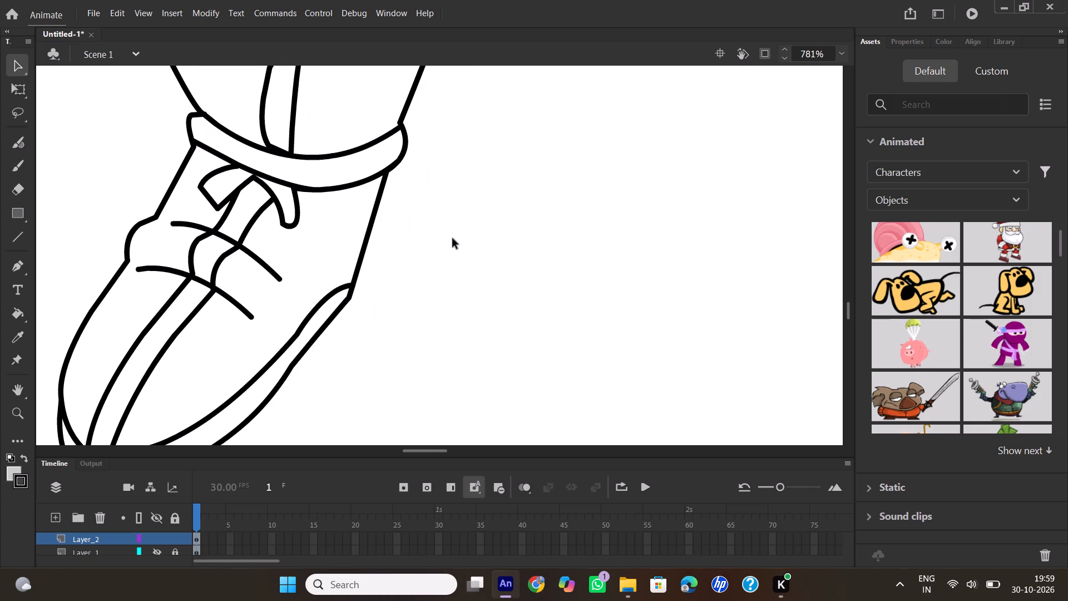
scroll(341, 272, "up", 5)
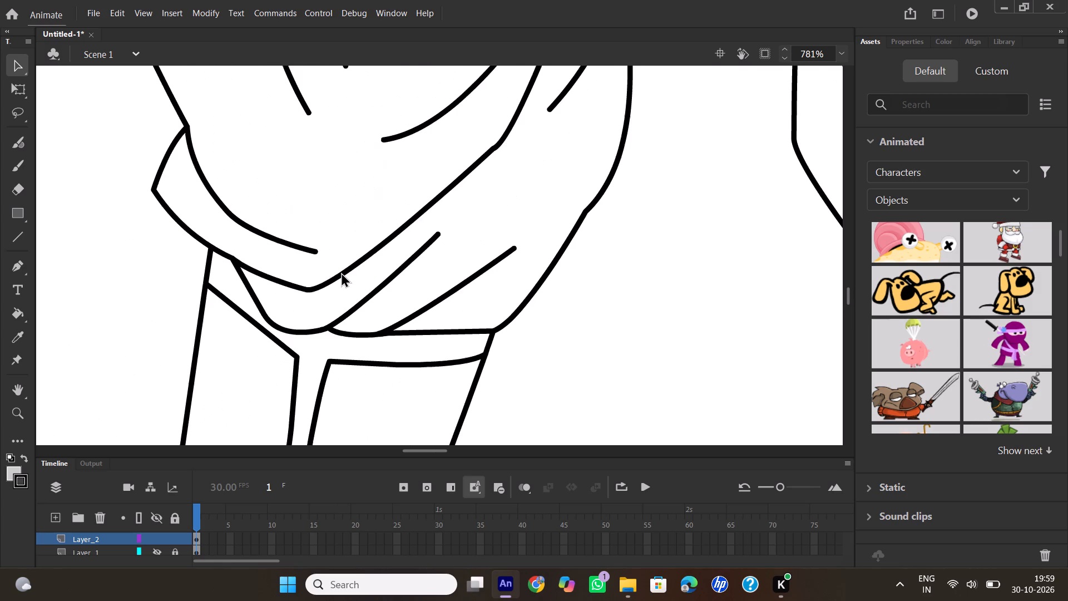
scroll(341, 272, "up", 11)
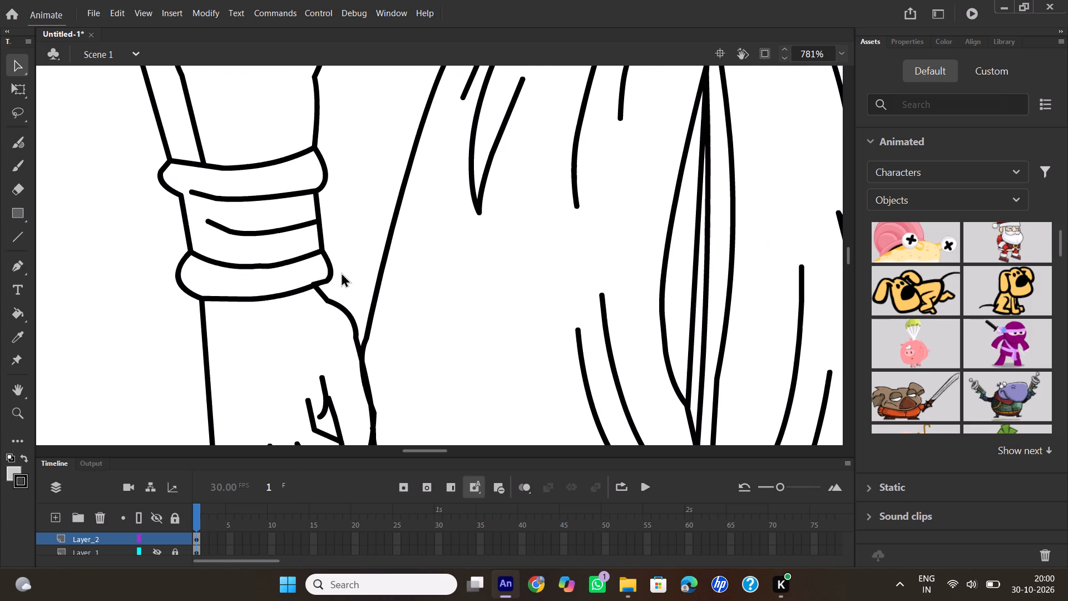
left_click_drag(442, 451, 426, 452)
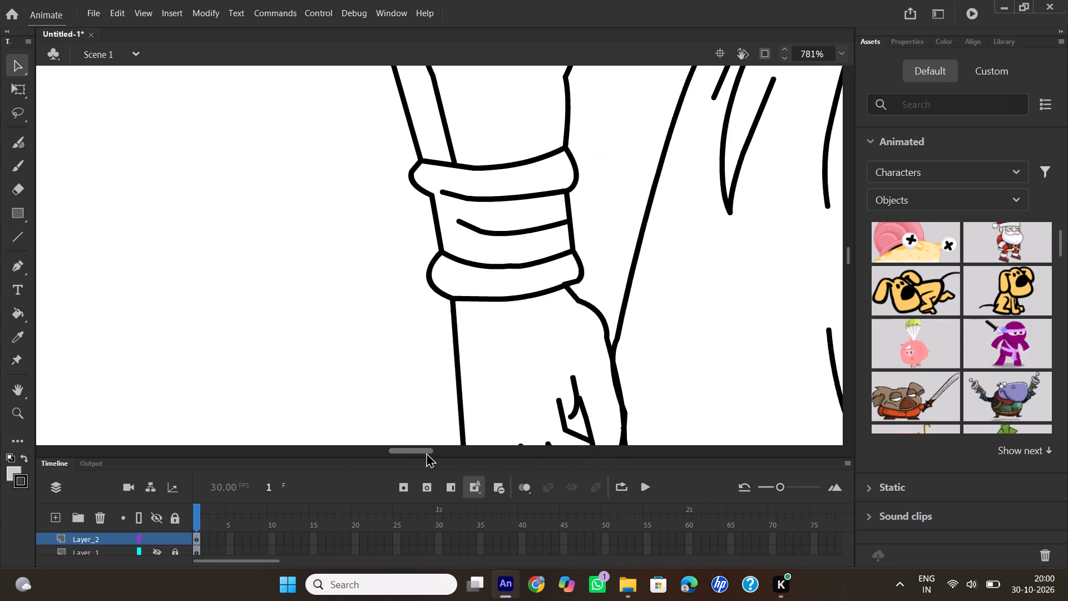
left_click_drag(426, 452, 474, 447)
scroll(482, 346, "up", 9)
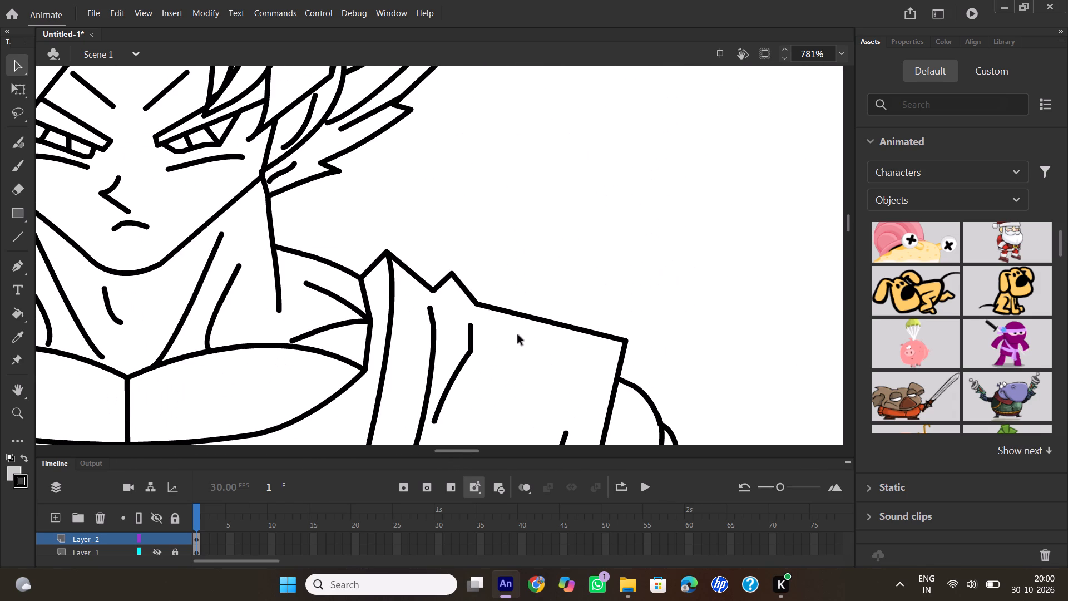
left_click(469, 353)
scroll(513, 291, "down", 1)
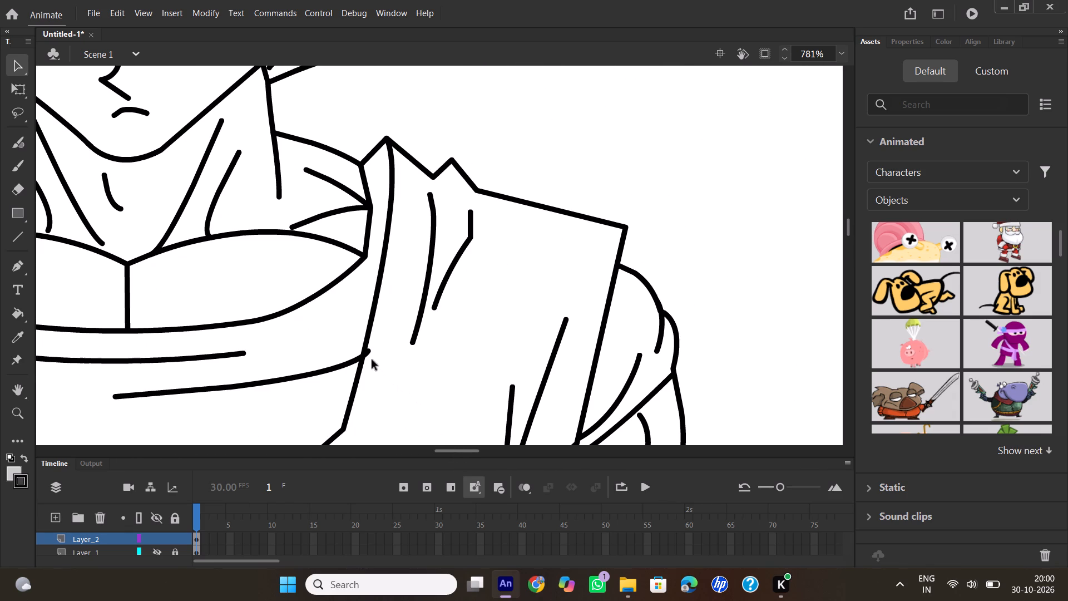
left_click(367, 352)
key("Delete")
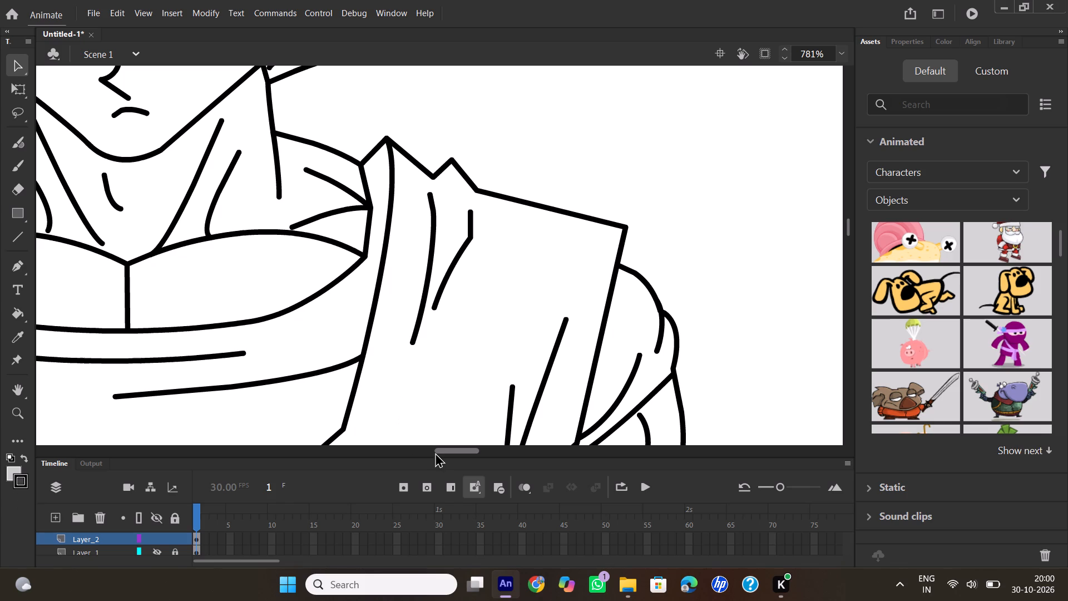
Bend the straight lower part of the short fold line on the right shoulder of the vest into a curve.
left_click(439, 449)
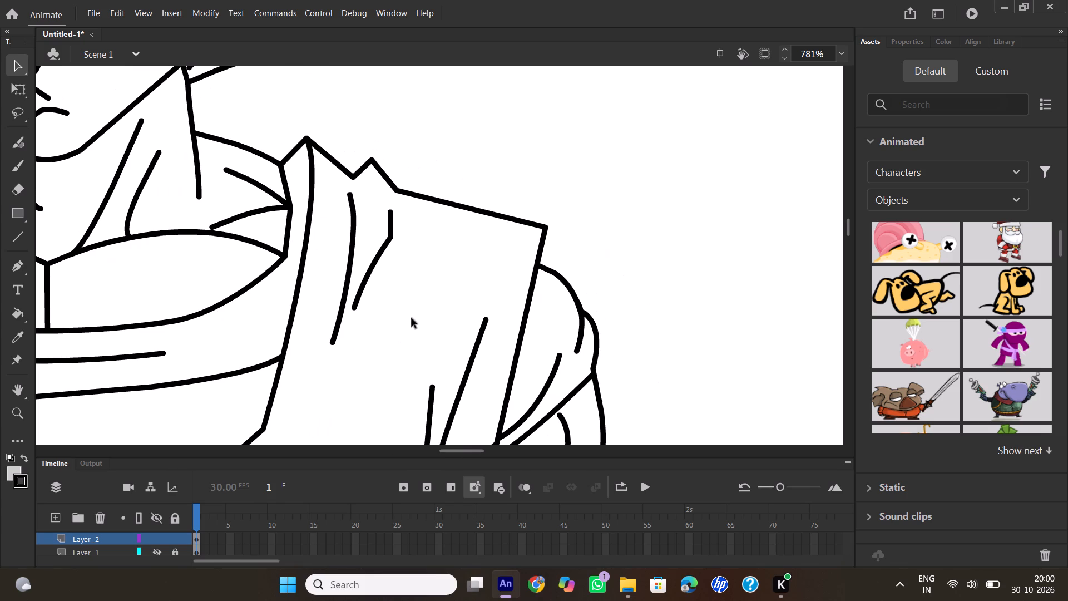
left_click_drag(371, 274, 379, 280)
Move the lower end of the right vest armhole line onto the sleeve's lower fold line.
scroll(477, 247, "down", 1)
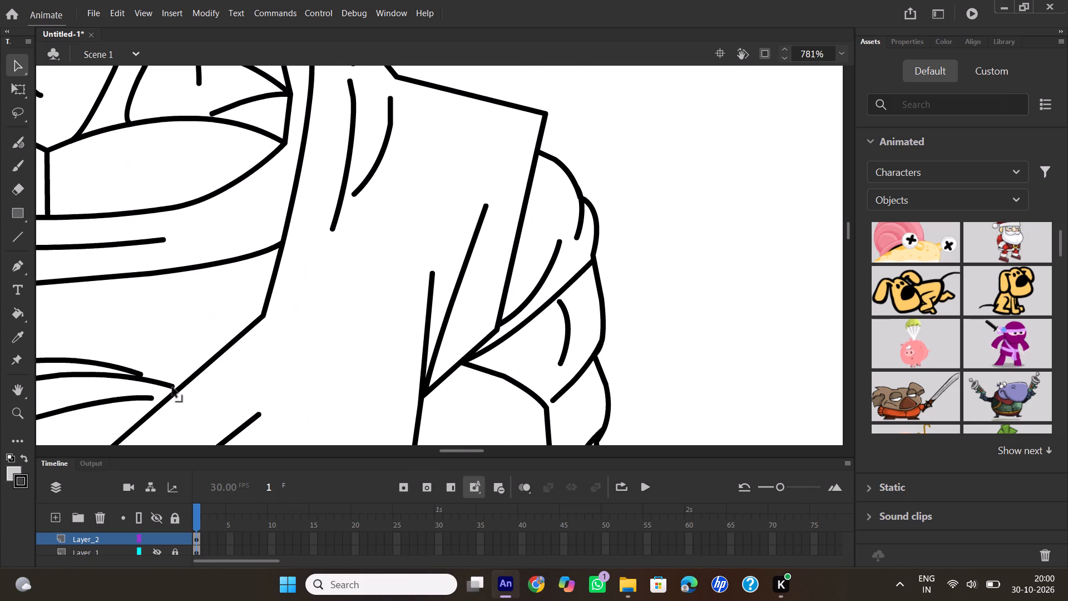
scroll(172, 387, "down", 1)
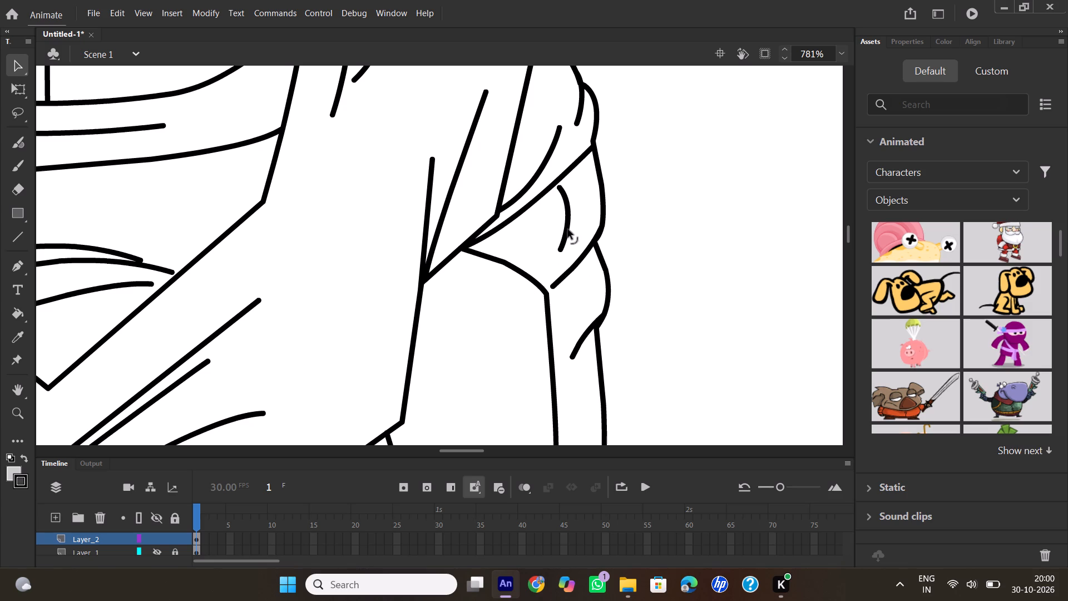
left_click(499, 213)
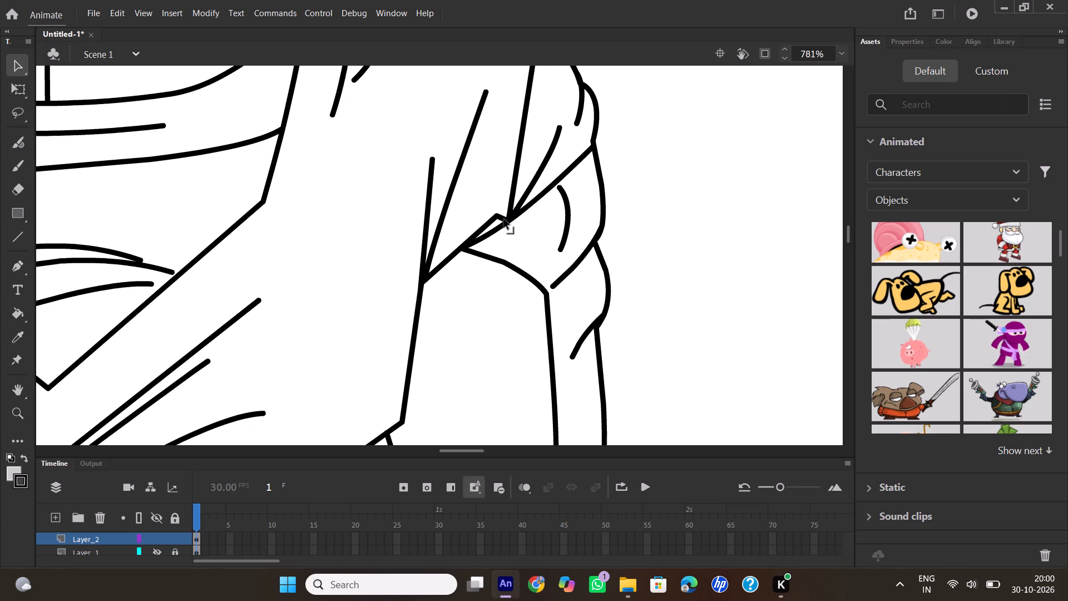
Delete the stray line end sticking out at the upper right corner of the right wristband.
scroll(607, 191, "down", 2)
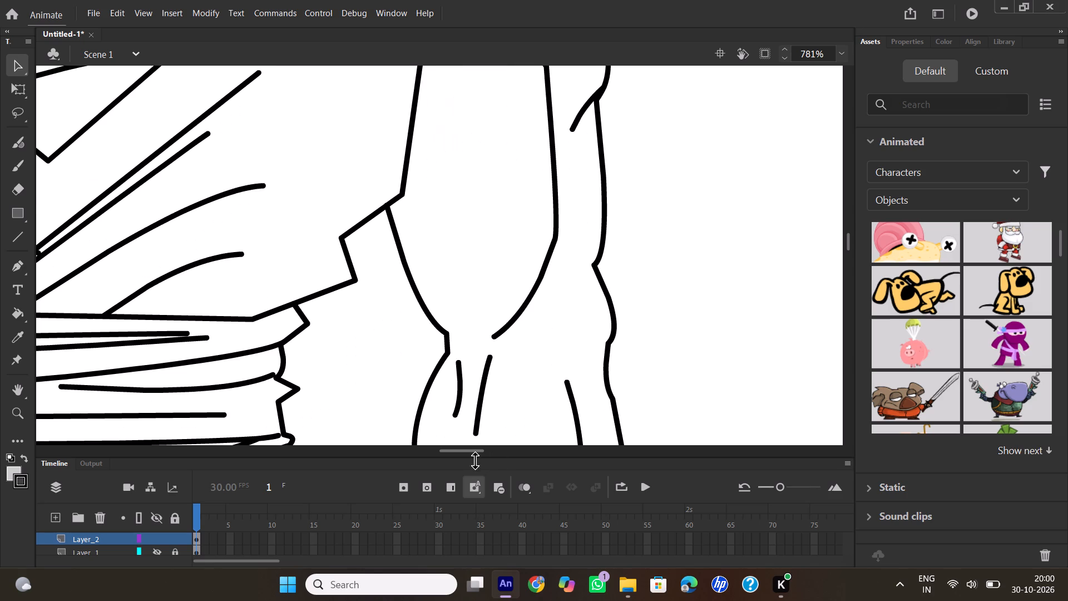
left_click_drag(462, 446, 457, 446)
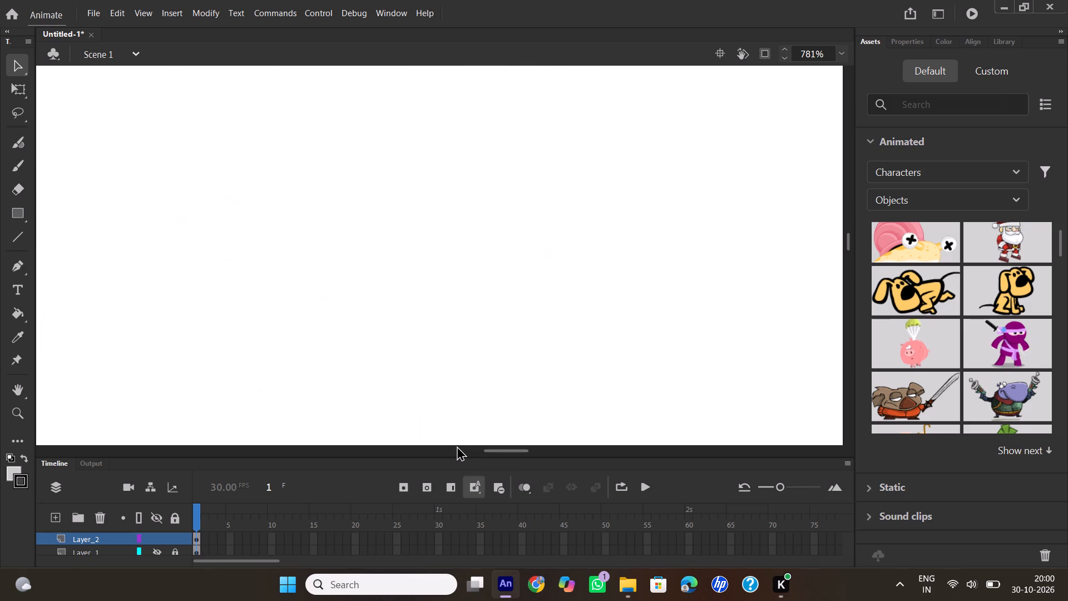
left_click_drag(457, 446, 474, 446)
left_click_drag(487, 451, 527, 444)
left_click_drag(527, 444, 436, 437)
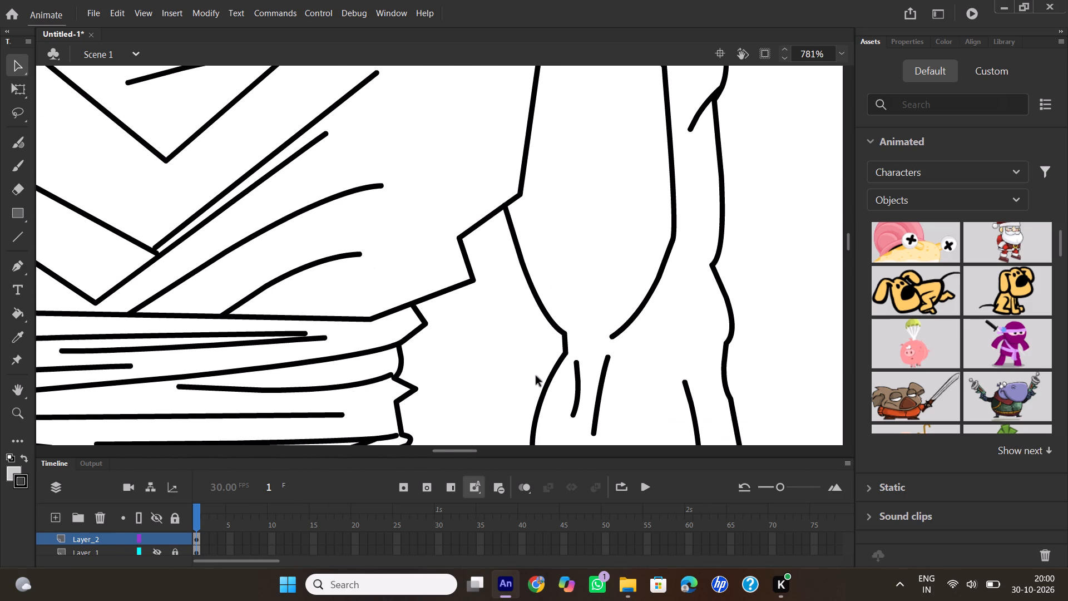
scroll(540, 377, "down", 1, "ctrl")
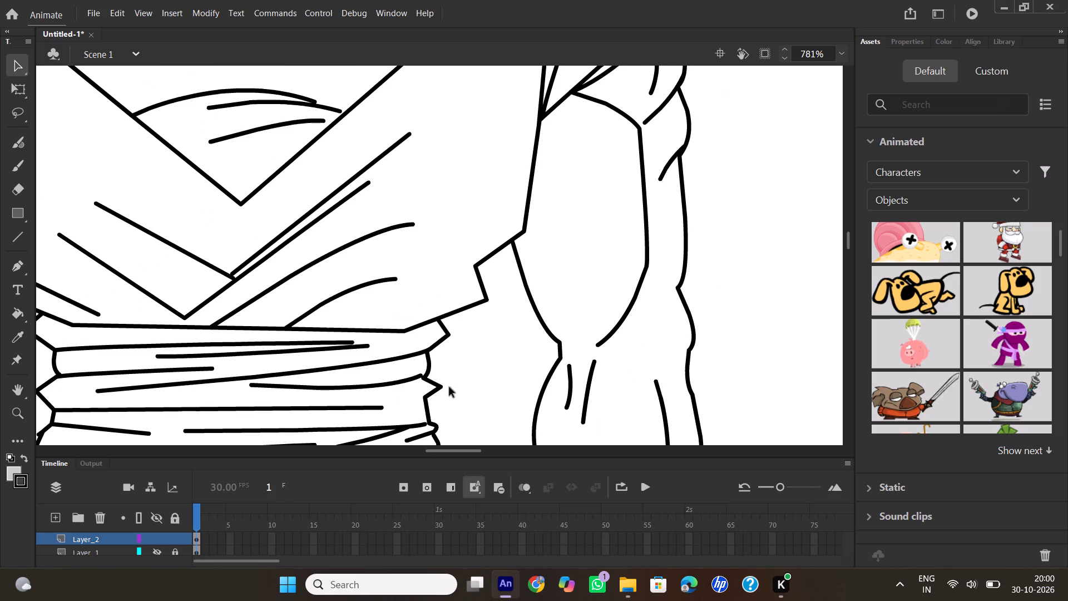
scroll(614, 350, "down", 1, "ctrl")
scroll(615, 349, "up", 2, "ctrl")
scroll(615, 349, "down", 2, "ctrl")
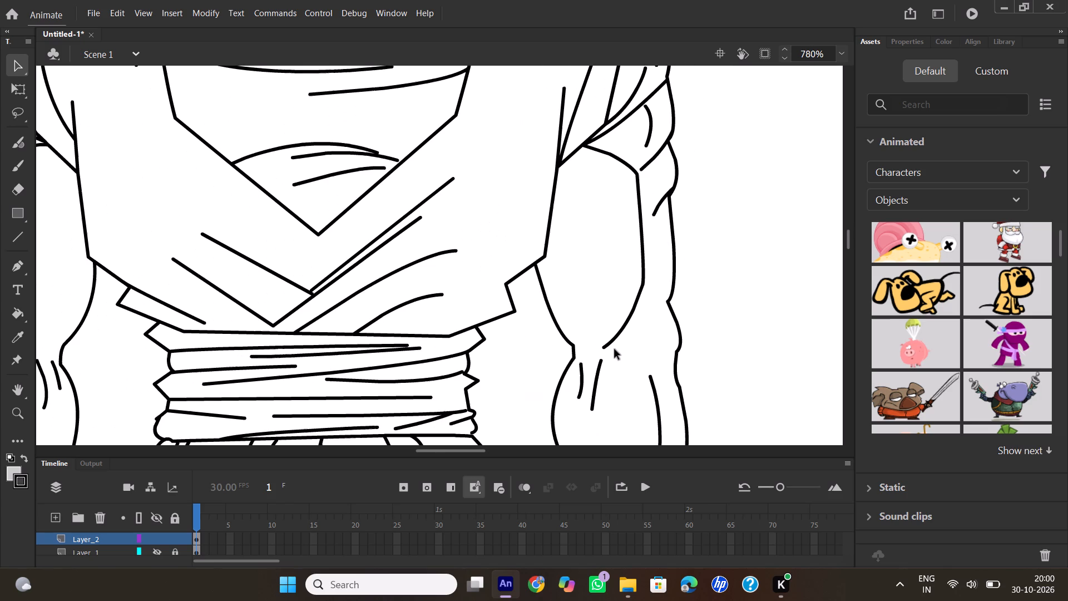
scroll(615, 349, "down", 2)
scroll(615, 349, "up", 2)
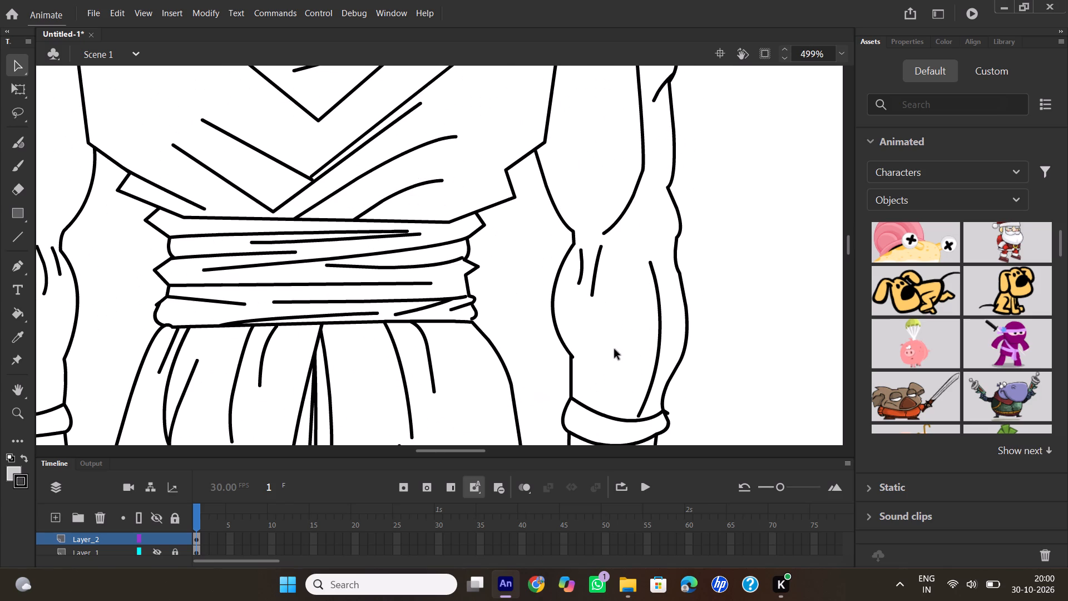
scroll(615, 349, "up", 3, "ctrl")
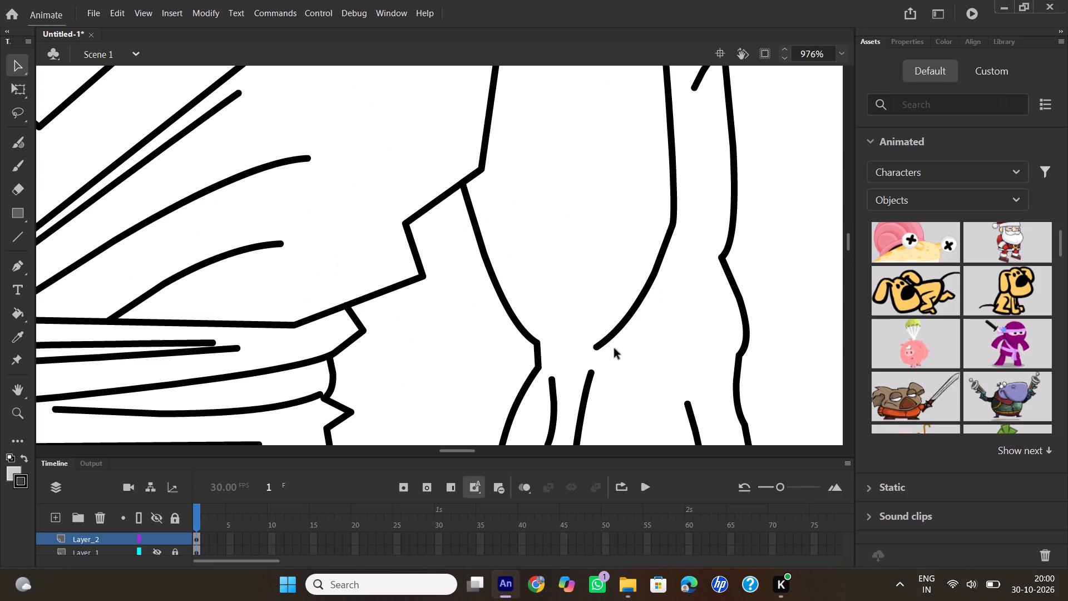
scroll(615, 349, "down", 4)
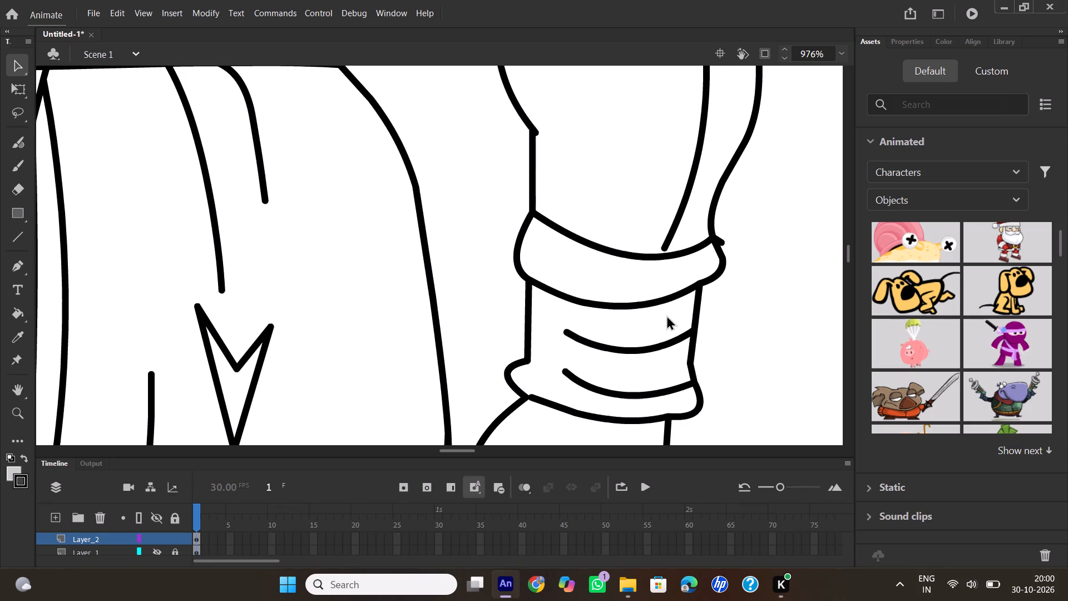
left_click(723, 242)
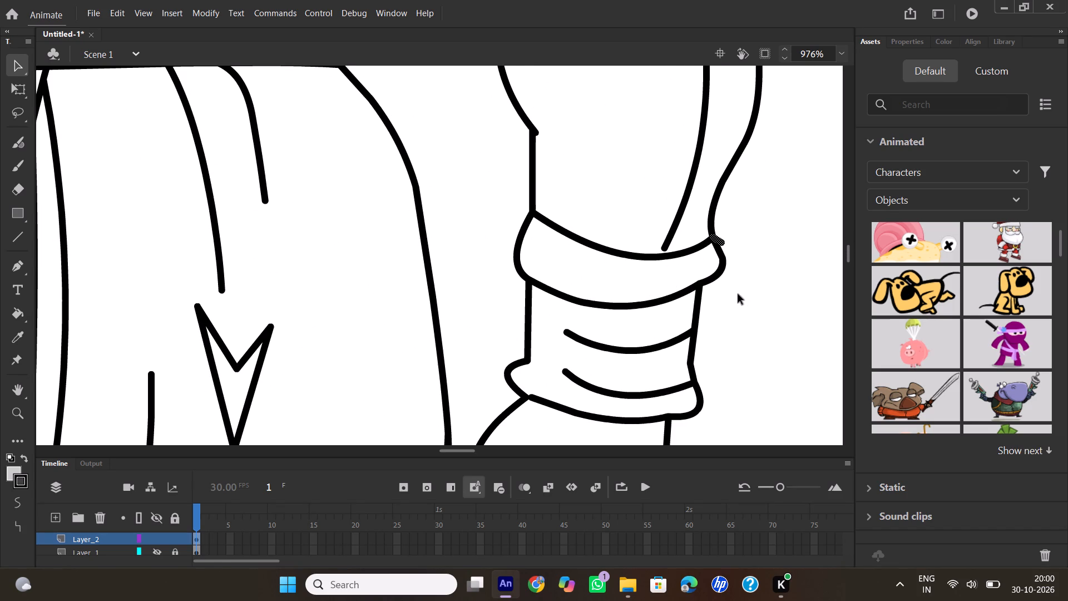
key("Delete")
Join the right wristband's bottom line to the hand outline at the wristband's lower left corner.
scroll(724, 304, "down", 1)
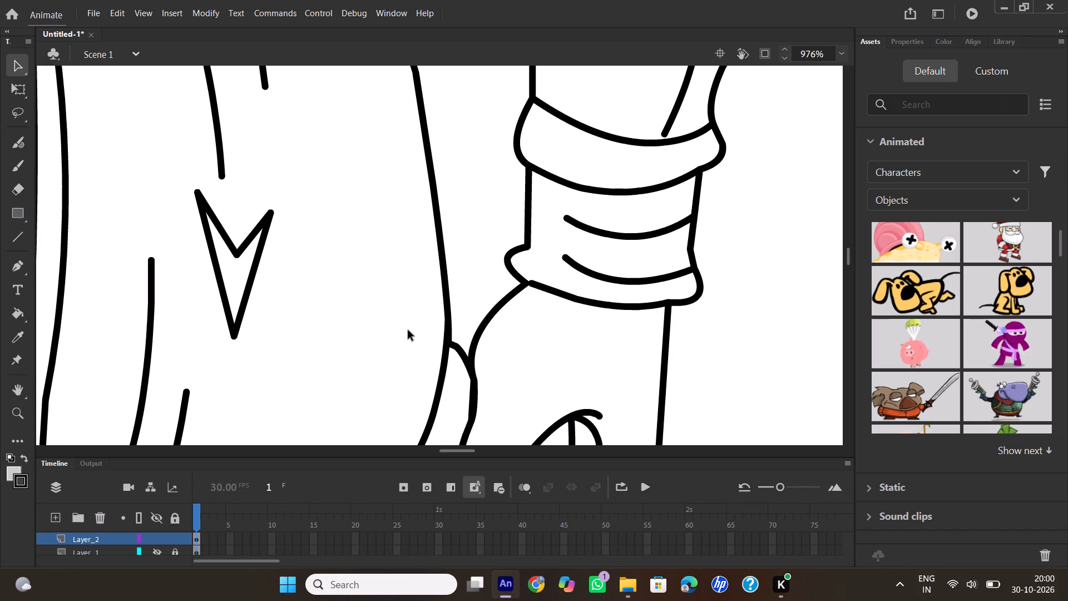
left_click_drag(531, 282, 530, 282)
left_click_drag(530, 282, 521, 284)
Extend the left end of the short finger line inside the right hand to the curved thumb outline.
scroll(584, 312, "down", 2)
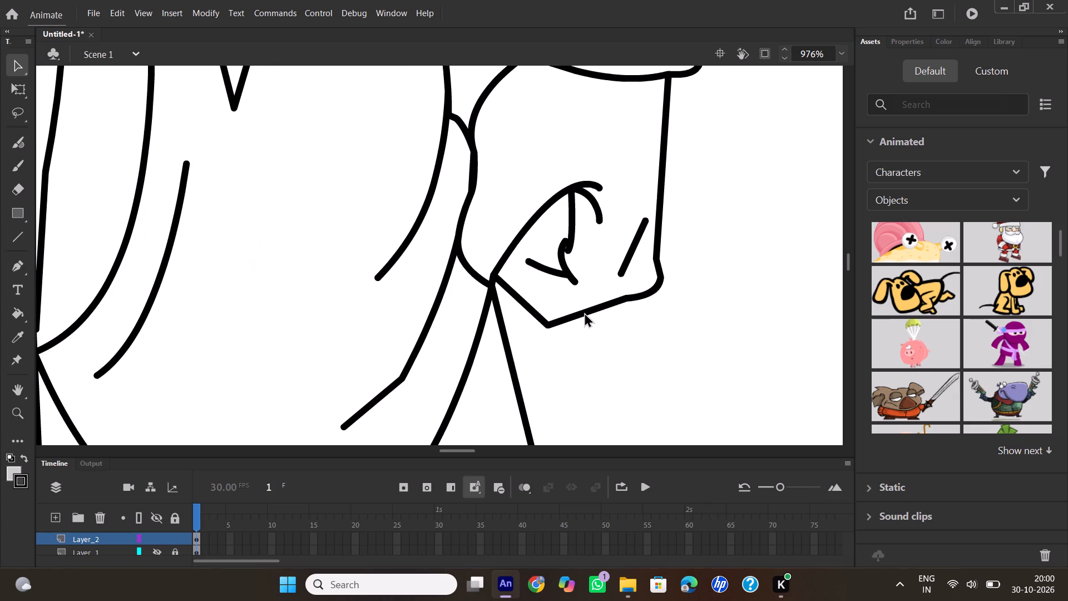
left_click_drag(528, 263, 526, 263)
left_click_drag(526, 263, 512, 252)
Close the gap at the belt's lower right corner by joining its side outline to the bottom edge.
scroll(490, 248, "up", 4)
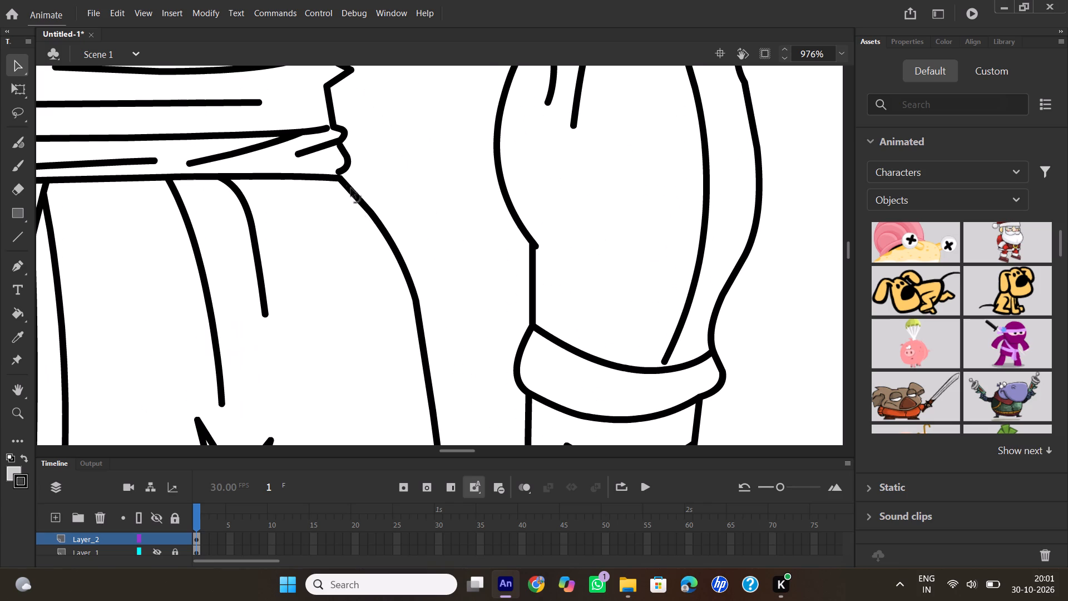
left_click_drag(338, 173, 343, 181)
Join the belt's lowest band top line and the fold line end above it to the belt's right side outline.
left_click_drag(325, 128, 326, 128)
left_click_drag(326, 128, 331, 128)
scroll(388, 141, "up", 2)
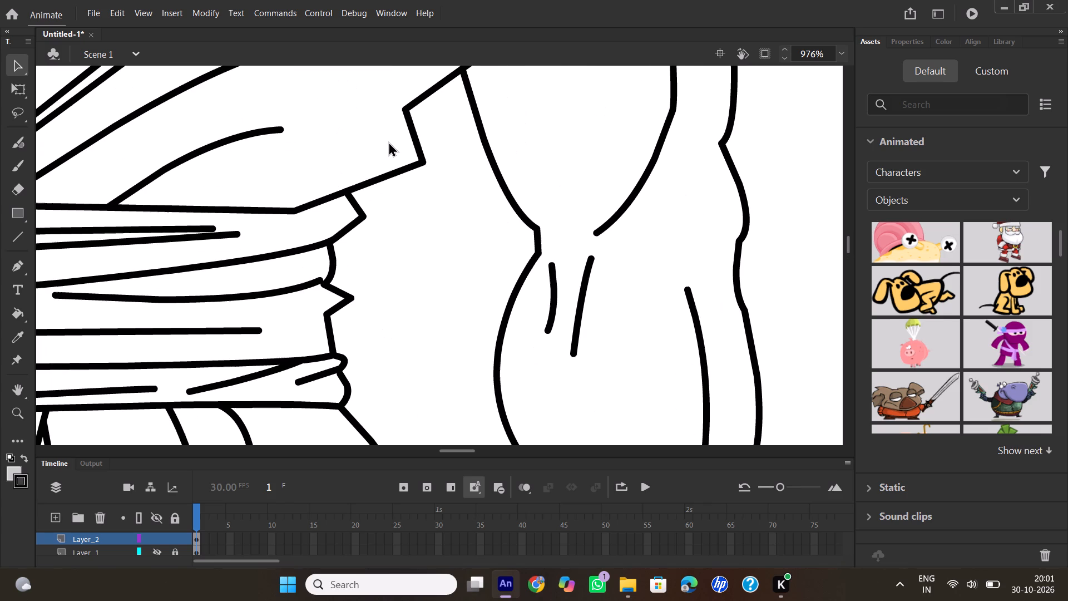
left_click(320, 280)
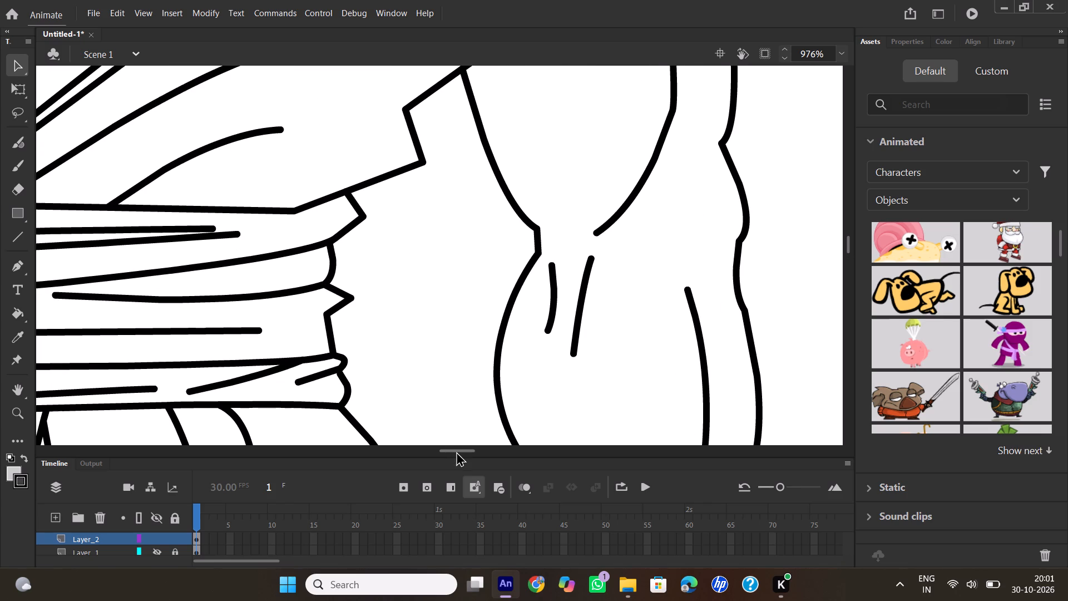
Delete the stray line end sticking out of the belt's lower left side outline.
left_click_drag(456, 451, 437, 450)
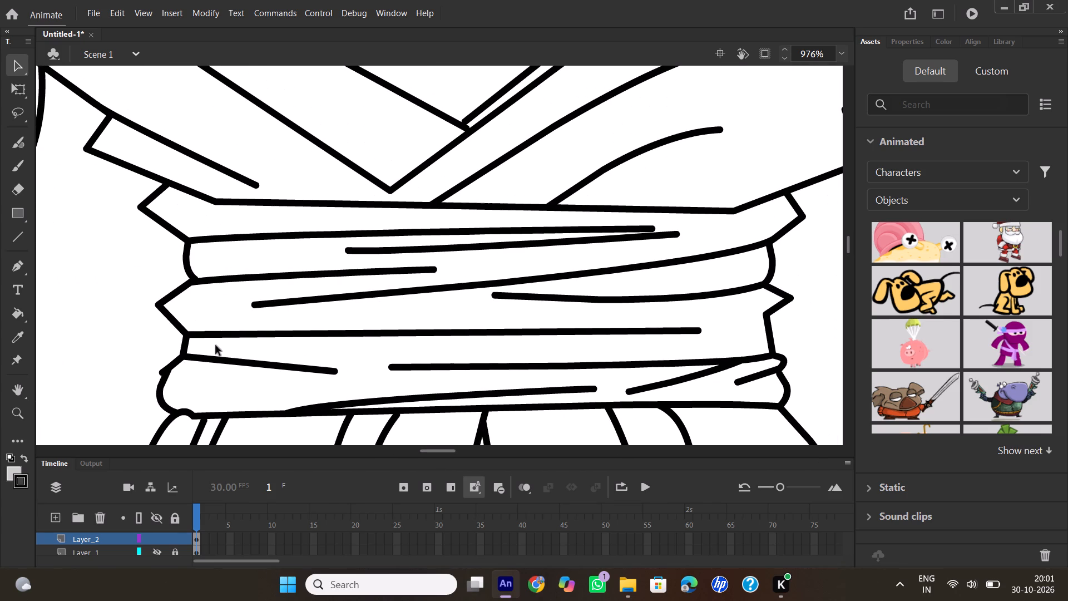
left_click(164, 371)
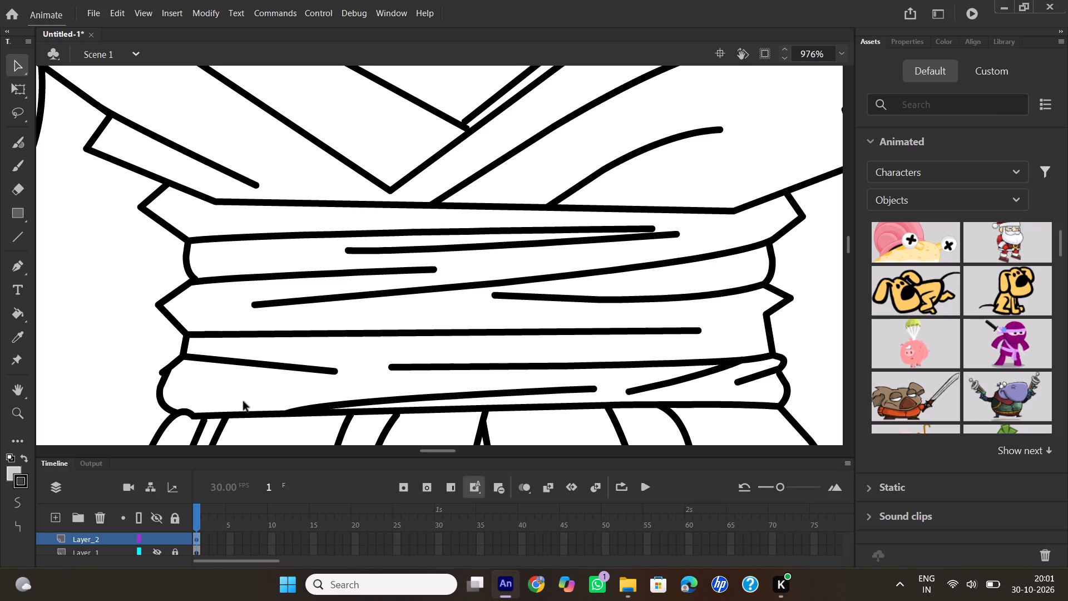
key("Delete")
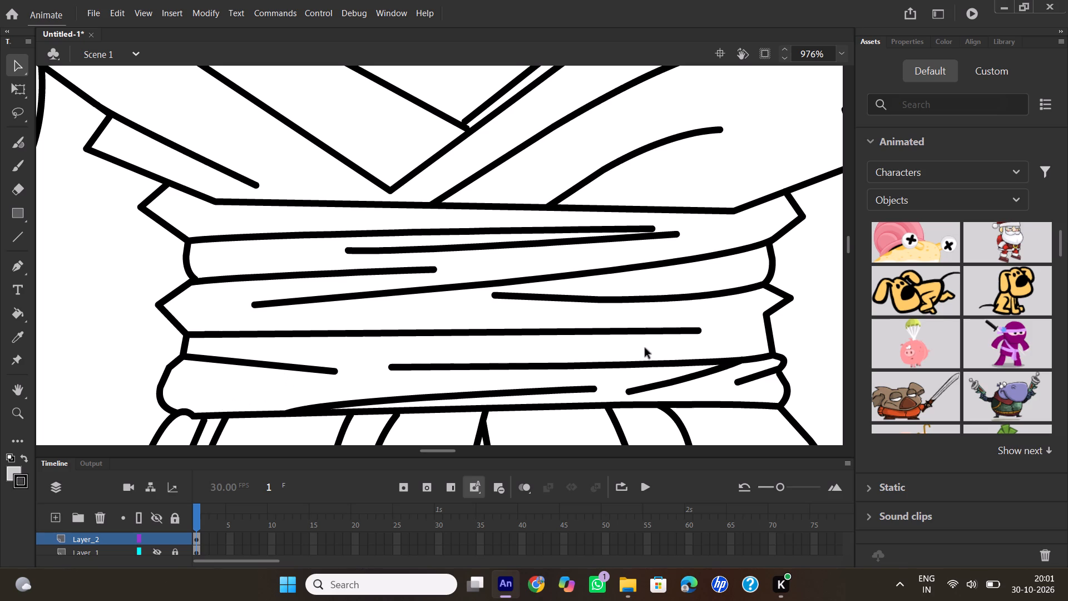
Extend the lowest undershirt fold line to the V-neckline edge and join the upper fold curve's end to the line beneath it.
scroll(612, 294, "up", 4)
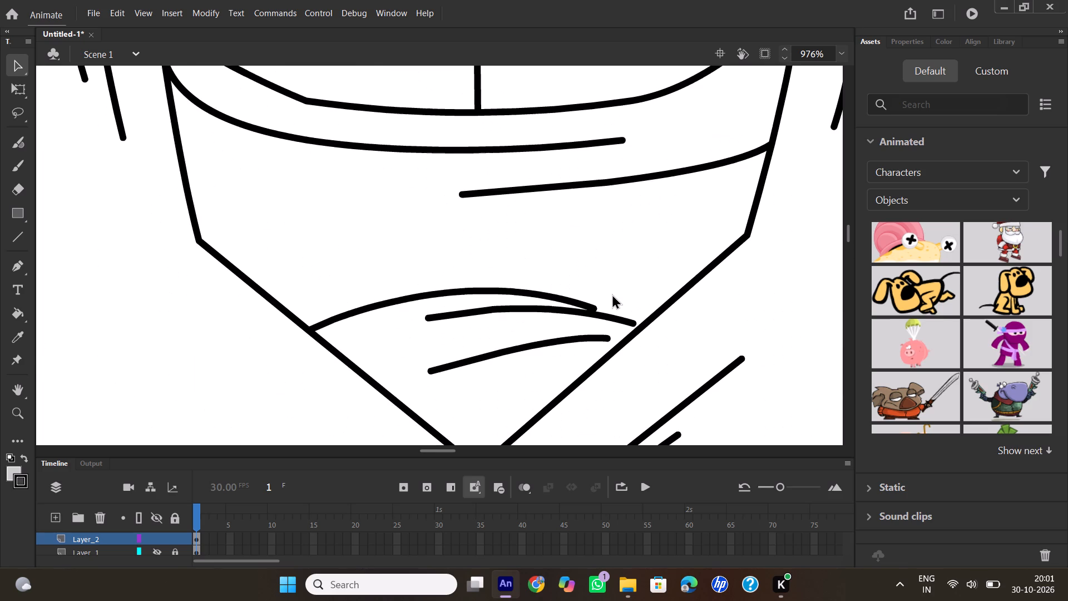
left_click_drag(607, 339, 617, 340)
left_click_drag(617, 340, 617, 341)
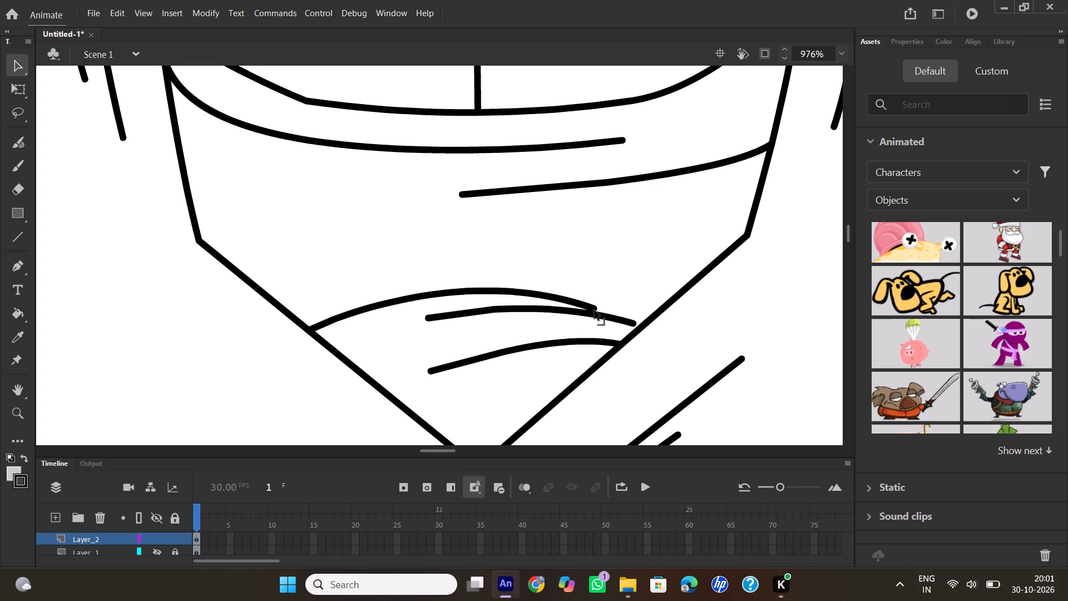
left_click_drag(595, 311, 611, 318)
Examine the line art from chest and hands down to the boots and back up to the head for remaining gaps.
scroll(629, 257, "up", 1)
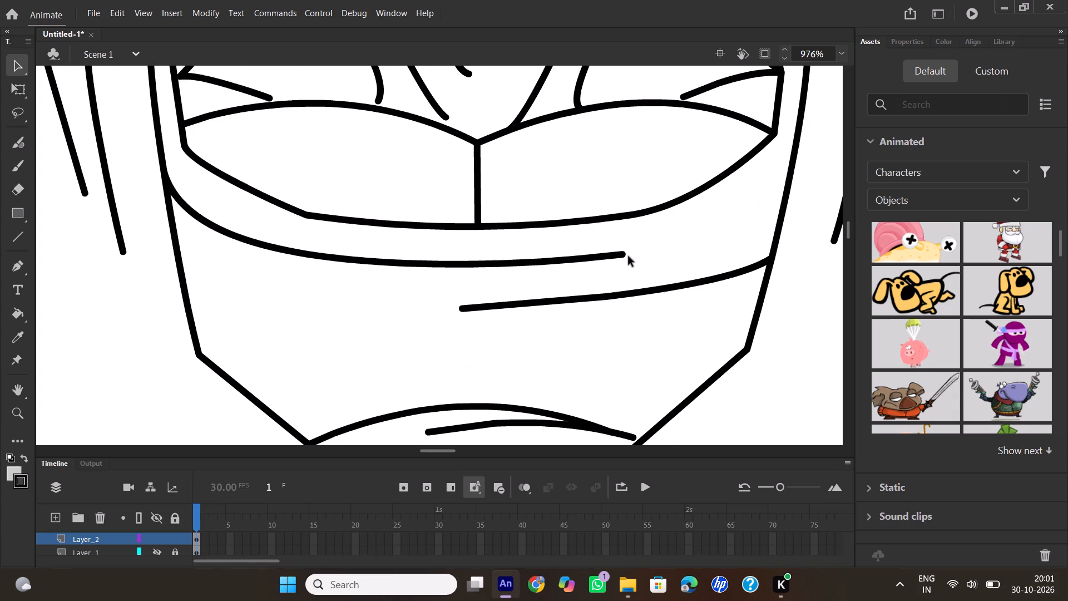
scroll(629, 257, "up", 2)
scroll(629, 257, "down", 10)
scroll(678, 234, "down", 2)
scroll(679, 233, "up", 2)
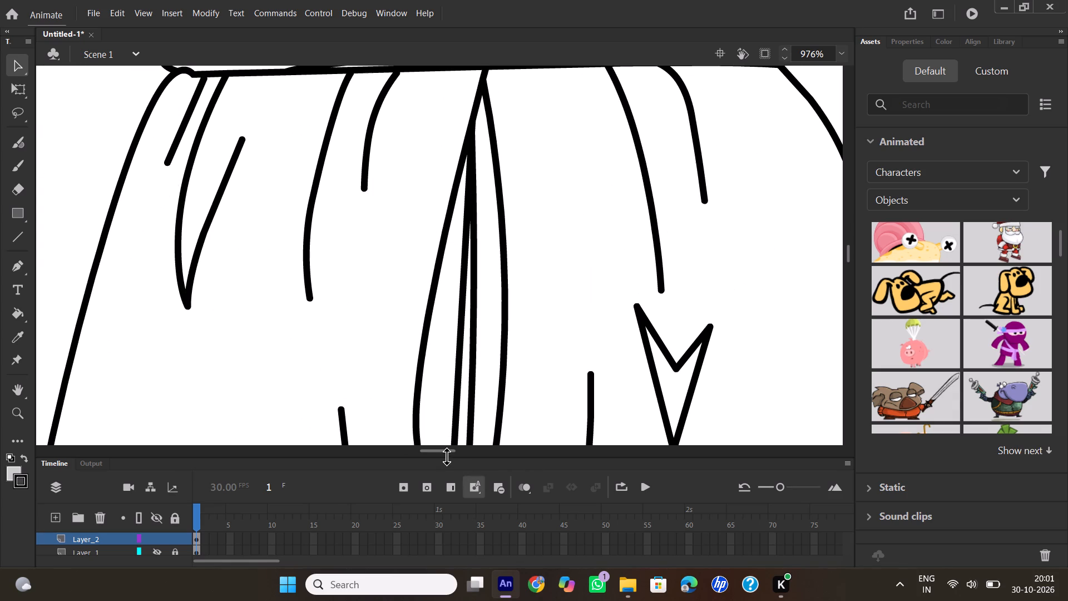
left_click_drag(440, 451, 467, 441)
scroll(353, 283, "down", 3)
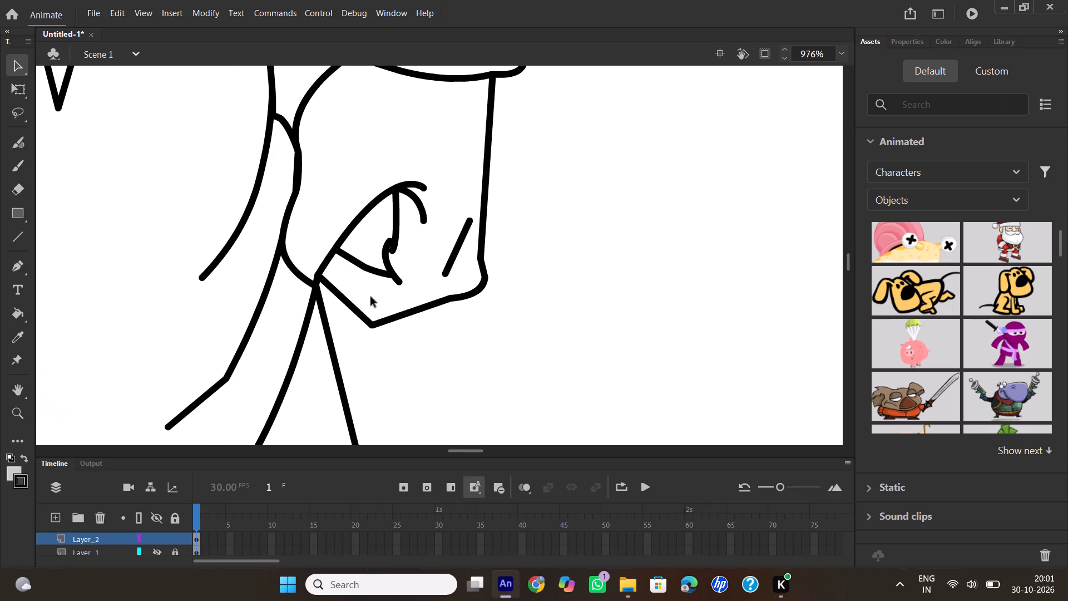
left_click_drag(459, 450, 446, 450)
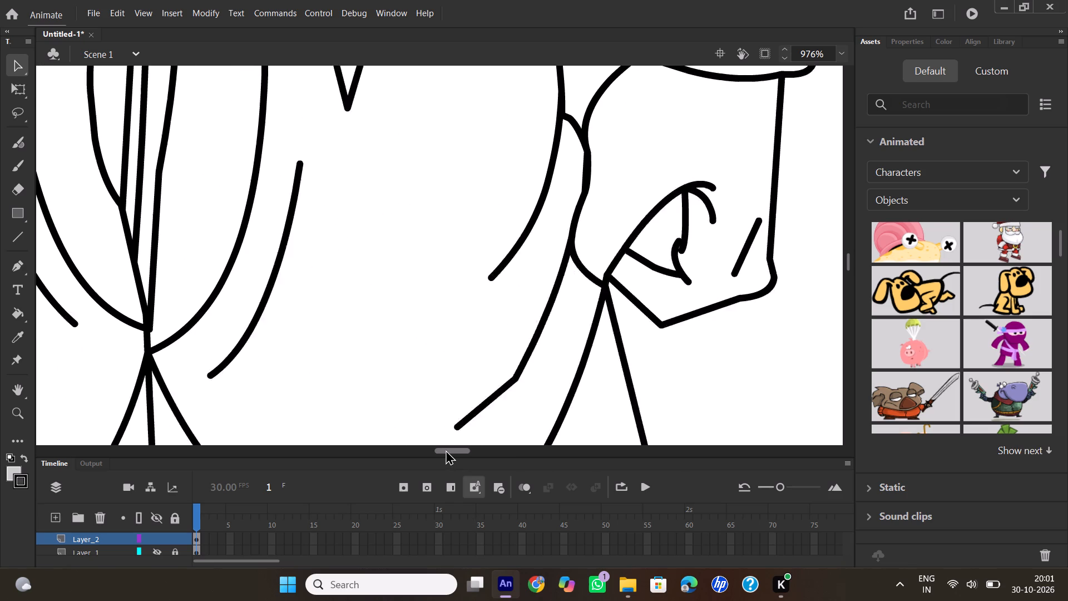
left_click_drag(446, 450, 445, 450)
scroll(500, 293, "down", 3)
scroll(585, 275, "down", 4)
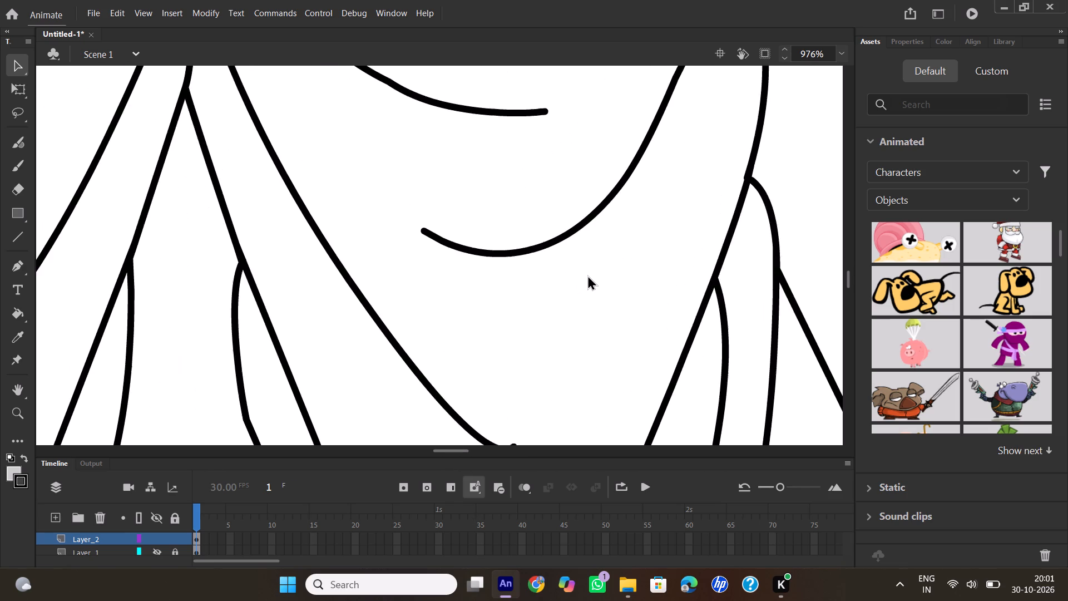
scroll(592, 278, "down", 3)
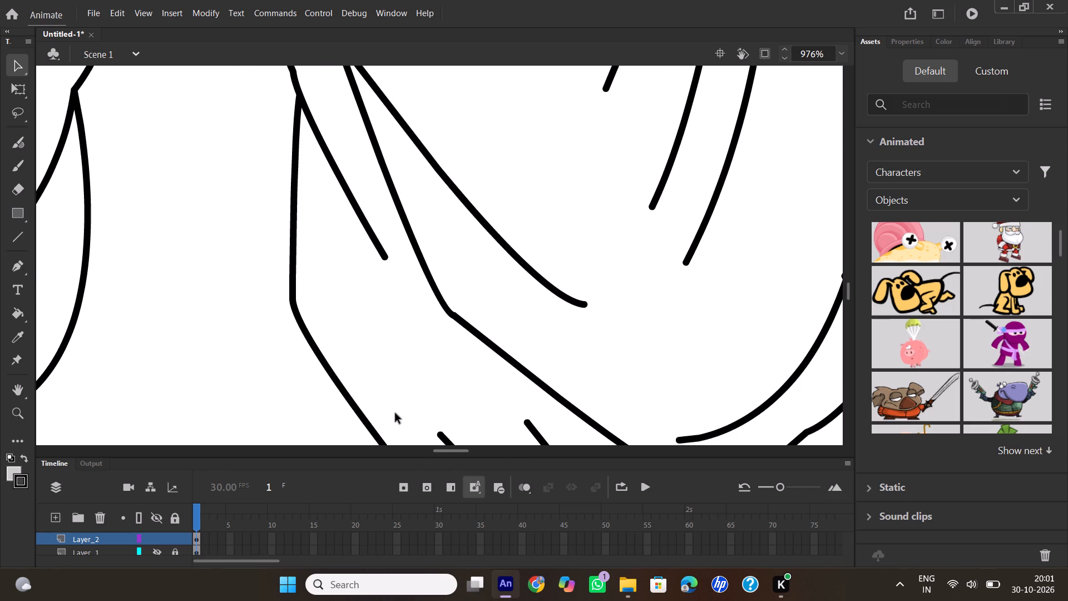
scroll(394, 411, "down", 3, "ctrl")
scroll(500, 290, "down", 4)
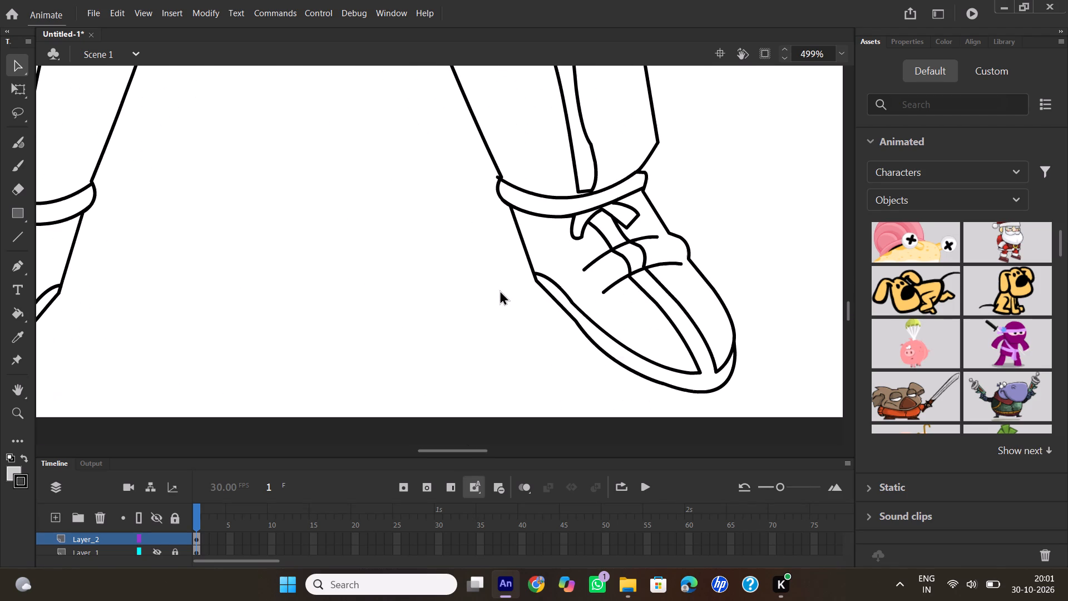
scroll(500, 290, "up", 2)
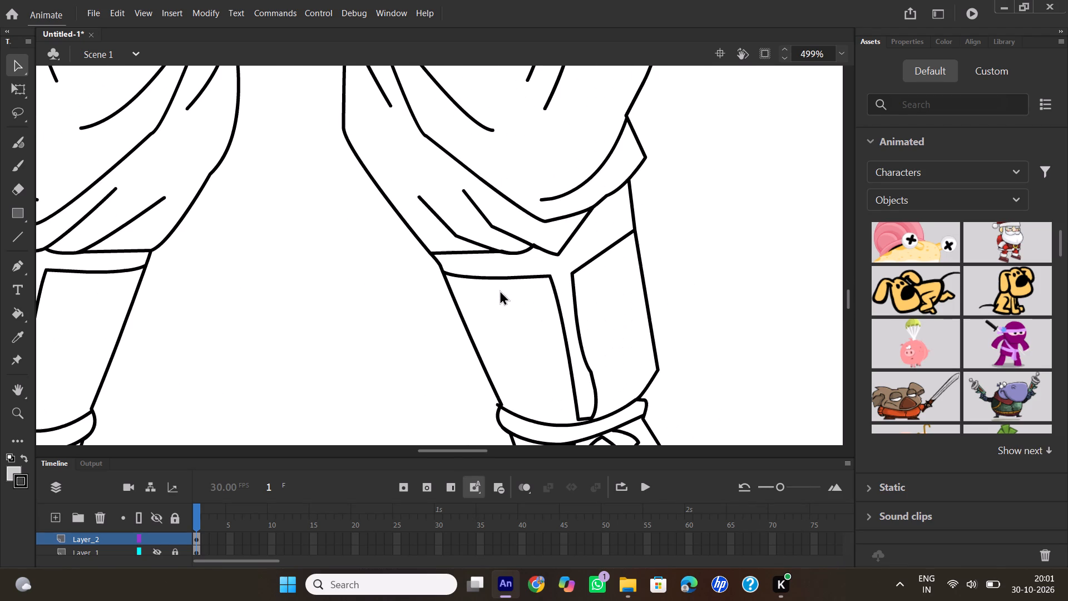
scroll(449, 451, "down", 4, "ctrl")
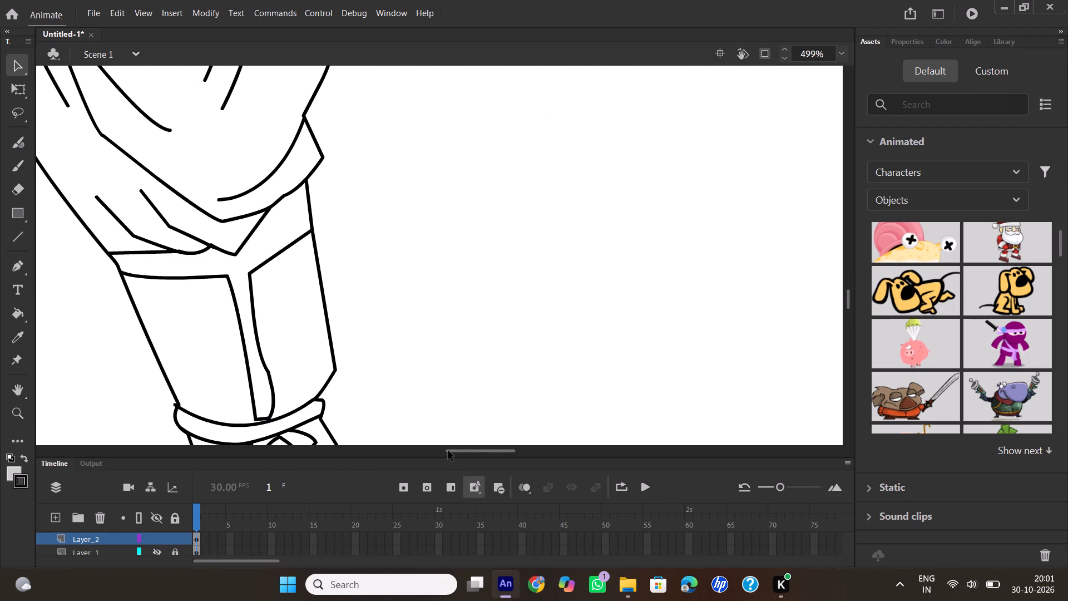
left_click_drag(473, 450, 432, 446)
scroll(476, 364, "down", 6, "ctrl")
scroll(626, 259, "up", 2)
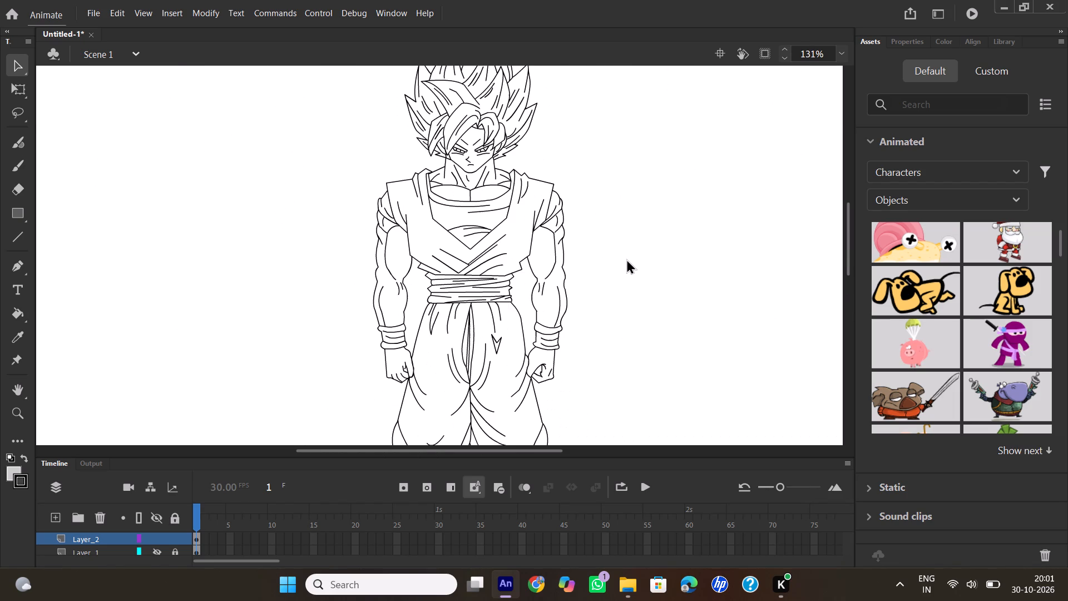
scroll(626, 259, "up", 1)
scroll(626, 259, "down", 1)
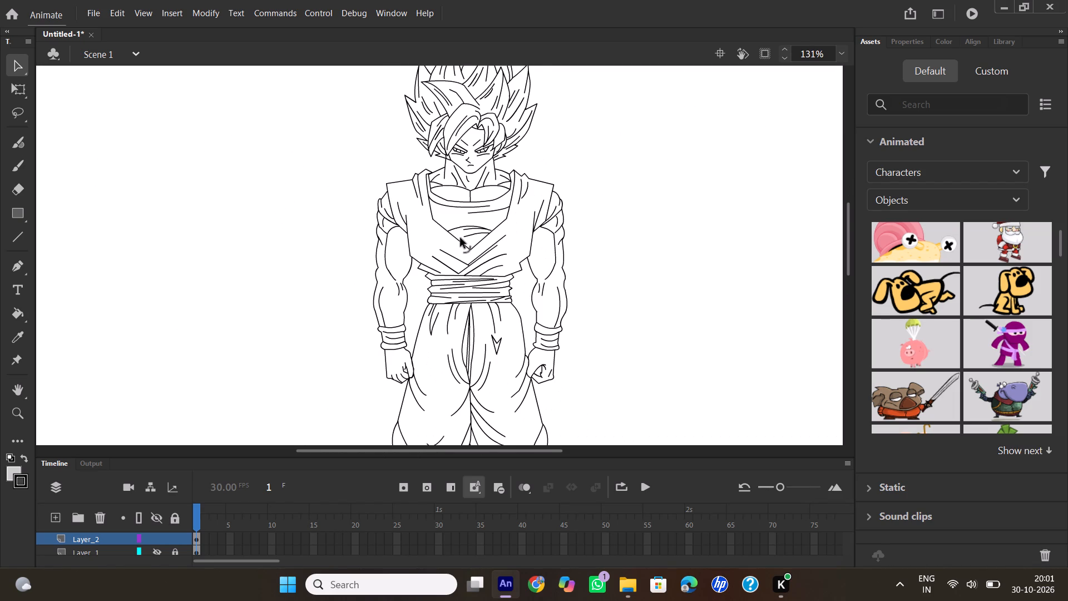
scroll(461, 238, "up", 6, "ctrl")
scroll(665, 215, "down", 1, "ctrl")
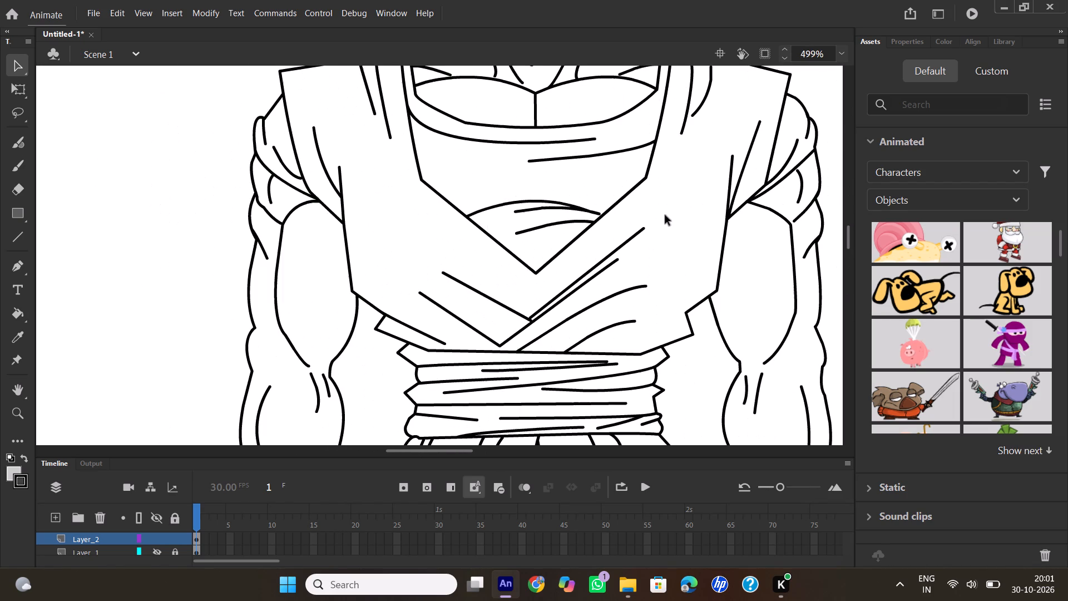
scroll(665, 215, "up", 3)
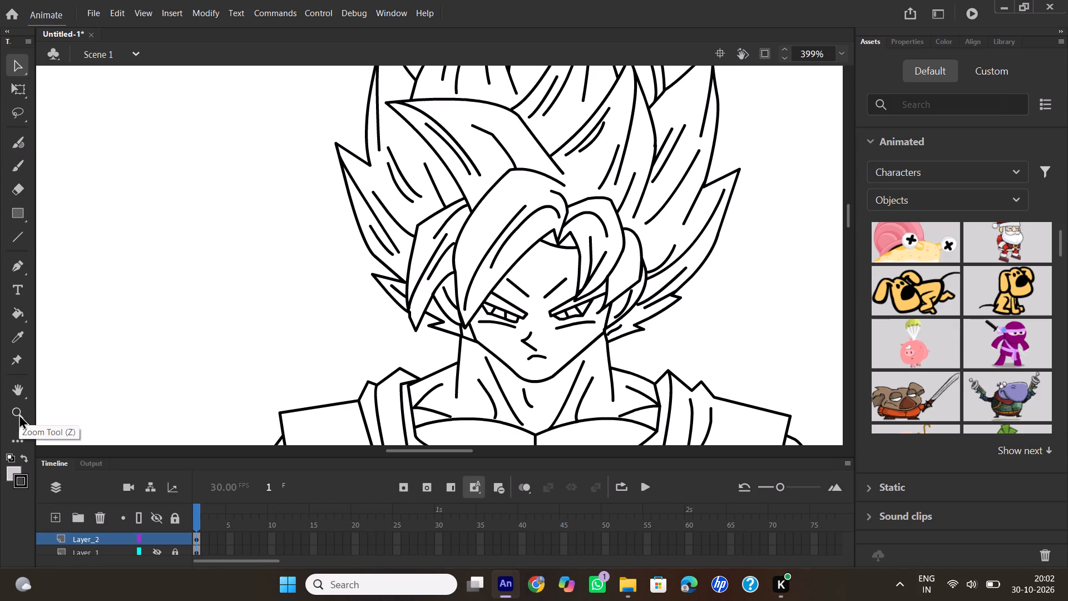
Fill all the hair sections, including the front bangs and side locks, with cyan using the Paint Bucket.
left_click(21, 316)
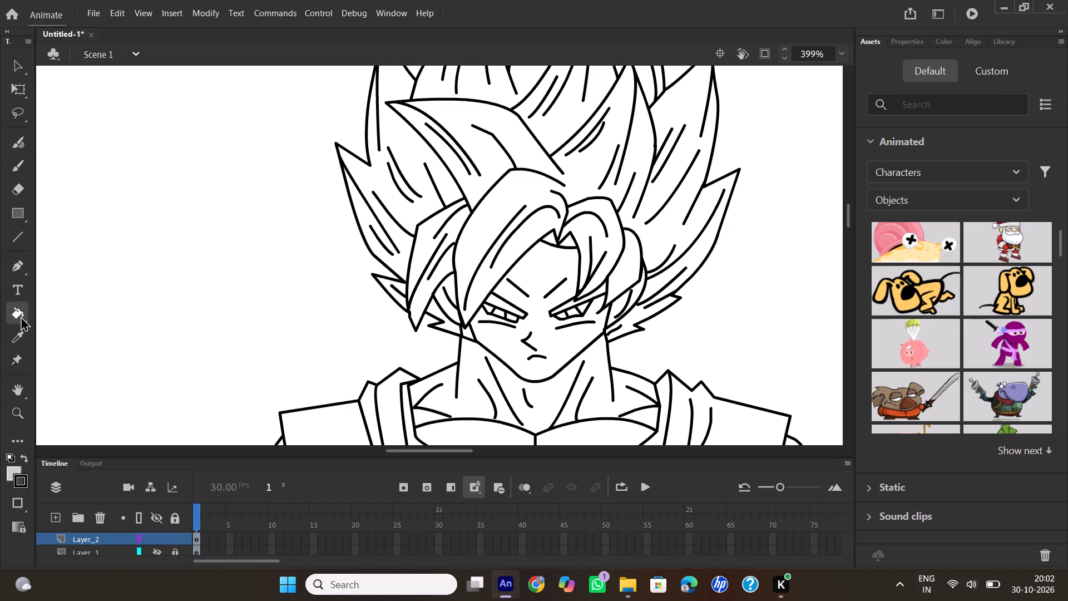
left_click(10, 471)
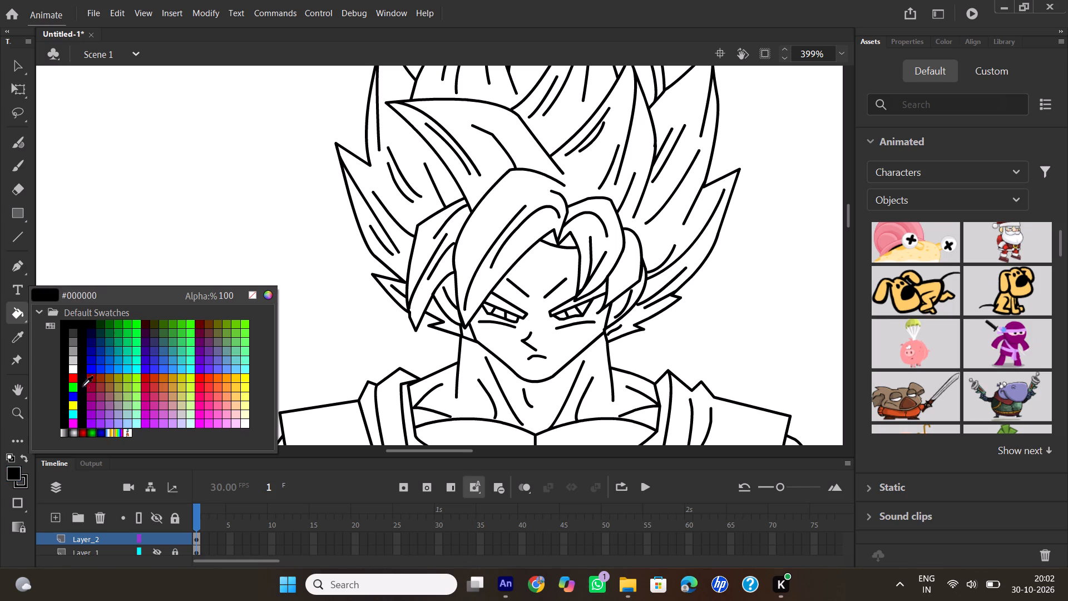
left_click(74, 415)
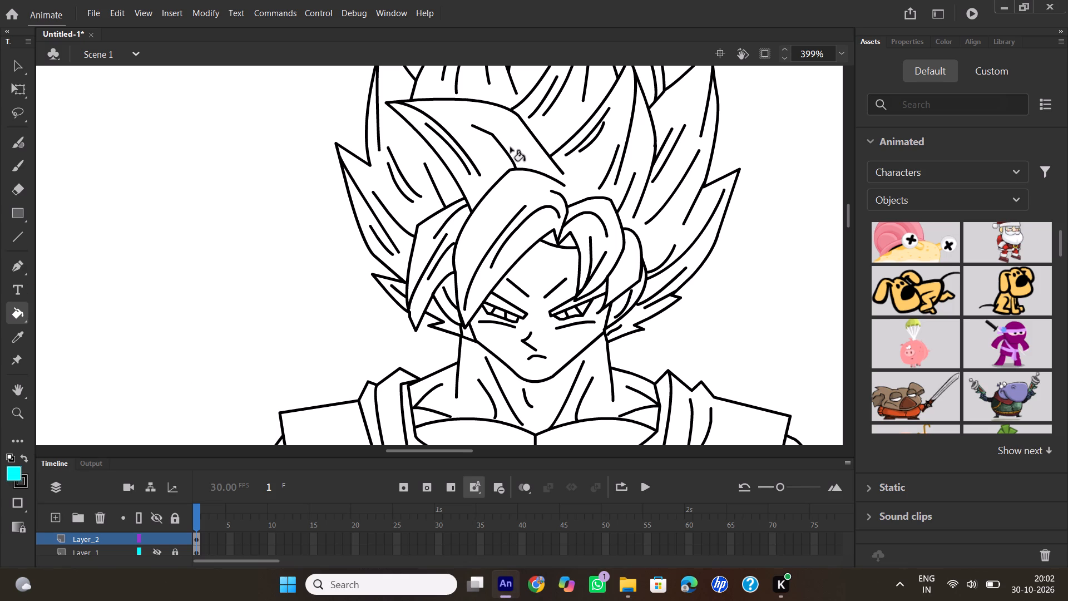
left_click(532, 148)
left_click(404, 160)
left_click(423, 233)
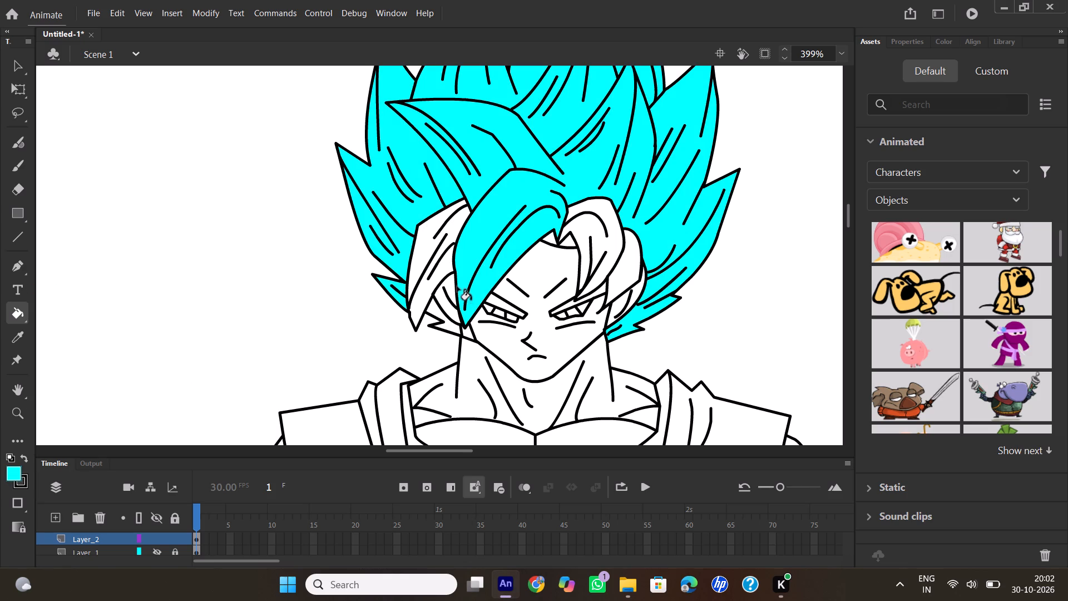
left_click(452, 288)
left_click(447, 320)
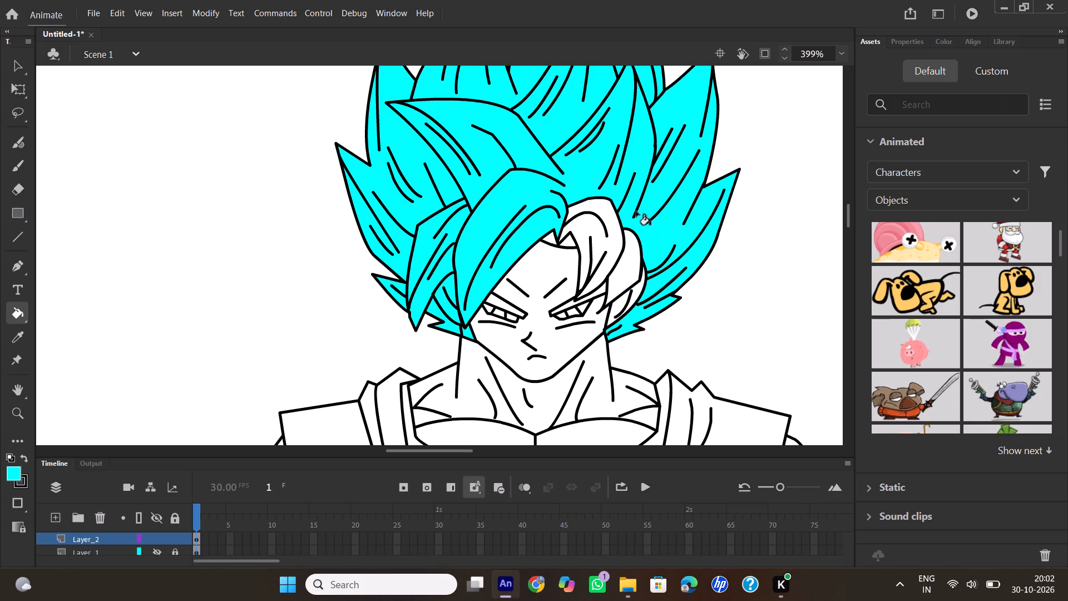
left_click(609, 214)
left_click(630, 264)
scroll(548, 244, "up", 2)
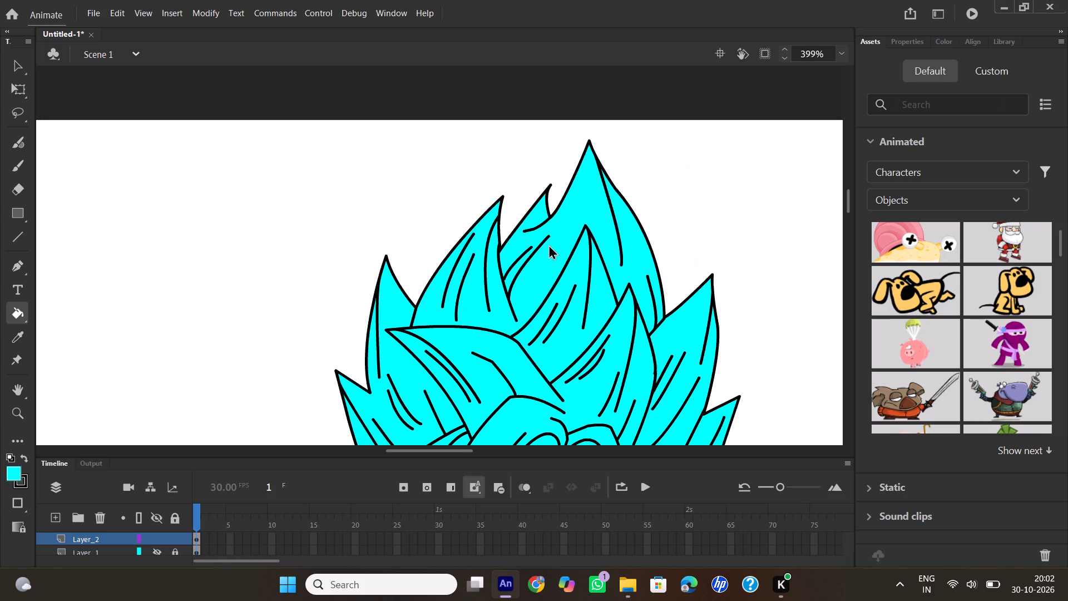
scroll(545, 234, "down", 2)
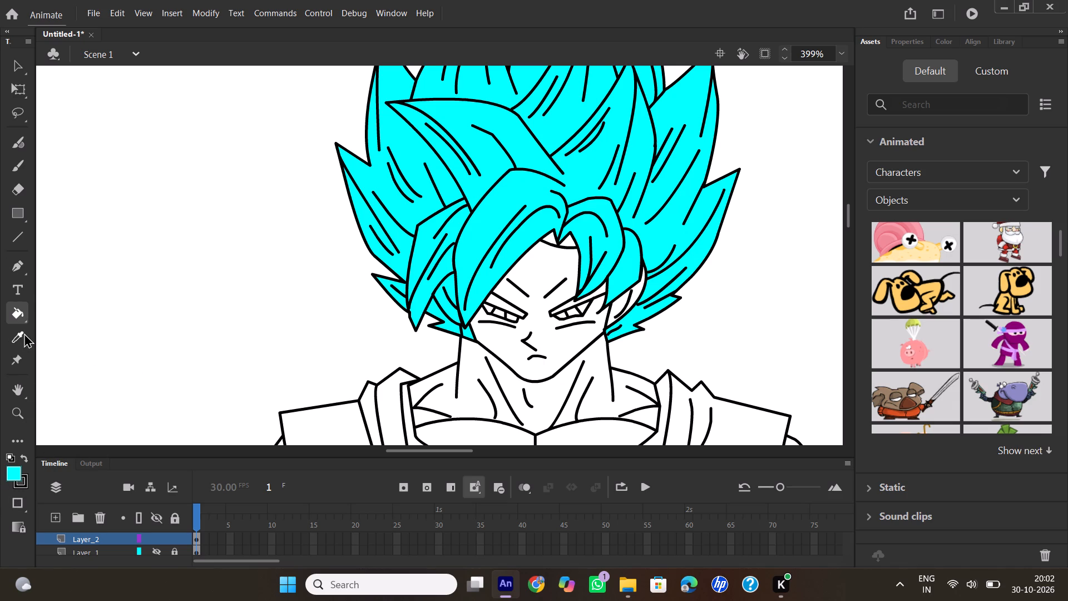
Fill the character's face with the skin colour #FFCC66.
left_click(17, 467)
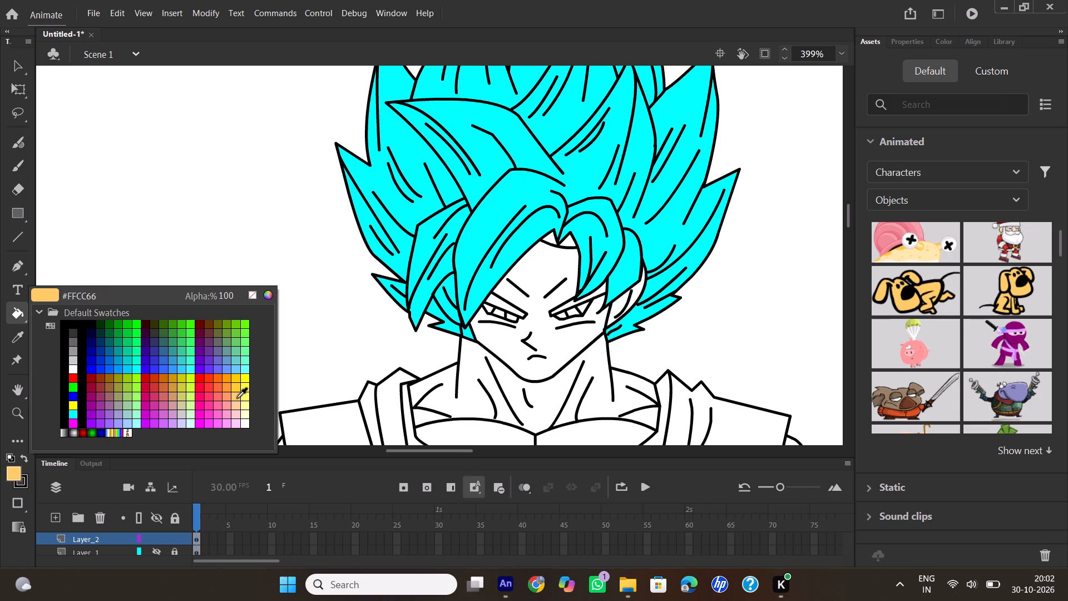
left_click(237, 398)
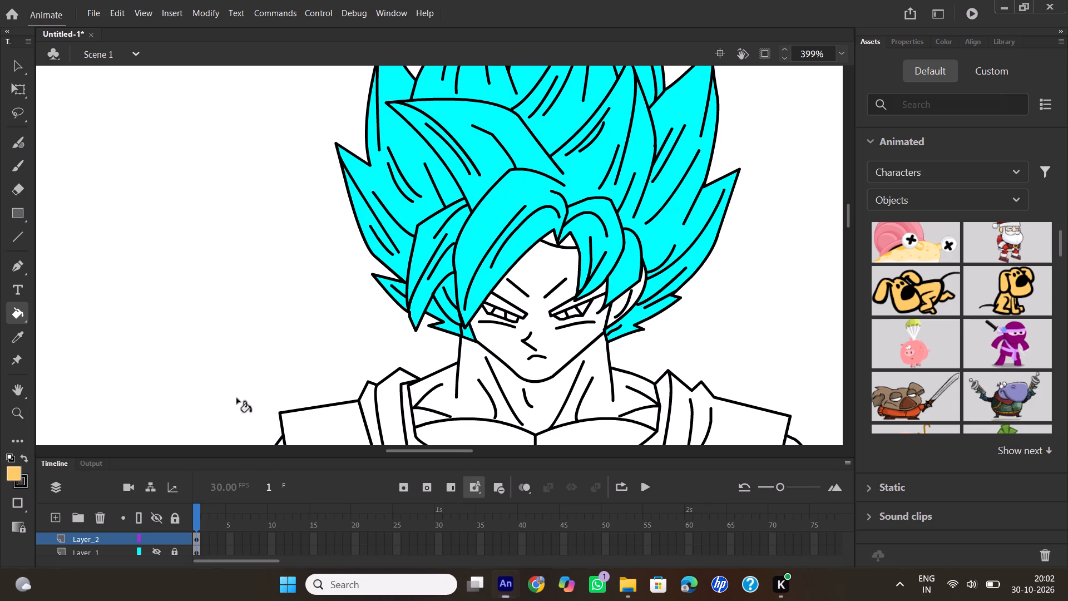
left_click(546, 278)
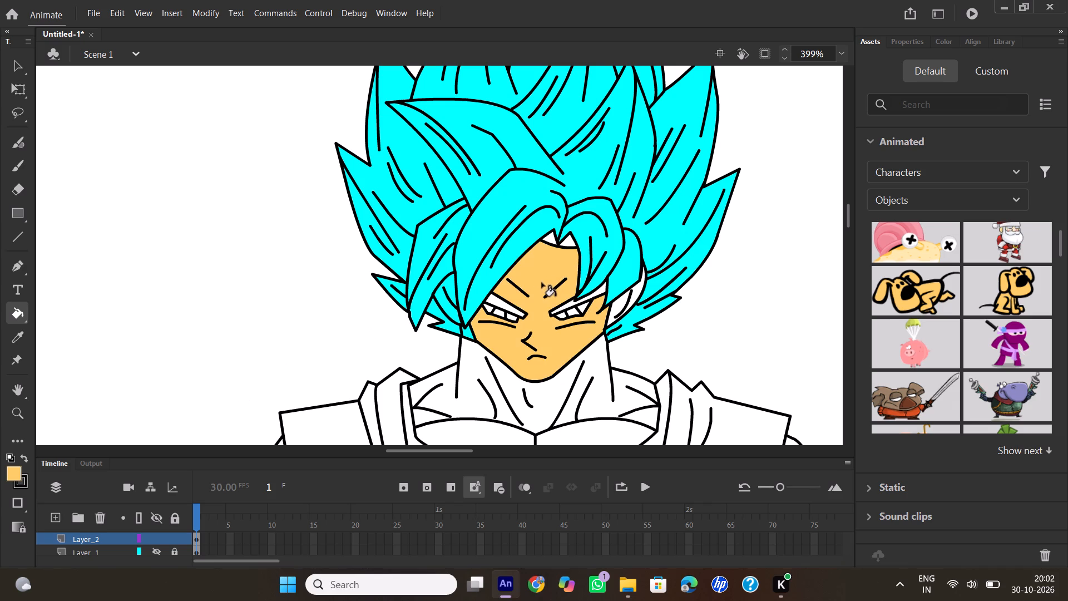
Recolour the face with a lighter peach skin tone and fill both ears with the same colour.
left_click(16, 472)
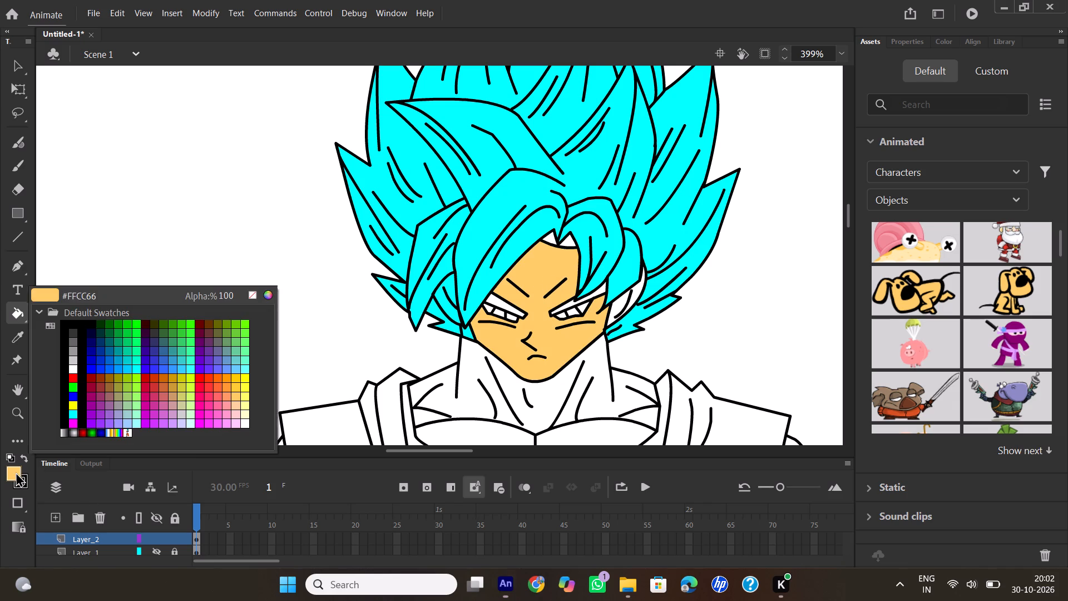
left_click(236, 405)
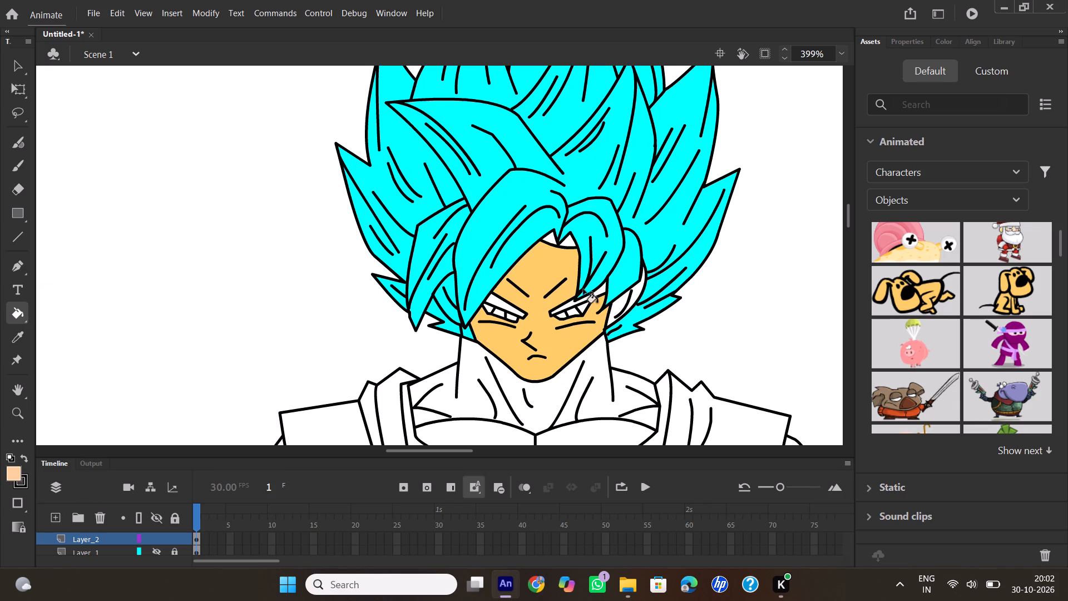
left_click(536, 275)
left_click(443, 293)
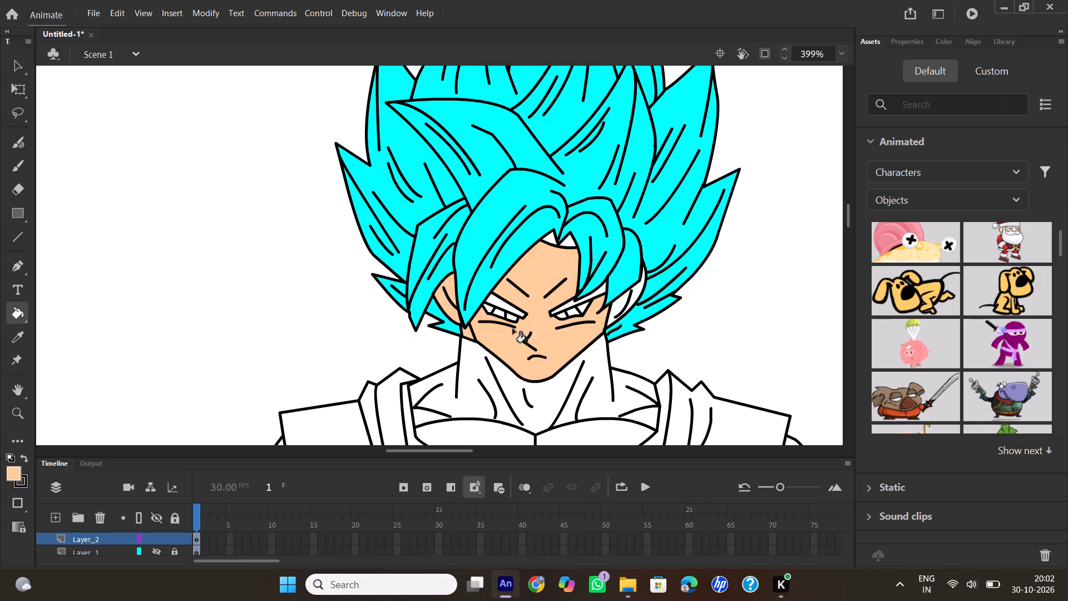
left_click(619, 302)
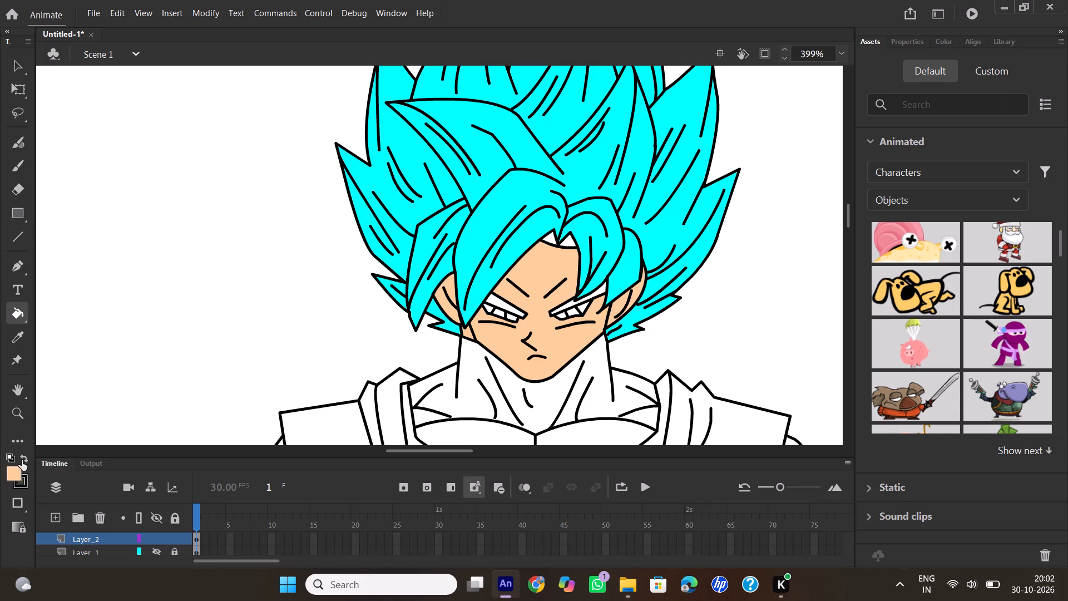
Recolour all the hair sections, including the front bangs, side locks and lower spikes beside the ears, with blue #0066FF.
left_click(12, 472)
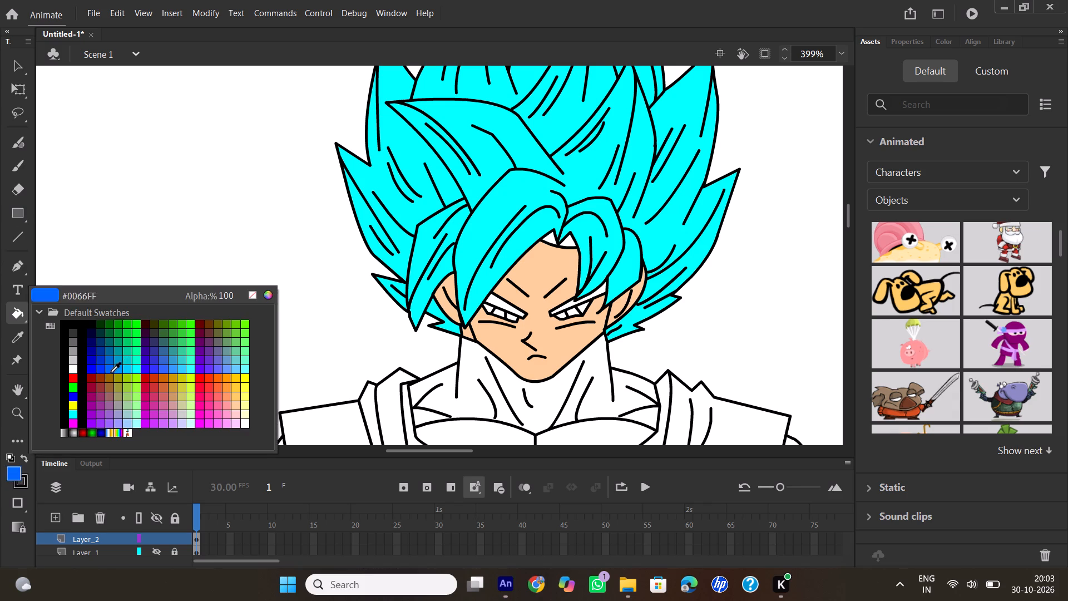
left_click(108, 370)
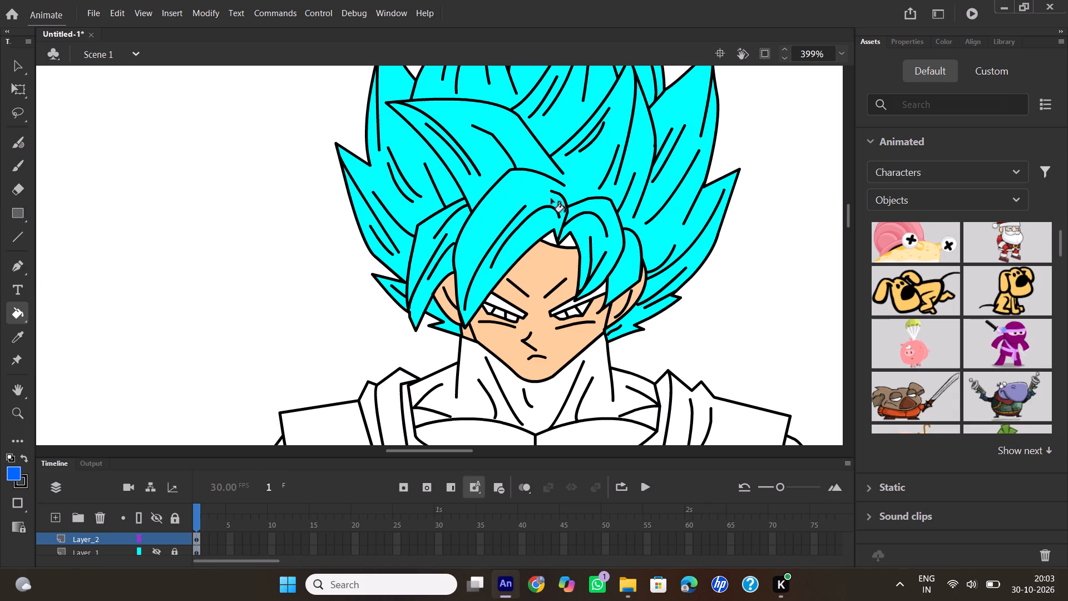
left_click(530, 194)
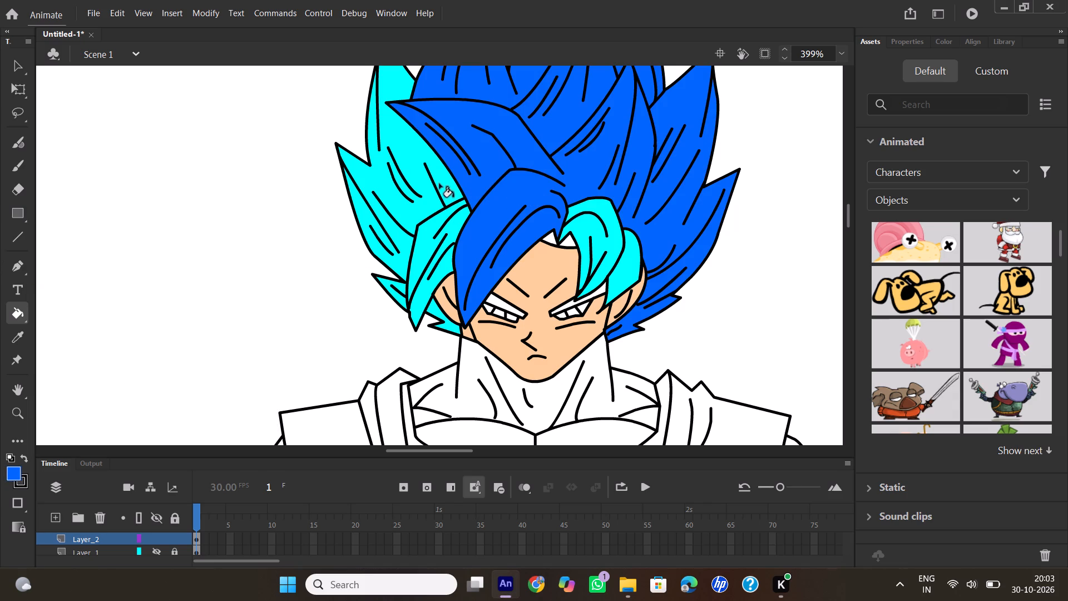
left_click(447, 181)
left_click(429, 230)
left_click(588, 231)
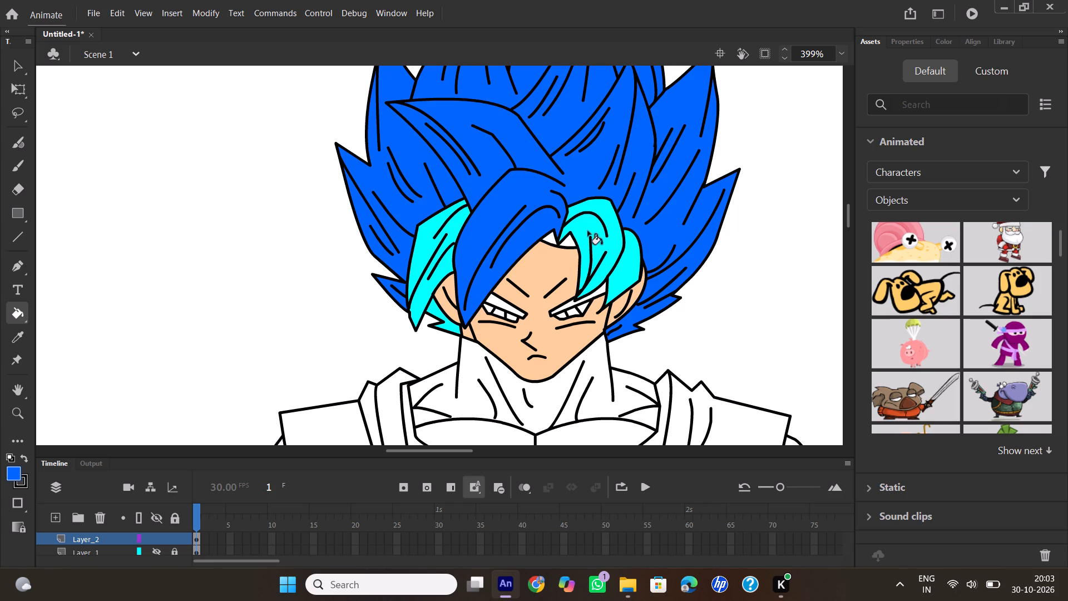
left_click(624, 258)
left_click(449, 326)
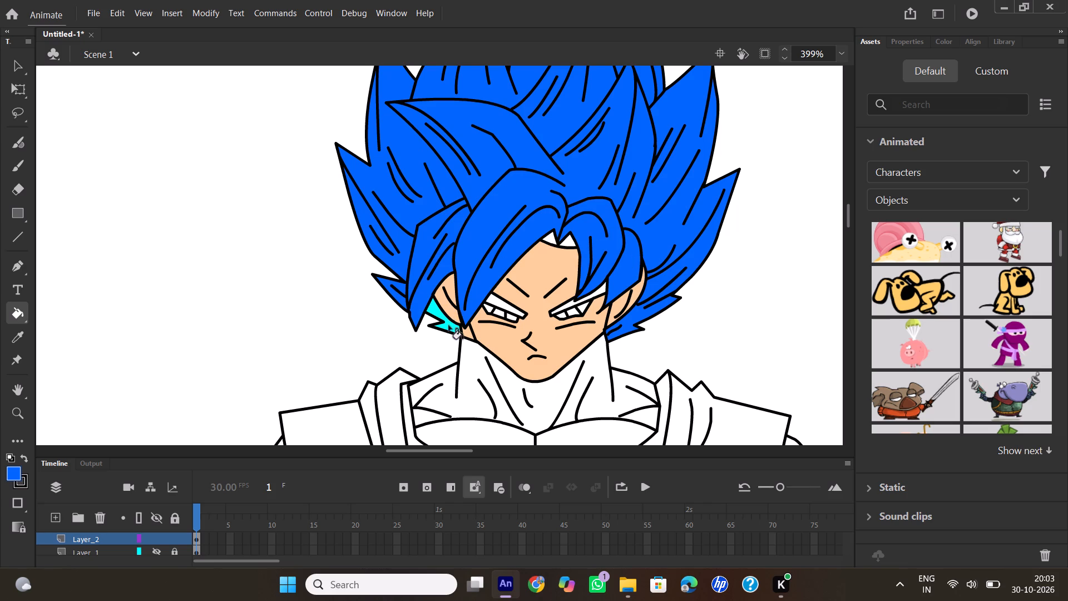
scroll(456, 264, "up", 2)
scroll(456, 264, "down", 2)
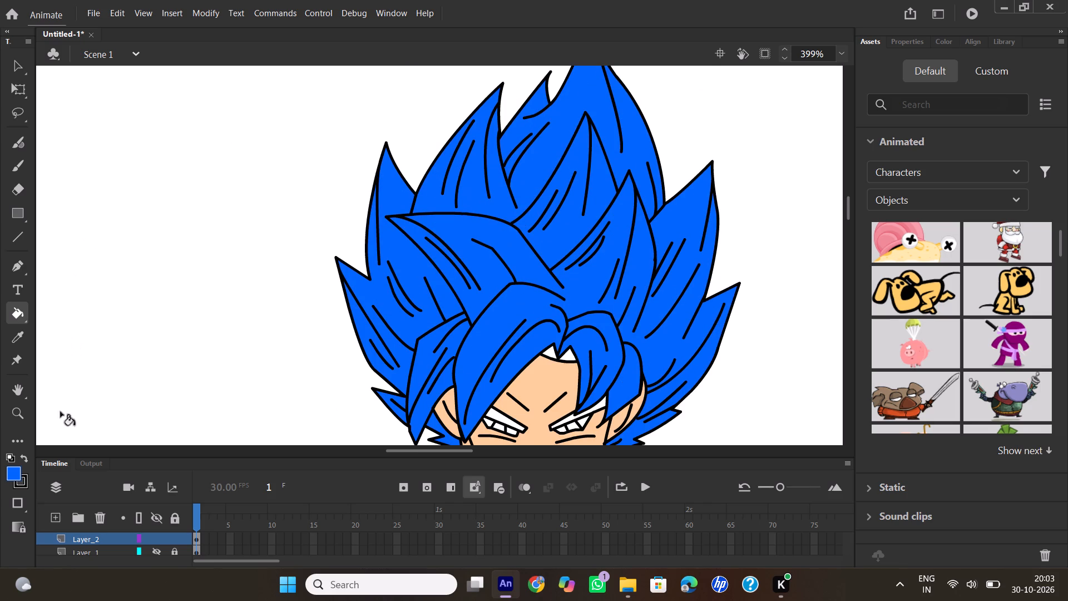
Fill the small hair gap above the forehead and both eyebrows with dark navy blue.
left_click(16, 469)
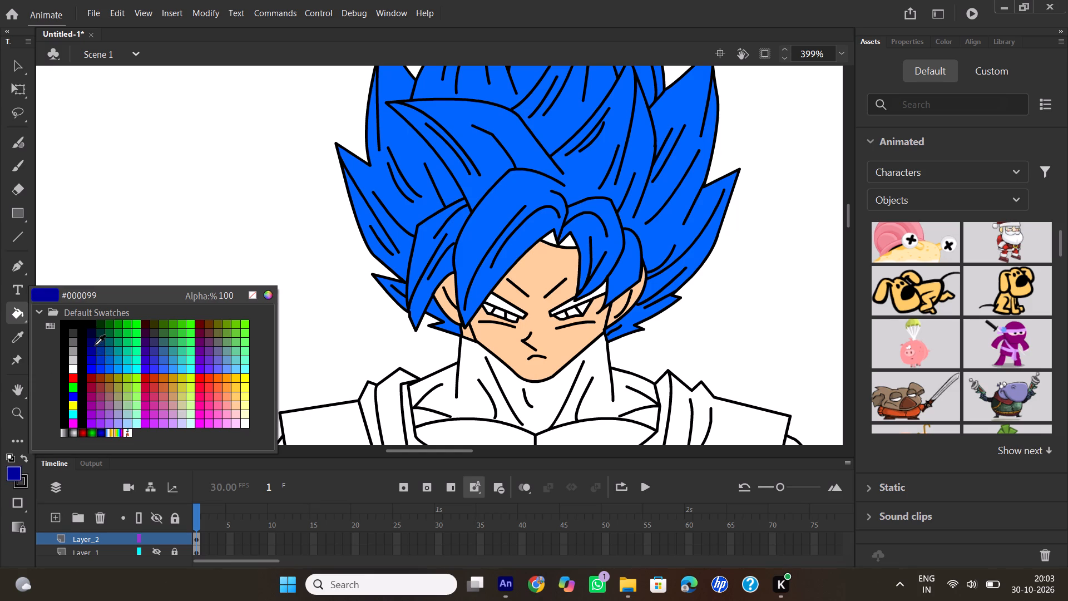
left_click(92, 340)
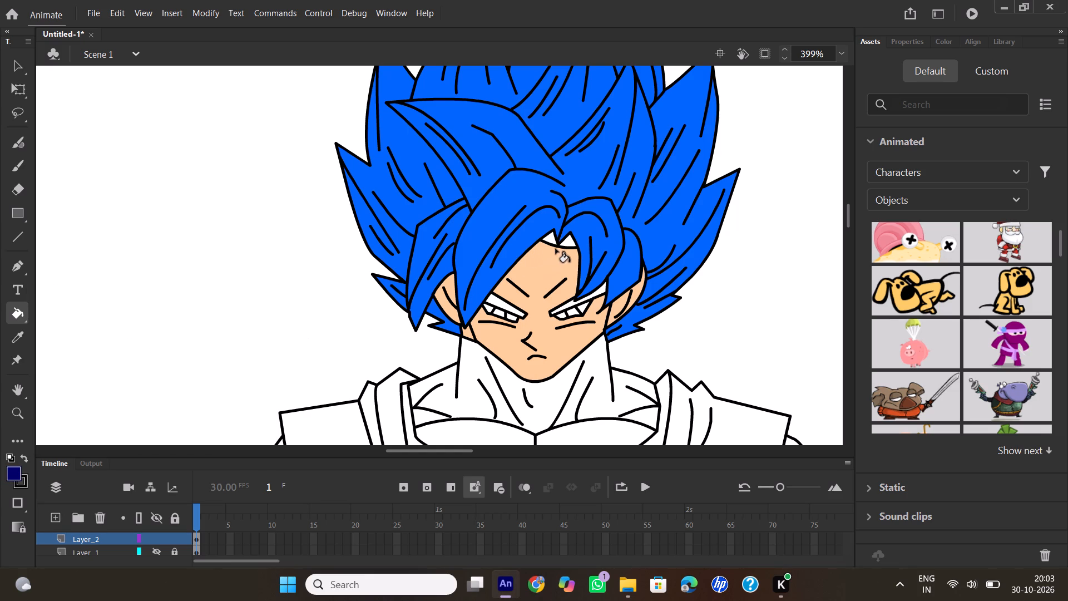
left_click(566, 242)
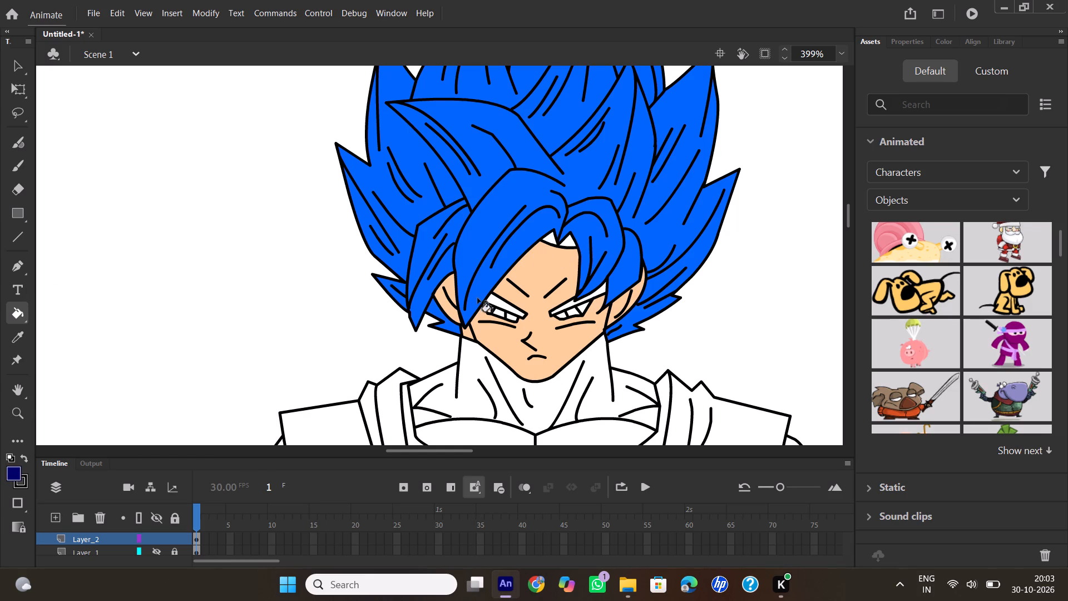
left_click(487, 295)
key("ctrl+z")
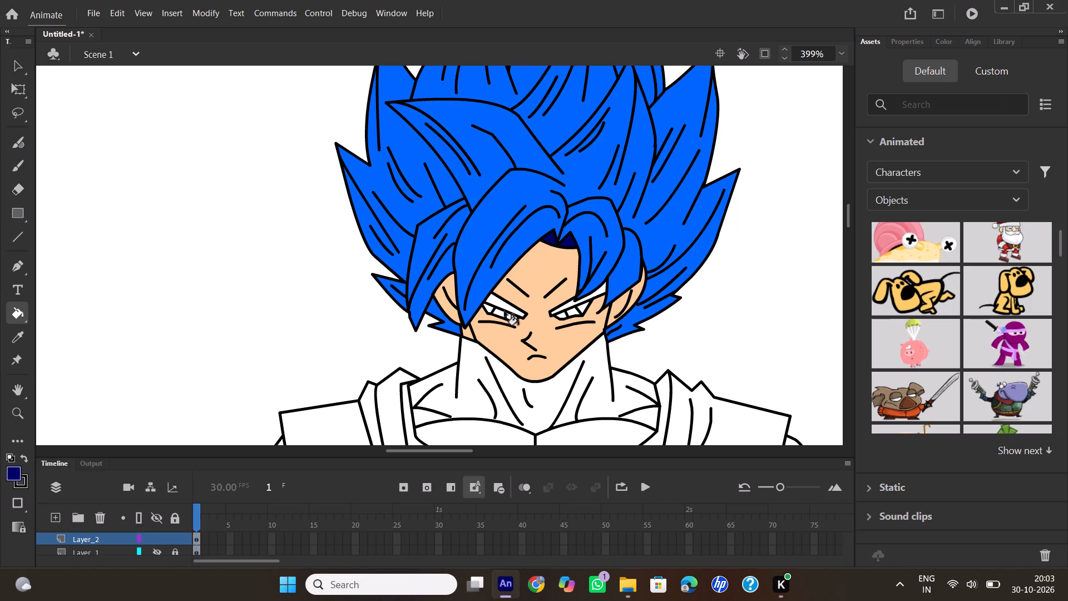
left_click(501, 303)
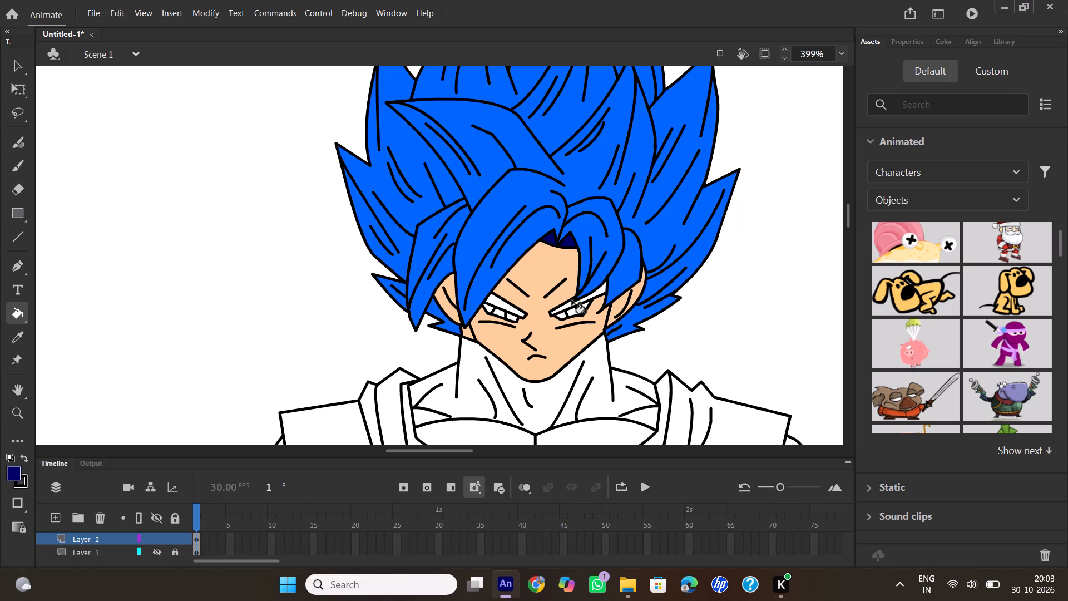
left_click(568, 303)
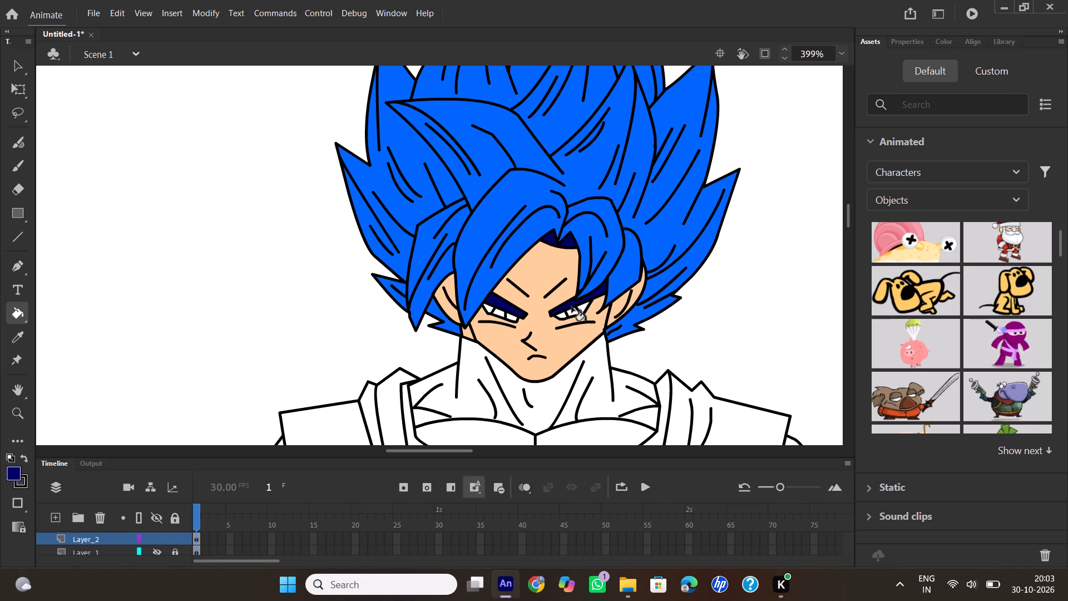
Fill the pupils of both eyes with black #000000.
left_click(15, 473)
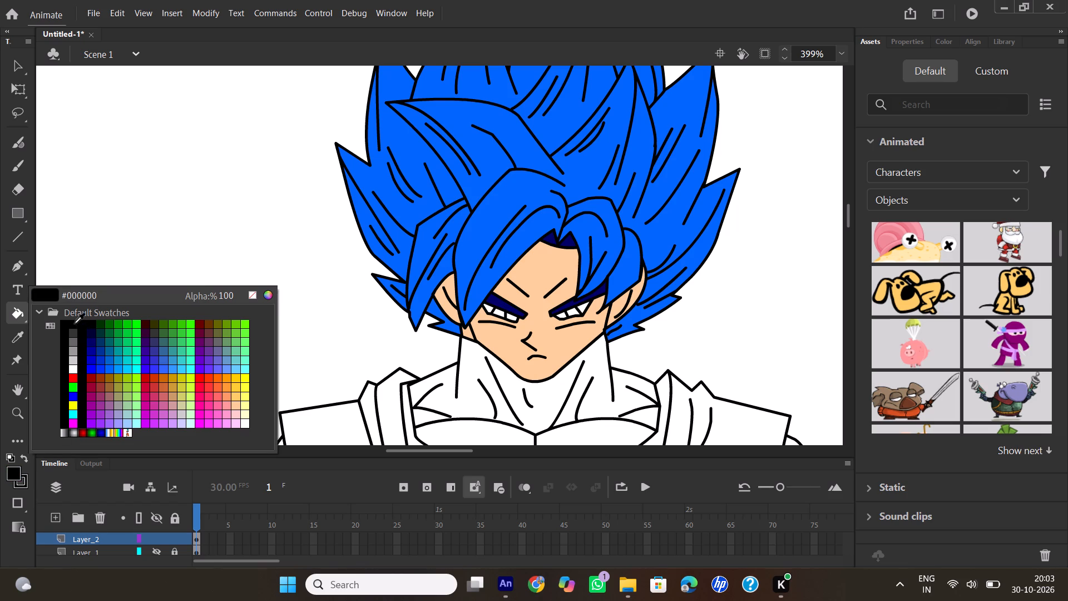
left_click(75, 324)
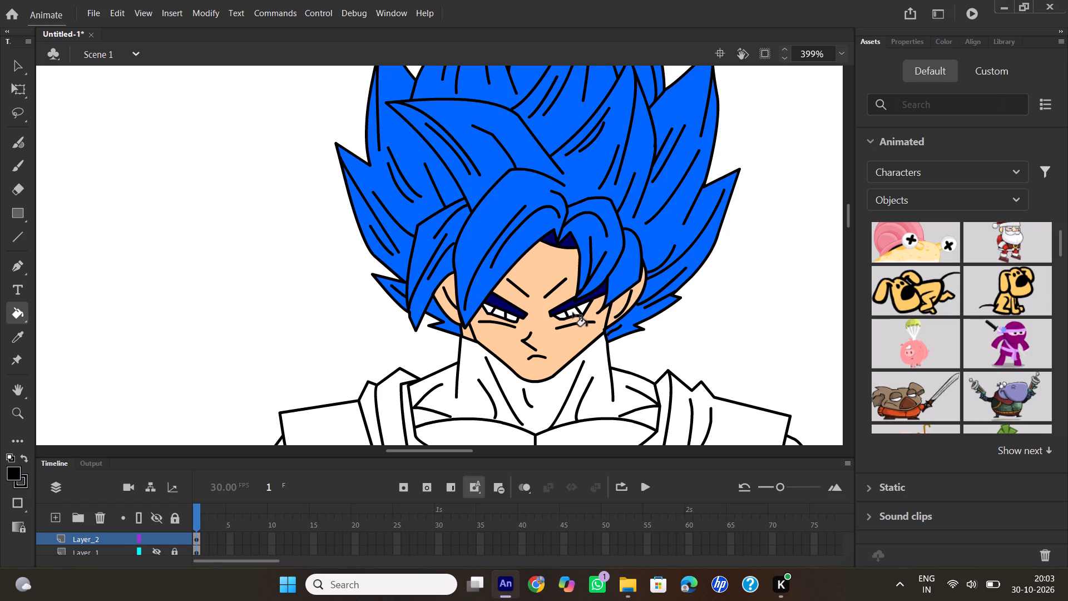
left_click(573, 313)
left_click(502, 313)
scroll(118, 227, "down", 1)
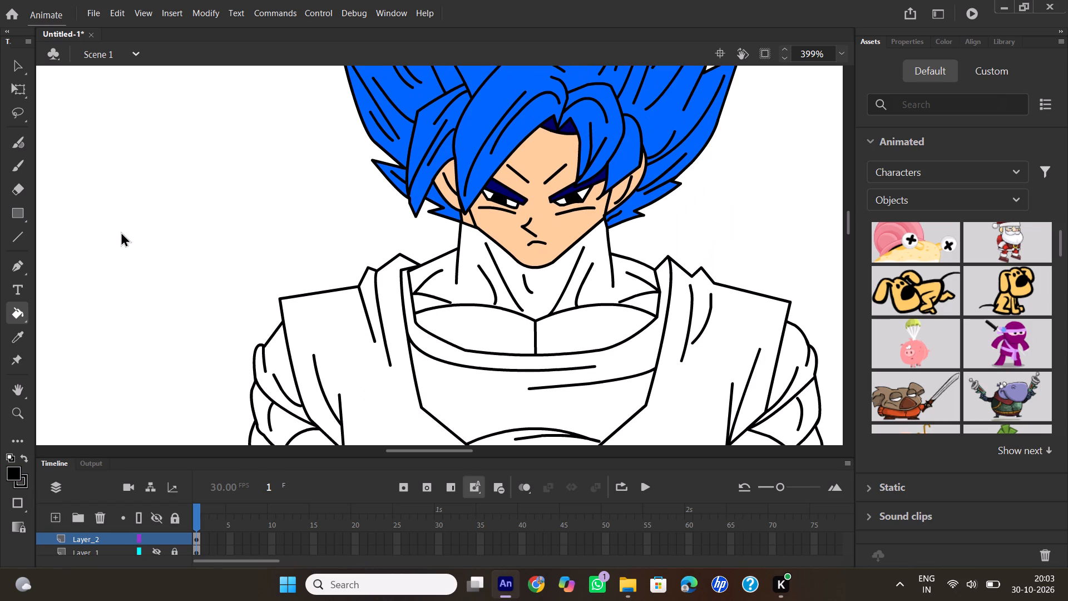
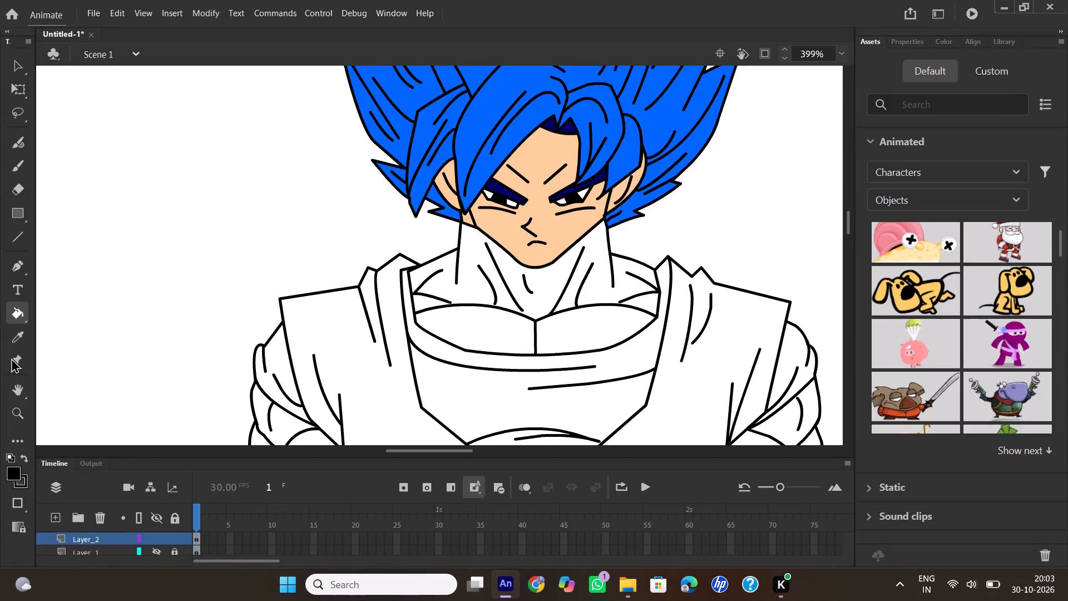
Sample the face's peach skin tone and fill the neck, shoulders and both chest sections with it.
left_click(15, 339)
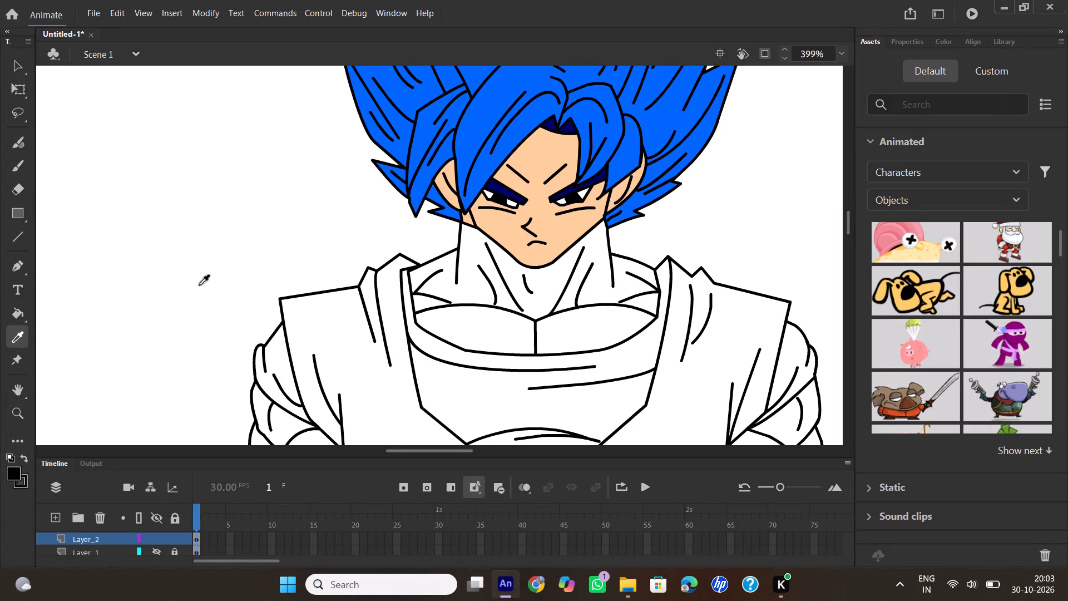
left_click(530, 164)
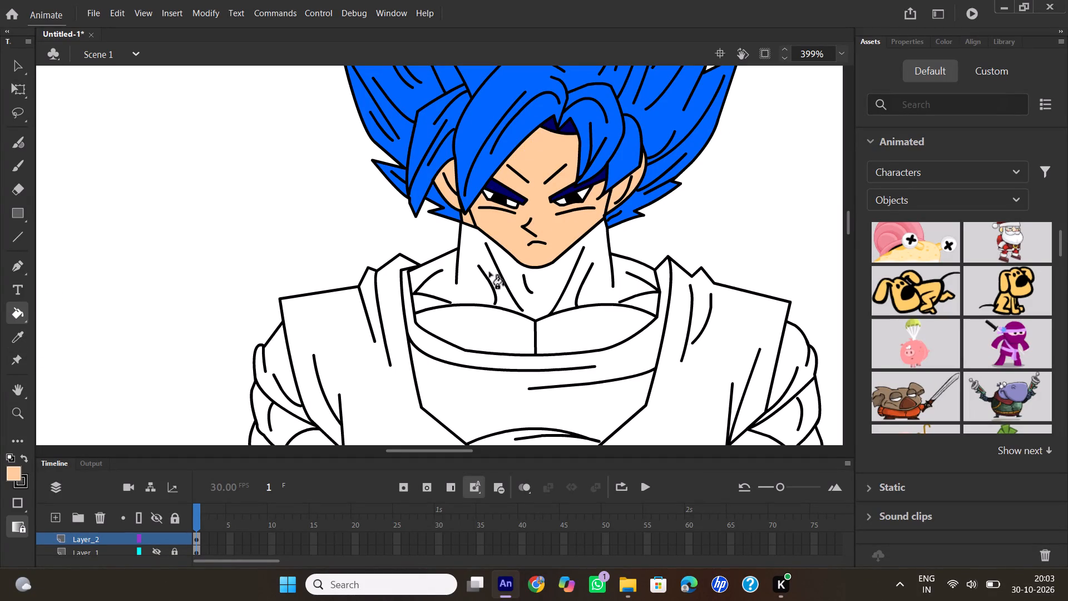
left_click(471, 250)
left_click(476, 319)
left_click(580, 327)
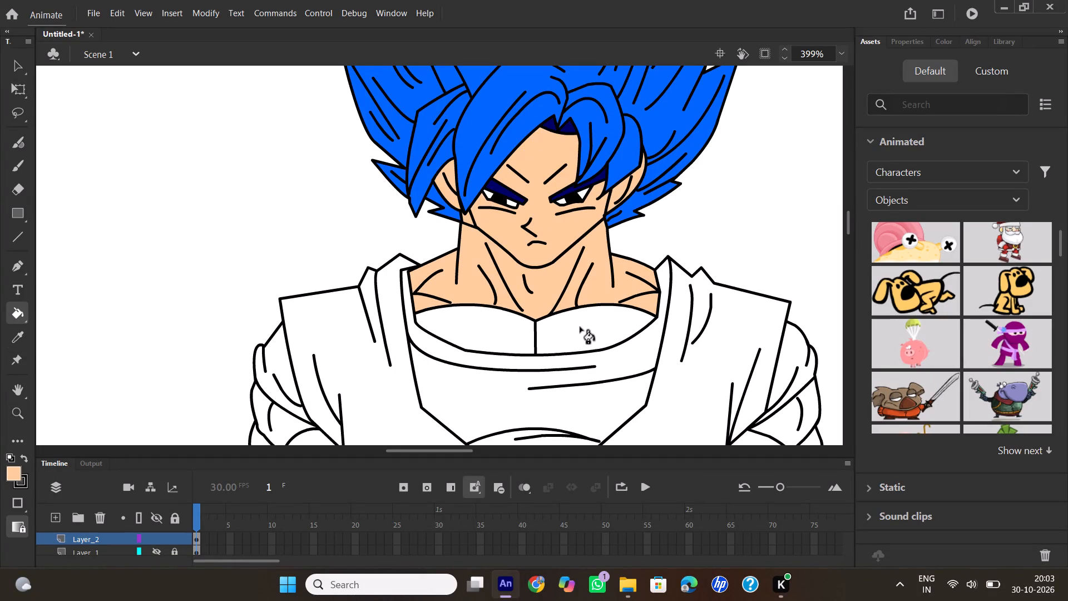
Fill both arms and both fists with the same peach skin tone, leaving the wristbands uncoloured.
scroll(577, 324, "down", 1)
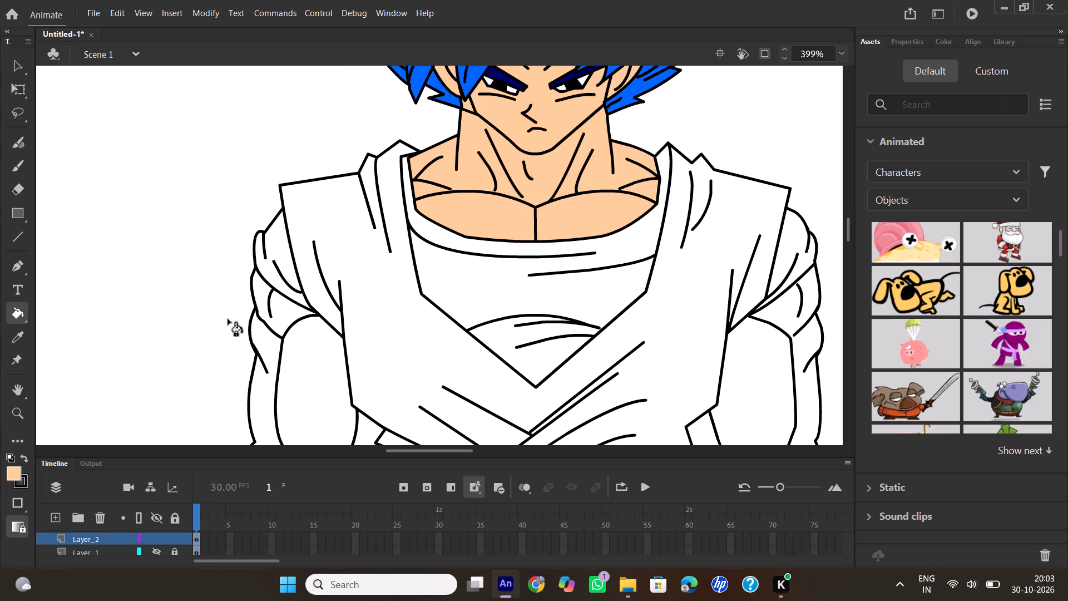
left_click(325, 359)
scroll(305, 327, "down", 4)
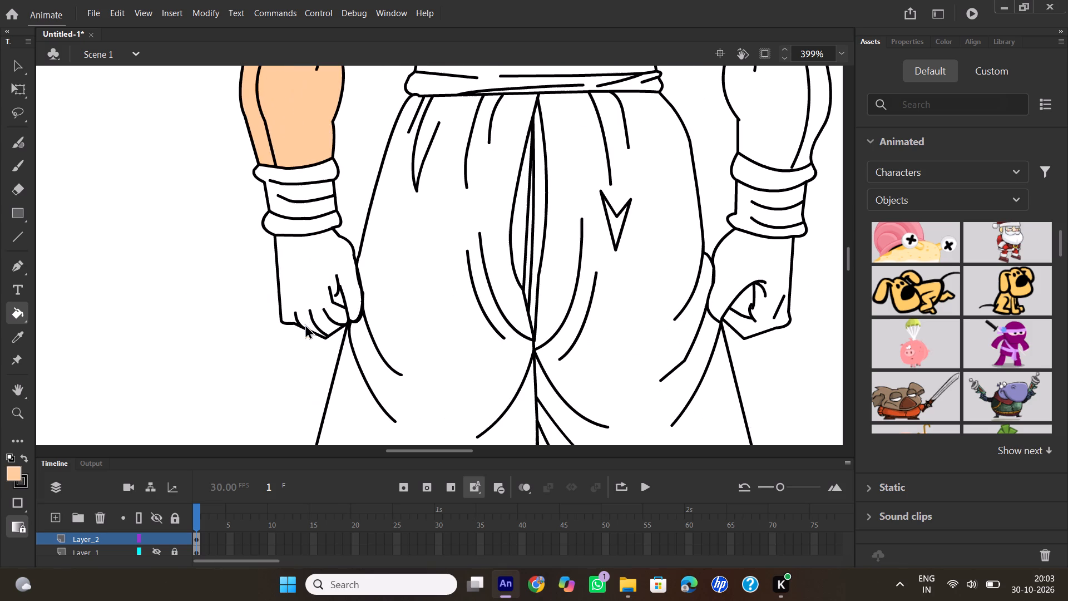
left_click(300, 287)
left_click(739, 253)
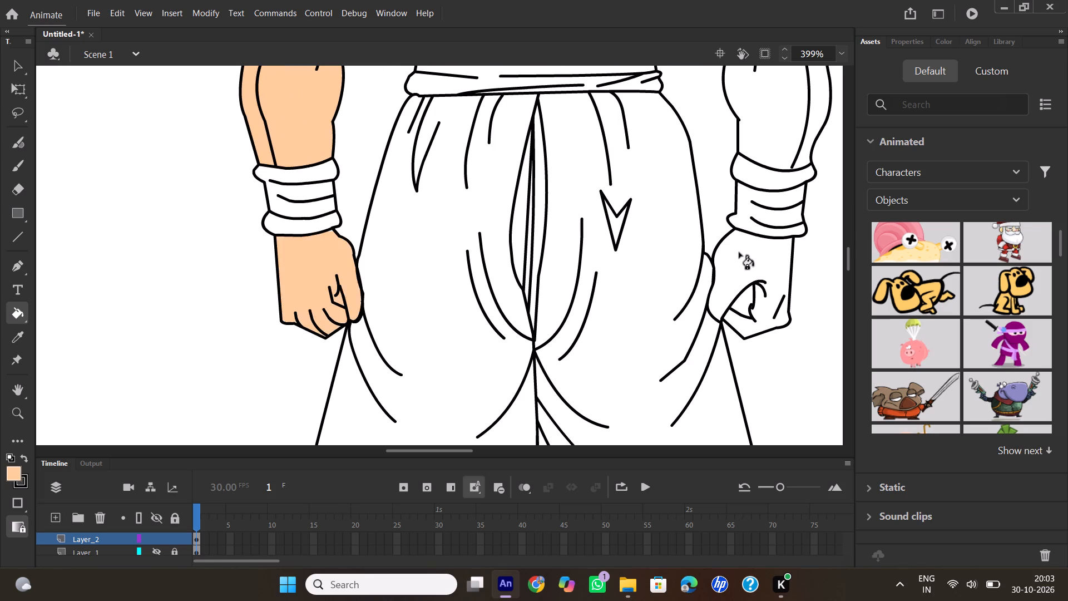
scroll(739, 253, "down", 2)
scroll(739, 255, "up", 5)
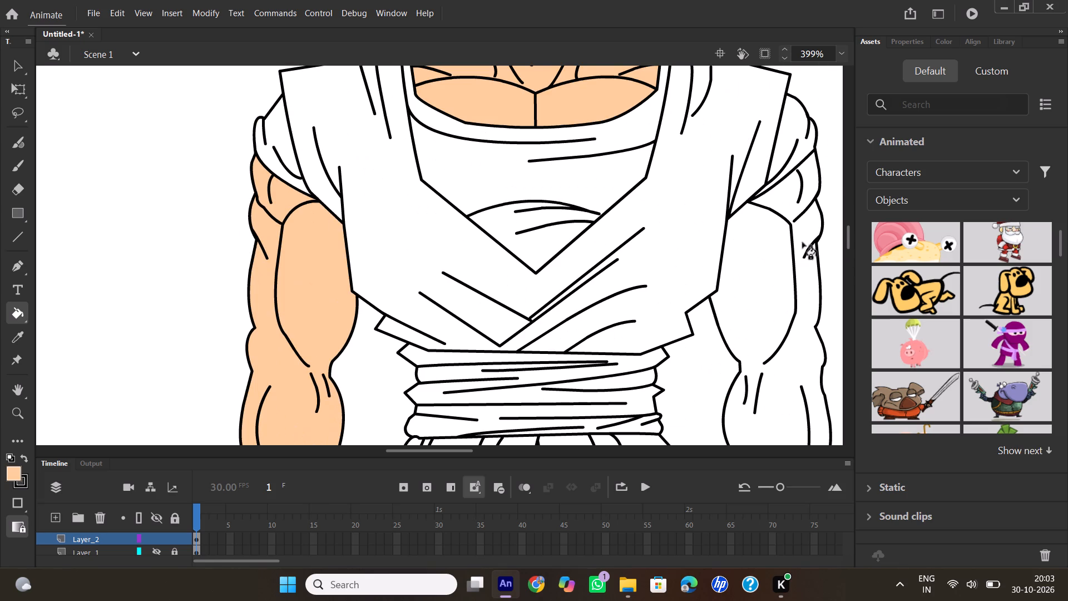
left_click(783, 259)
Set the fill colour to green #33FF33 and fill the undershirt on the chest and both short sleeves.
scroll(781, 259, "down", 2)
scroll(781, 259, "up", 3)
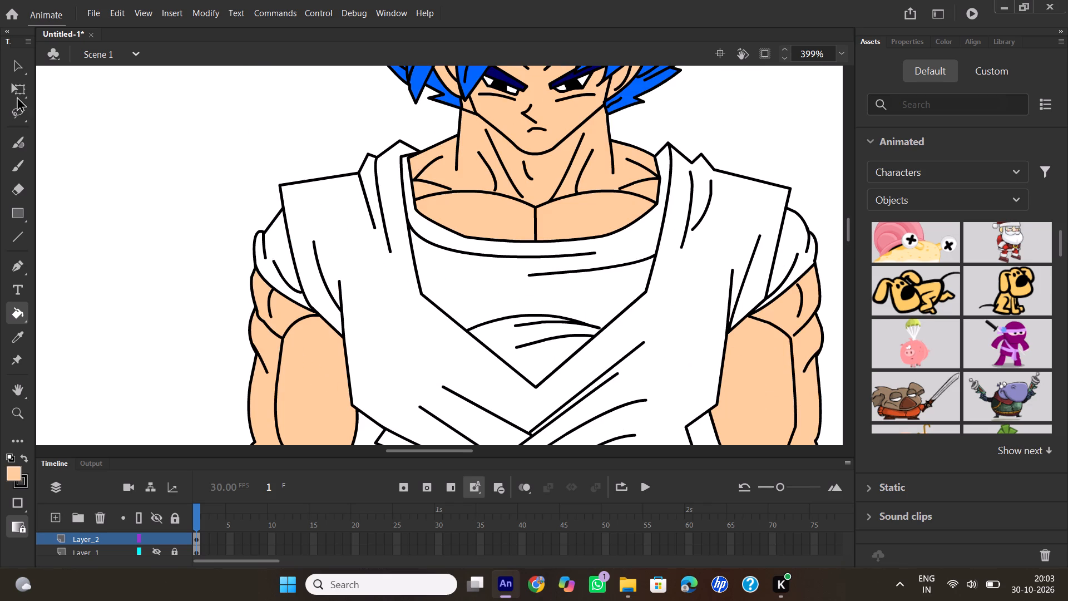
left_click(11, 472)
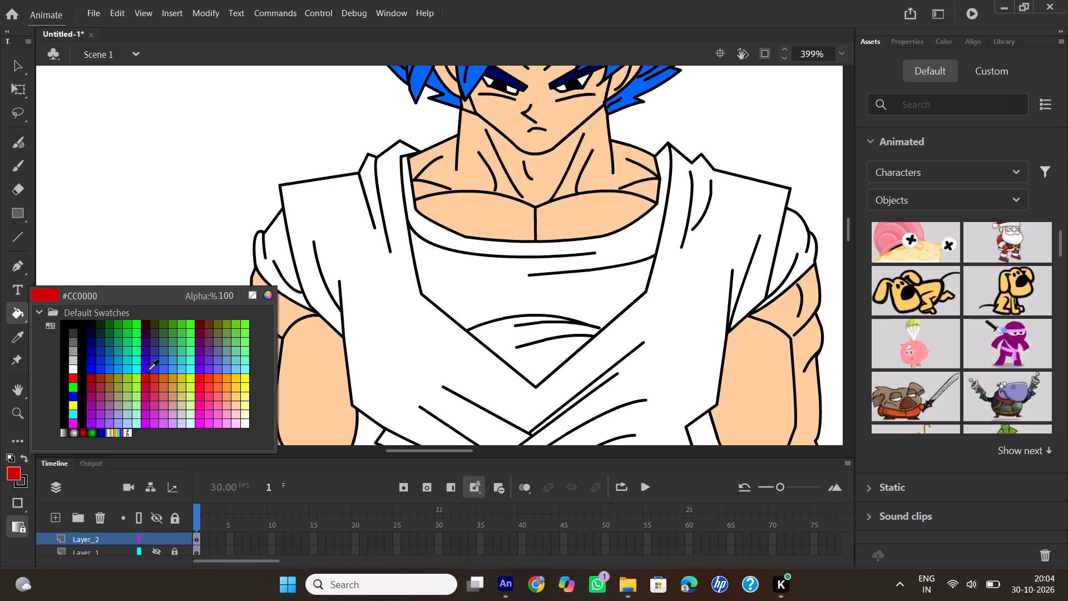
left_click(191, 335)
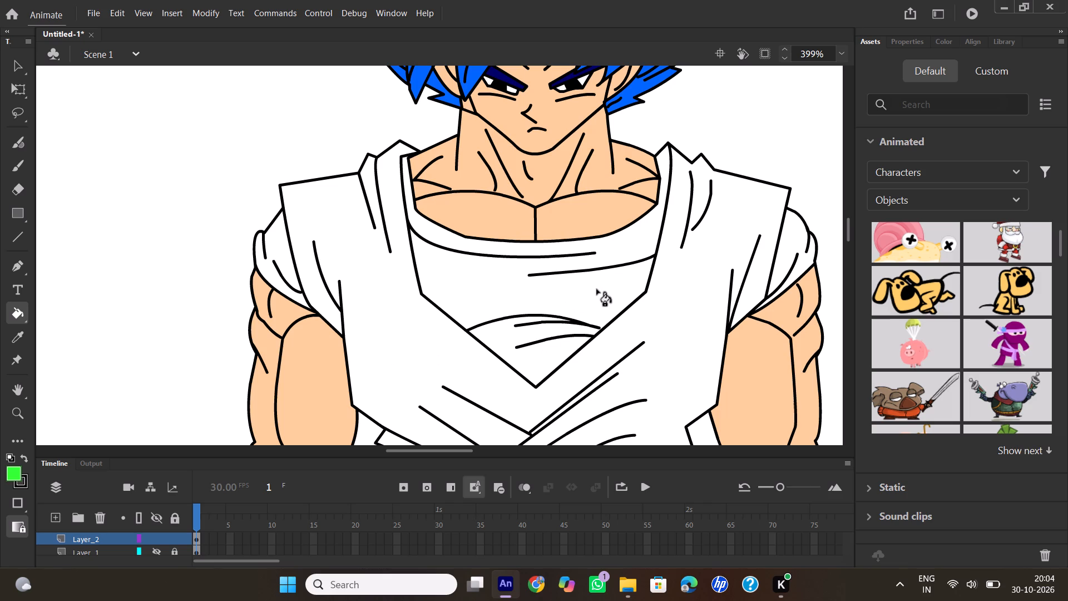
left_click(495, 293)
left_click(268, 251)
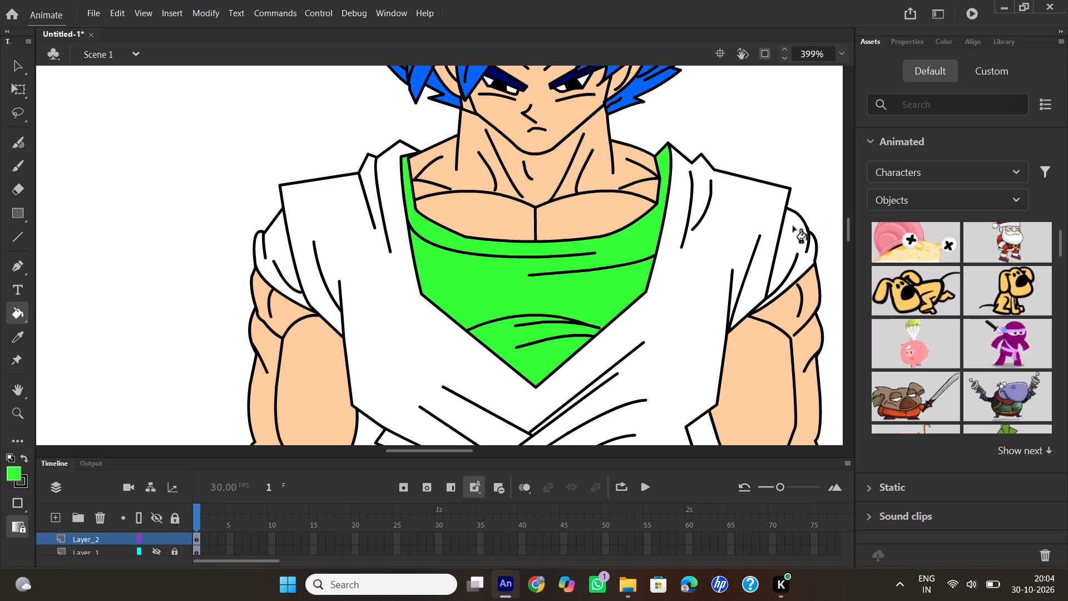
left_click(793, 235)
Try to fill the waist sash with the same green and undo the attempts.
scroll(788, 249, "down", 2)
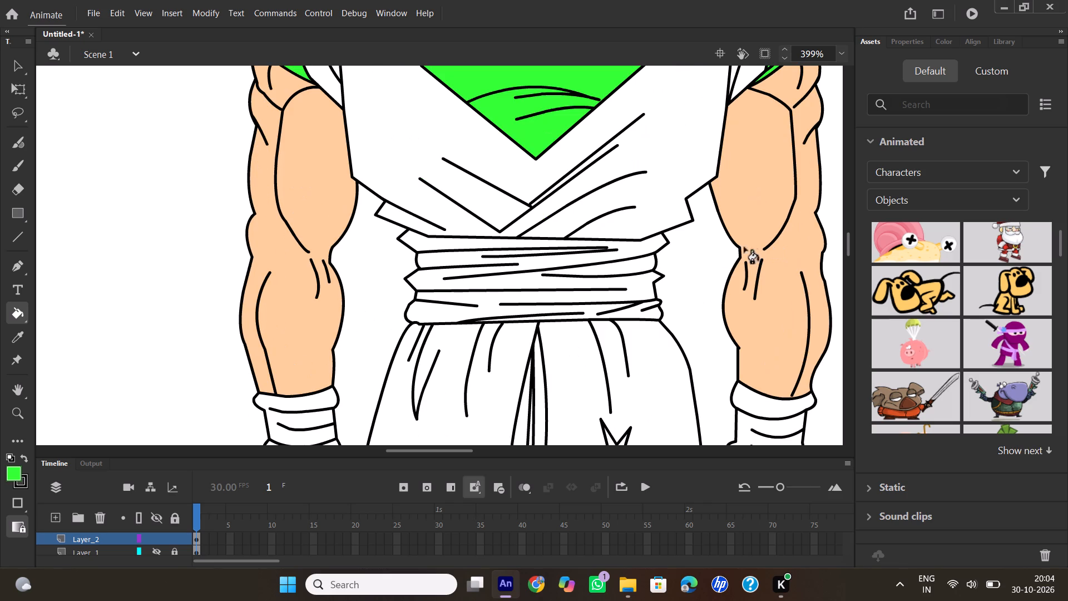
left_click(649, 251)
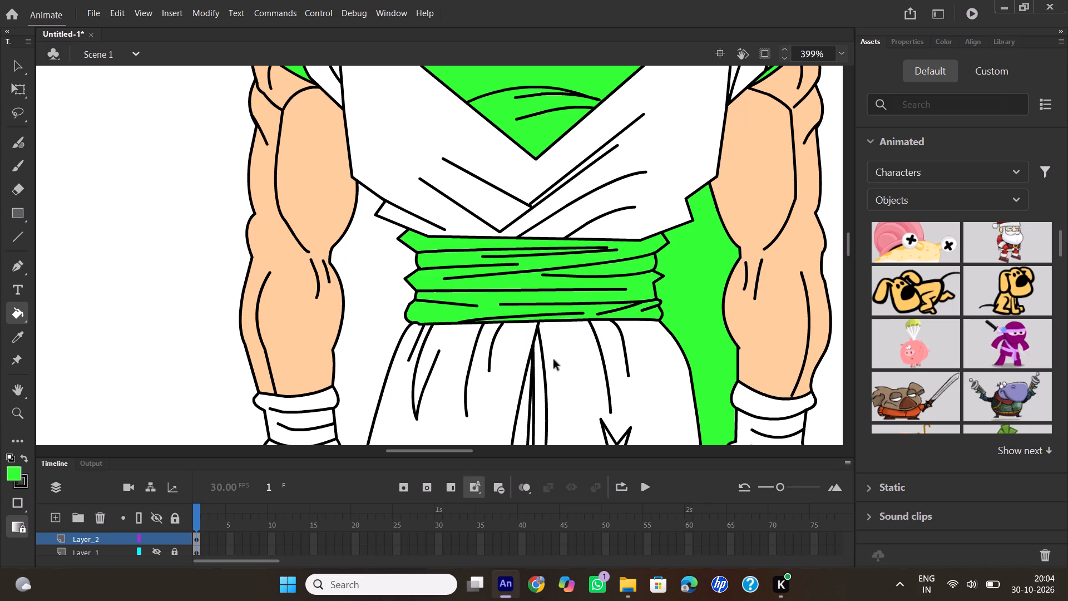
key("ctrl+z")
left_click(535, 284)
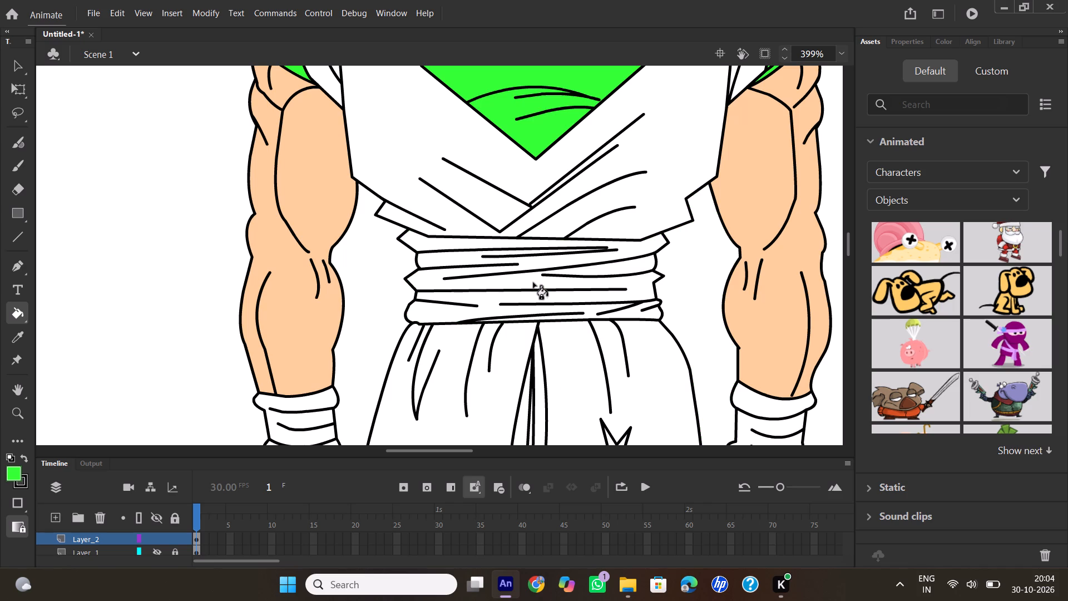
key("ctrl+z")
Examine the outline along the sash's right edge and the adjoining trouser line up close for gaps.
left_click(17, 63)
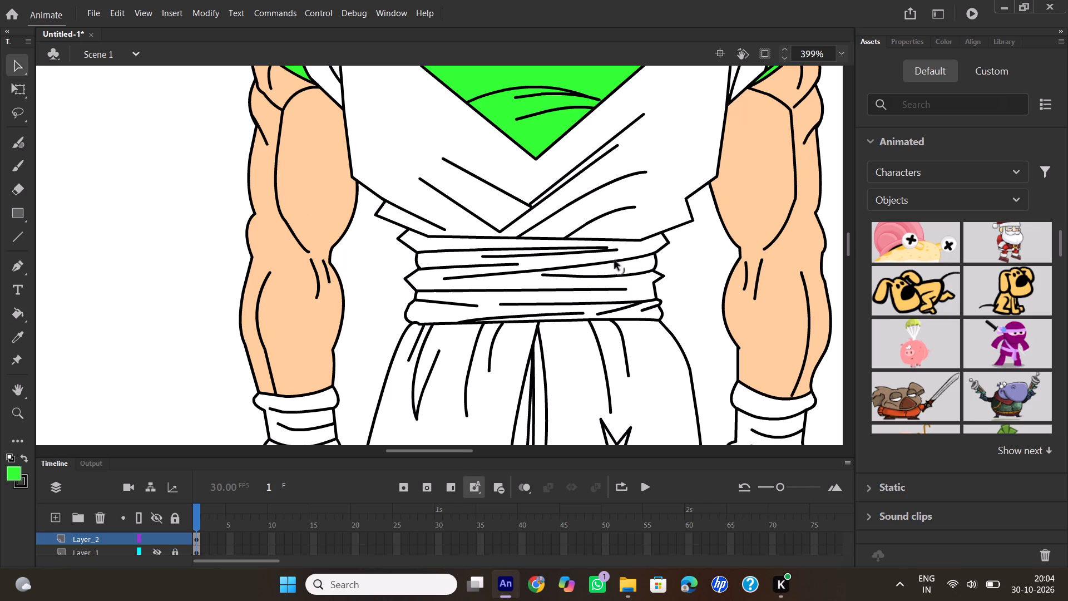
scroll(715, 261, "up", 5, "ctrl")
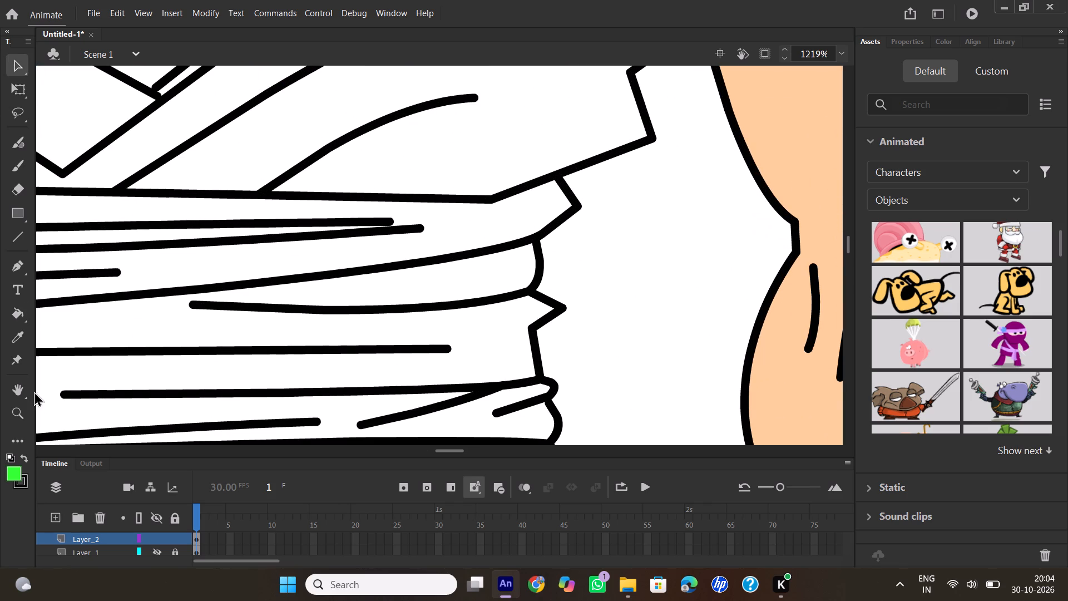
left_click(18, 388)
left_click_drag(580, 195, 462, 305)
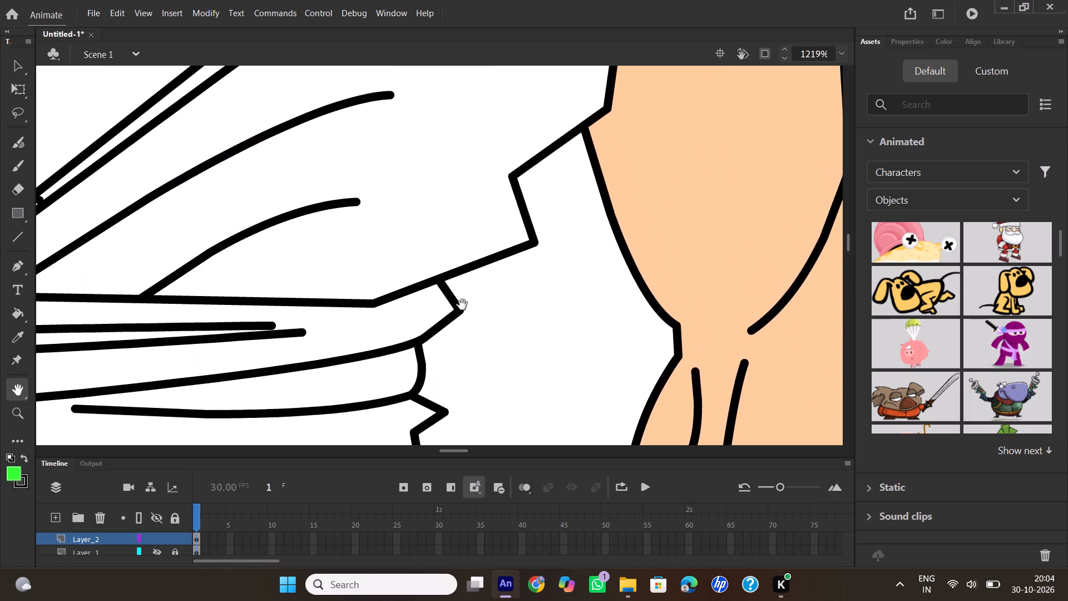
left_click_drag(462, 305, 502, 171)
left_click_drag(516, 323, 531, 244)
left_click_drag(554, 319, 555, 161)
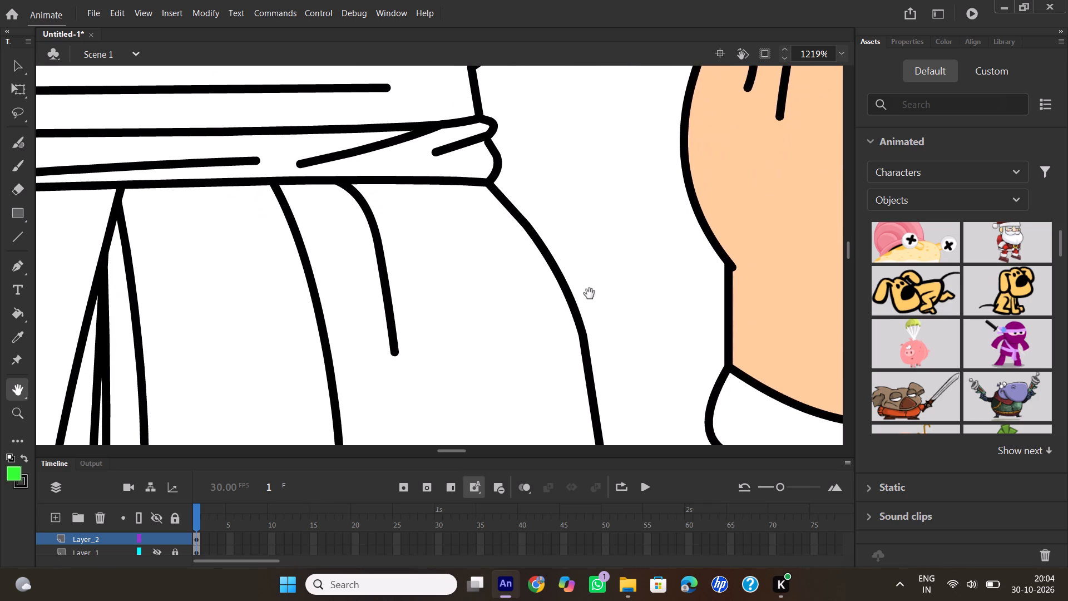
left_click_drag(594, 309, 591, 165)
left_click_drag(642, 349, 639, 112)
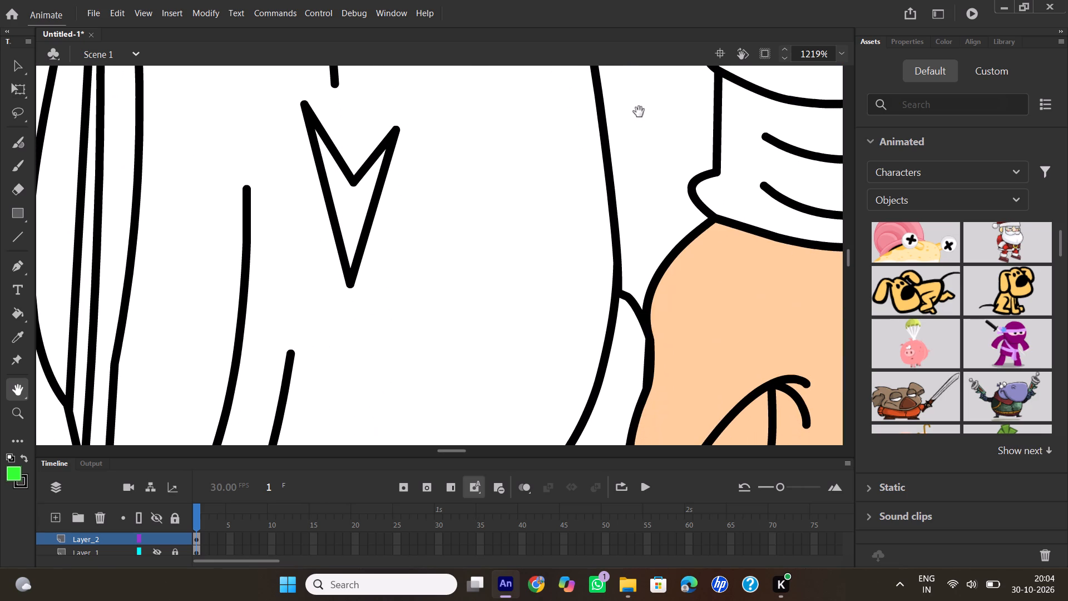
left_click_drag(639, 112, 770, 463)
left_click_drag(582, 240, 558, 464)
left_click_drag(572, 284, 511, 400)
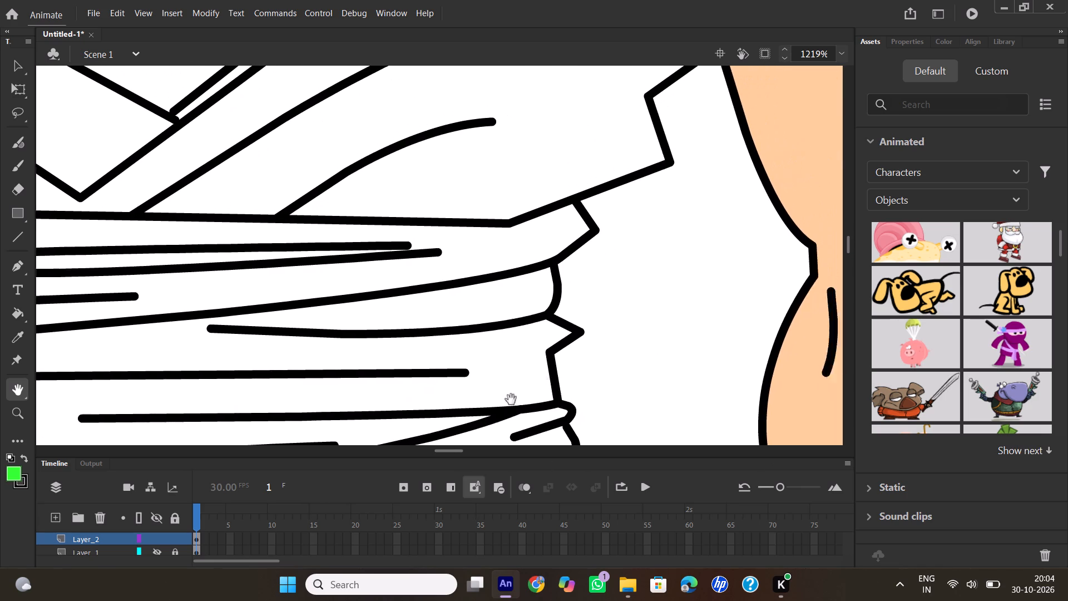
left_click_drag(511, 400, 491, 418)
left_click_drag(565, 274, 562, 231)
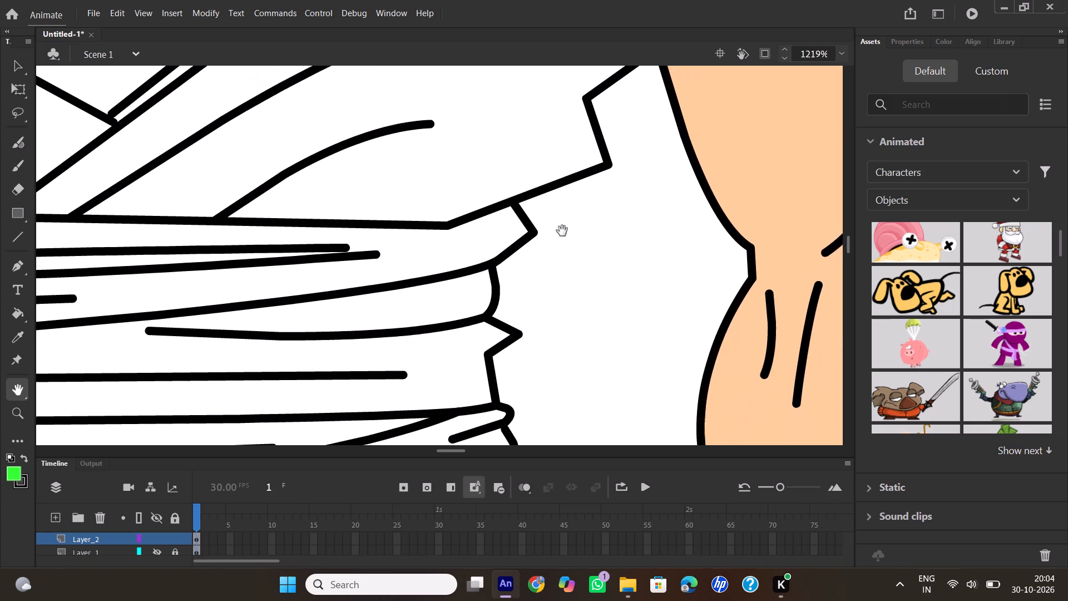
left_click_drag(562, 231, 586, 201)
left_click_drag(571, 297, 660, 235)
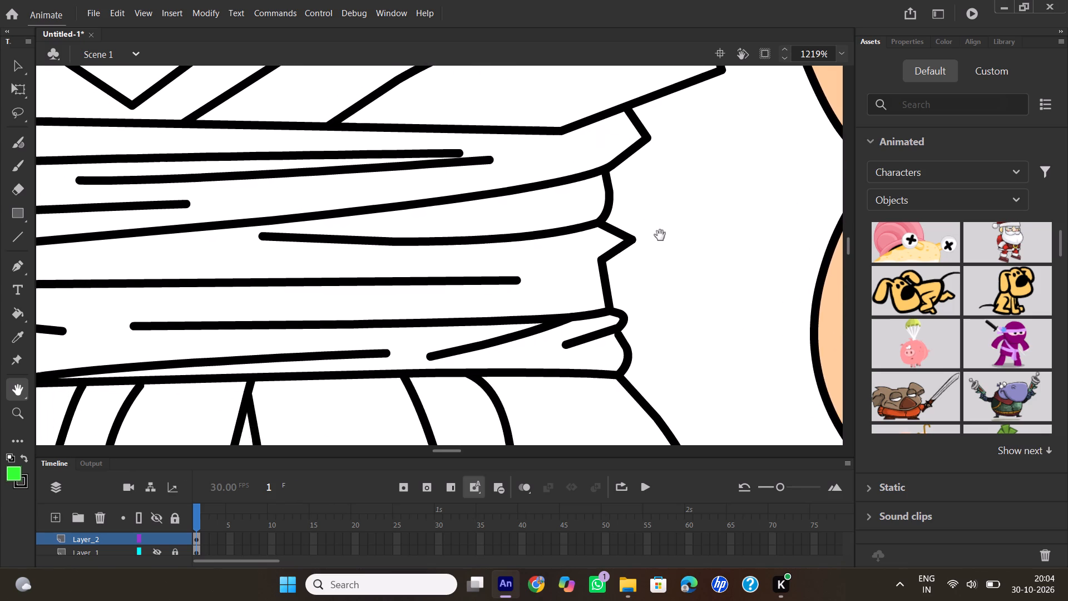
left_click_drag(660, 235, 652, 261)
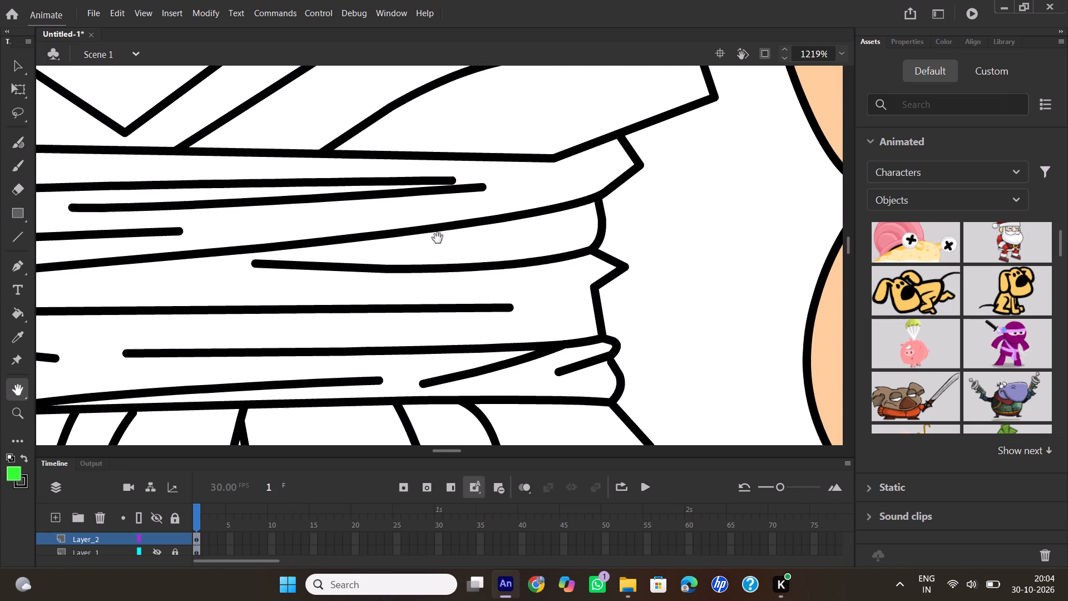
scroll(654, 225, "down", 2)
scroll(654, 225, "up", 1)
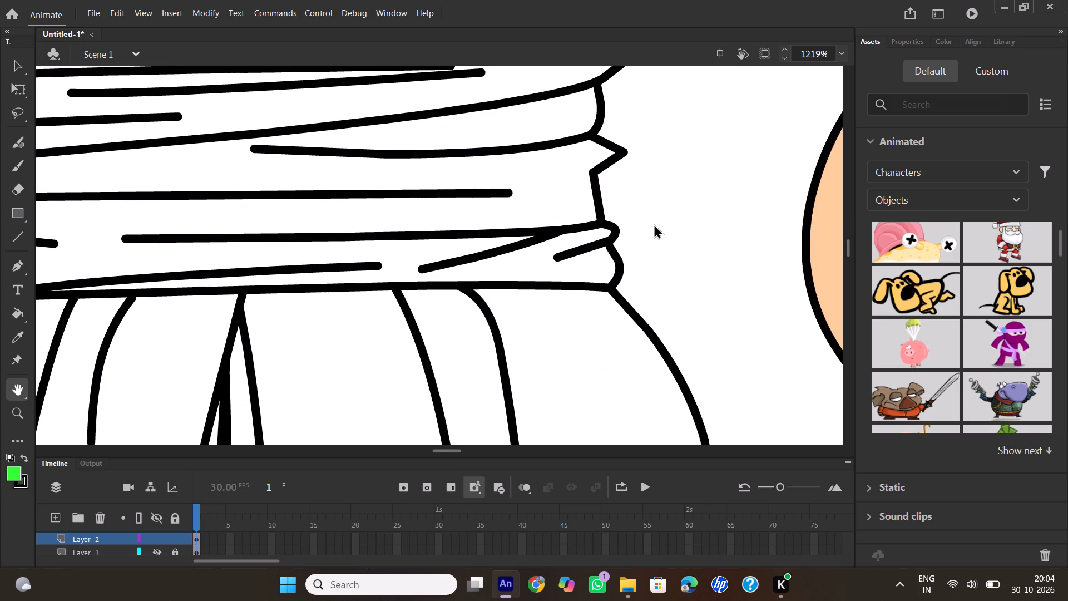
left_click_drag(639, 233, 699, 397)
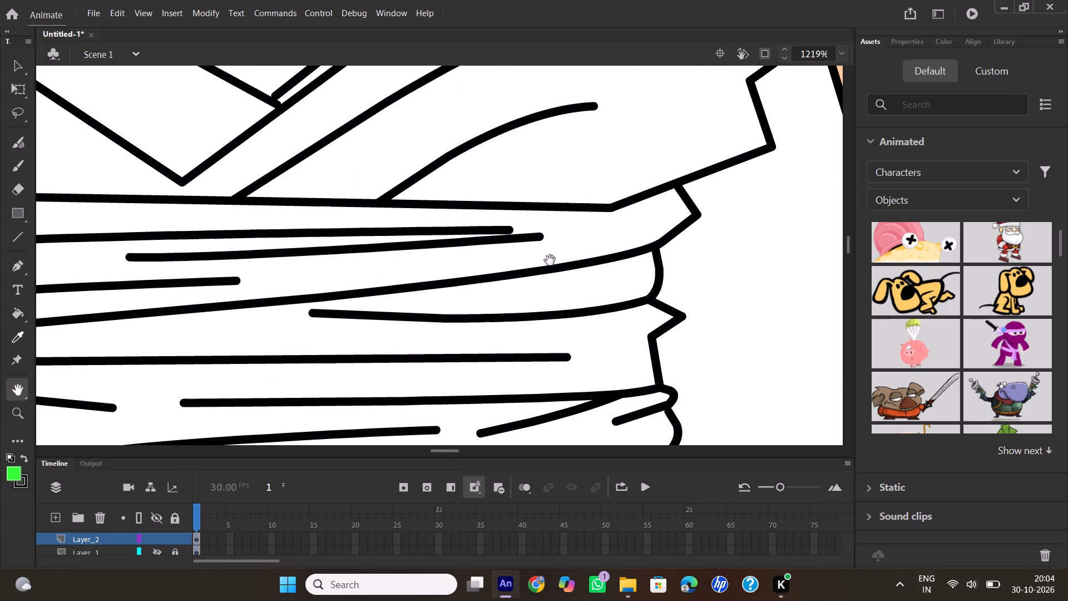
scroll(699, 231, "up", 3, "ctrl")
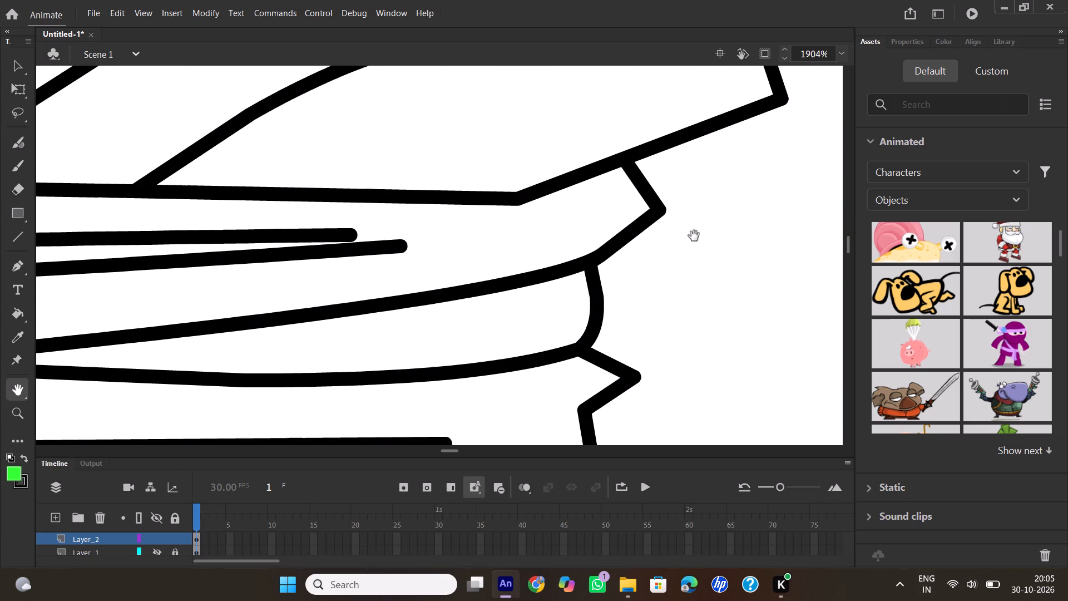
left_click_drag(679, 284, 650, 189)
left_click_drag(676, 344, 665, 197)
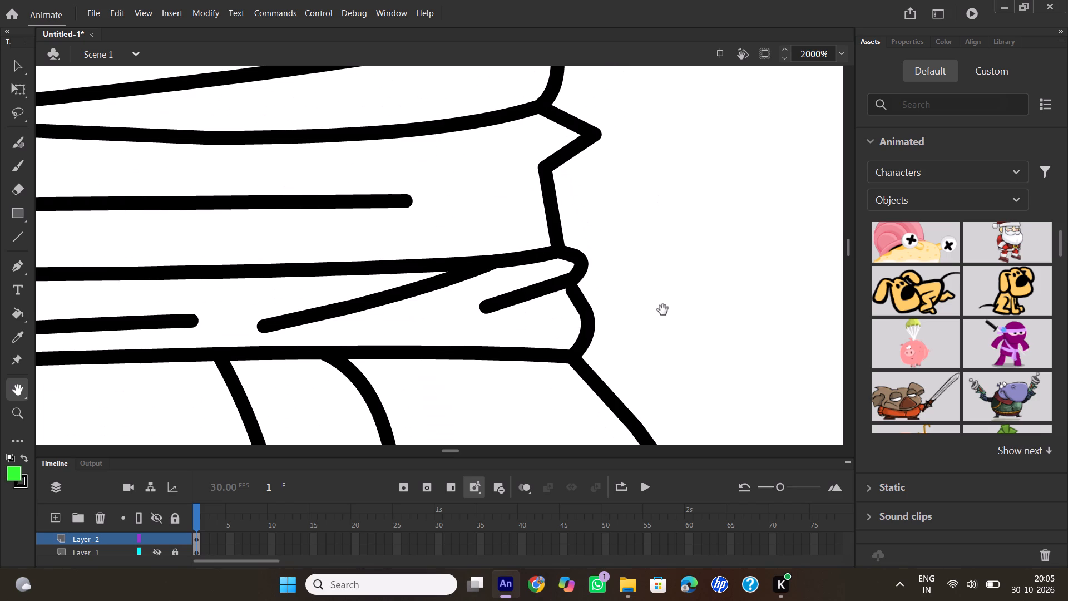
Close the small gap in the sash's right outline by moving the lower fold's line end onto the fold above.
left_click(23, 73)
left_click_drag(572, 297, 568, 290)
Sample the undershirt's green and fill the whole waist sash with it.
scroll(415, 284, "down", 2, "ctrl")
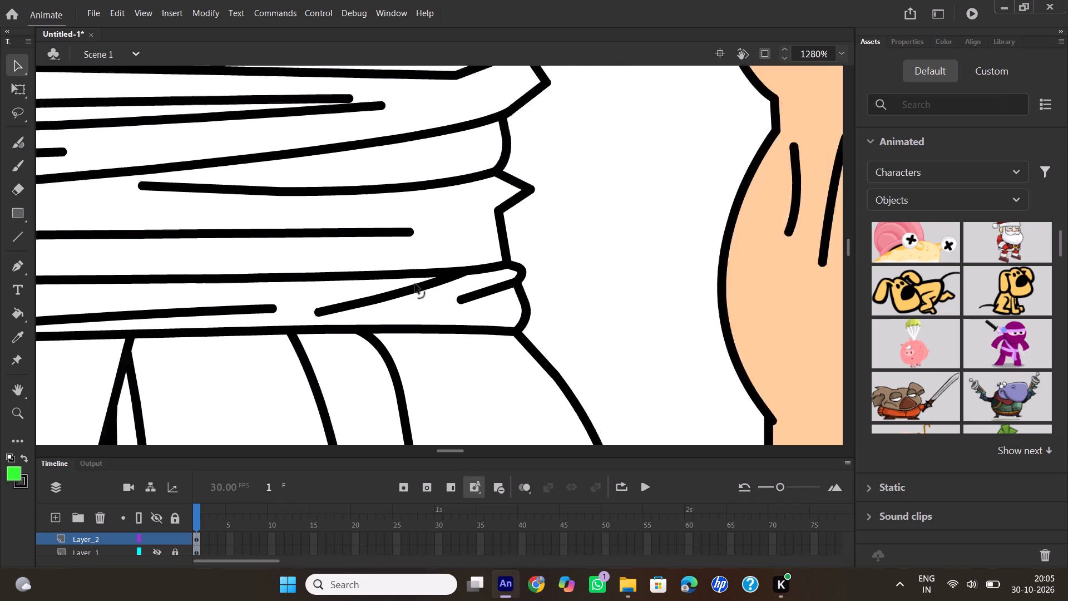
scroll(415, 284, "down", 5, "ctrl")
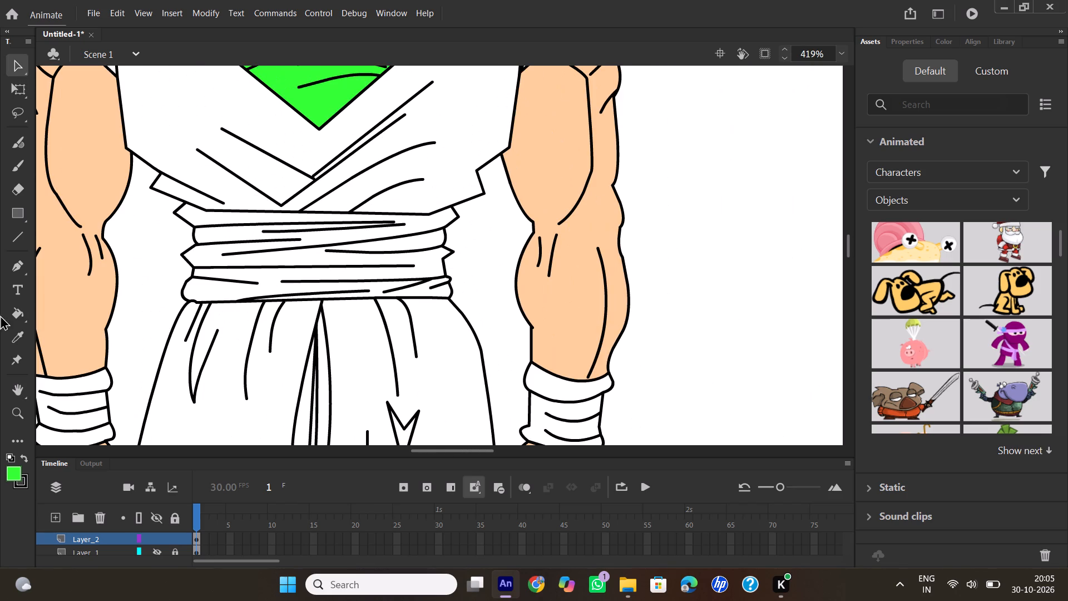
left_click(26, 339)
left_click(317, 93)
left_click(399, 243)
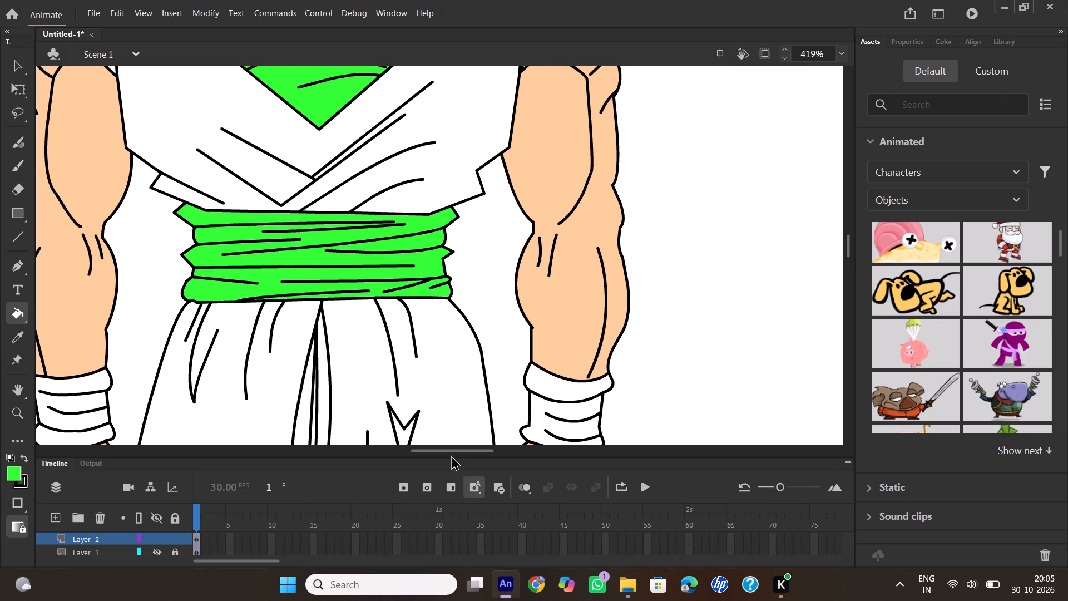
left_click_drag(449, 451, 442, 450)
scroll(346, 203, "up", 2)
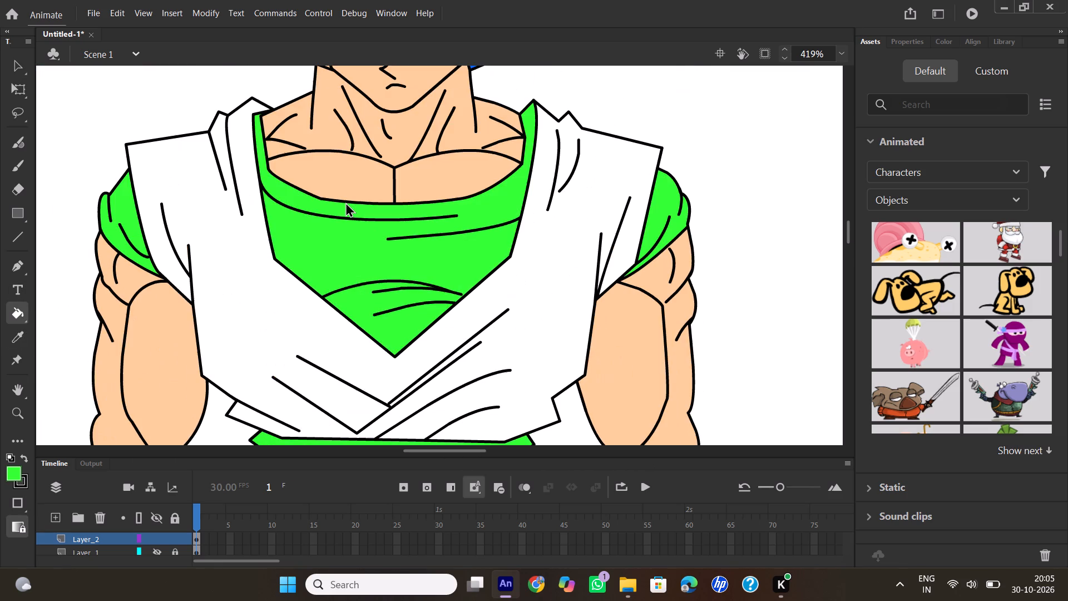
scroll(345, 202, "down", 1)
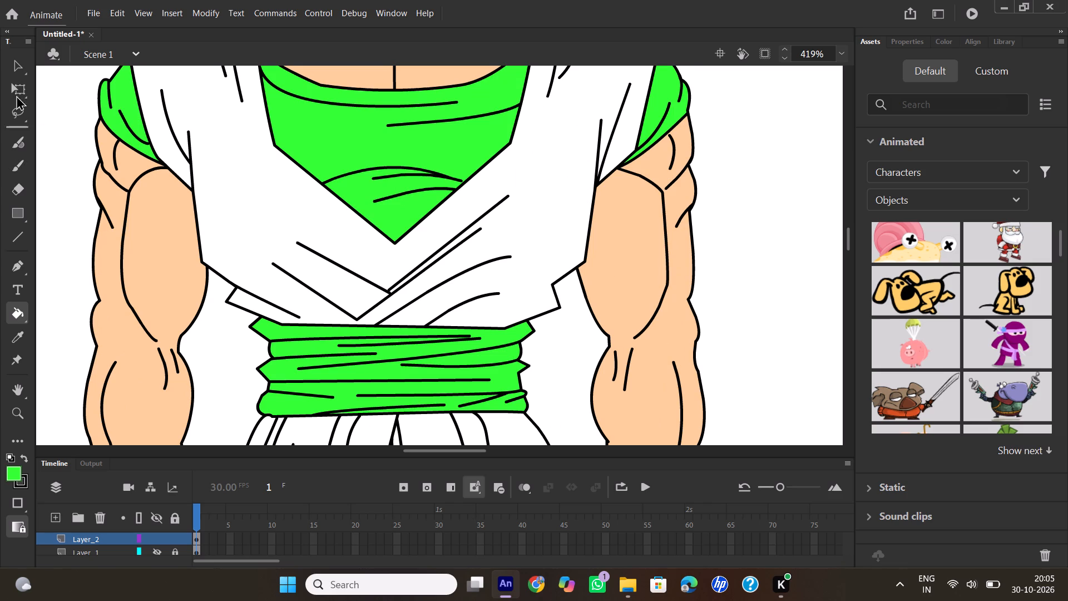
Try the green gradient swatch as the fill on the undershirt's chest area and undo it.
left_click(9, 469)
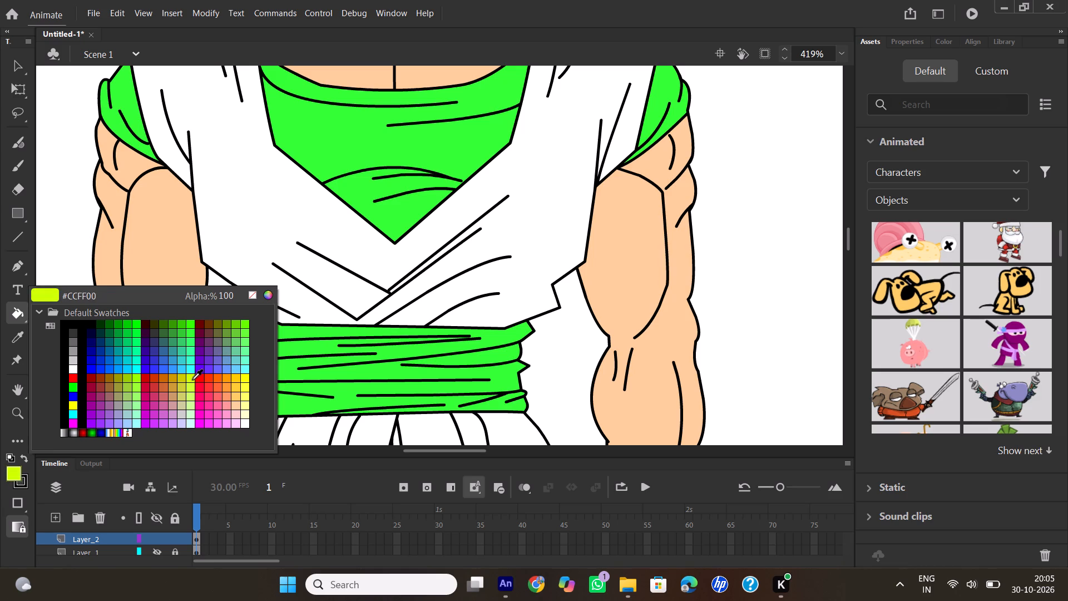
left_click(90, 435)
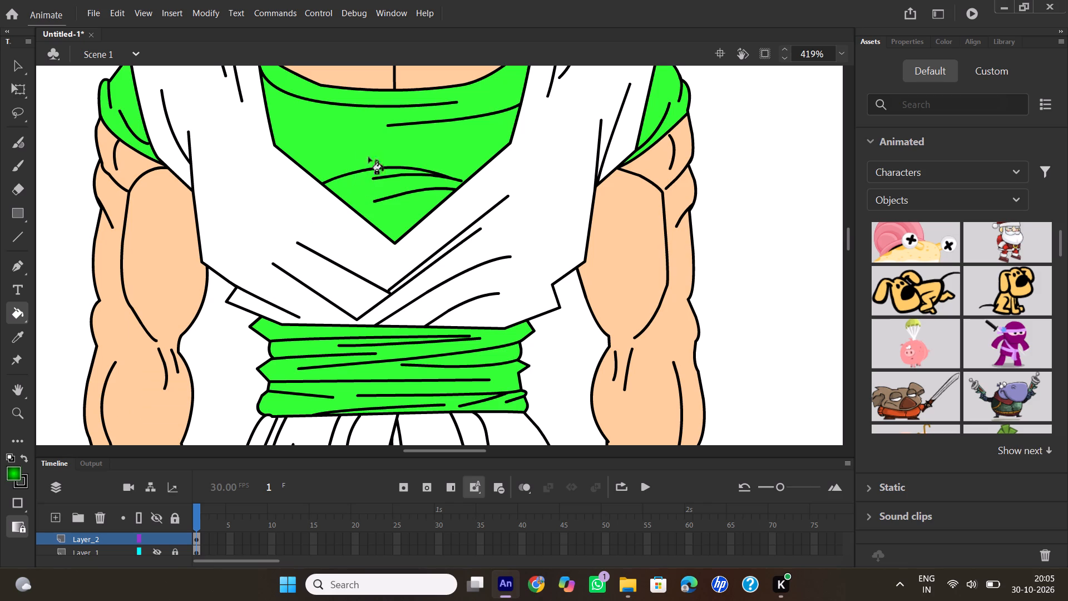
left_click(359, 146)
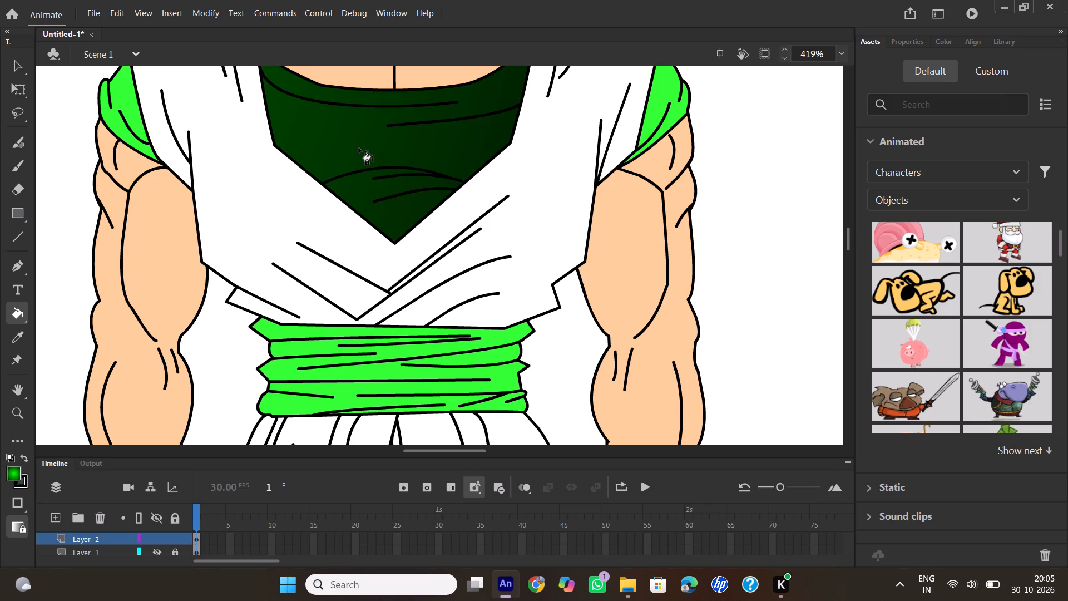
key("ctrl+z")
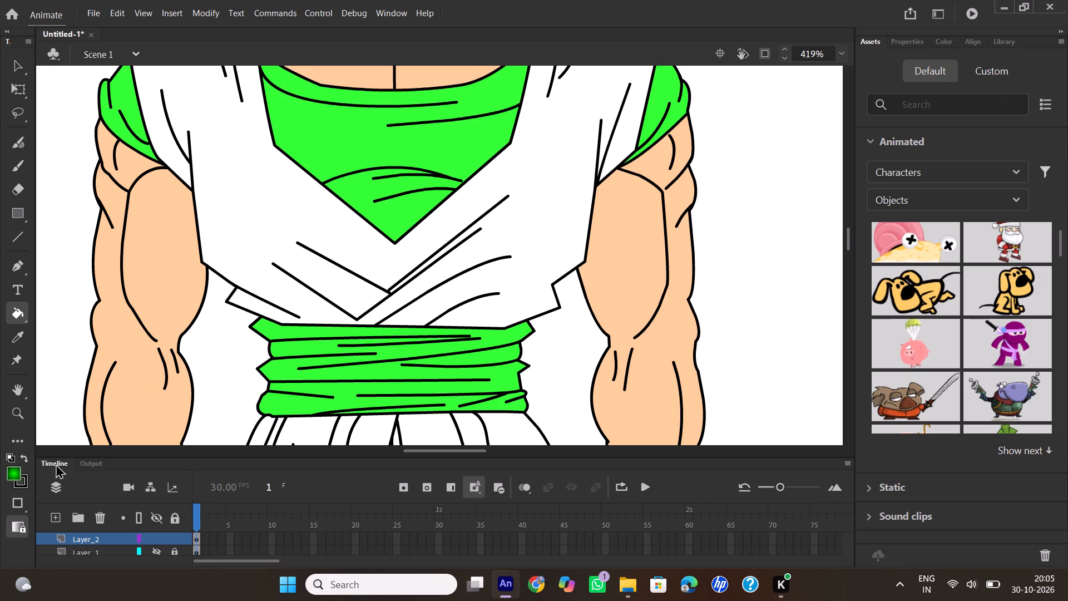
Fill the outer tunic and both trouser legs with orange-red #FF3300.
left_click(16, 471)
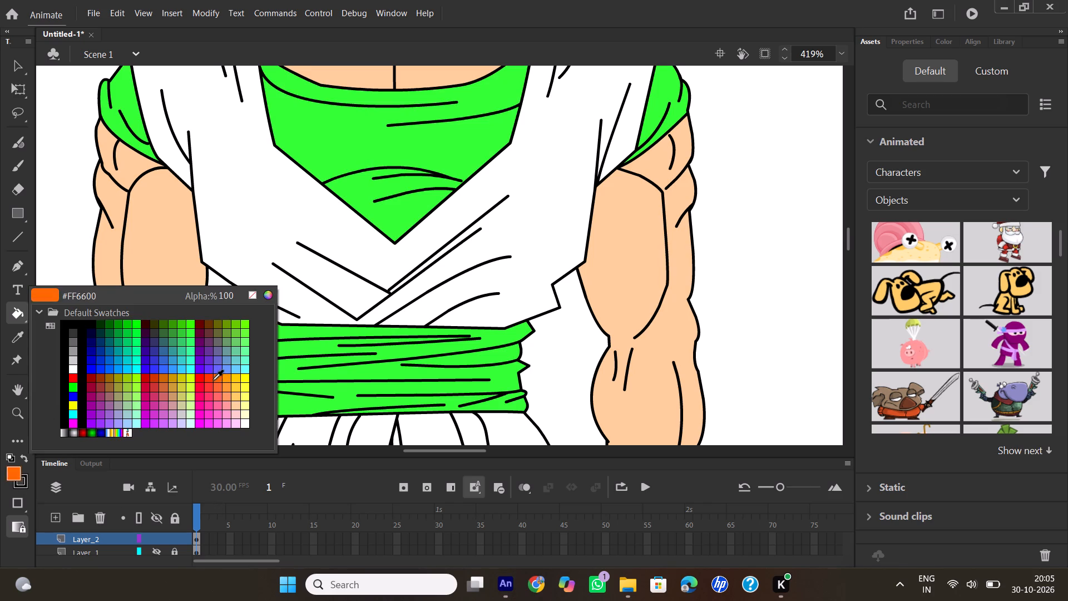
left_click(210, 380)
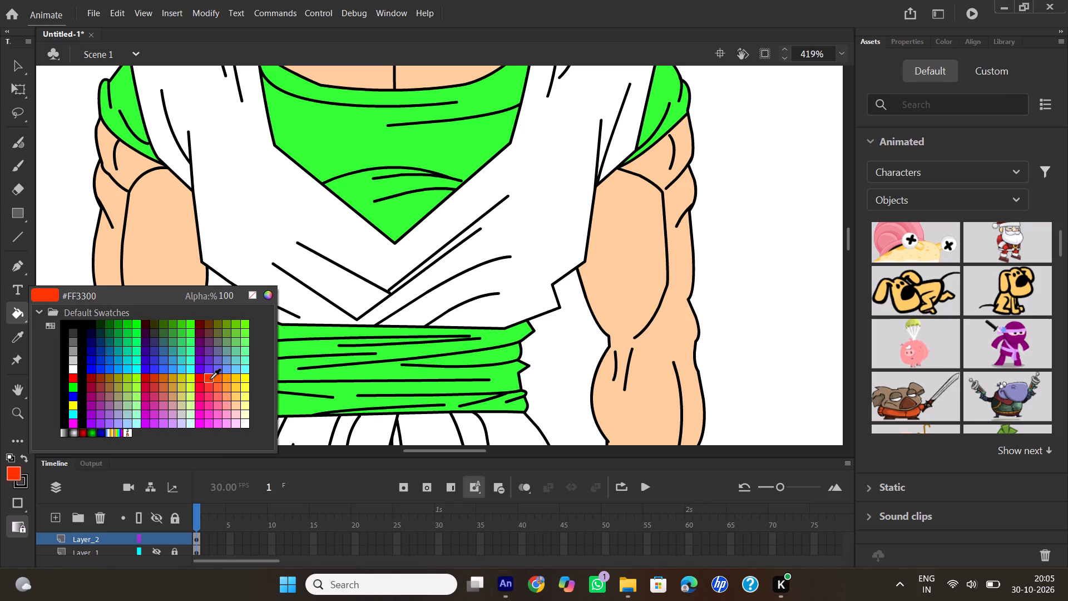
left_click(290, 229)
scroll(304, 230, "up", 2)
scroll(304, 230, "down", 3)
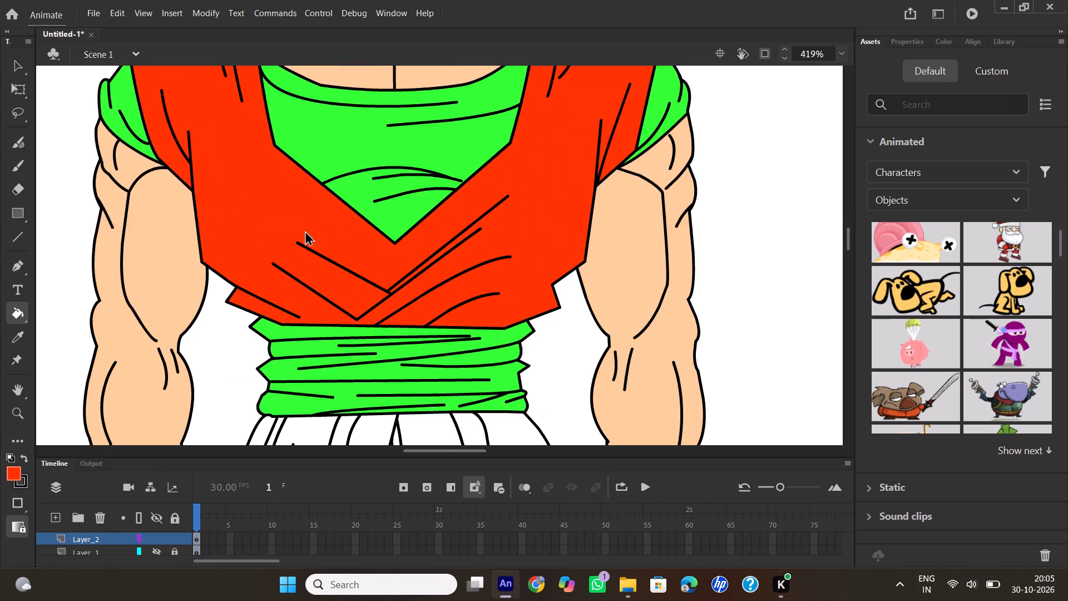
scroll(396, 249, "down", 2)
left_click(274, 256)
scroll(358, 250, "down", 2)
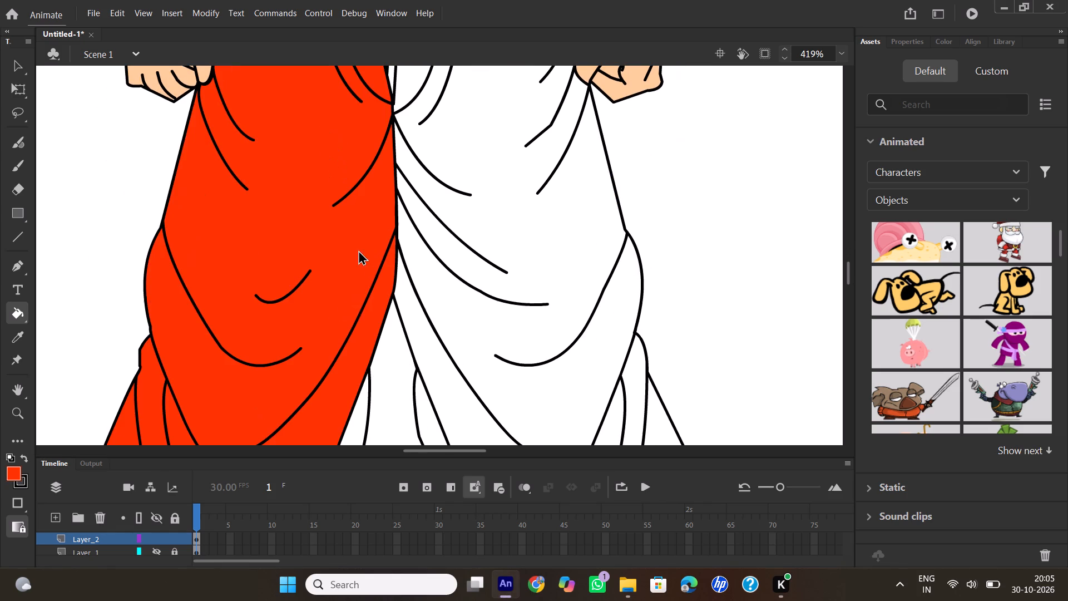
left_click(498, 147)
scroll(497, 147, "down", 4)
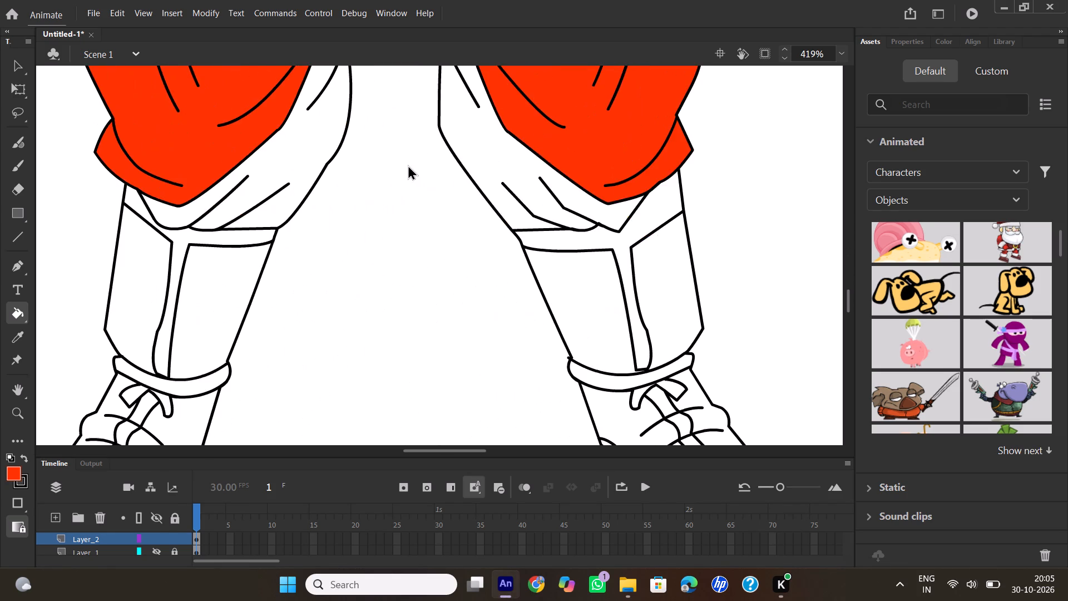
scroll(408, 165, "up", 1)
left_click(329, 161)
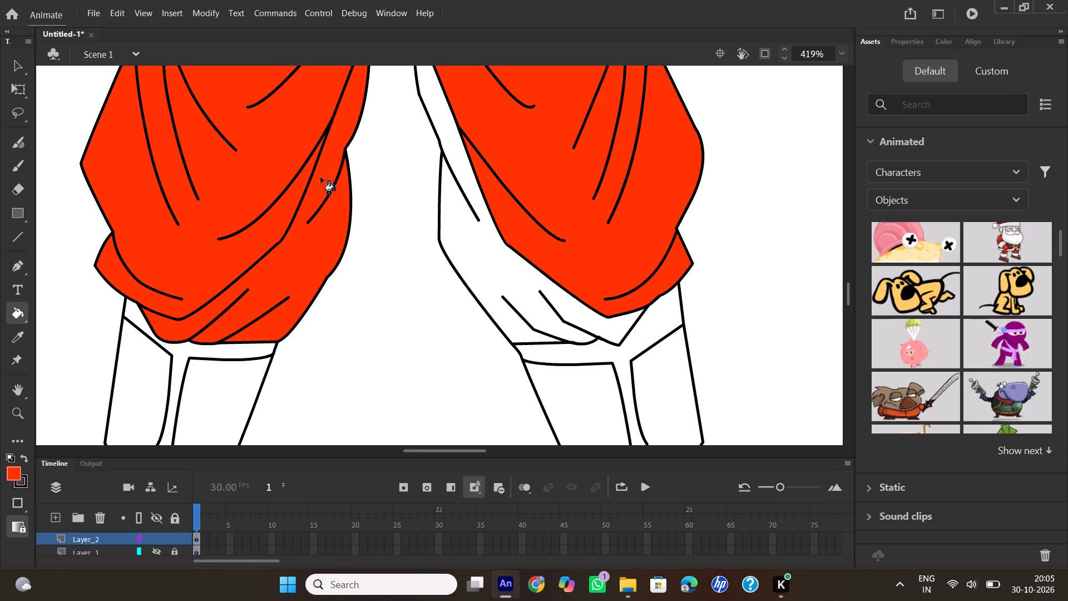
Fill the inner trouser areas behind both lower legs, the front slit and the small pointed notch with dark red.
left_click(14, 473)
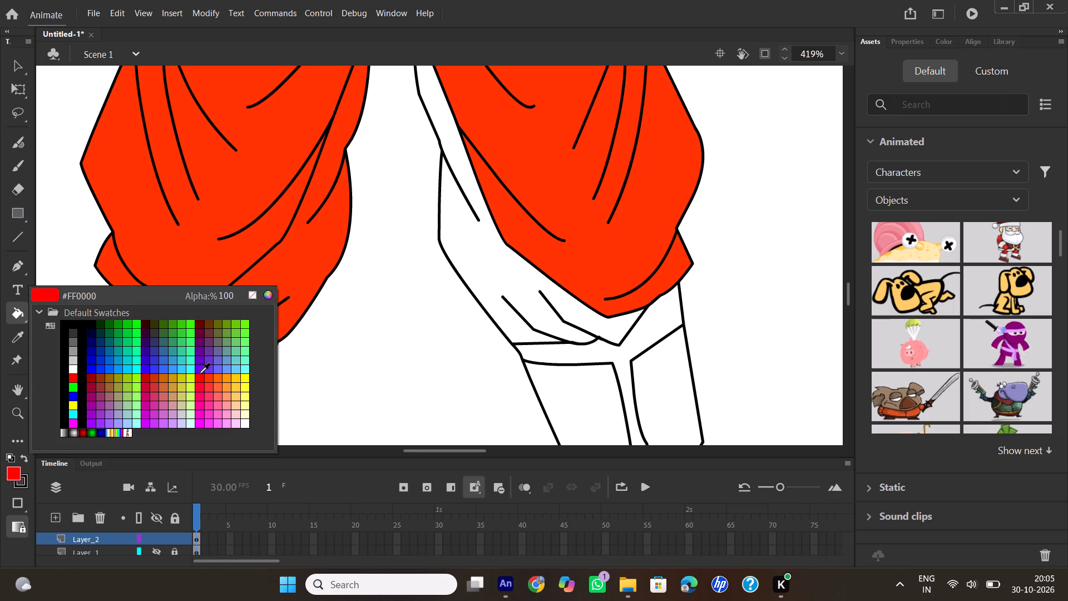
left_click(200, 323)
left_click(308, 261)
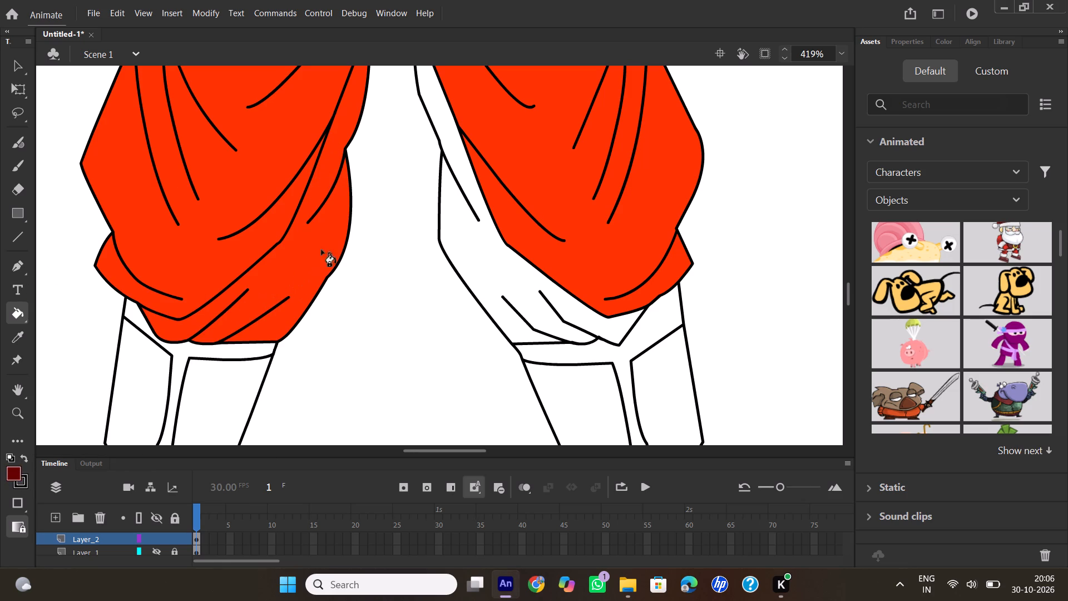
left_click(485, 266)
scroll(478, 266, "up", 2)
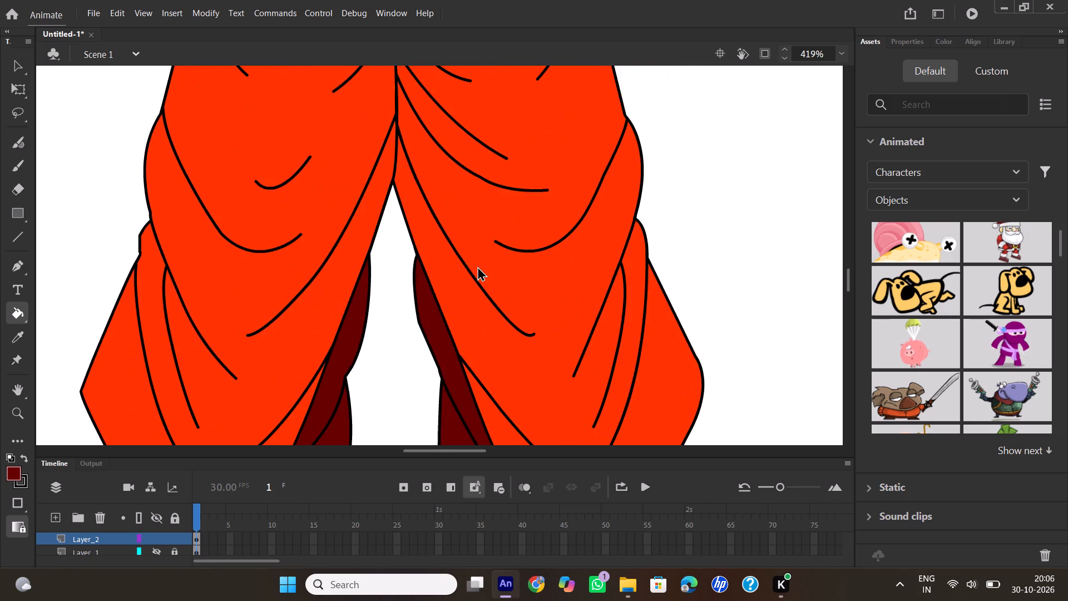
scroll(477, 266, "up", 4)
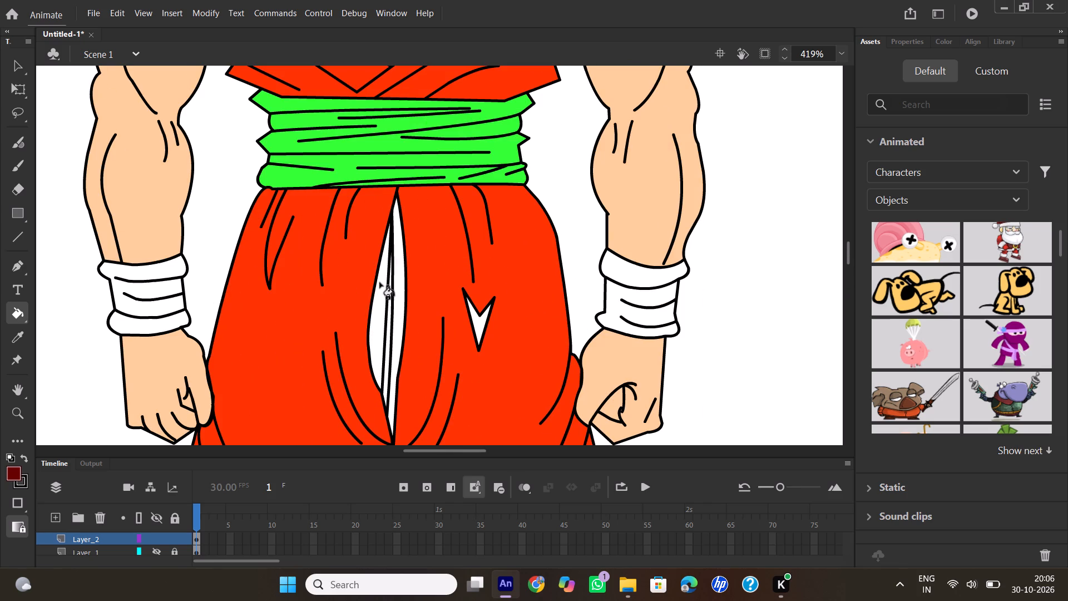
left_click(380, 283)
left_click(395, 296)
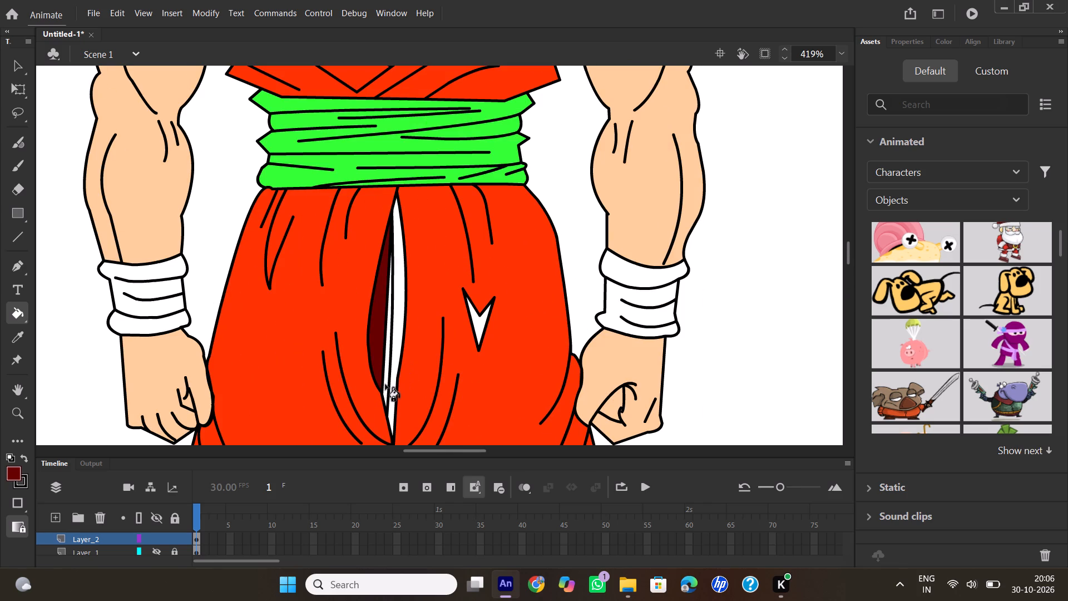
left_click(385, 385)
left_click(477, 321)
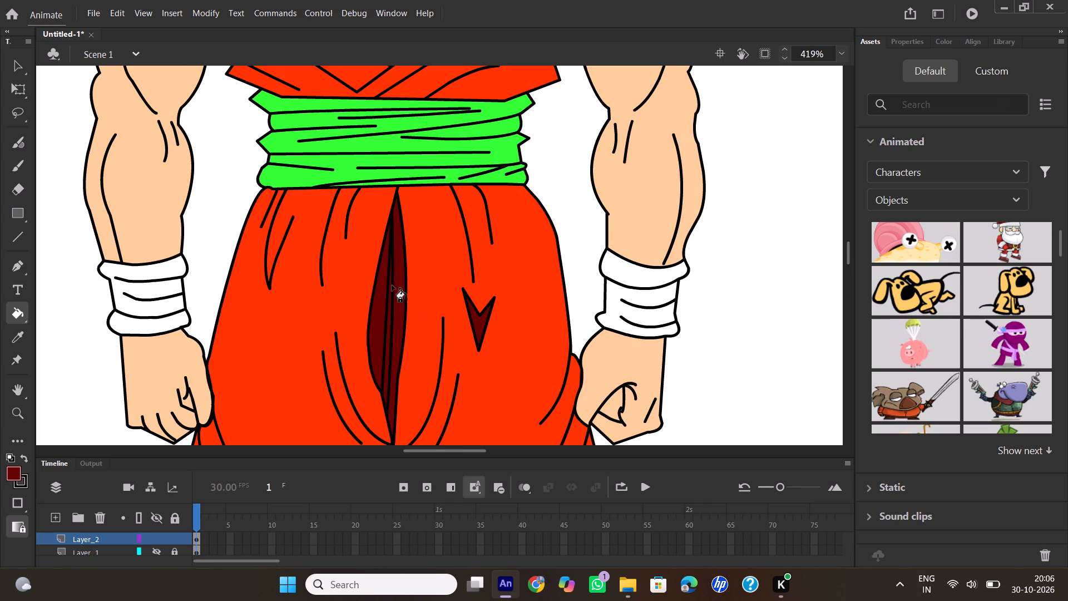
Fill all sections of both wristbands with the same dark red.
left_click(157, 287)
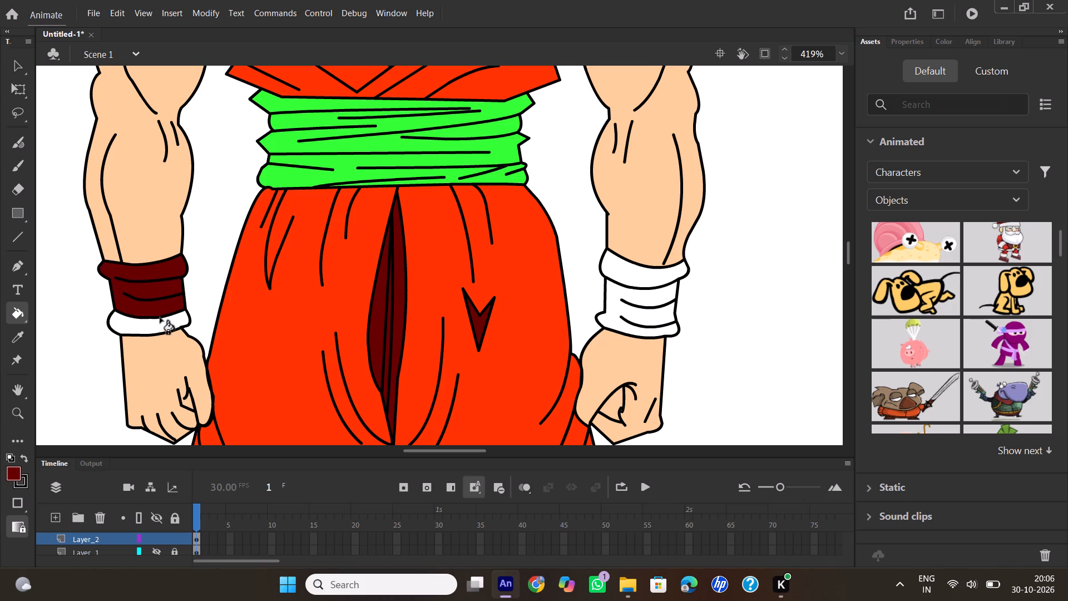
left_click(152, 327)
left_click(612, 291)
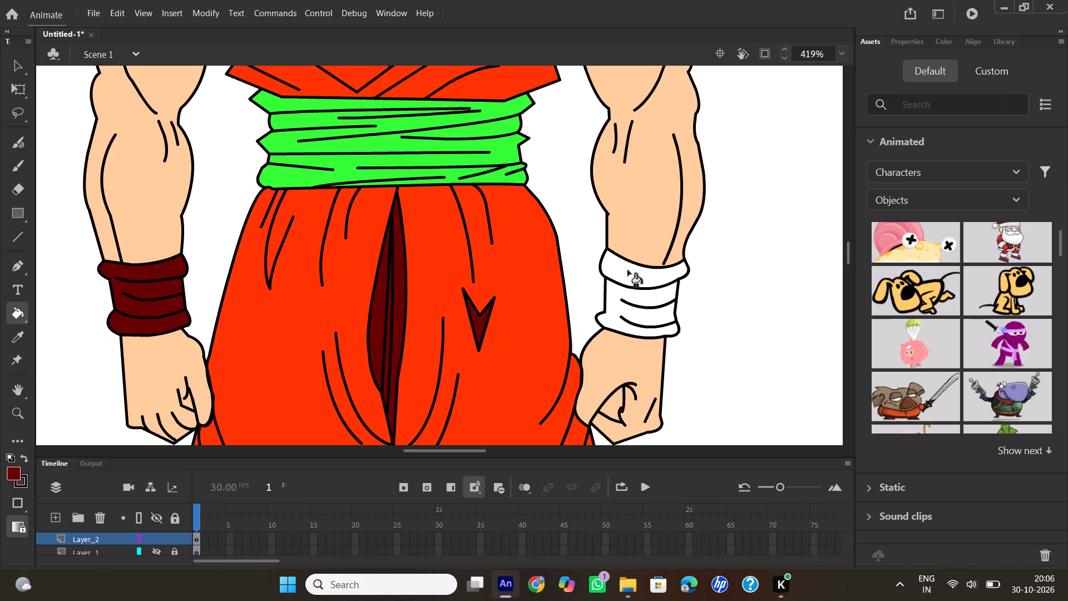
left_click(628, 270)
Recolour the whole waist sash with the same dark red.
scroll(546, 292, "up", 4)
scroll(546, 292, "down", 2)
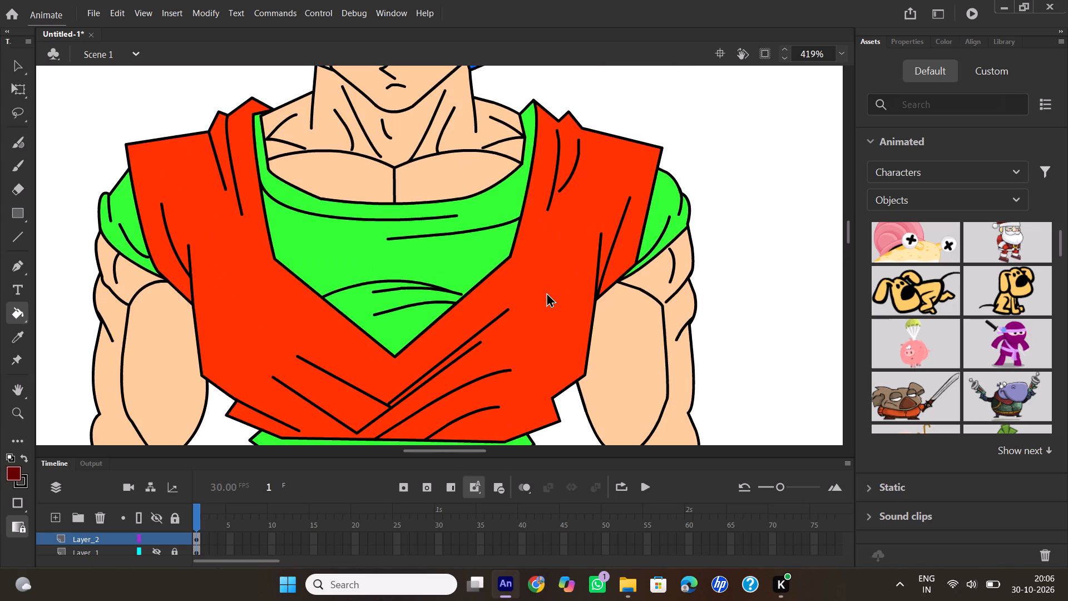
scroll(546, 292, "down", 3)
scroll(546, 292, "up", 3)
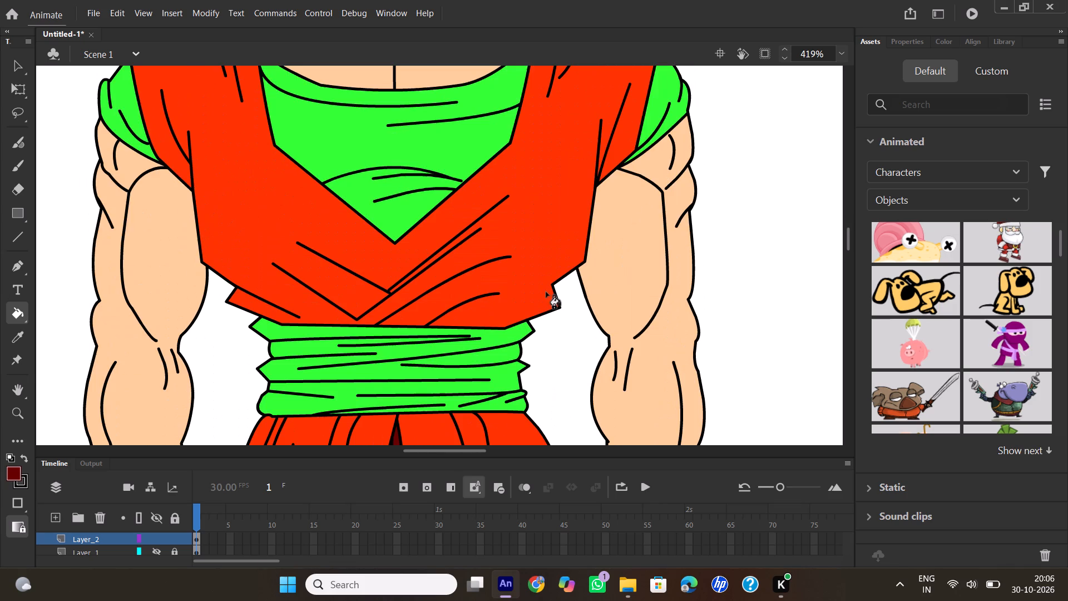
left_click(491, 356)
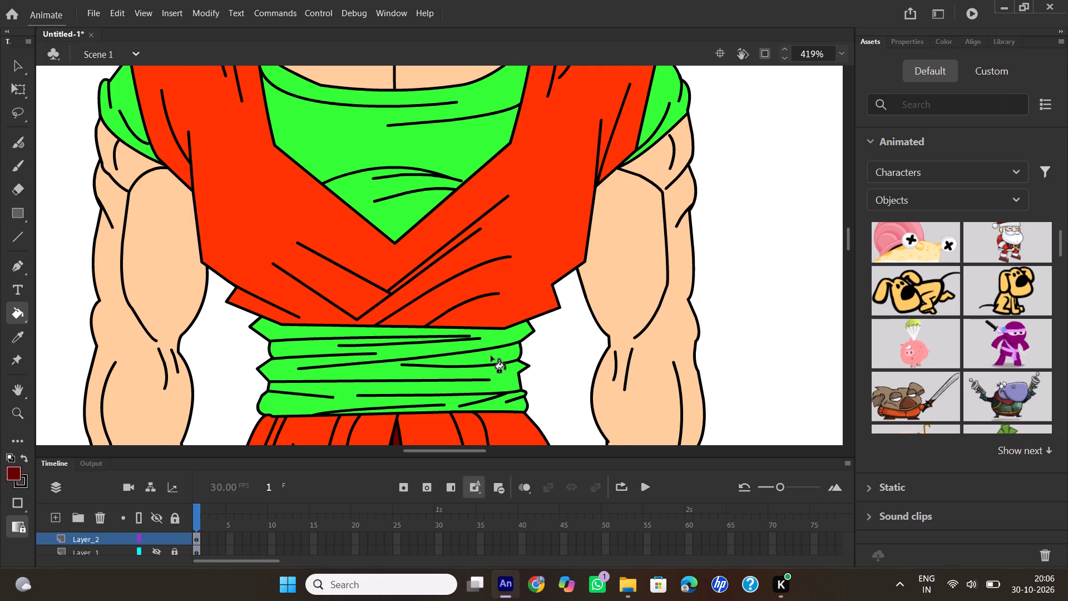
Sample the undershirt's green and fill the top trim and centre strip of both boots with it.
scroll(525, 316, "down", 9)
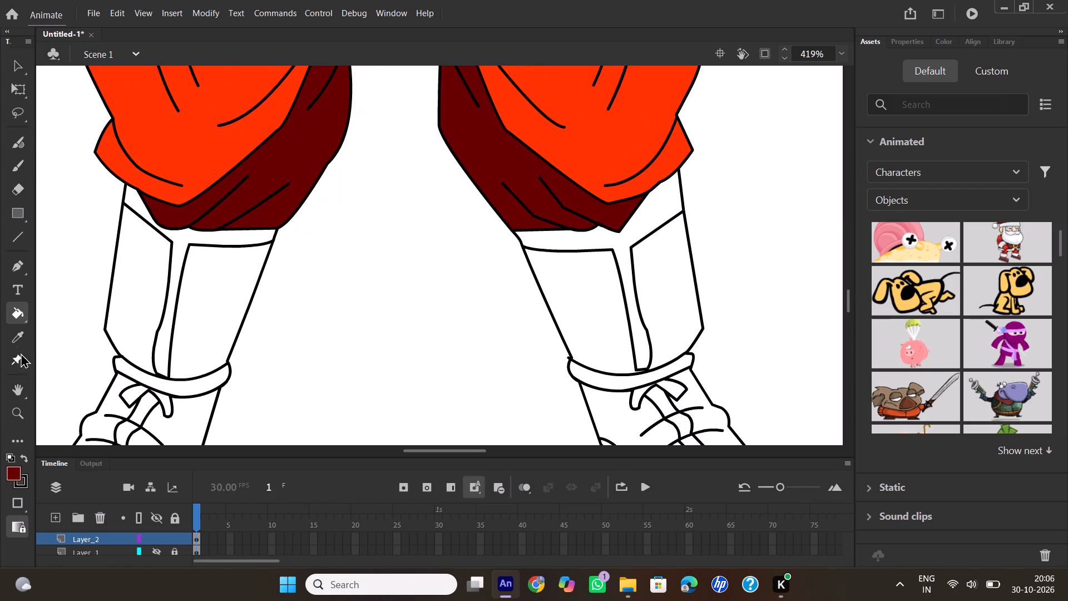
left_click(14, 335)
scroll(305, 264, "up", 11)
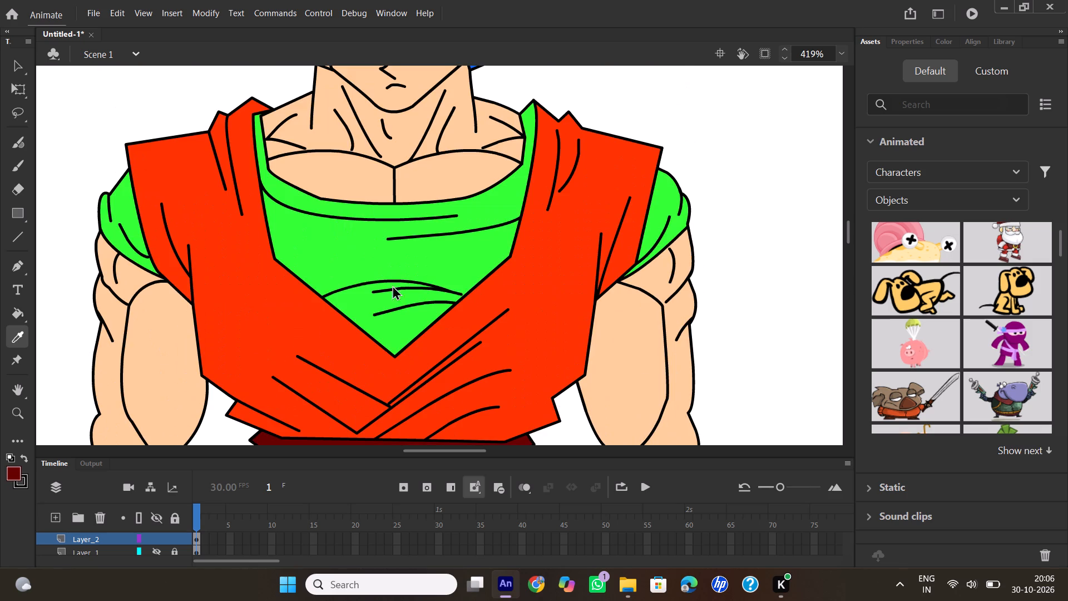
left_click(366, 353)
scroll(432, 273, "down", 14)
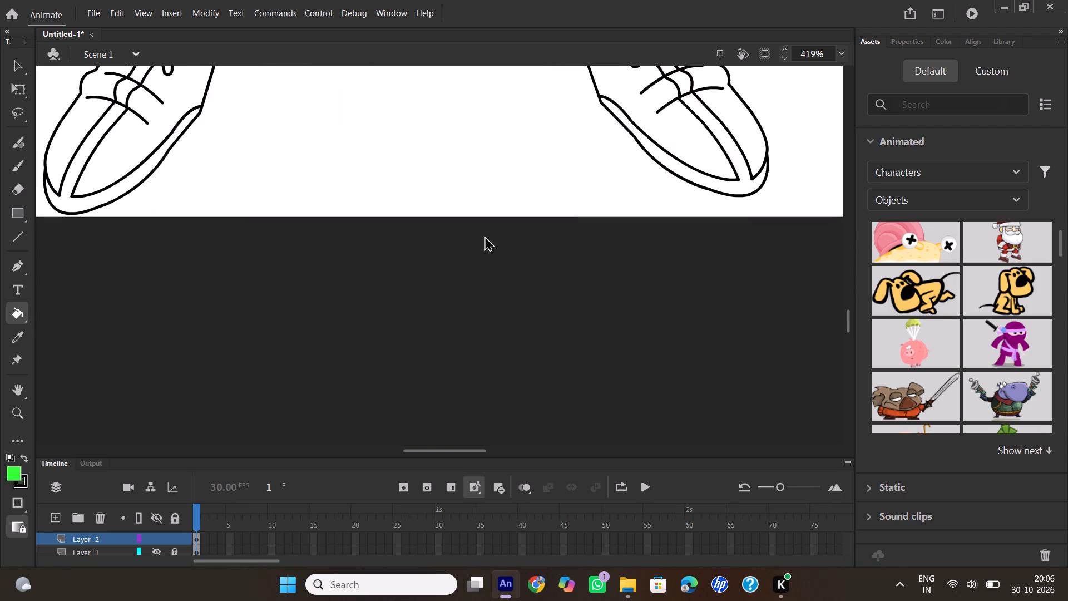
scroll(494, 229, "up", 3)
left_click(652, 209)
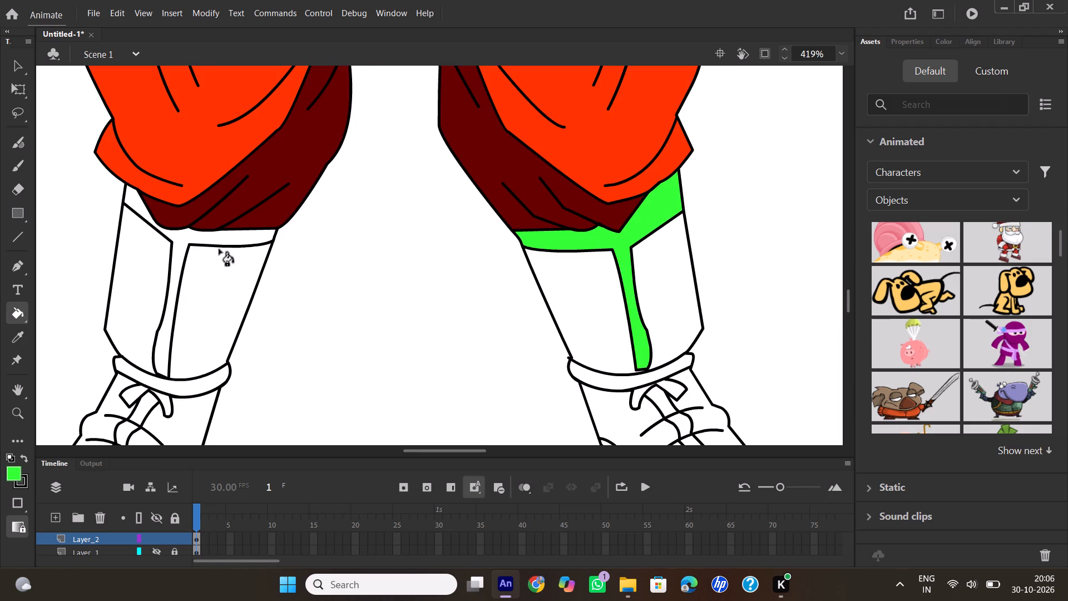
left_click(211, 239)
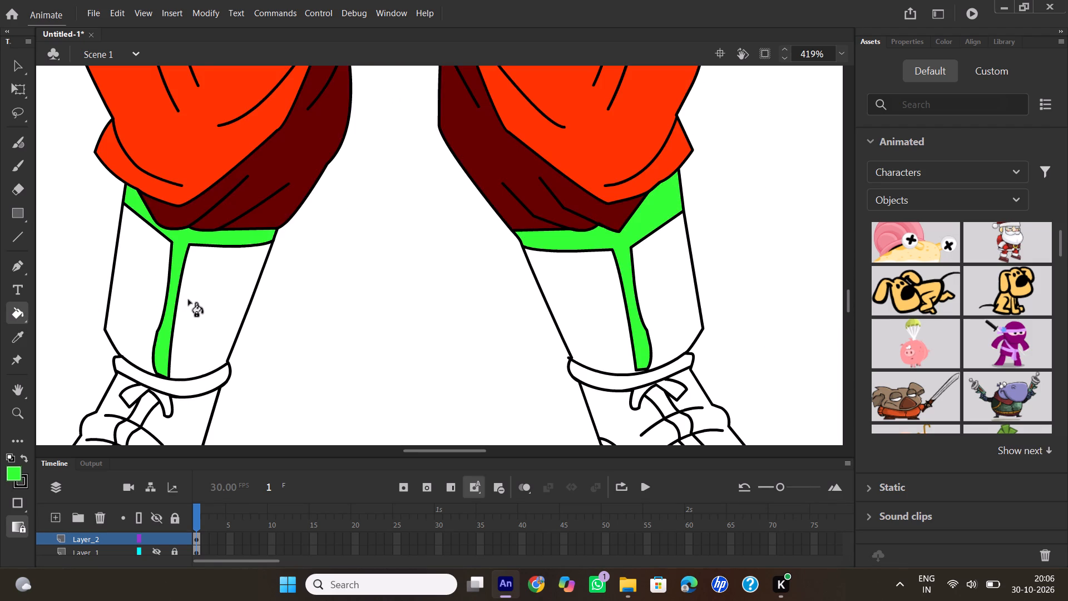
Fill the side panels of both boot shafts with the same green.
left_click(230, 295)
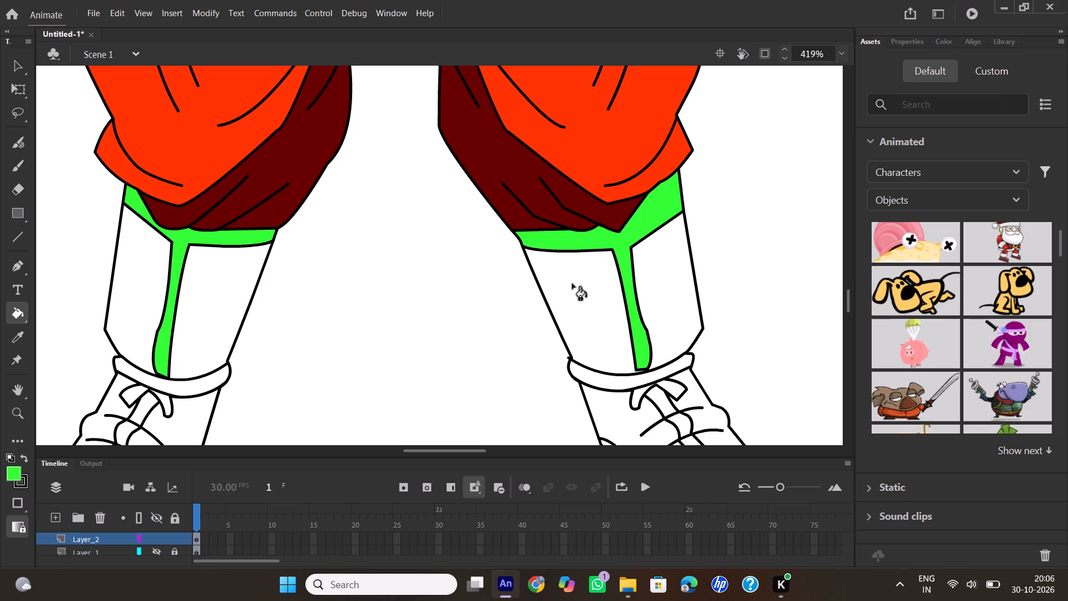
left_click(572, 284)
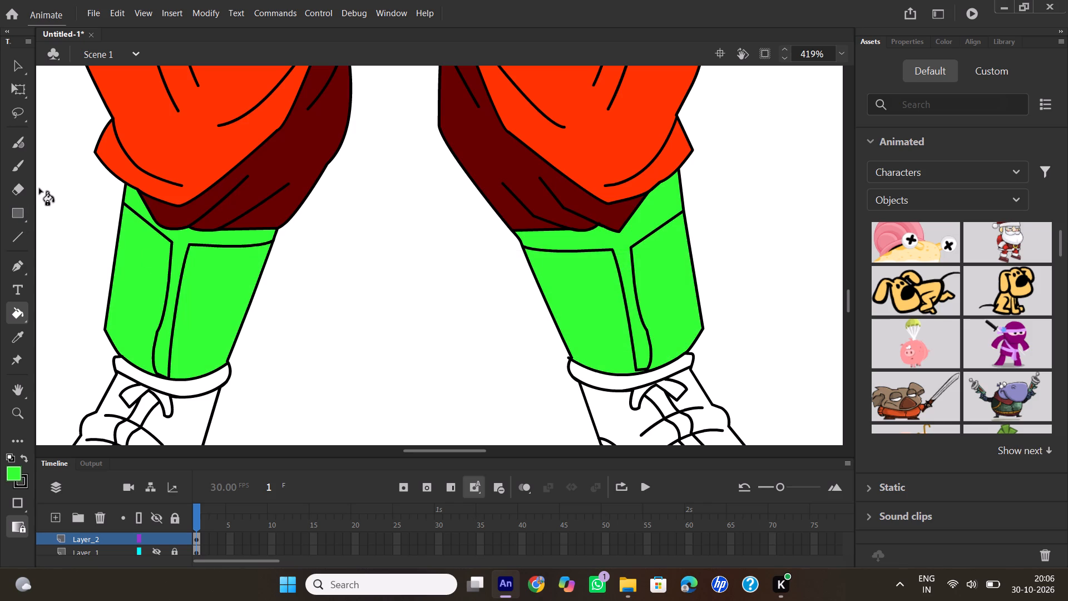
Recolour the side panels of both boot shafts with bright blue.
left_click(16, 469)
left_click(102, 370)
left_click(219, 312)
left_click(596, 286)
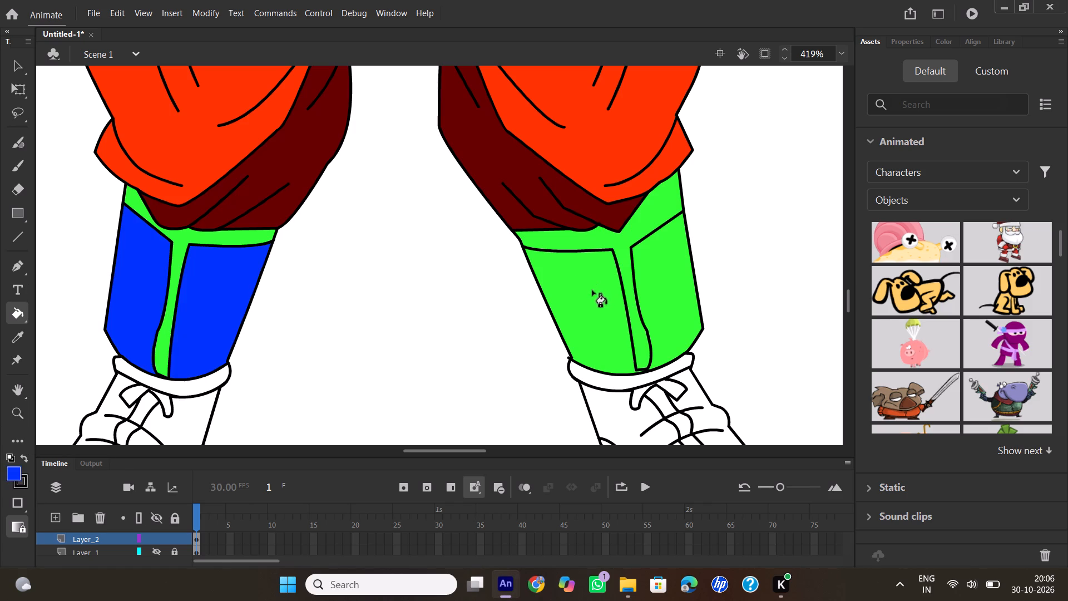
Fill the uppers of both shoes with the same blue, leaving the centre stripes, soles and ankle cuffs white.
scroll(386, 282, "down", 1)
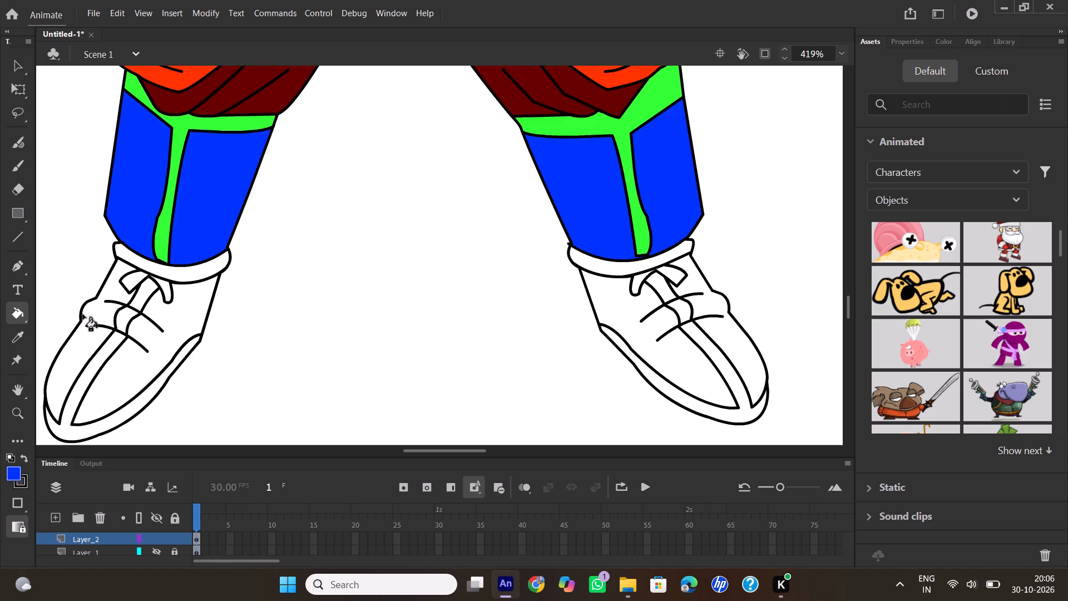
left_click(179, 326)
left_click(70, 357)
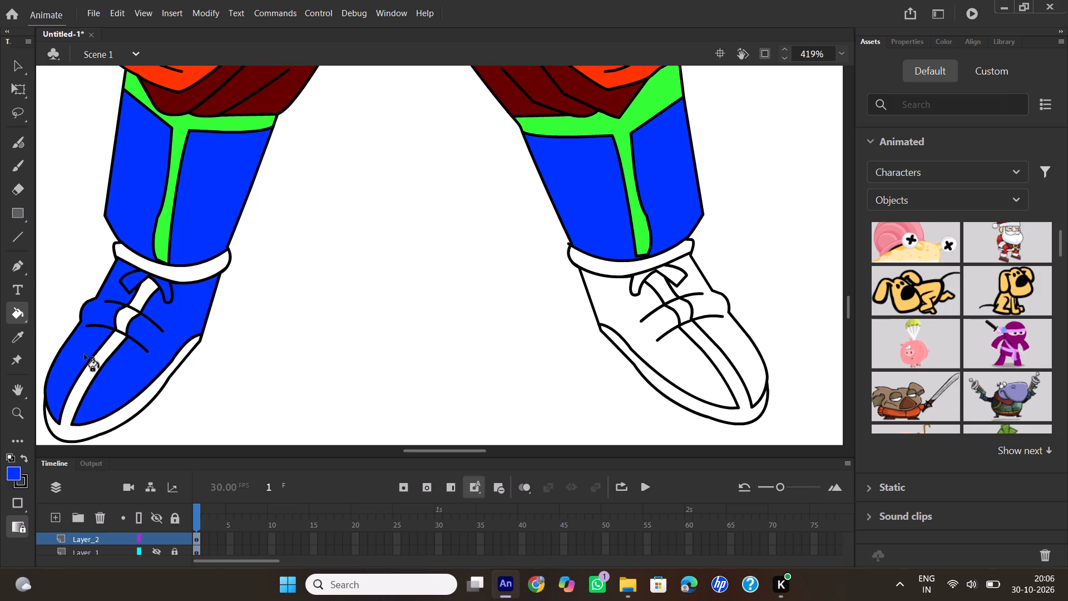
left_click(676, 358)
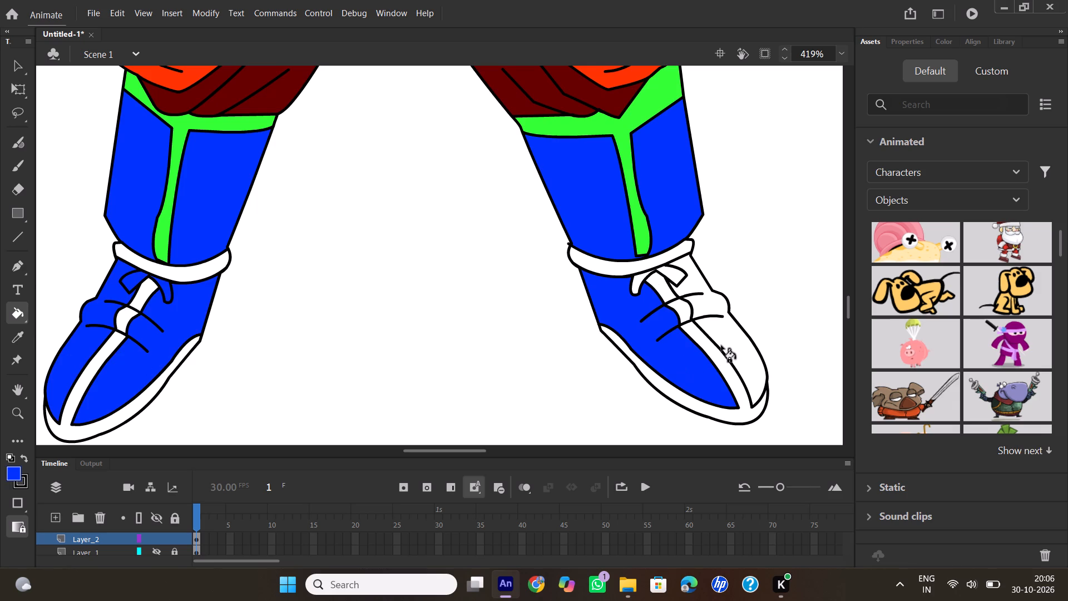
left_click(721, 345)
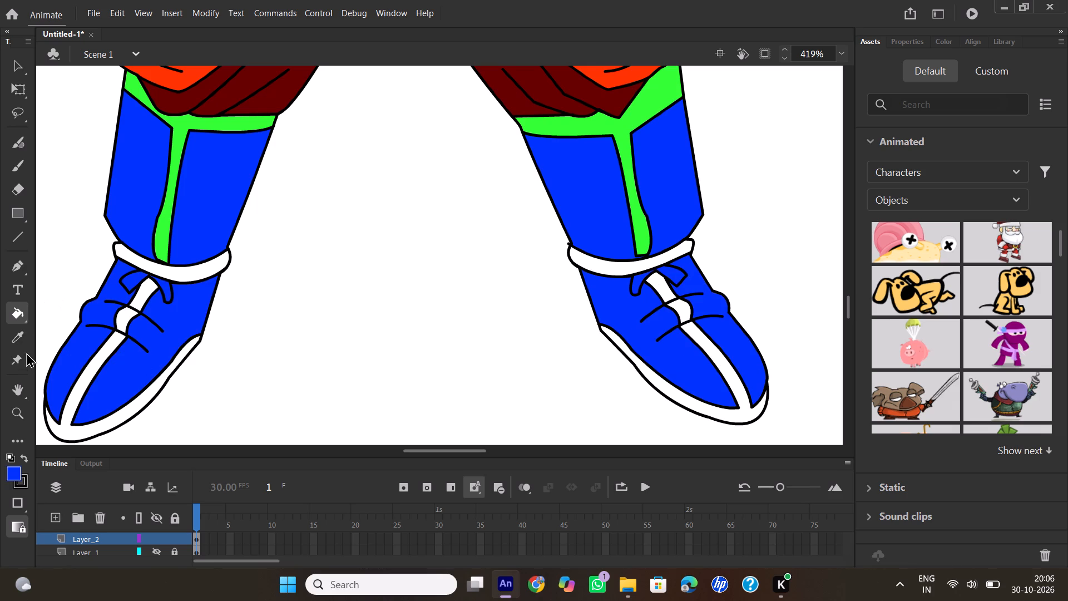
Fill the ankle cuffs, lace gaps, centre stripes and soles of both shoes with dark red.
left_click(12, 471)
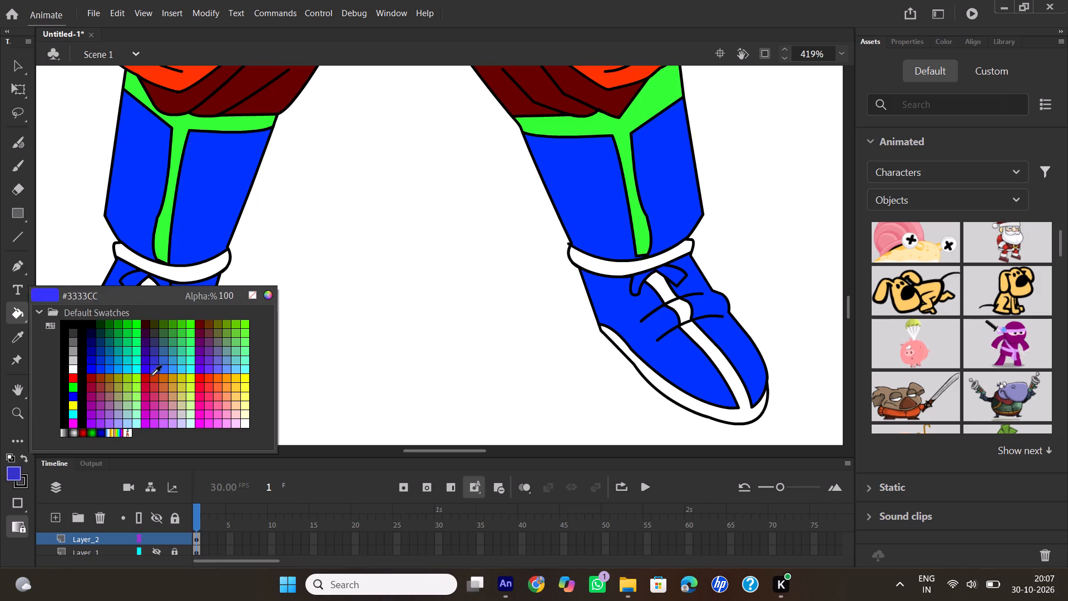
left_click(91, 381)
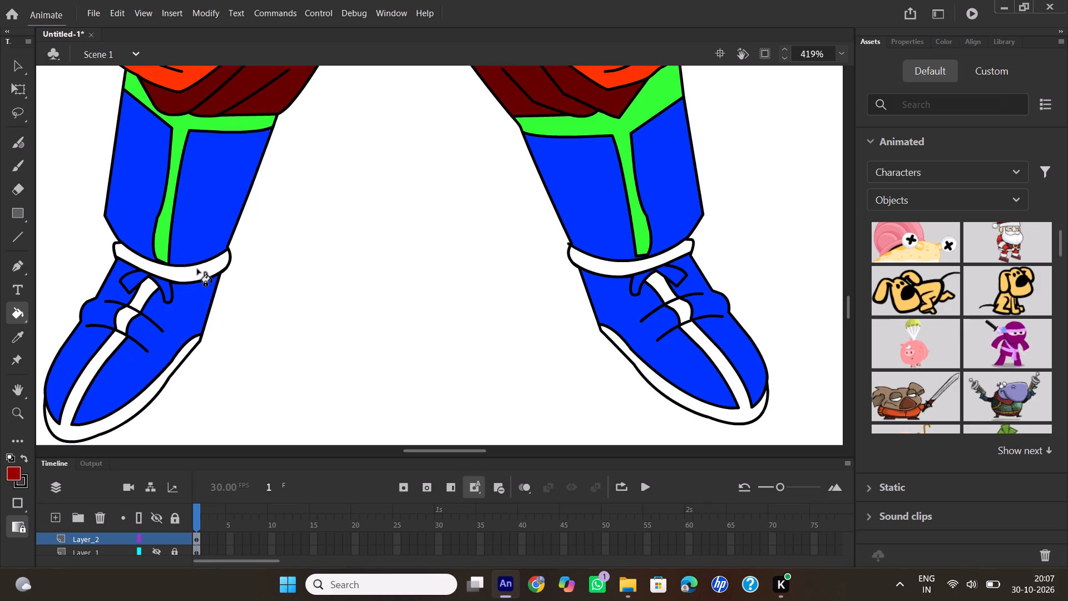
left_click(197, 269)
left_click(108, 346)
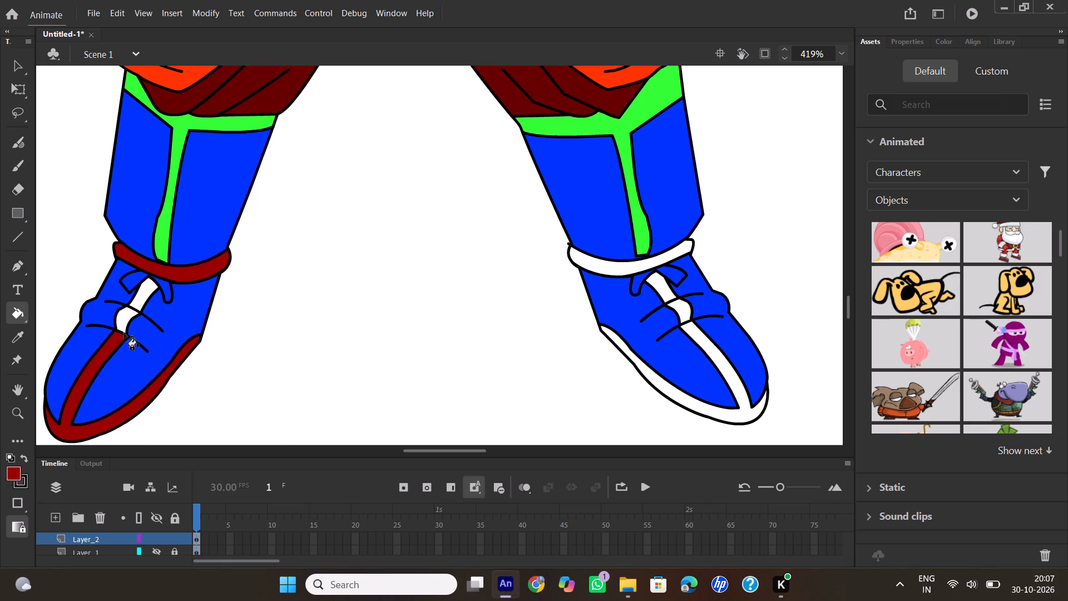
left_click(127, 319)
left_click(144, 295)
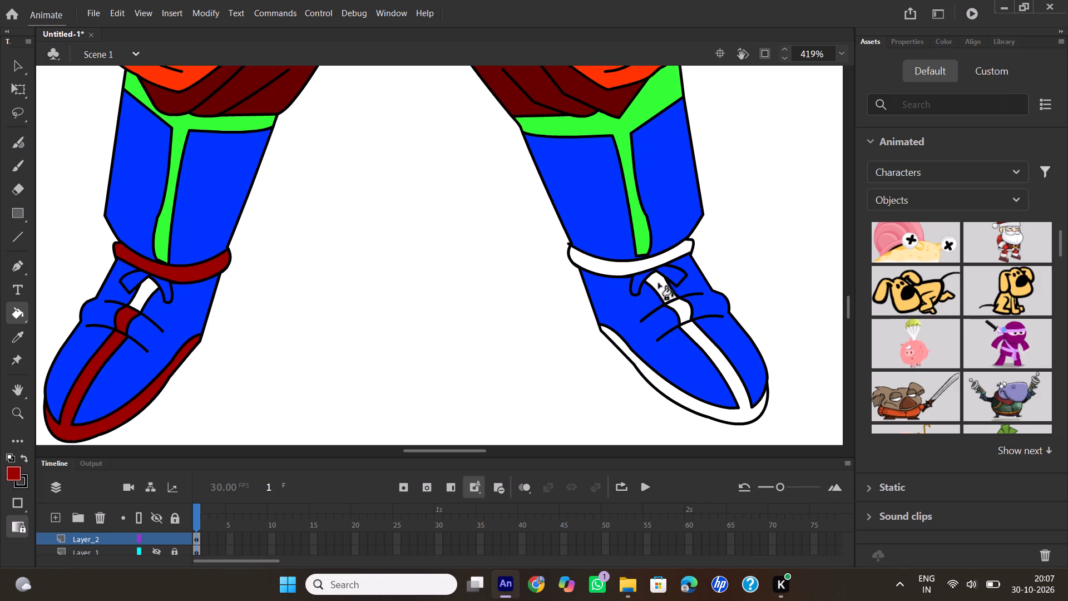
left_click(624, 267)
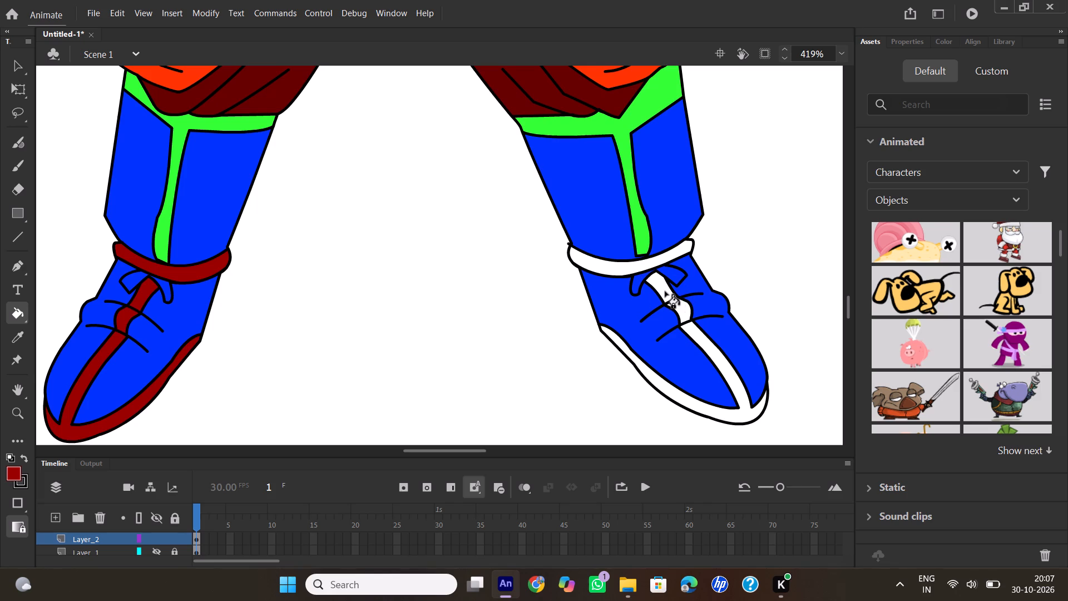
left_click(665, 292)
left_click(683, 311)
left_click(704, 346)
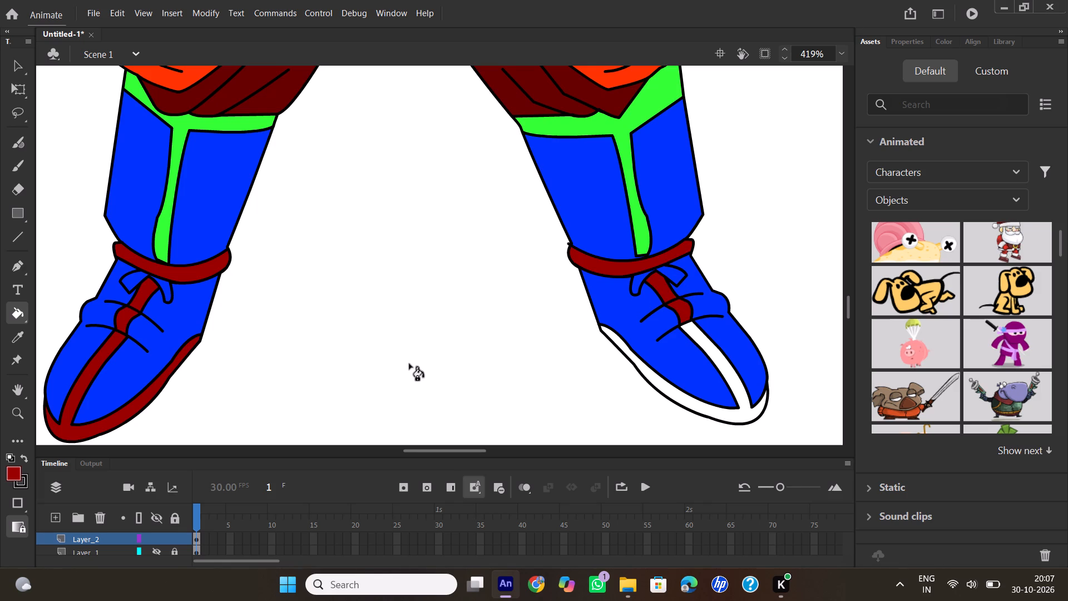
Look over the coloured figure from the hair down to the boots to check the fills.
scroll(409, 364, "down", 2, "ctrl")
scroll(401, 309, "down", 2, "ctrl")
scroll(415, 226, "up", 1)
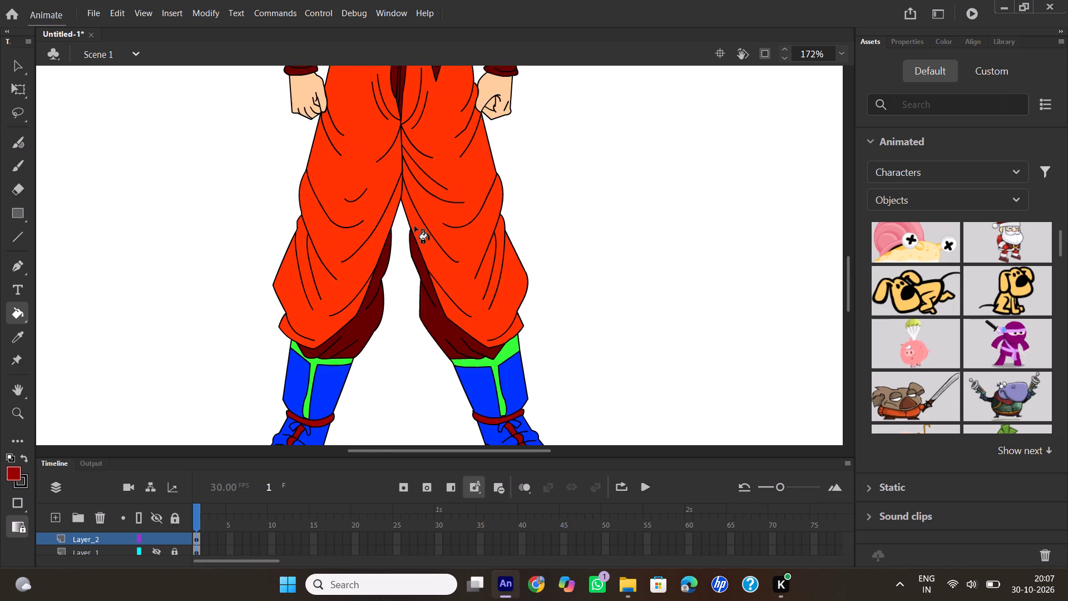
scroll(415, 226, "up", 4)
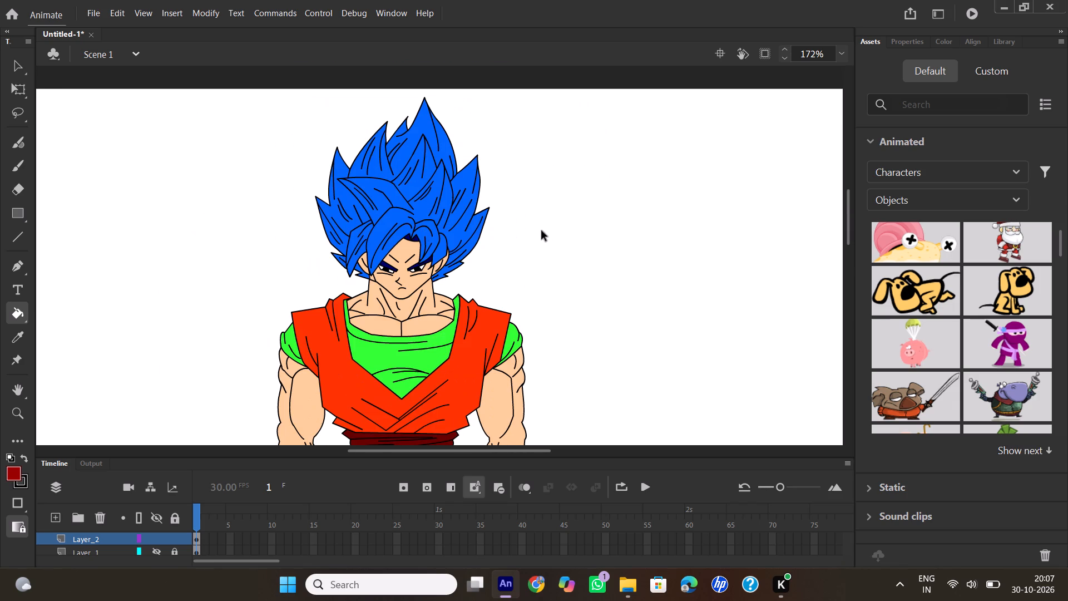
scroll(542, 231, "down", 2, "ctrl")
scroll(621, 219, "down", 1)
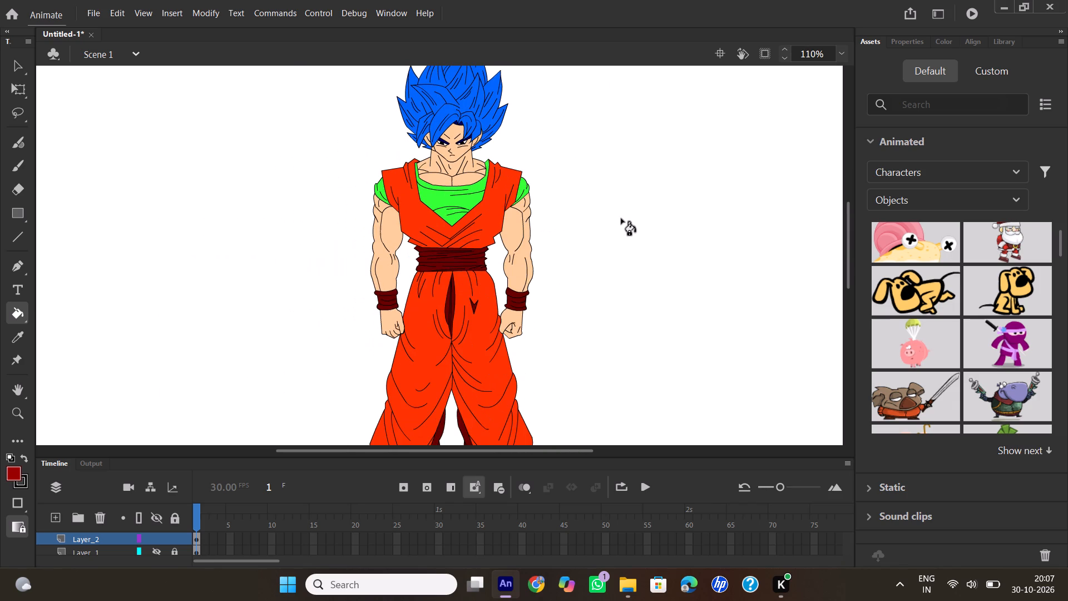
scroll(621, 219, "down", 2)
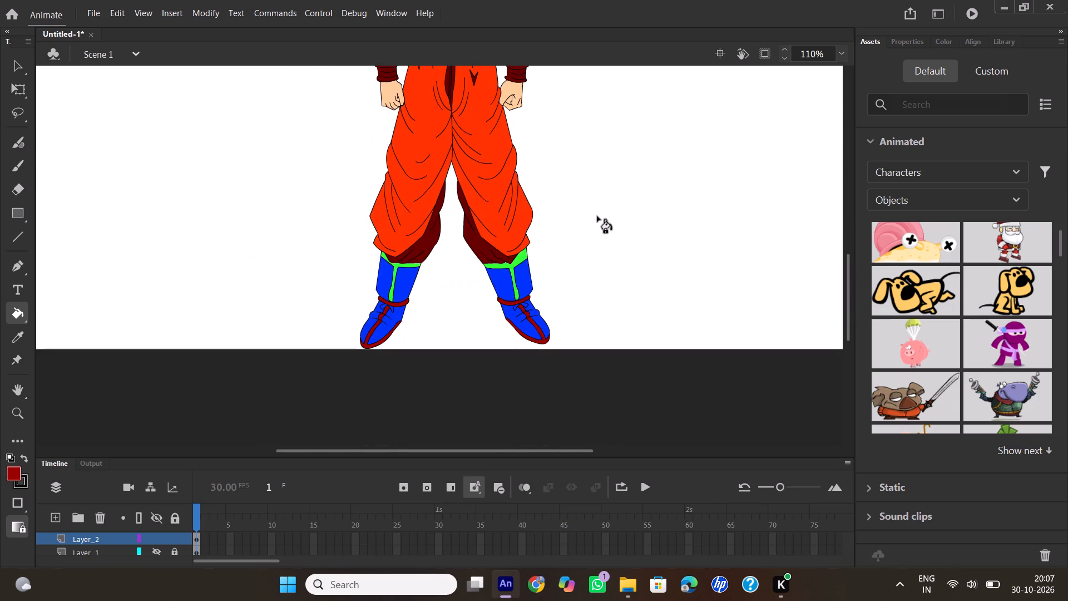
scroll(595, 215, "up", 2)
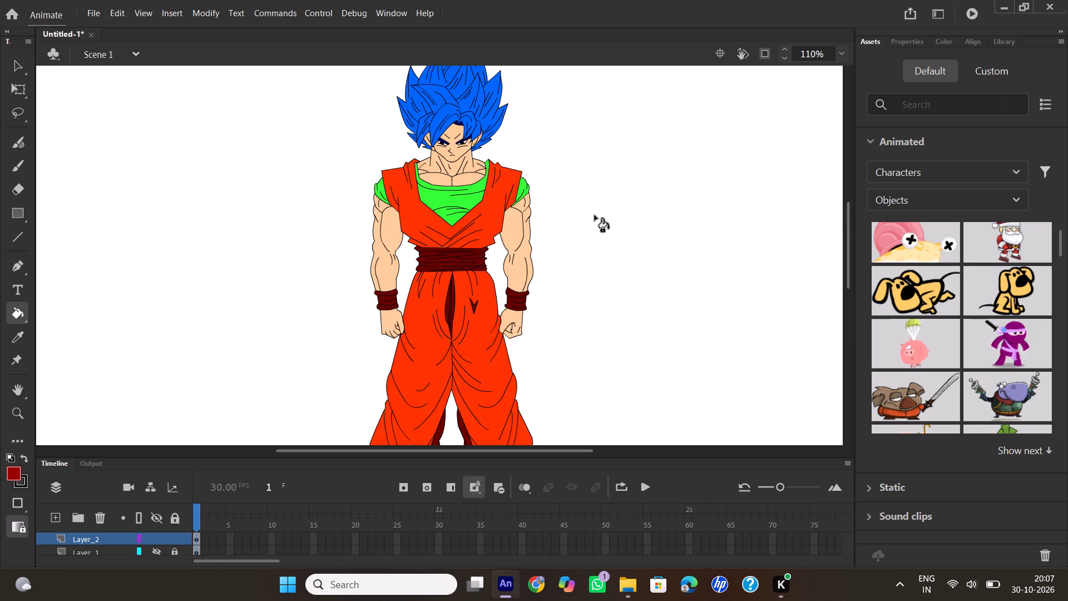
Paint a short orange brush stroke just below the character's mouth line.
scroll(595, 215, "up", 4, "ctrl")
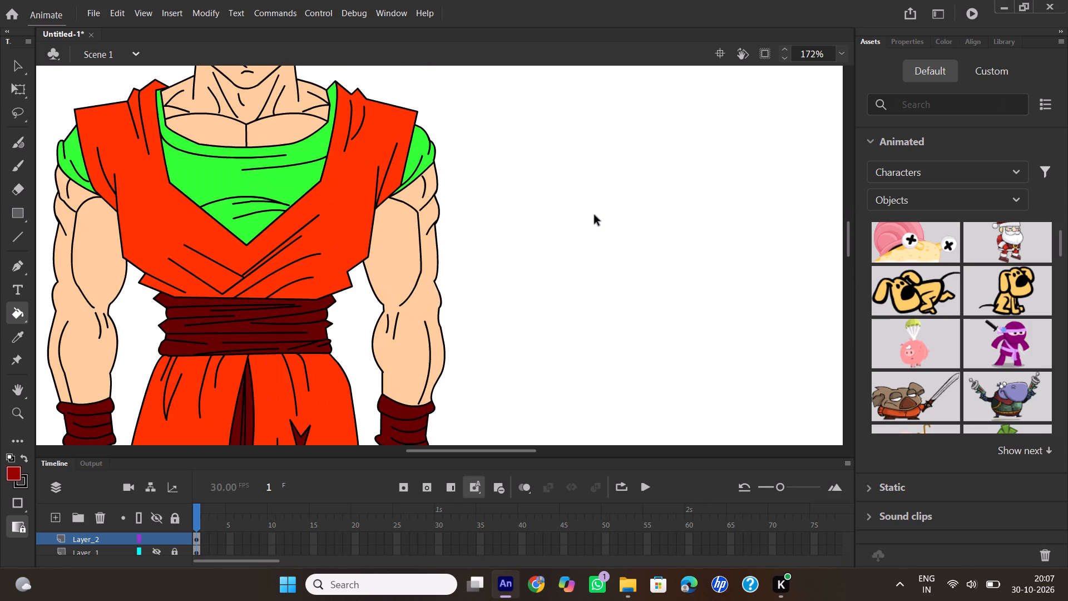
left_click_drag(507, 454, 507, 454)
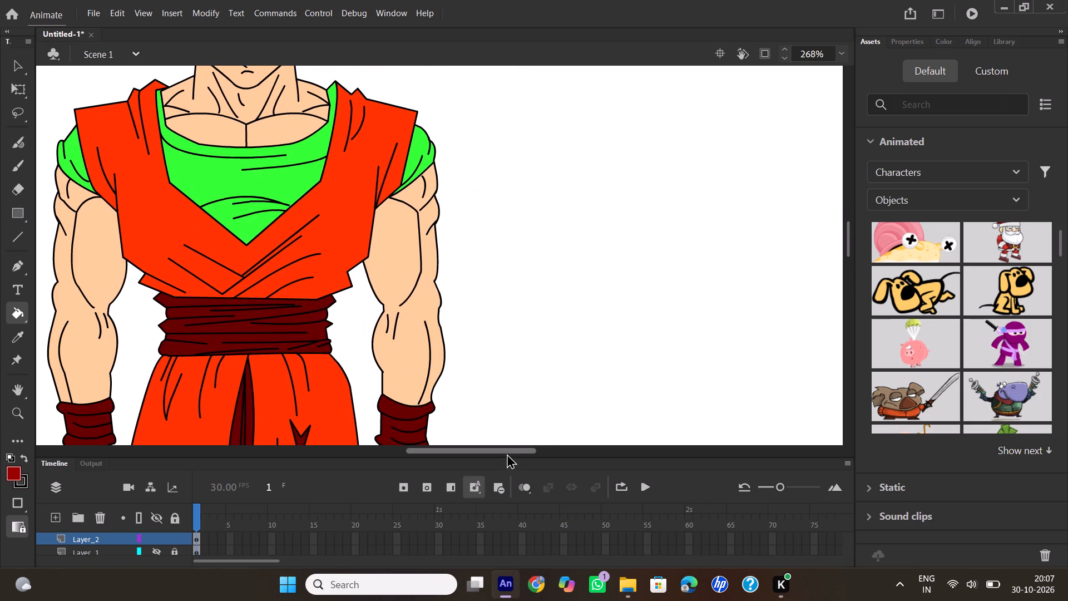
left_click_drag(507, 454, 491, 452)
scroll(602, 327, "up", 1)
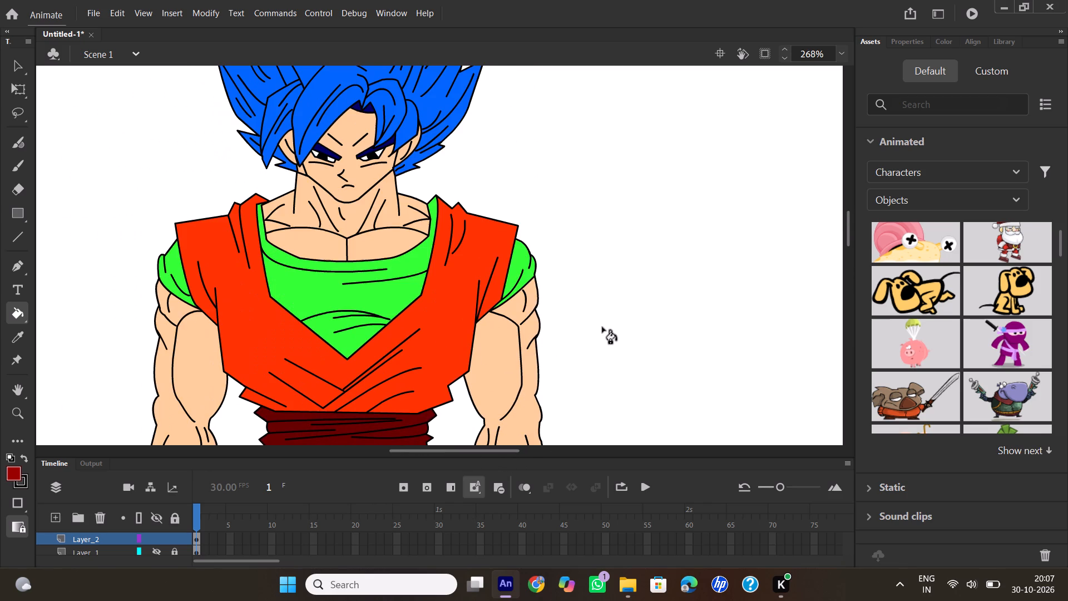
scroll(602, 327, "up", 1)
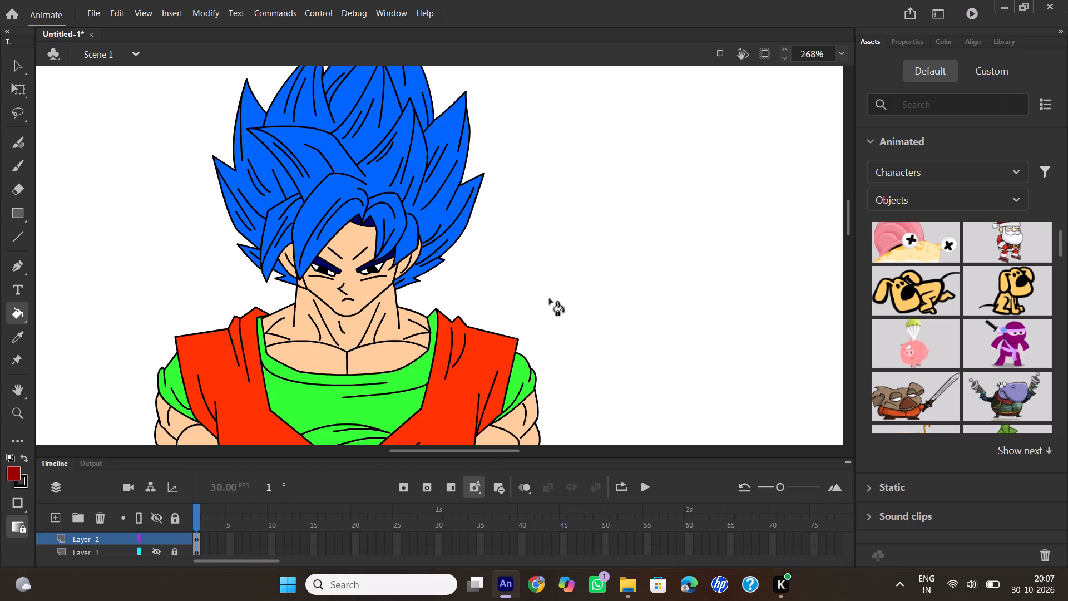
scroll(352, 289, "up", 3, "ctrl")
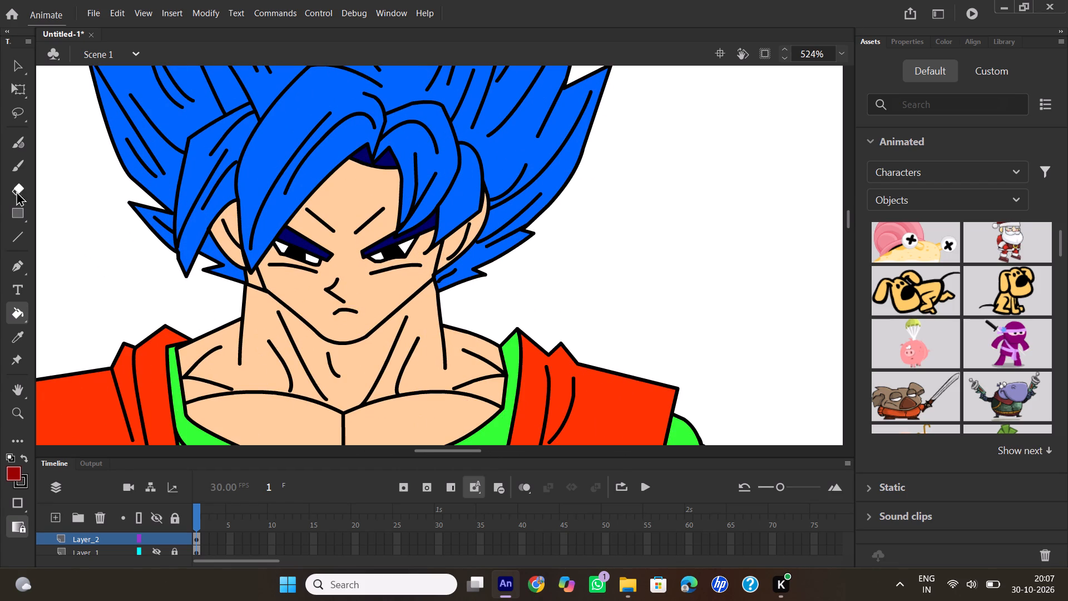
left_click(16, 168)
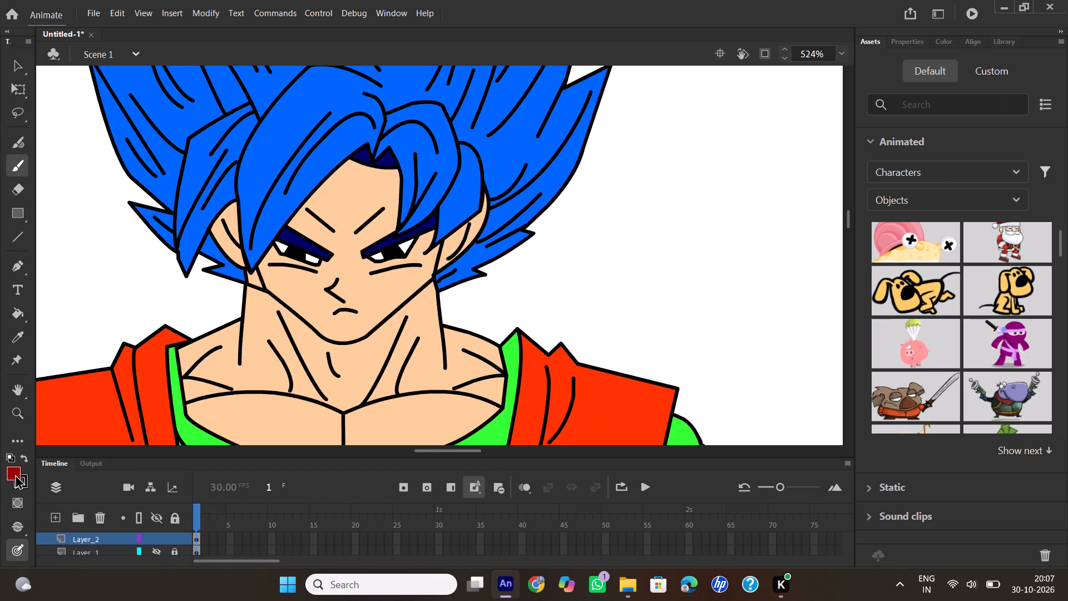
left_click(15, 474)
left_click(227, 380)
left_click_drag(339, 316, 352, 316)
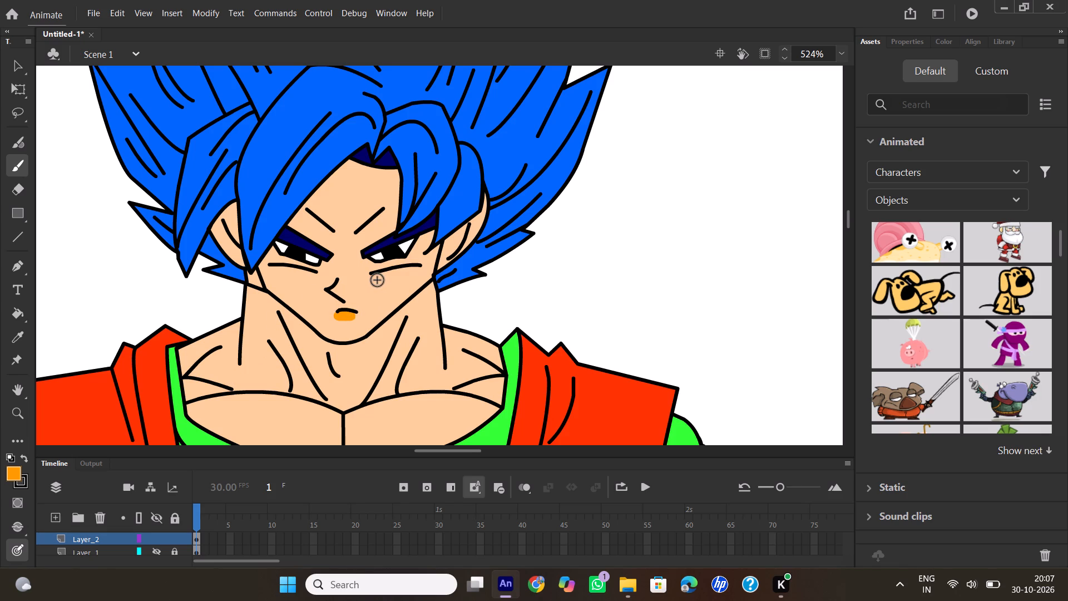
Paint an orange brush stroke on each cheek along the line under the eye, slanting down towards the nose.
left_click_drag(377, 280, 417, 273)
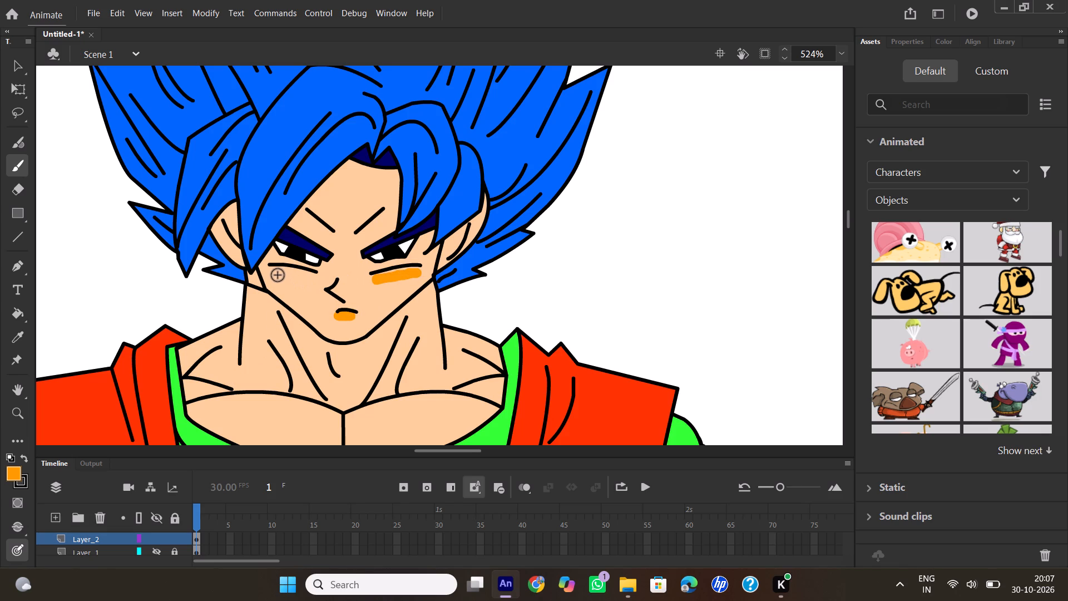
left_click_drag(273, 272, 315, 271)
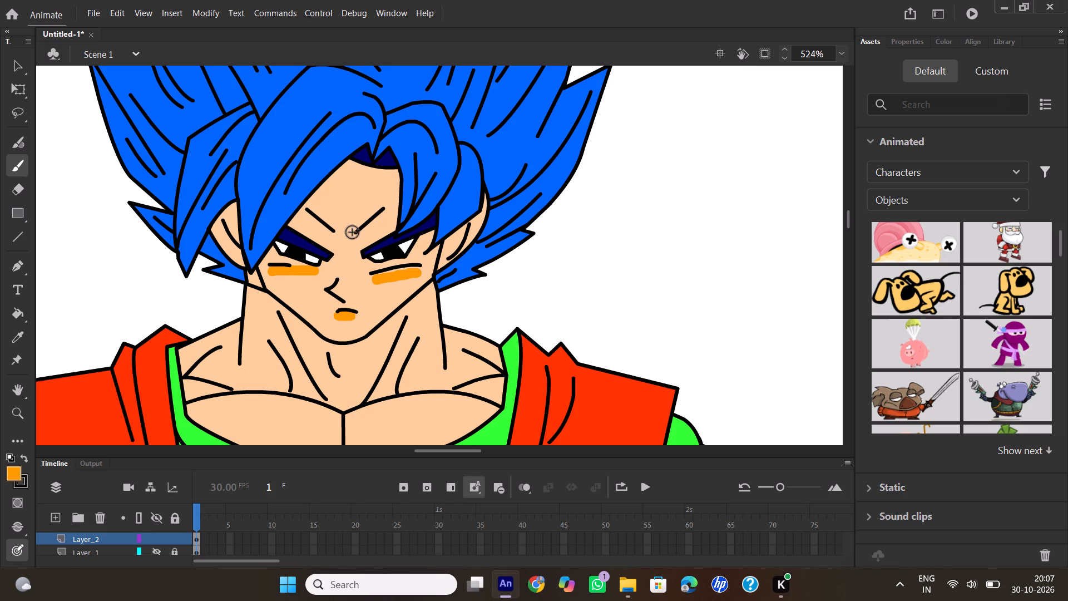
key("ctrl+z")
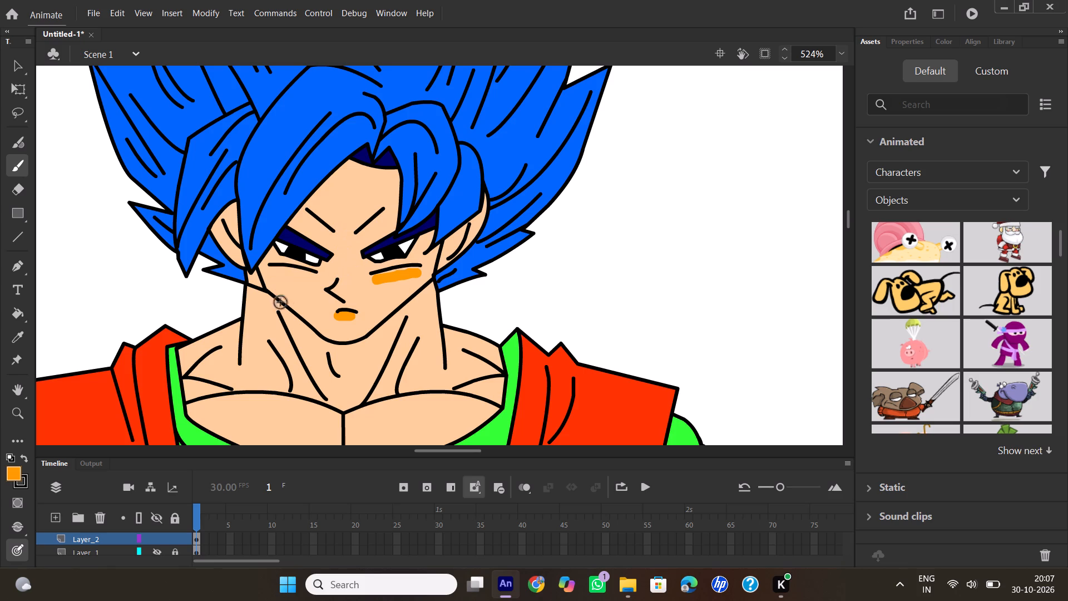
left_click_drag(274, 272, 306, 279)
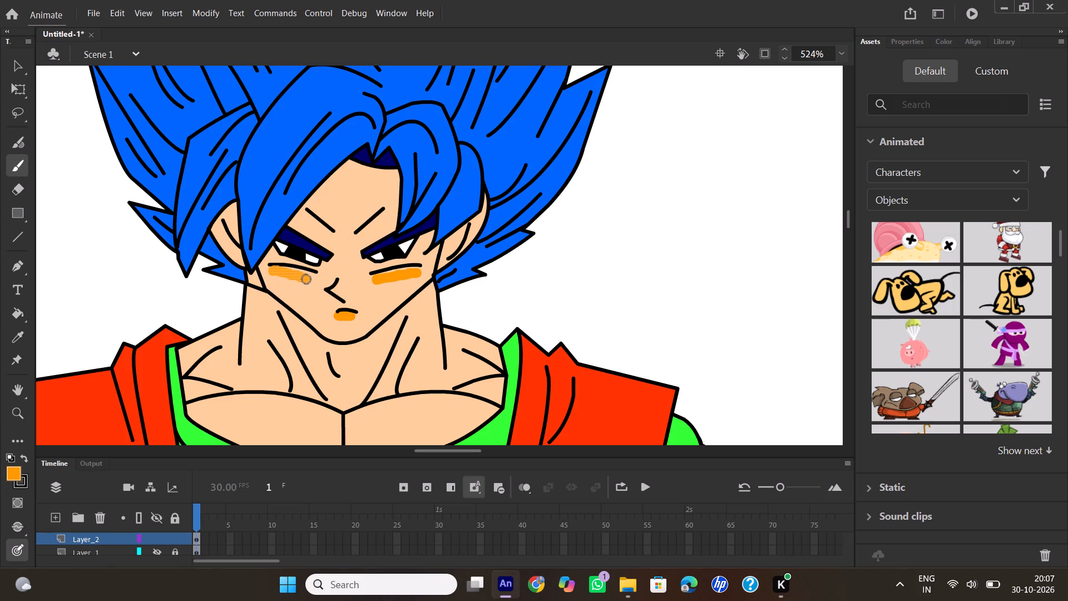
left_click_drag(306, 279, 309, 280)
Review the face accents and the rest of the coloured character at several zoom levels.
scroll(408, 253, "down", 2)
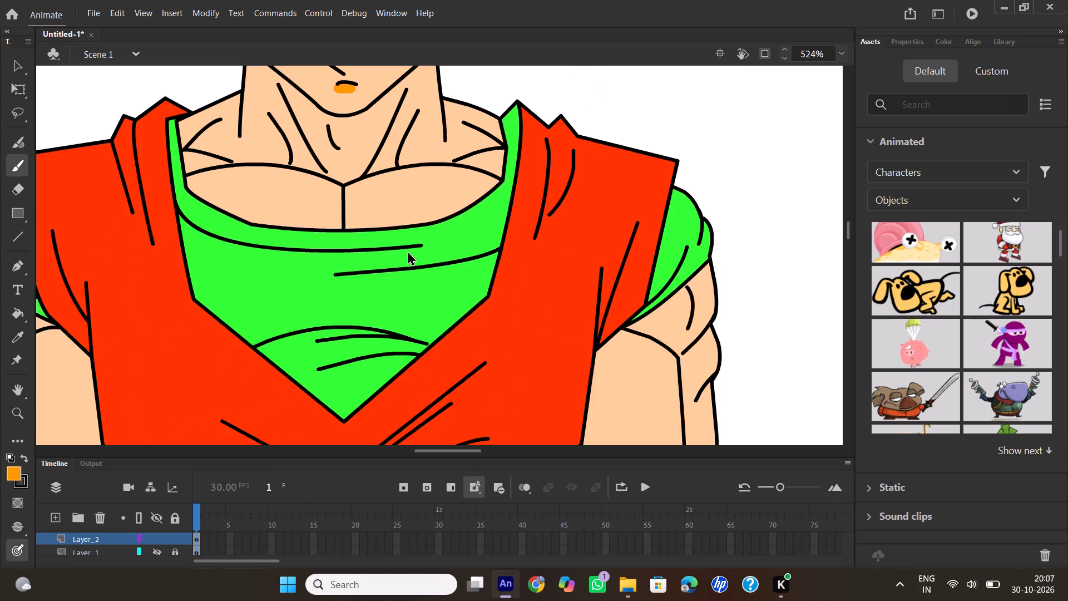
scroll(398, 247, "up", 2)
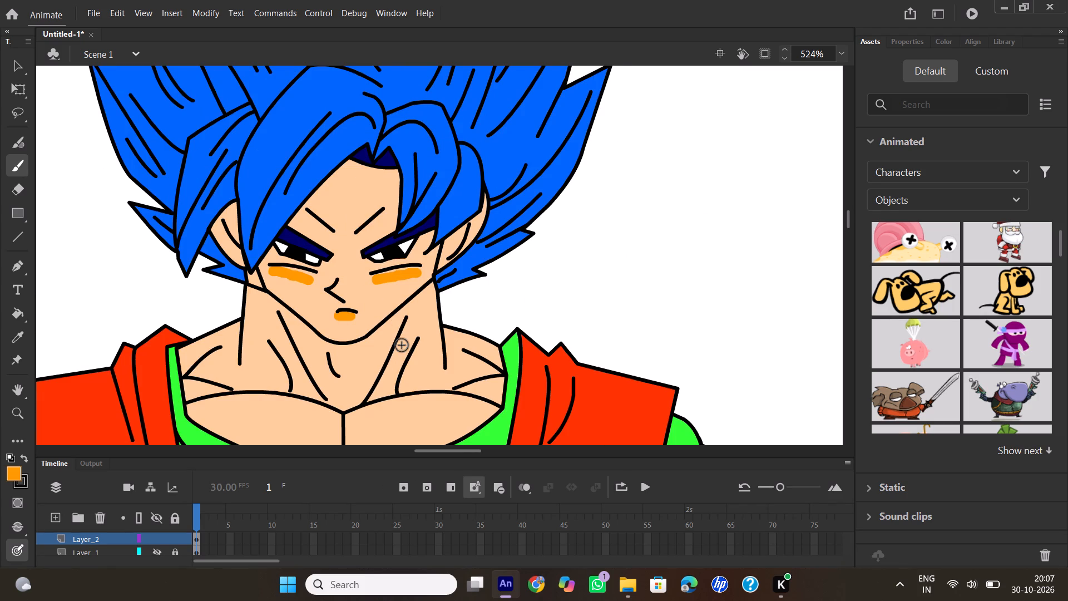
scroll(383, 324, "down", 3, "ctrl")
scroll(347, 292, "down", 1, "ctrl")
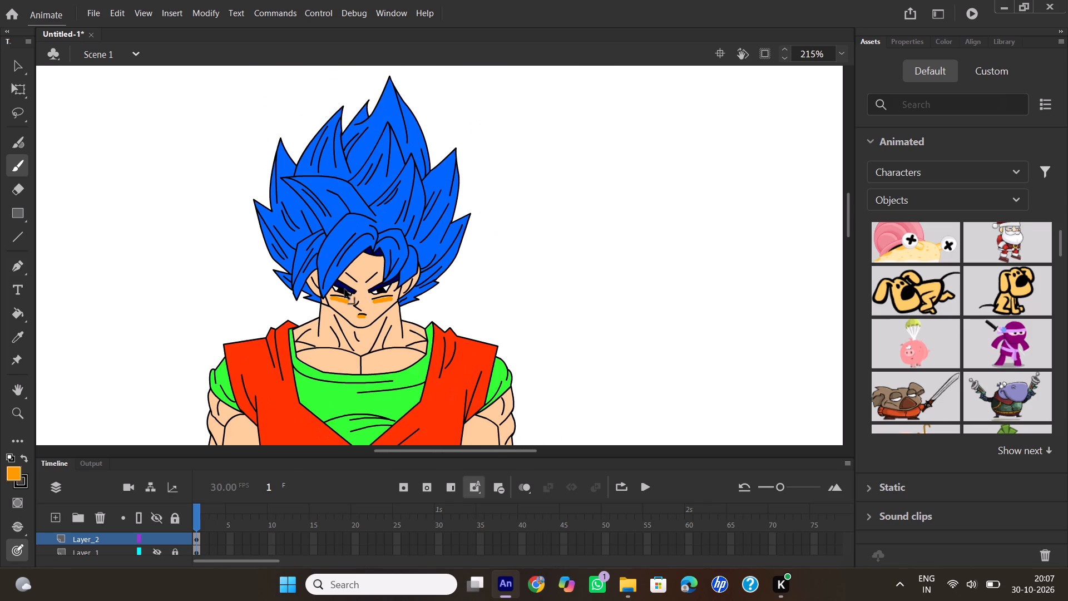
scroll(460, 257, "down", 1)
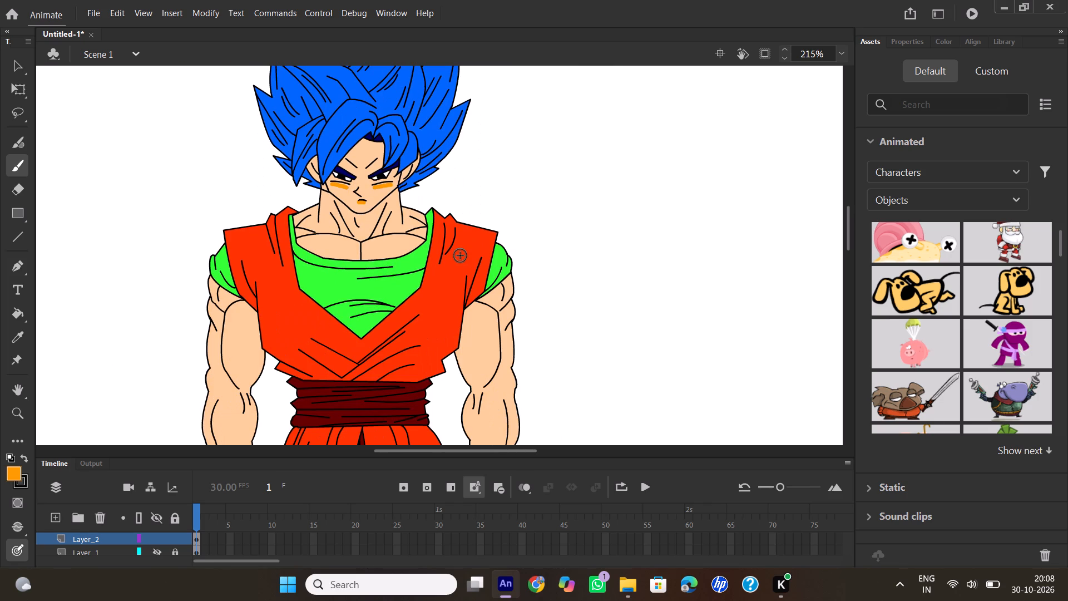
scroll(320, 290, "down", 2, "ctrl")
left_click_drag(500, 454, 482, 447)
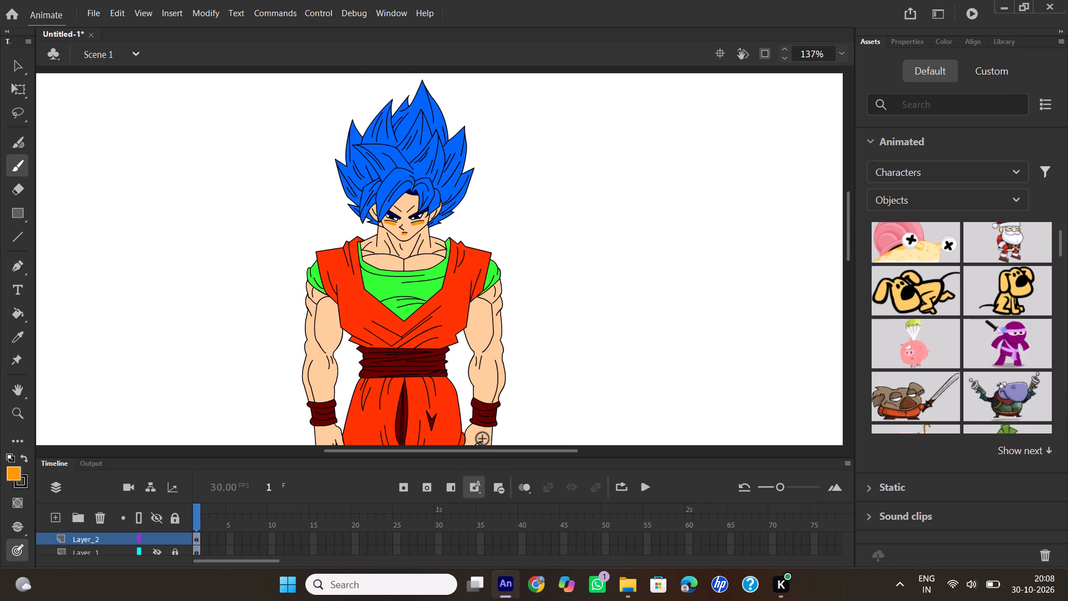
scroll(527, 272, "down", 4)
scroll(527, 272, "up", 4)
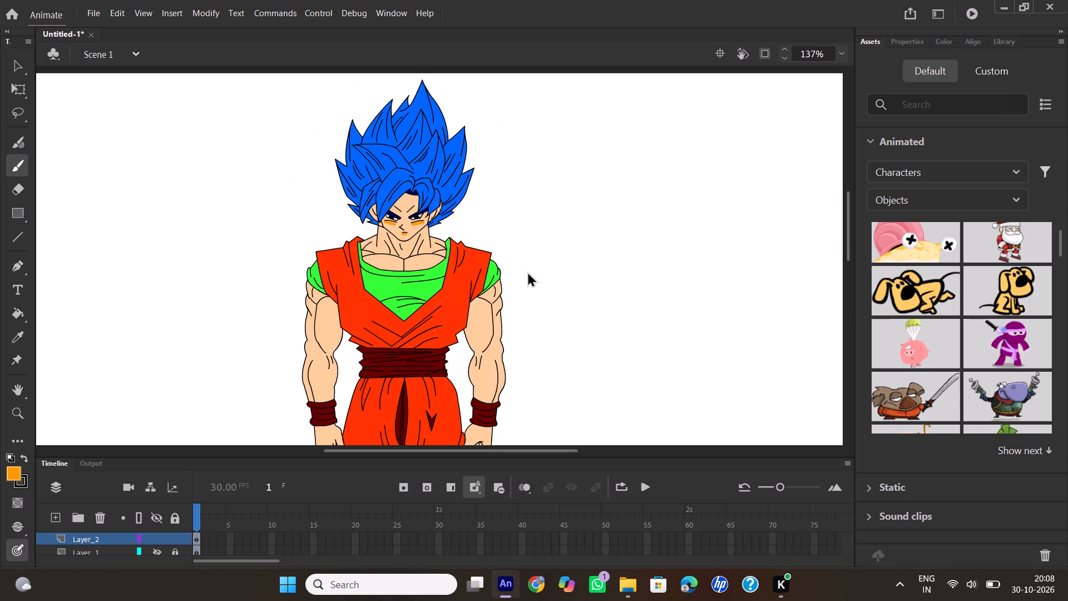